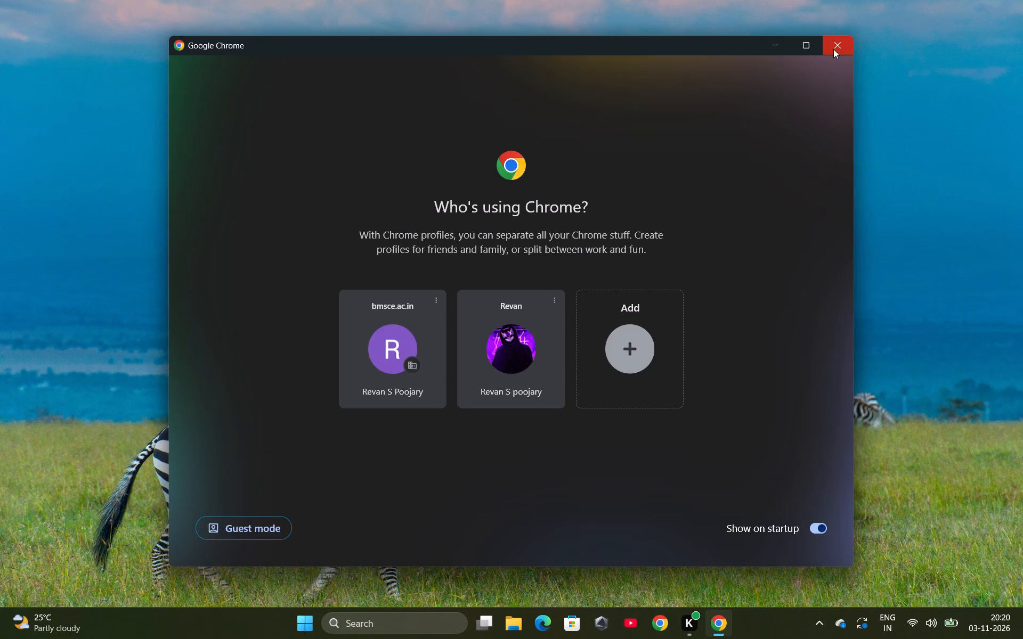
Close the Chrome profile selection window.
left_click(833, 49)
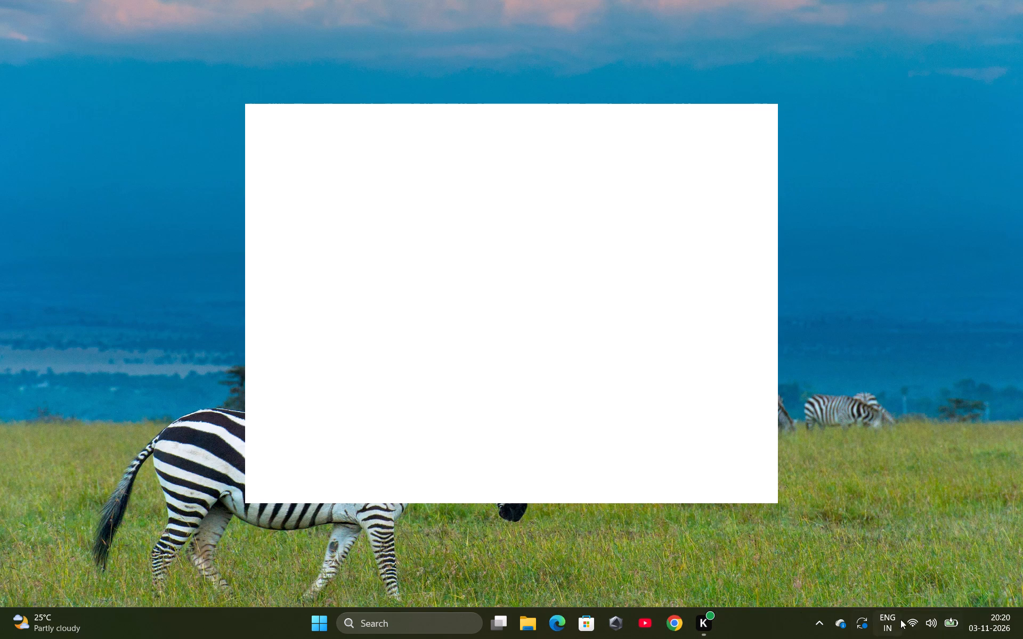
Switch the Wi-Fi connection from BMSCE-HOSTEL to the iPhone network and dismiss the network list.
left_click(946, 632)
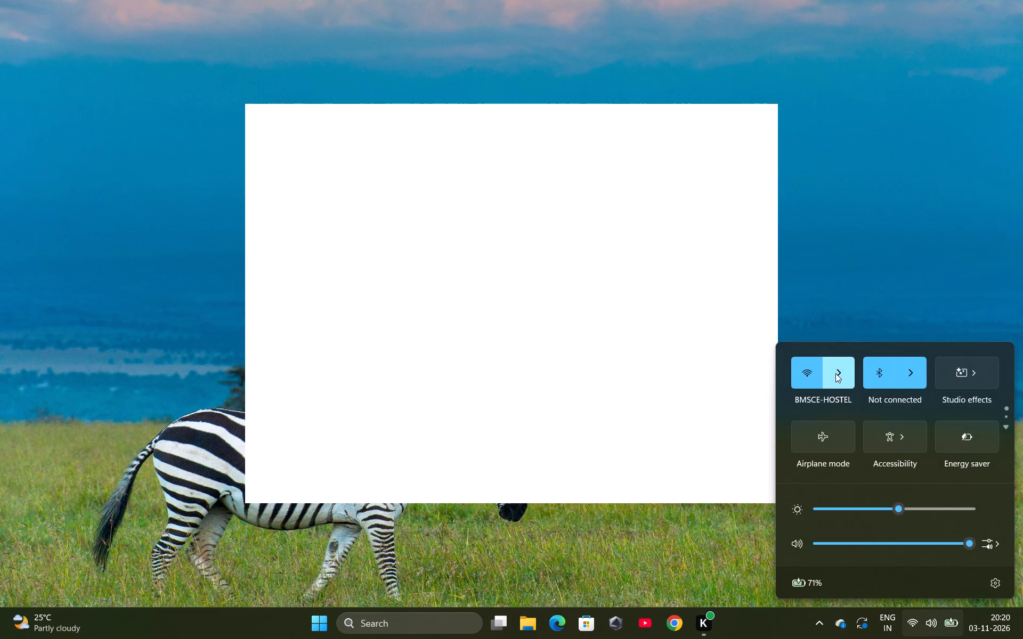
left_click(835, 373)
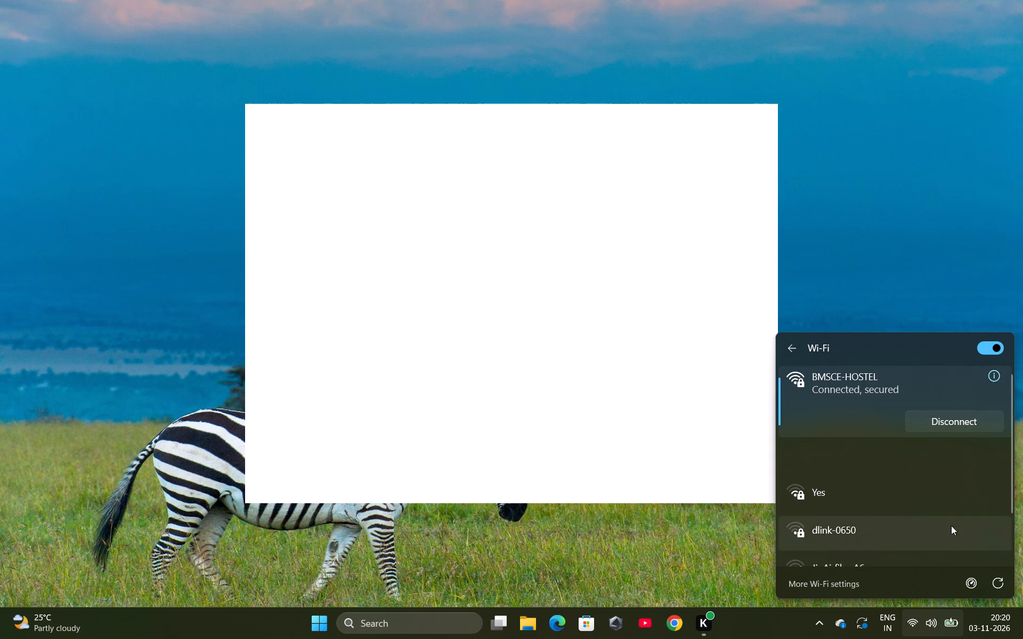
left_click(906, 451)
left_click(933, 478)
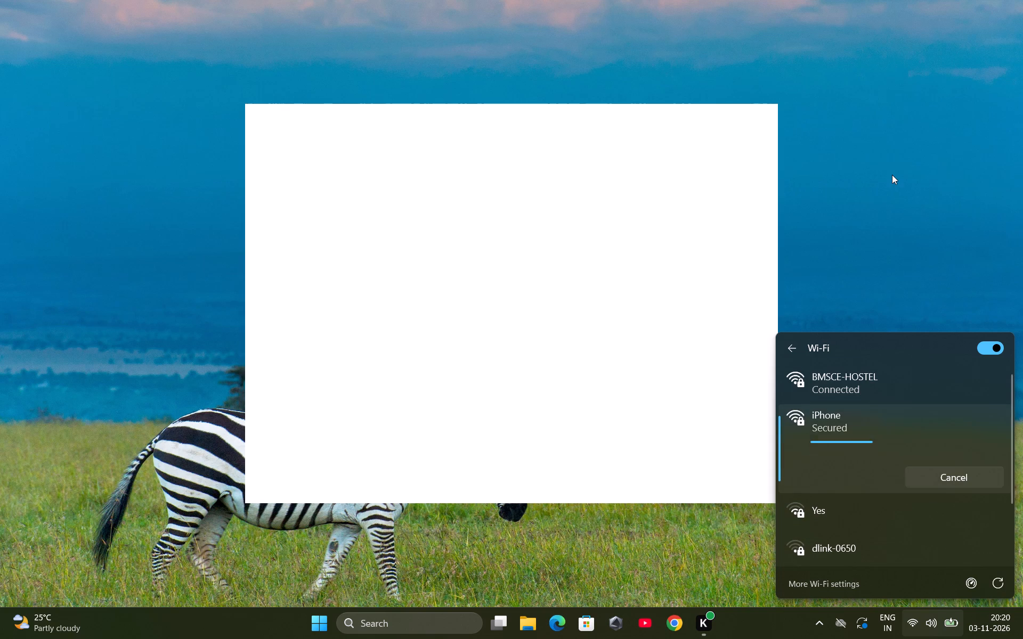
left_click(892, 175)
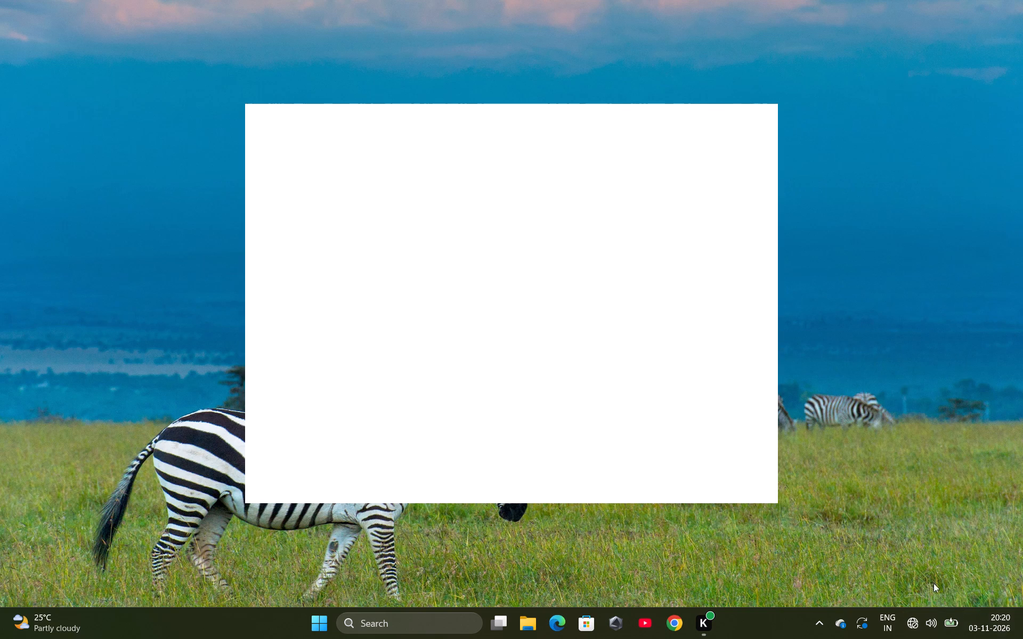
Launch Google Chrome to bring up its profile selection window.
left_click(671, 616)
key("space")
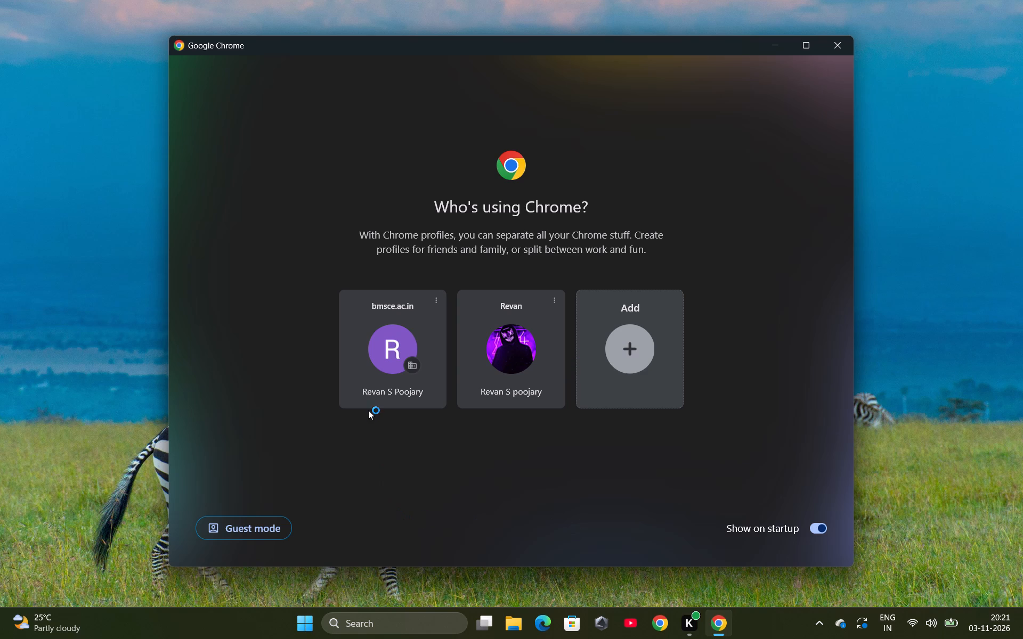
Open a browser session with the bmsce.ac.in profile.
left_click(375, 385)
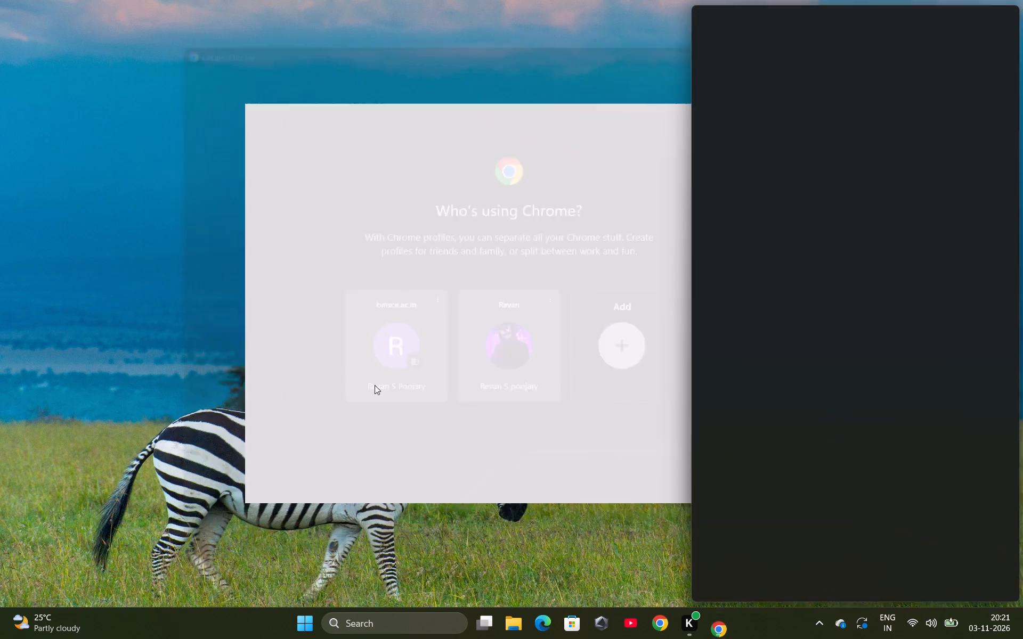
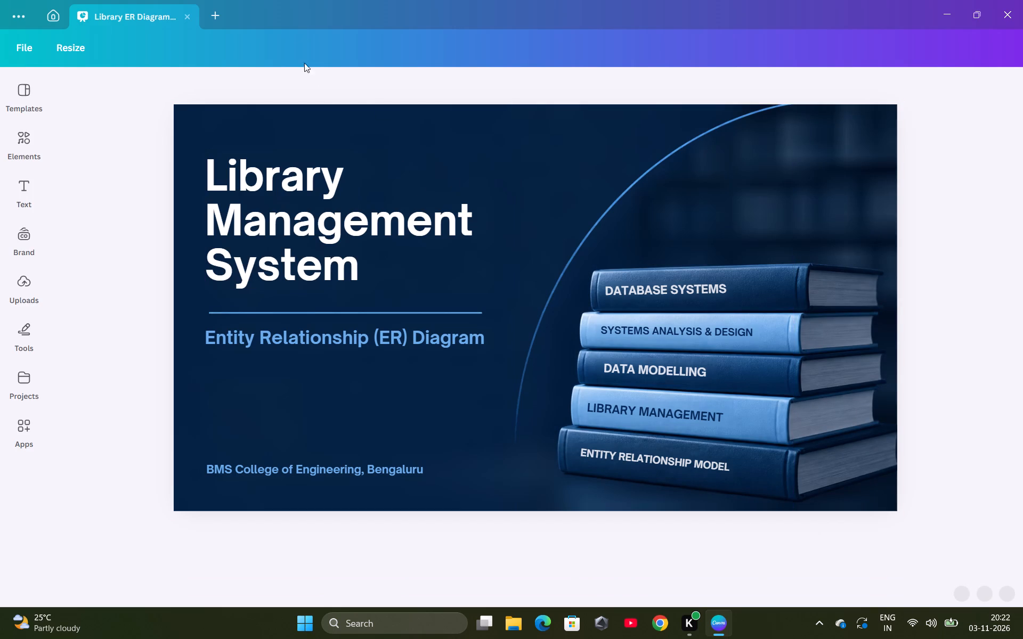
Review all four pages of the Library ER Diagram presentation and return to the title page.
scroll(390, 325, "down", 2)
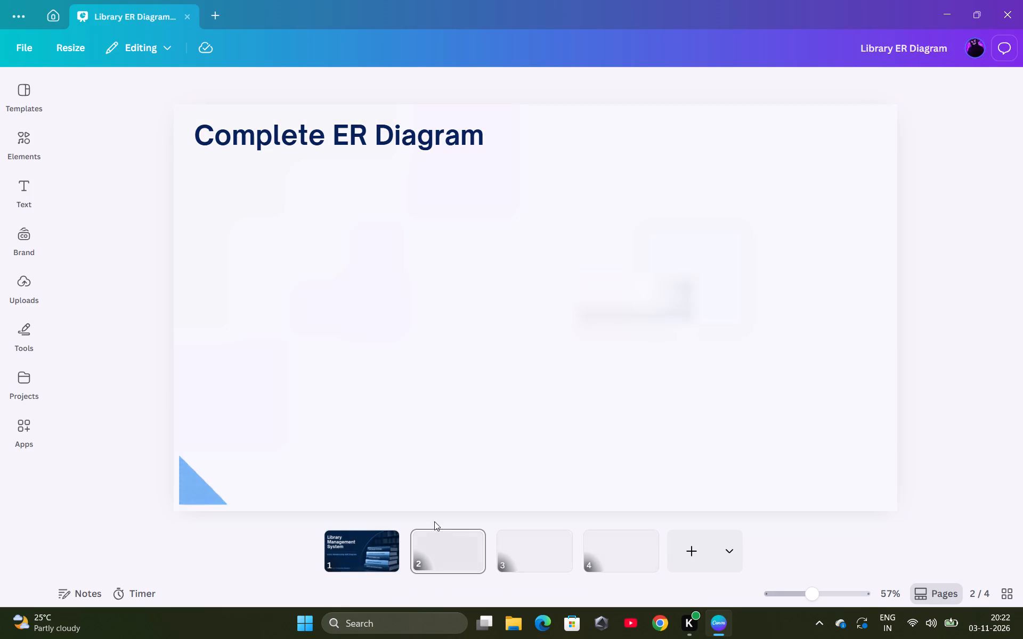
left_click(513, 555)
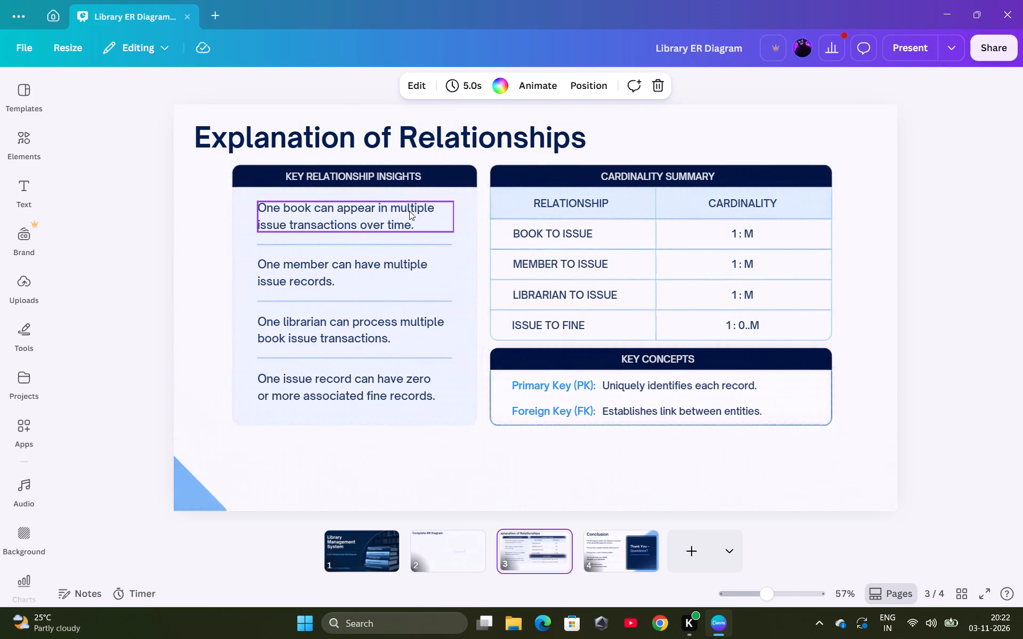
left_click(597, 542)
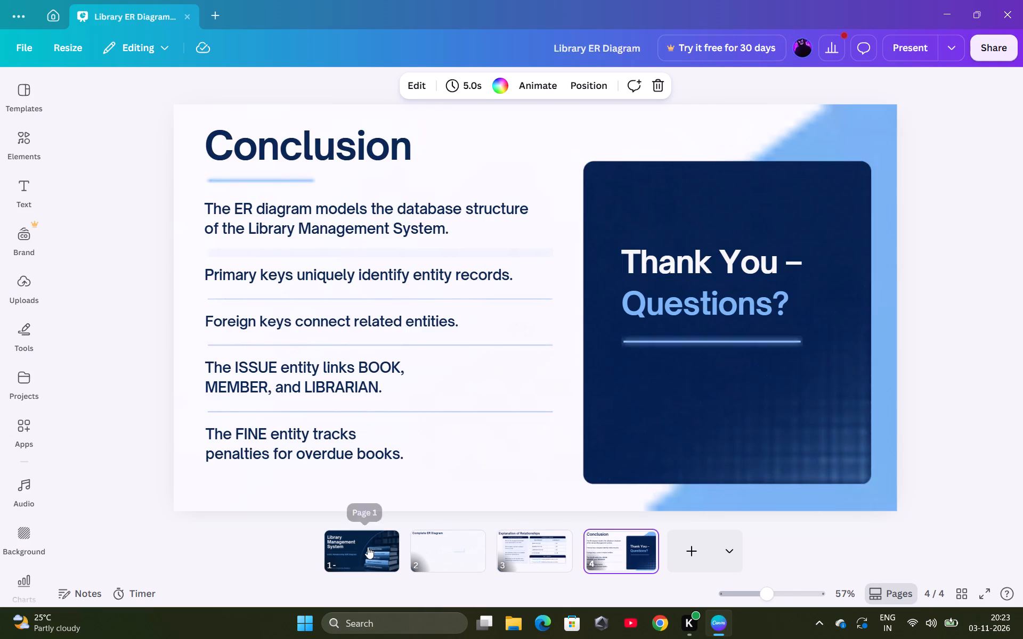
left_click(368, 547)
left_click(434, 552)
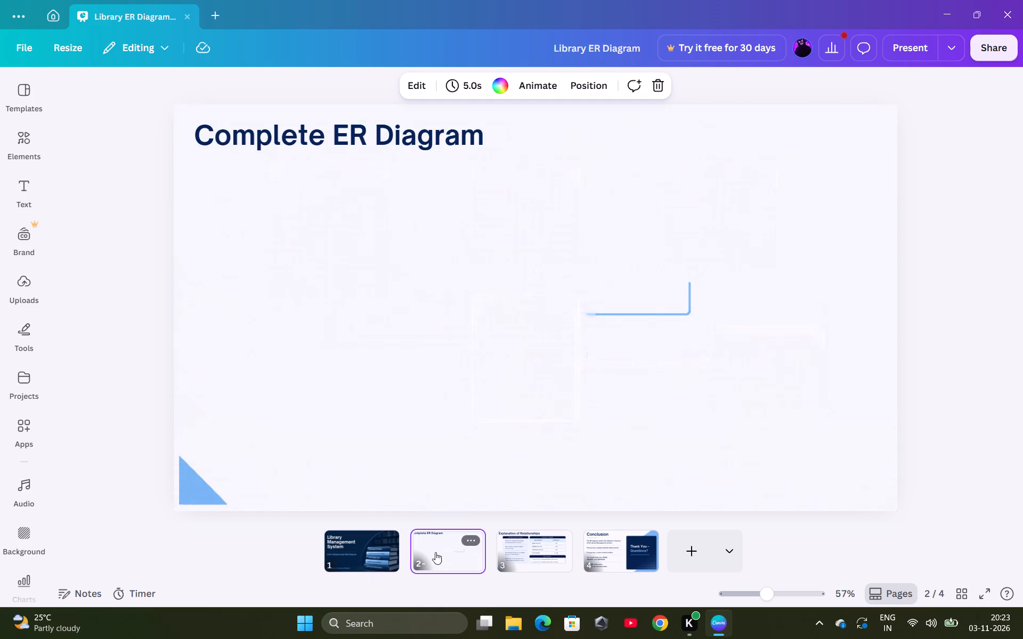
left_click(499, 552)
left_click(602, 539)
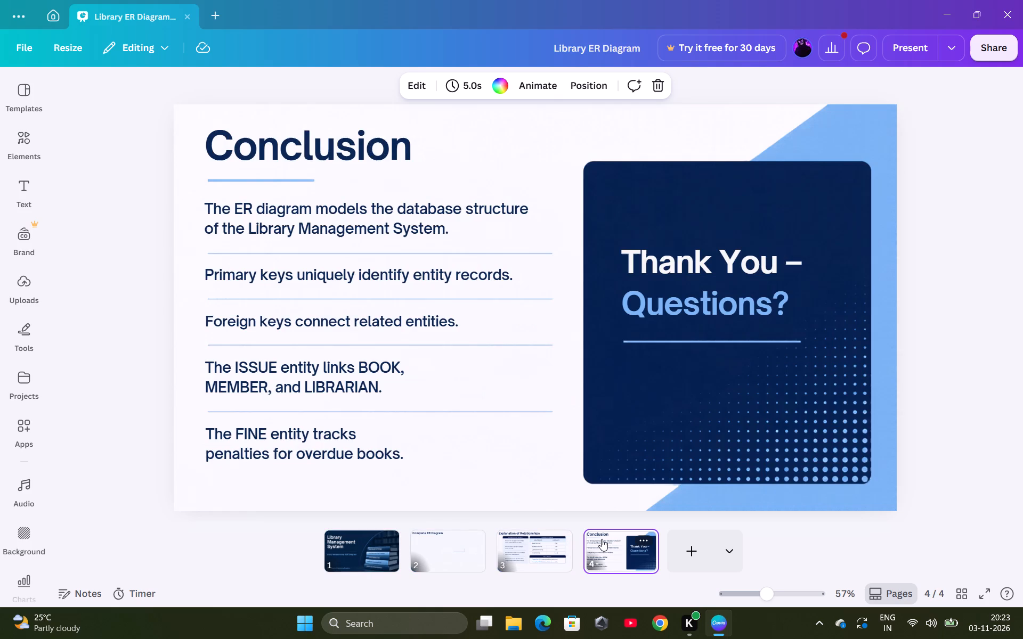
left_click(365, 555)
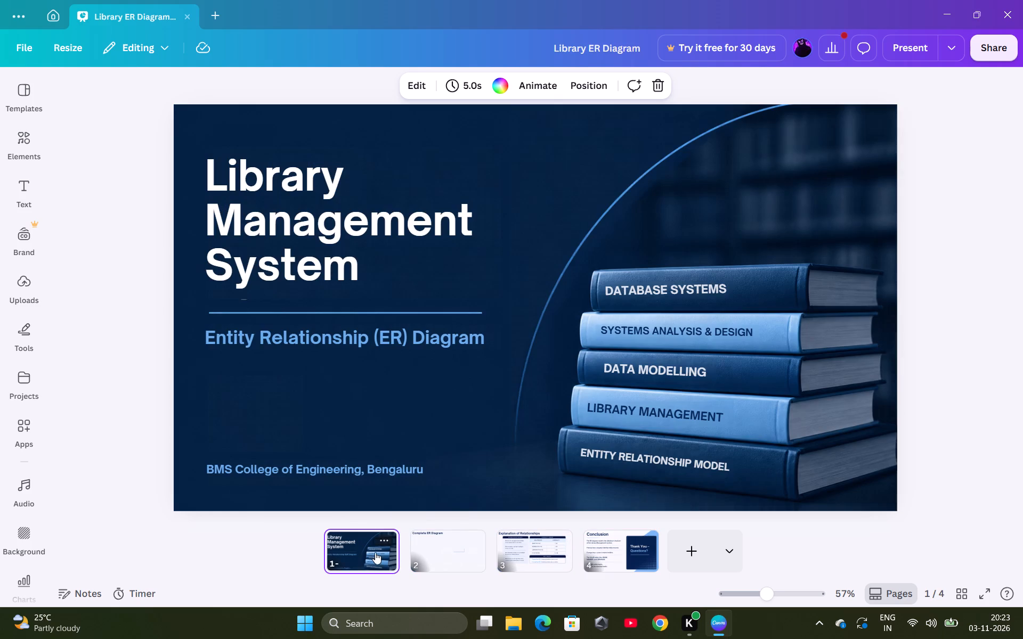
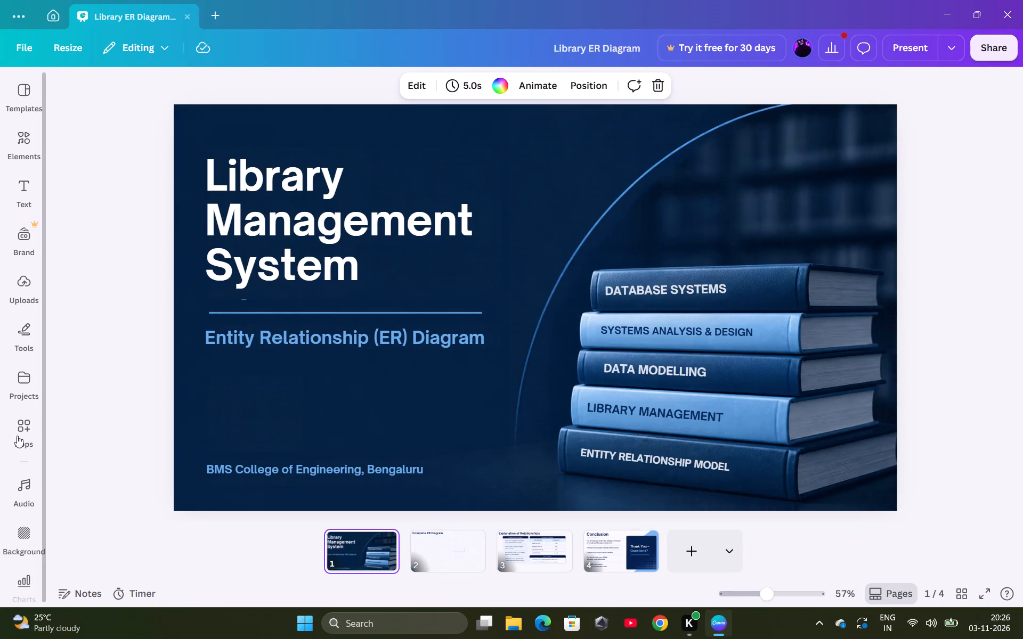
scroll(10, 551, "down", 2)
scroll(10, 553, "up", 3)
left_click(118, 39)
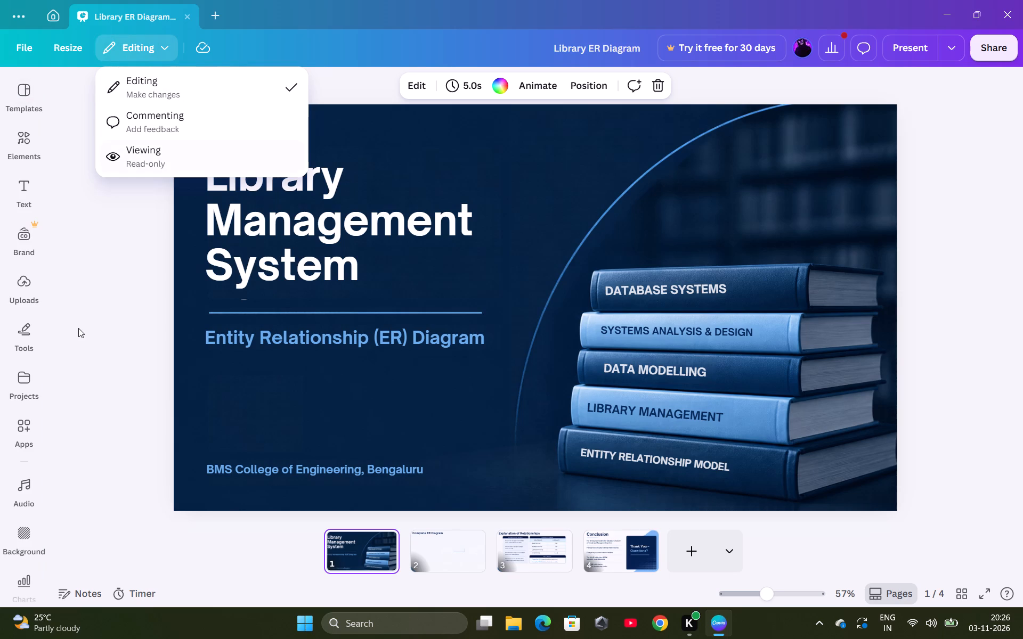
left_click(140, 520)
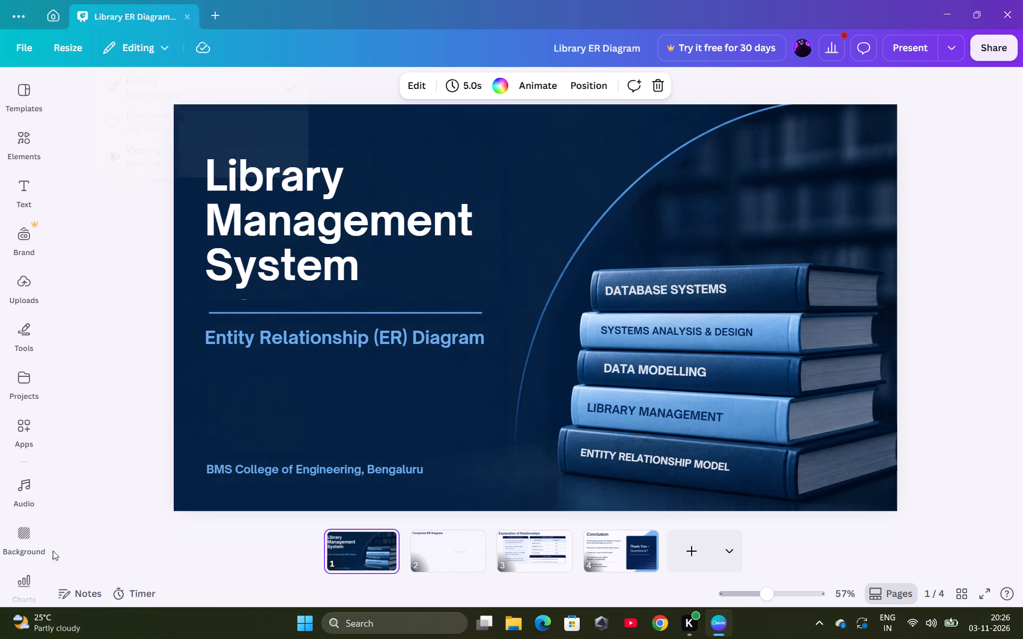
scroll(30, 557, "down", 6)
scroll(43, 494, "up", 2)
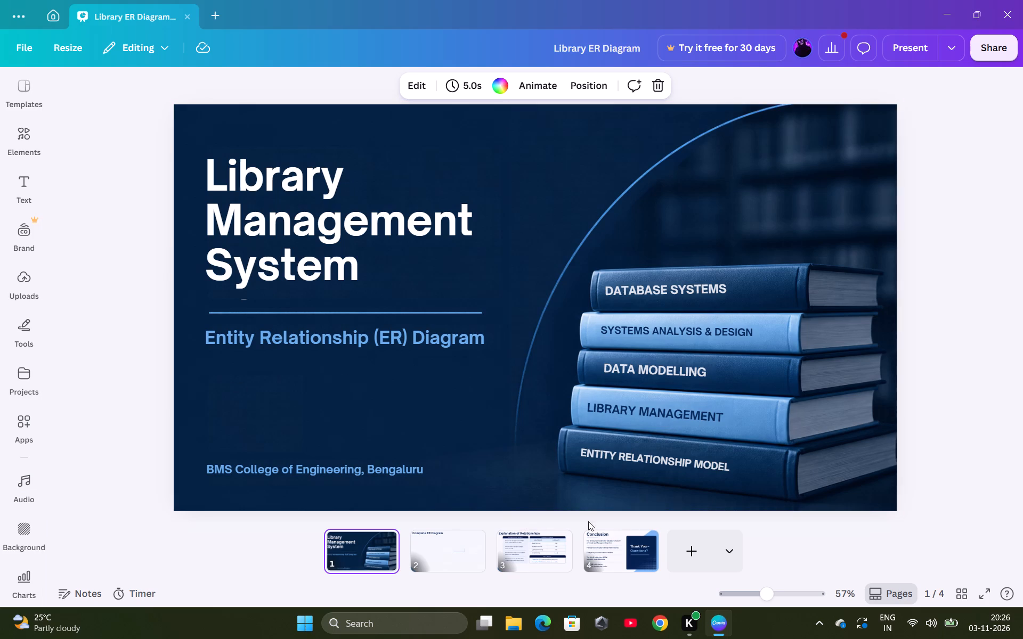
View the Complete ER Diagram page and the Explanation of Relationships page.
left_click(448, 550)
left_click(518, 550)
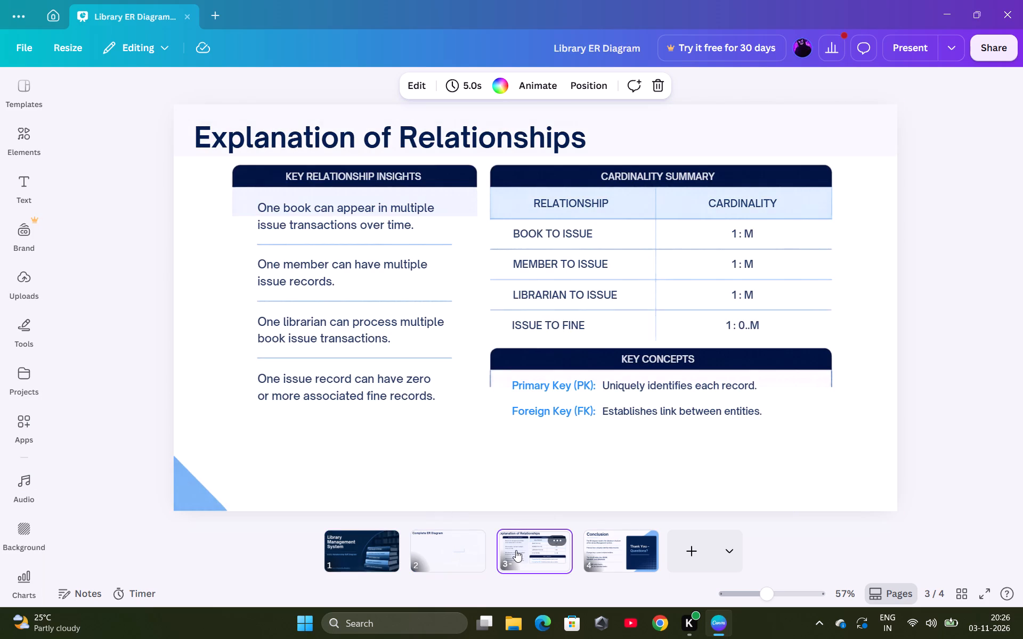
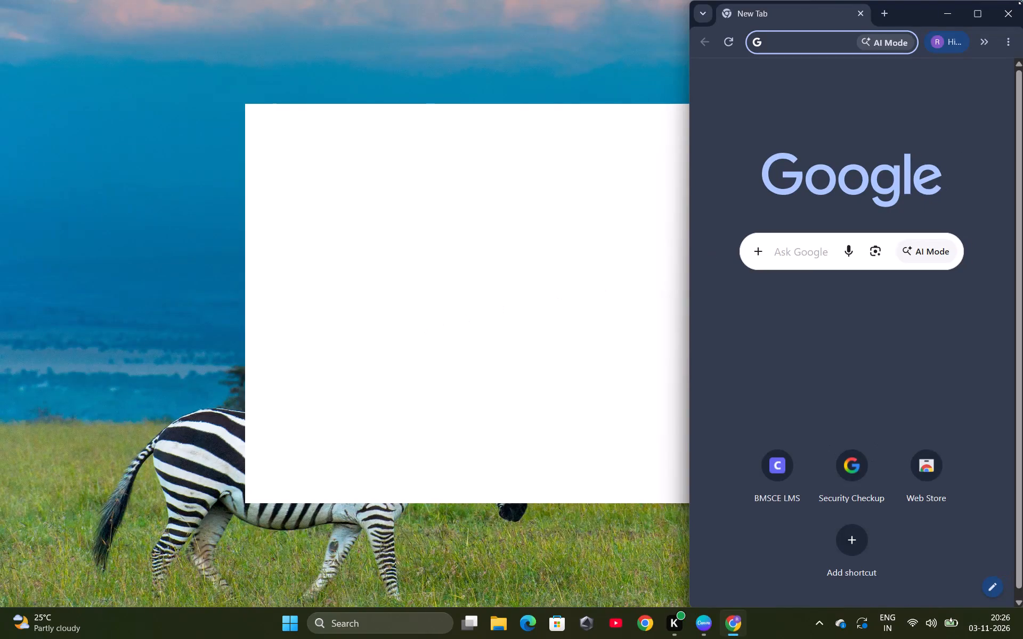
Search Google for draw io, open the drawio.com site and start diagramming in its online editor.
left_click(980, 6)
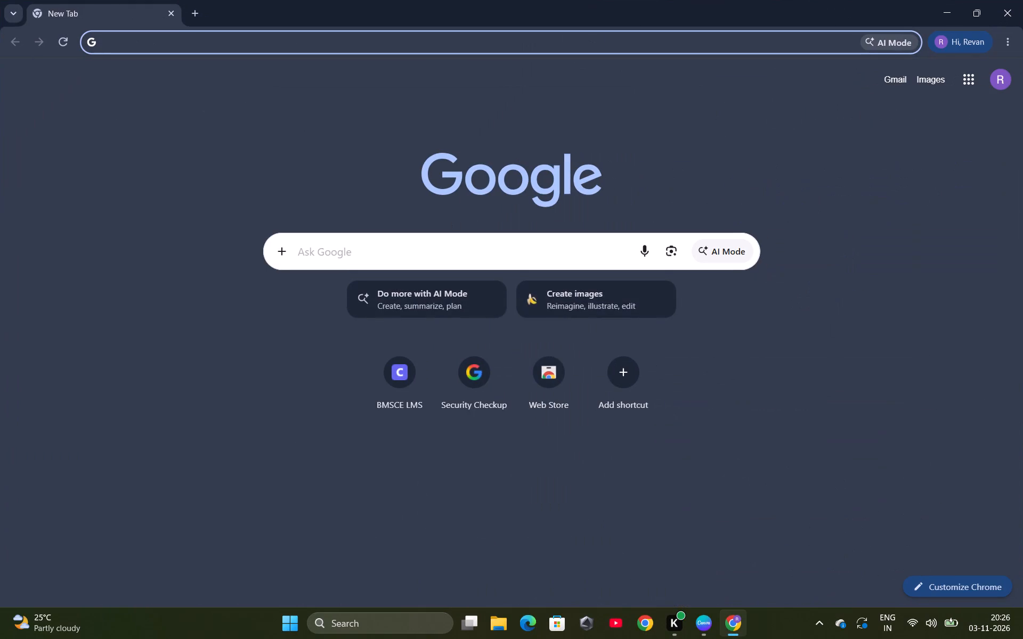
left_click(441, 255)
type("draw")
left_click(445, 321)
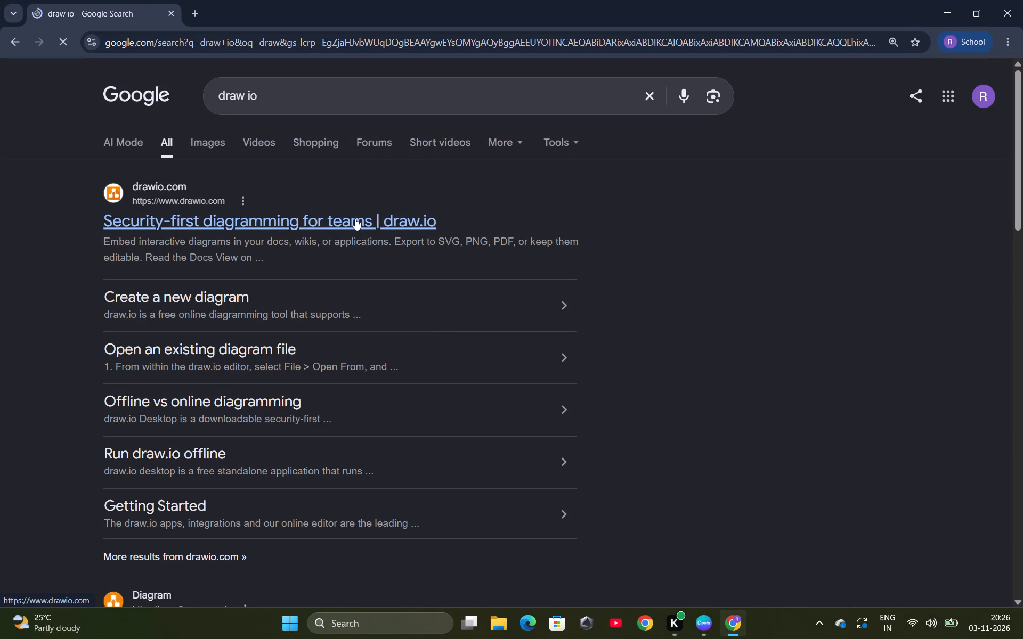
left_click_drag(358, 222, 449, 295)
left_click(259, 218)
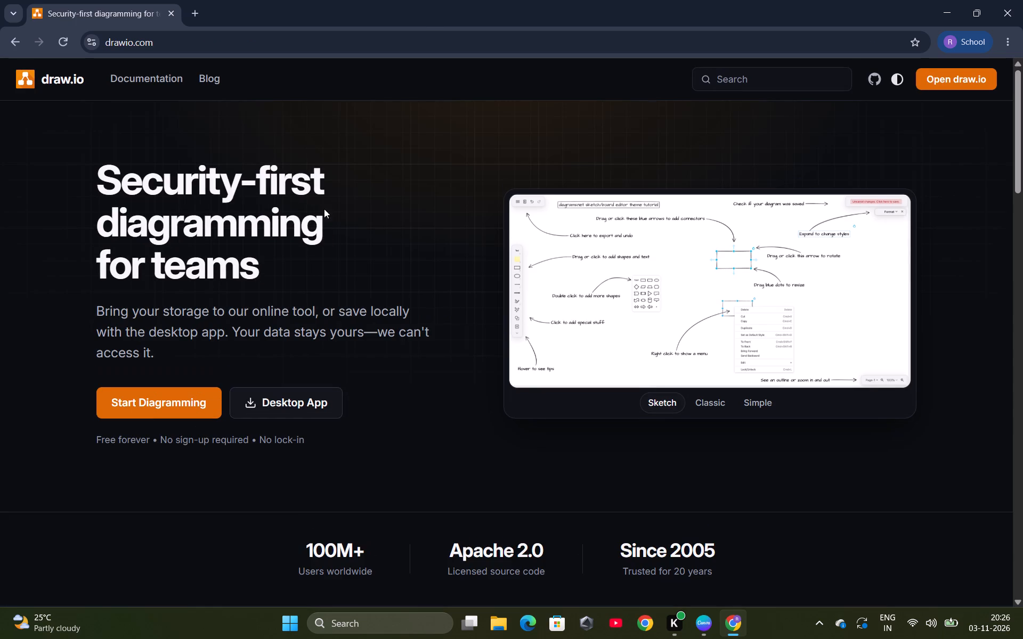
left_click(142, 402)
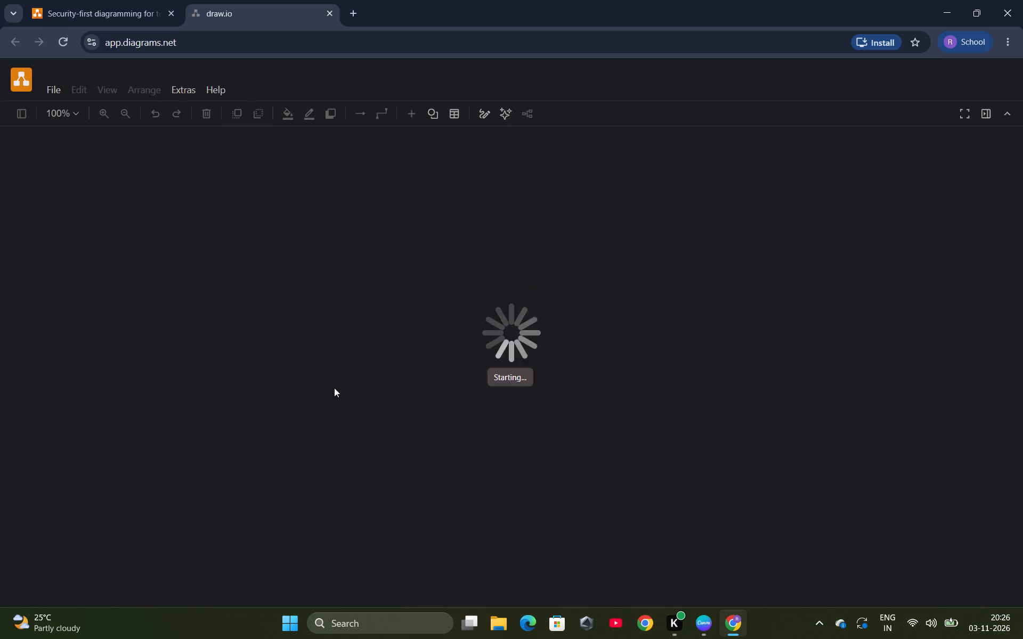
Add a rectangle near the page's upper-left corner and label it Book.
scroll(315, 303, "down", 2)
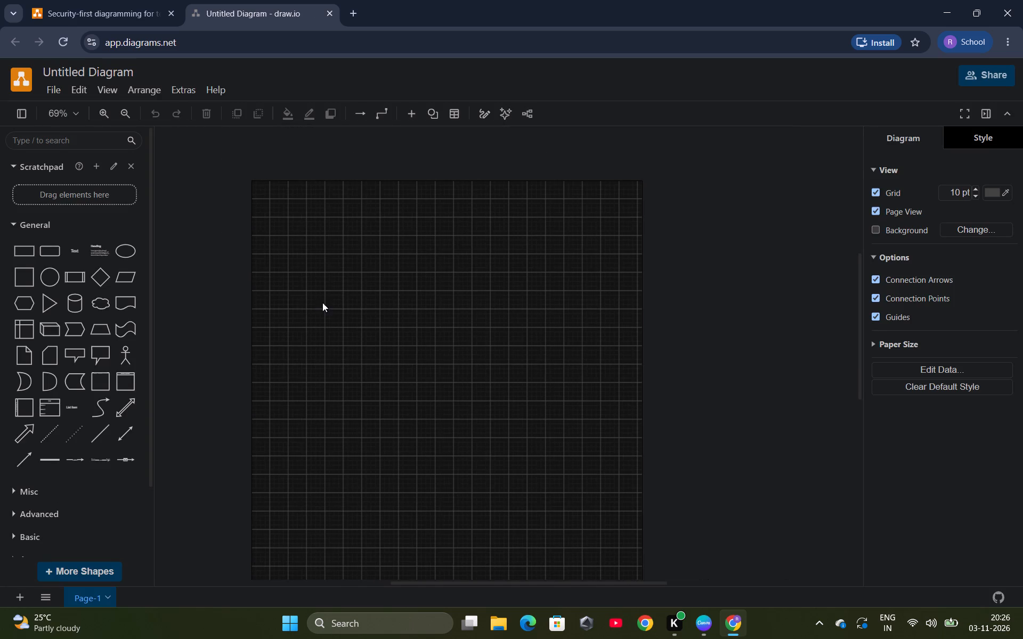
scroll(447, 309, "up", 3)
scroll(432, 312, "down", 3, "ctrl")
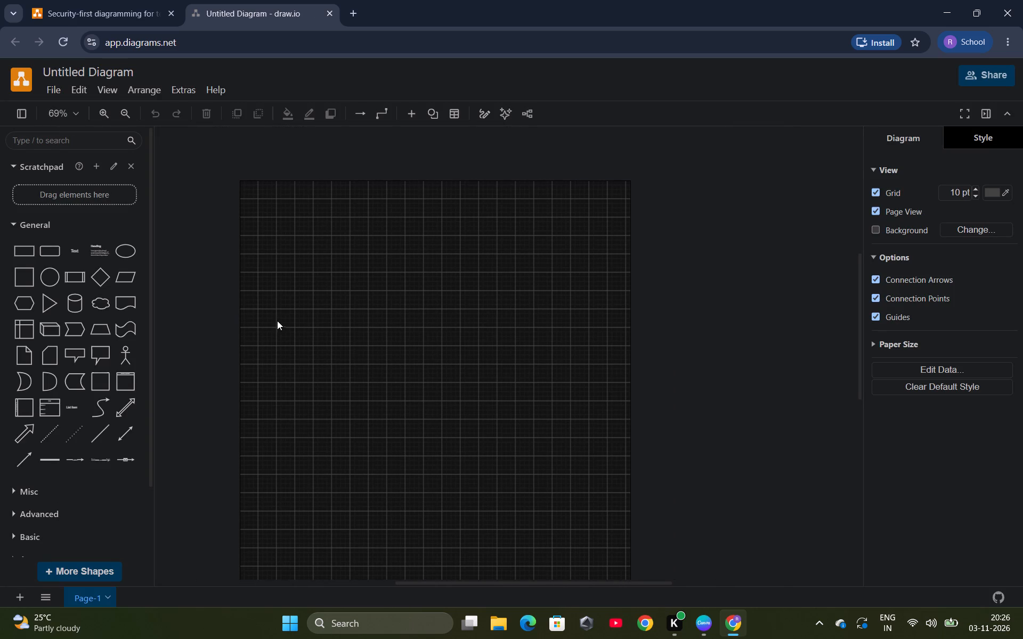
scroll(270, 342, "up", 1)
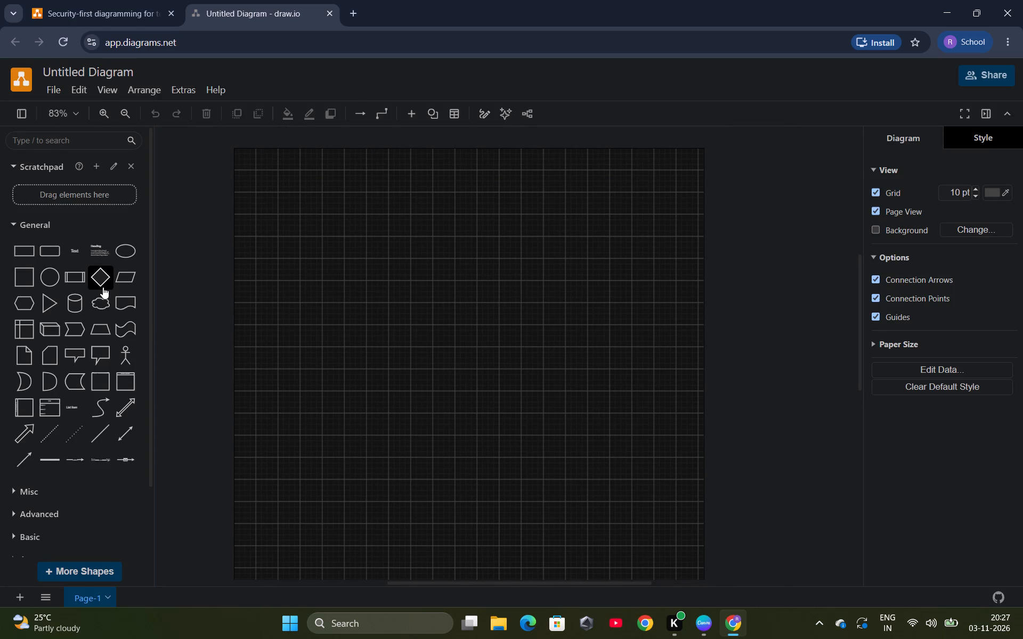
left_click(20, 249)
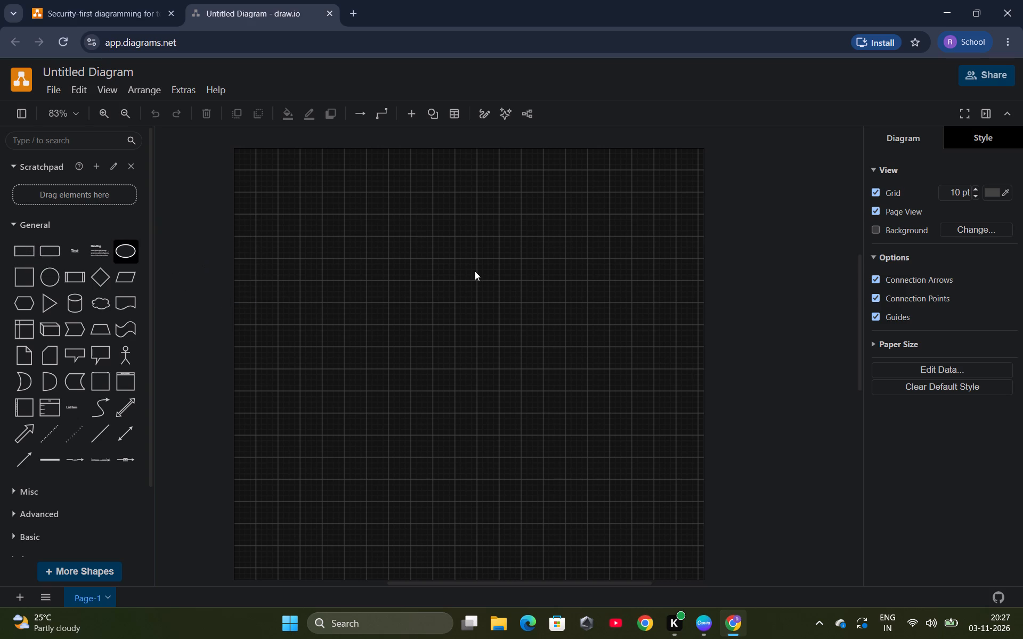
left_click(25, 255)
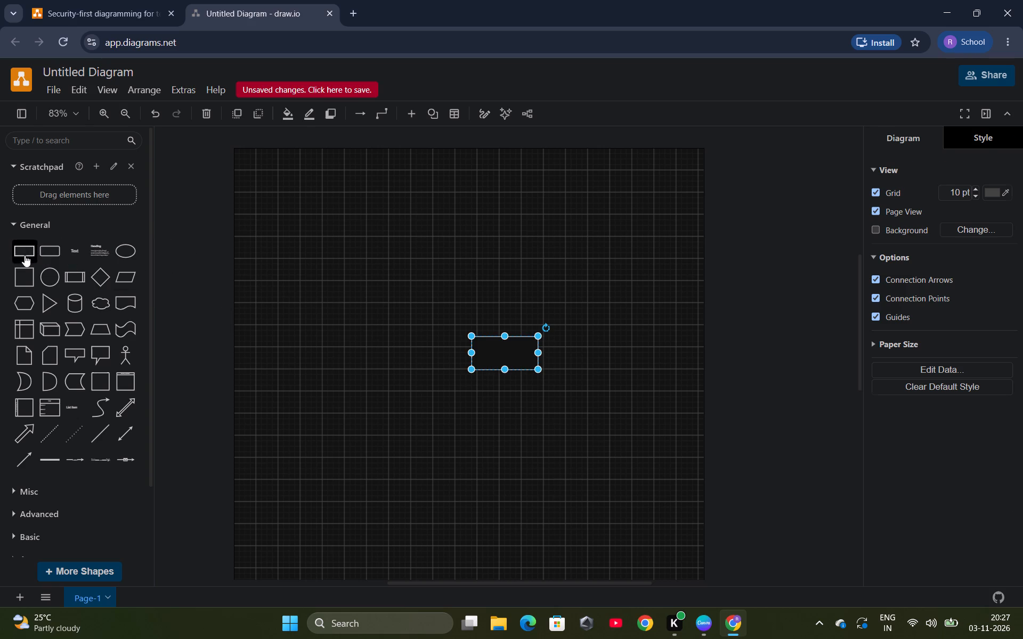
left_click_drag(510, 354, 316, 223)
double_click(299, 223)
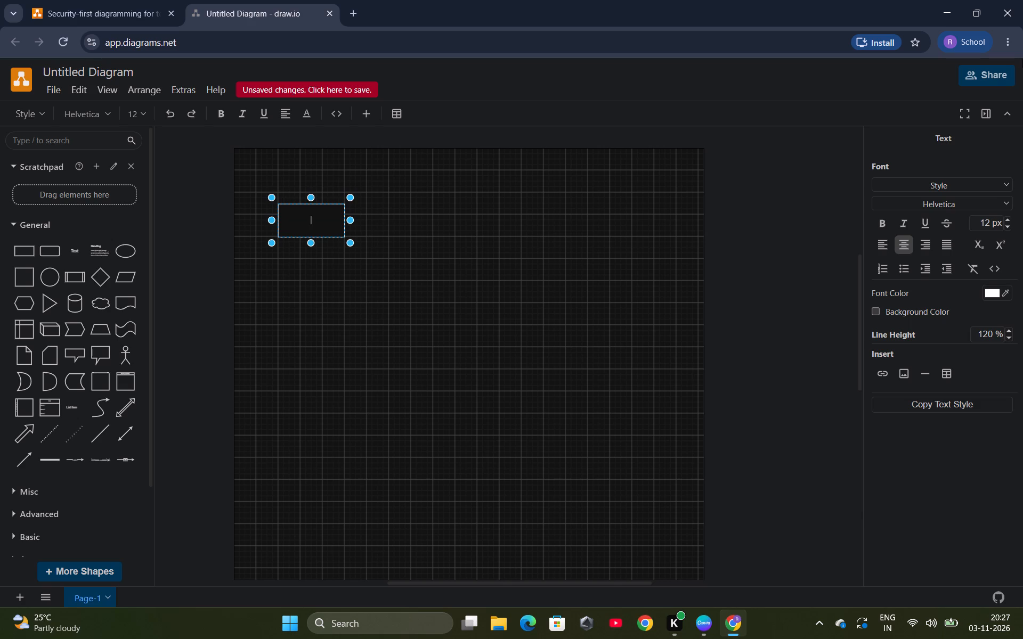
key("shift+b")
type("ook")
Set the font size of the Book label to 18.
double_click(319, 220)
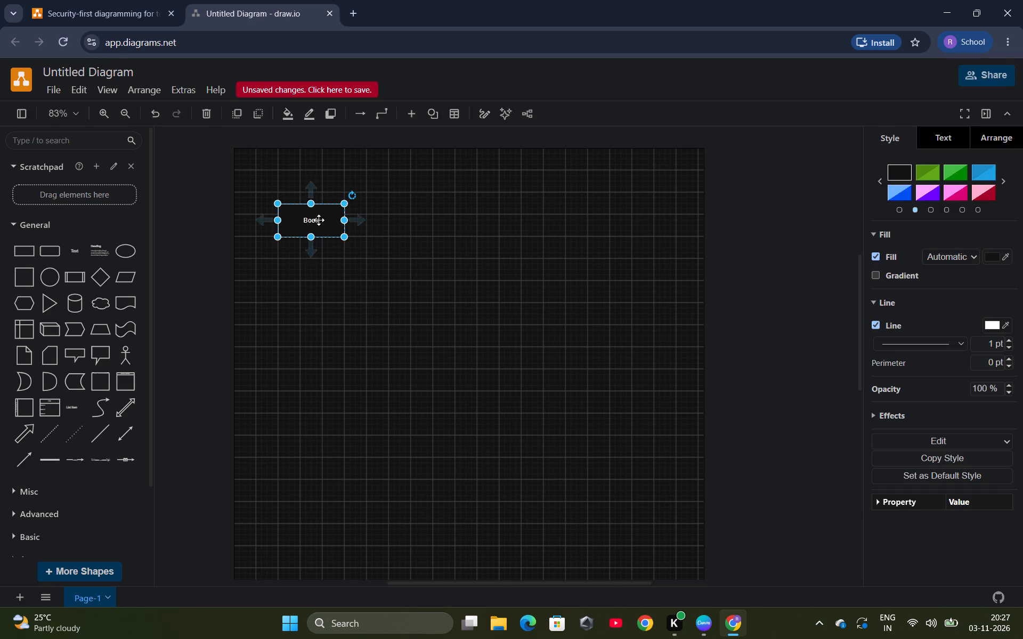
left_click(145, 111)
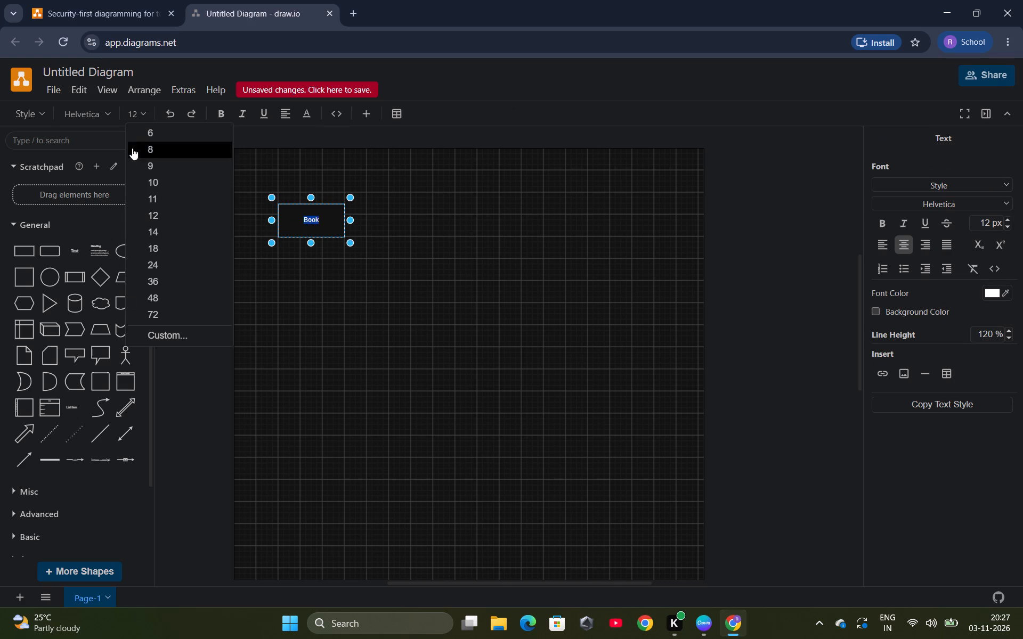
left_click(151, 246)
left_click(379, 259)
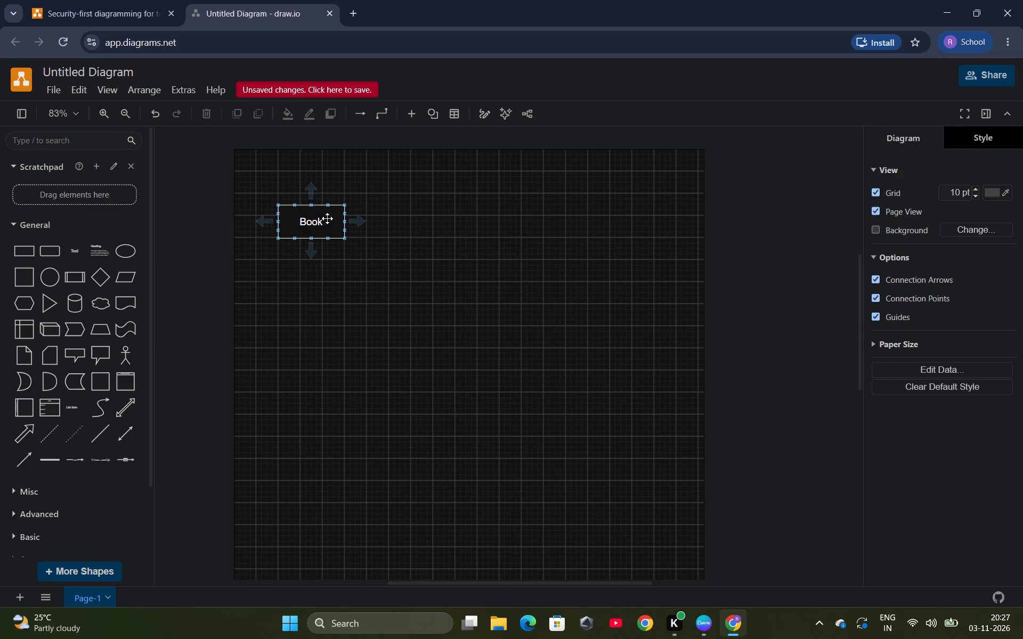
Shrink the Book rectangle from its lower-right corner so that it fits more closely around the label.
left_click_drag(343, 236, 330, 221)
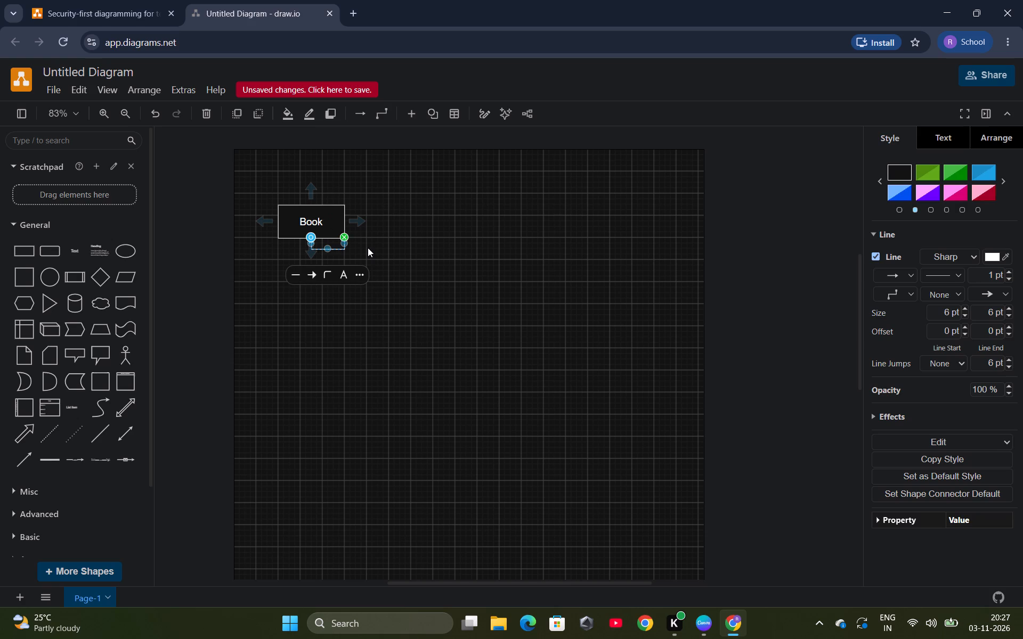
key("ctrl+z")
left_click(341, 226)
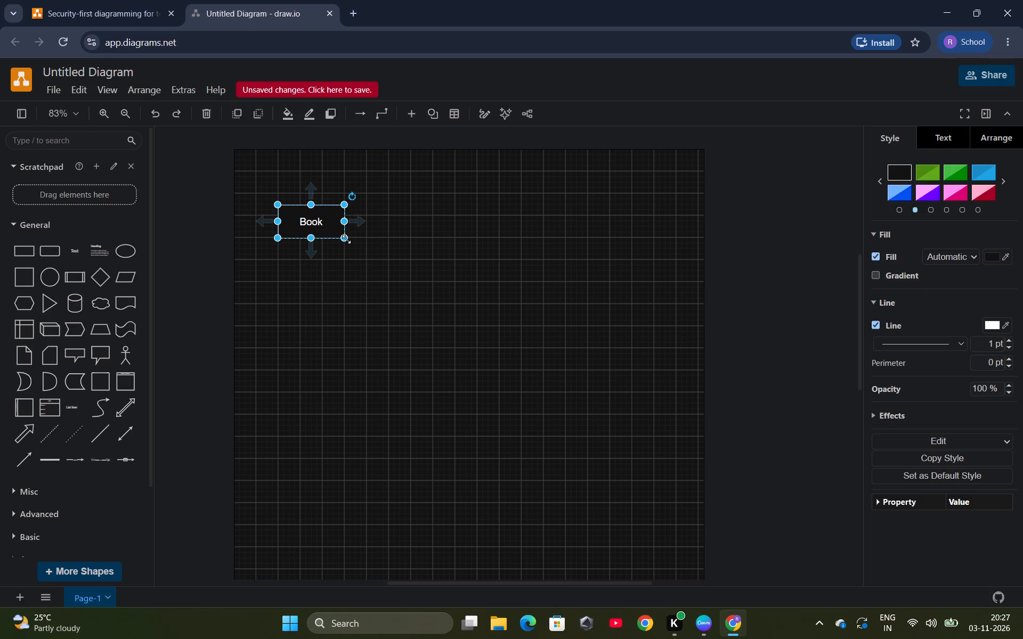
left_click_drag(346, 239, 327, 223)
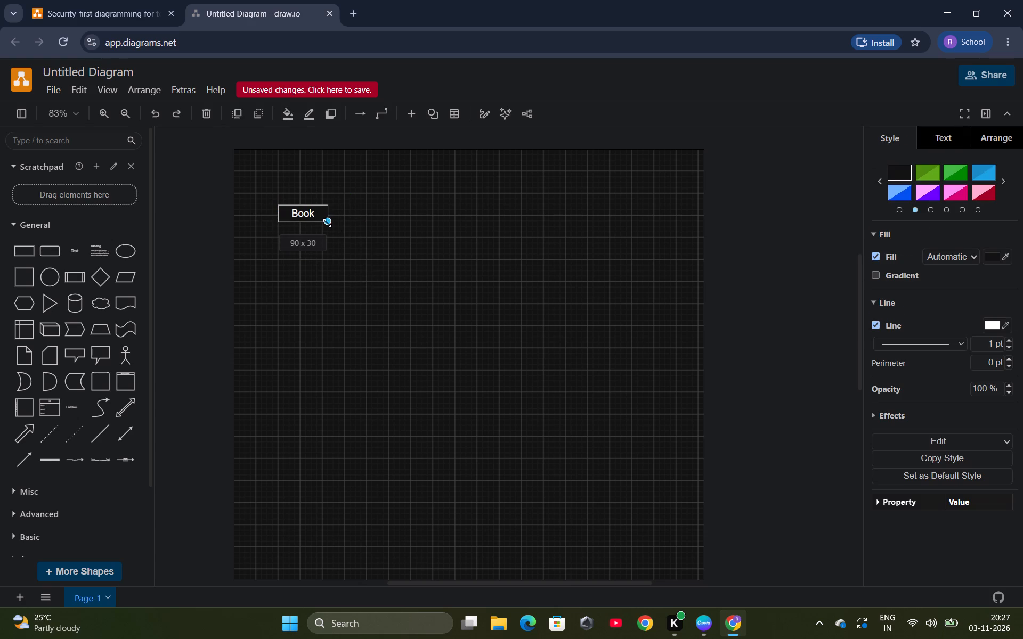
left_click_drag(327, 223, 333, 227)
left_click(336, 261)
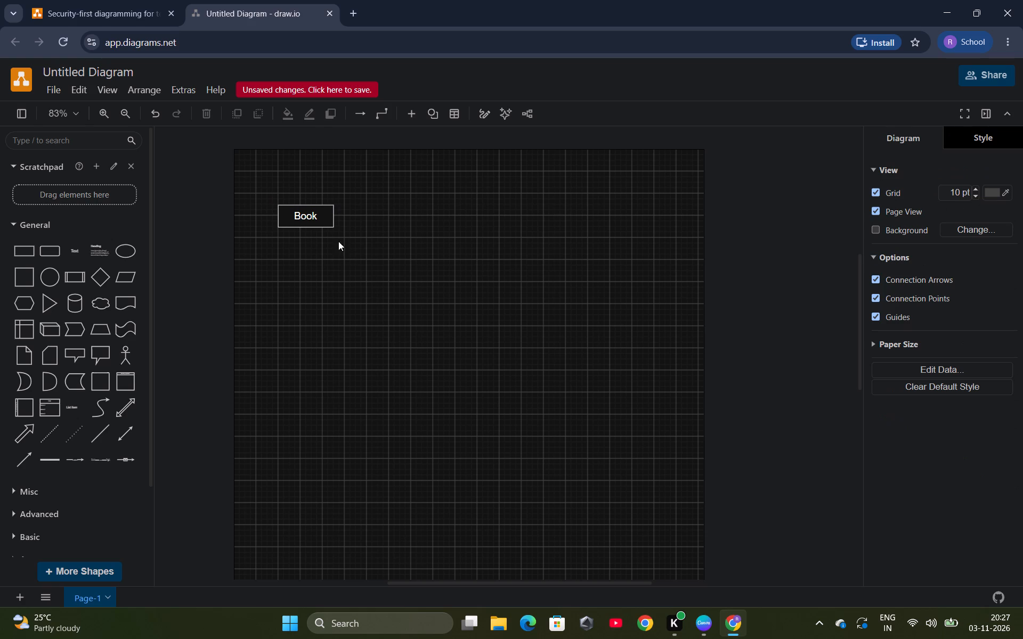
Duplicate the Book rectangle and place the copy directly below the original, left-aligned with it, at about 80, 370.
right_click(314, 221)
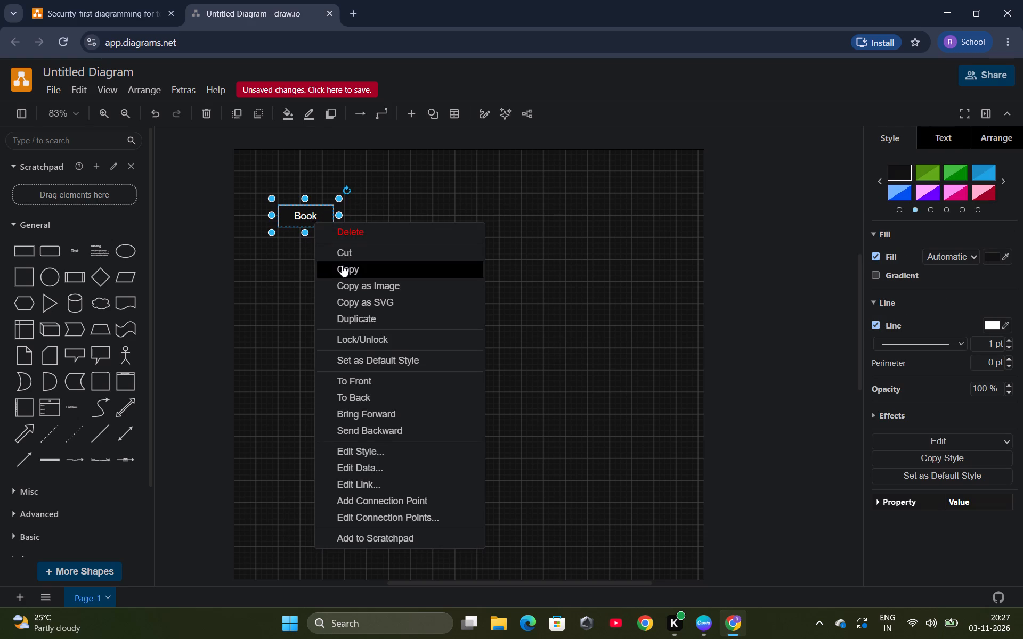
left_click(343, 265)
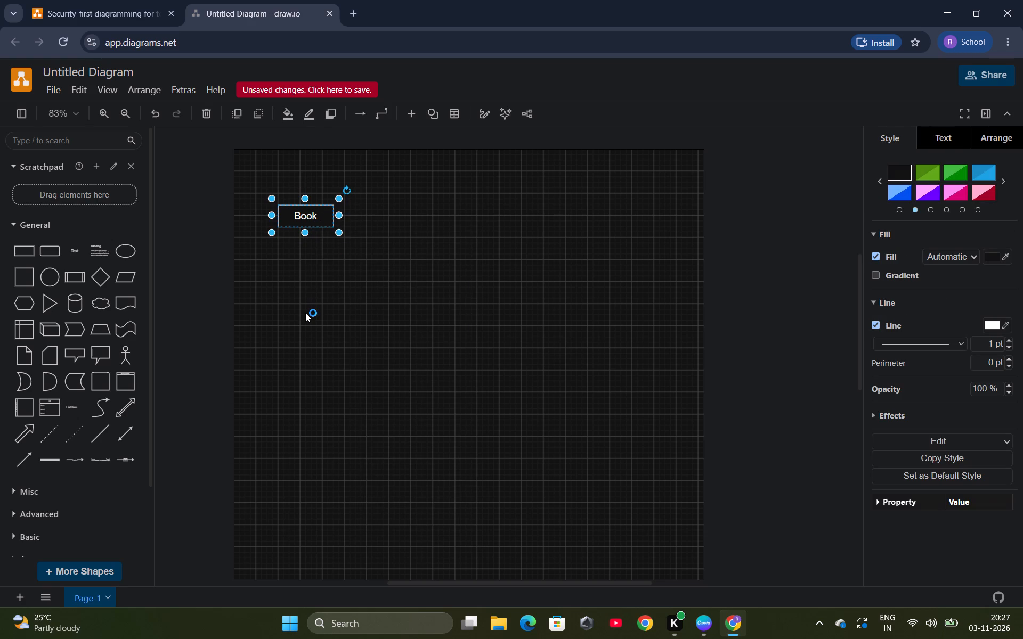
right_click(303, 217)
left_click(331, 313)
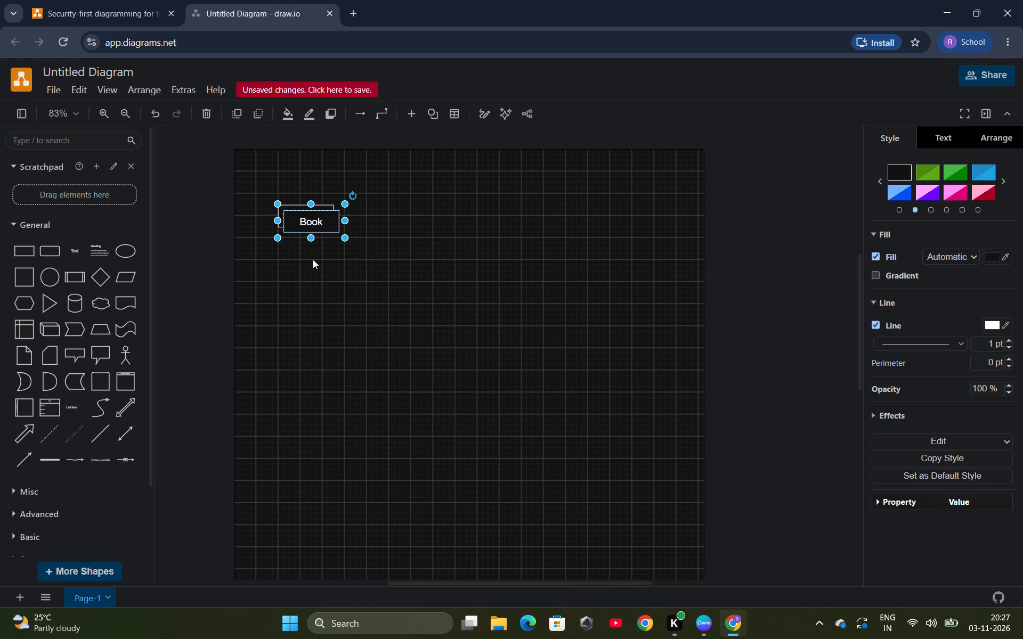
left_click_drag(314, 218, 307, 305)
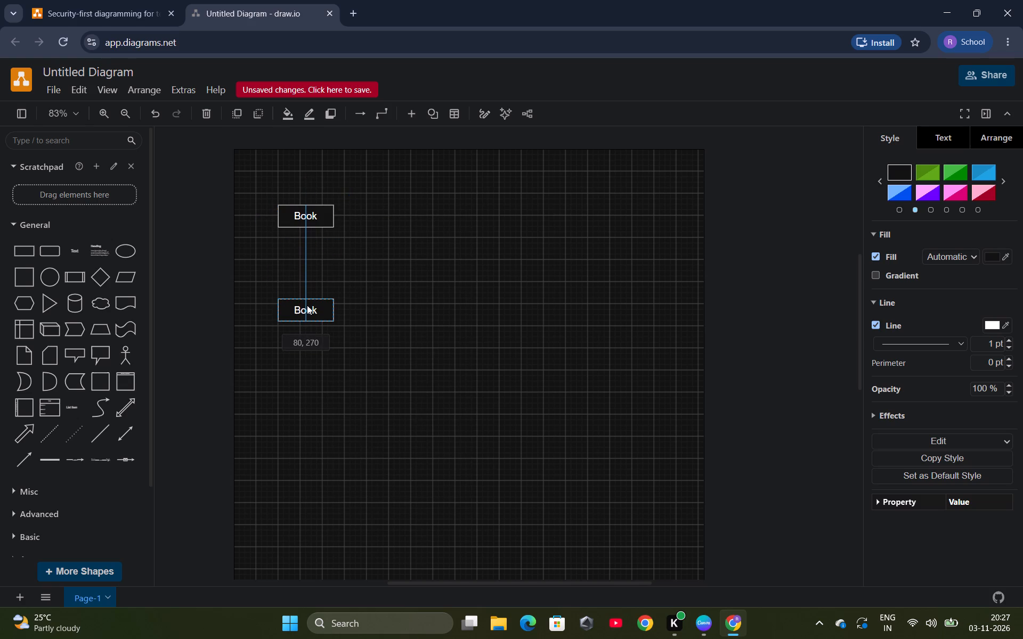
left_click_drag(307, 305, 303, 346)
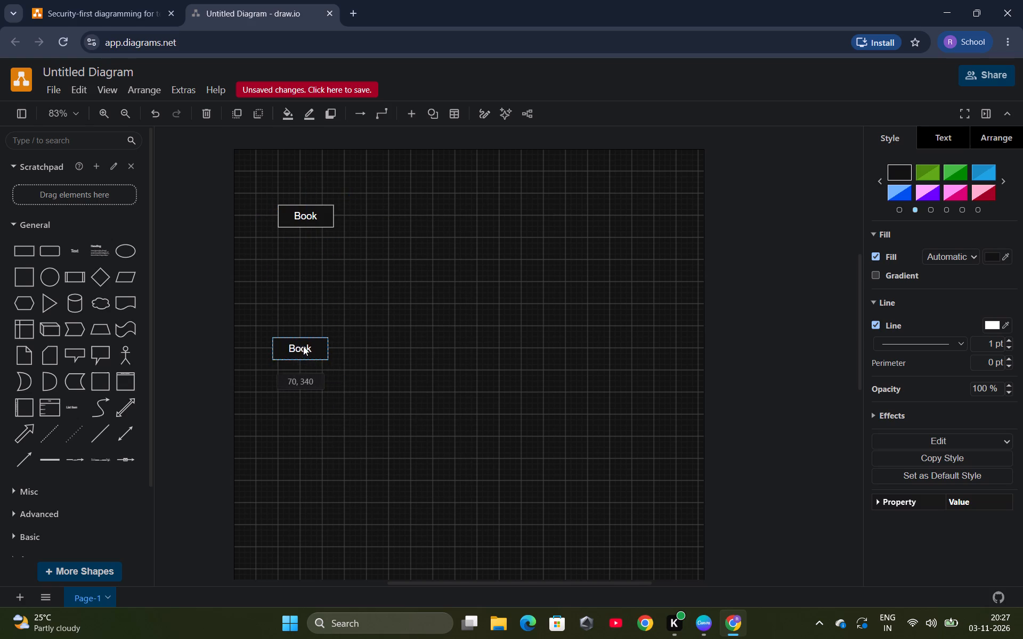
left_click_drag(303, 346, 307, 357)
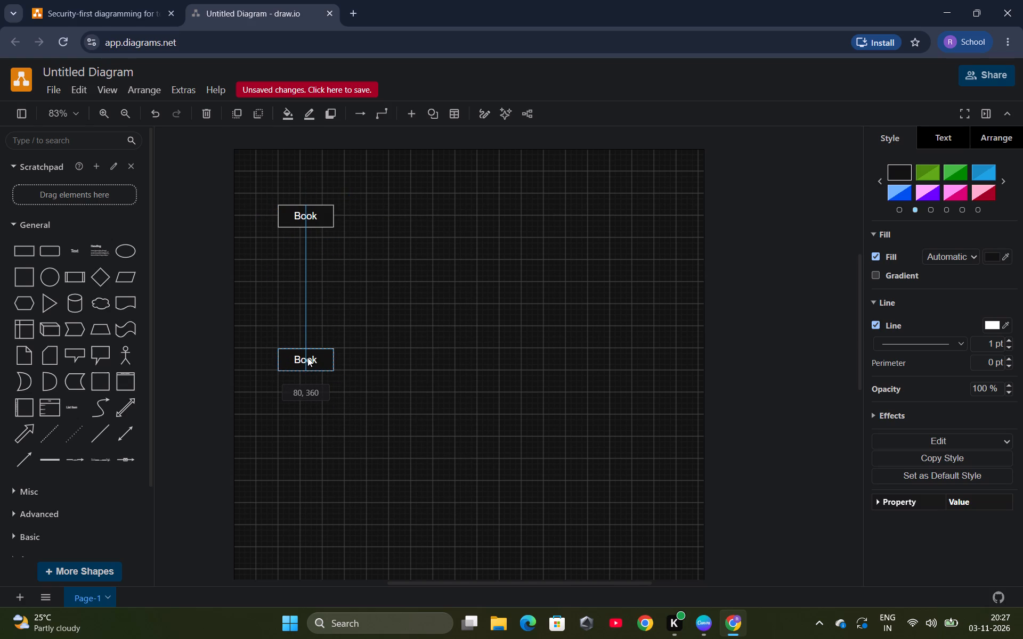
left_click_drag(307, 357, 310, 361)
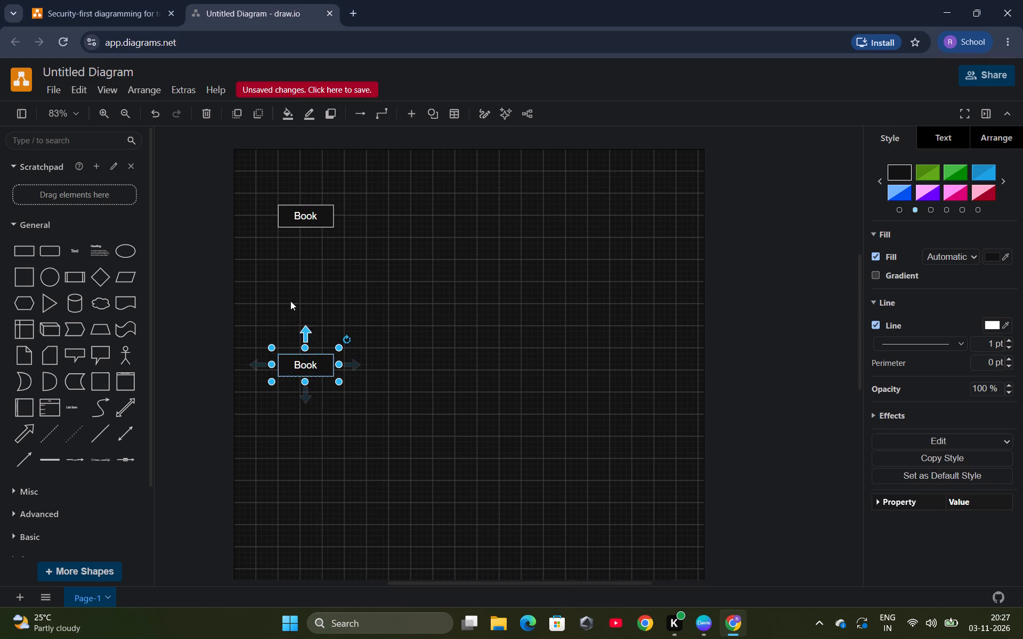
Duplicate the lower Book rectangle and place the new copy below it near the page bottom, aligned in the same column.
left_click(298, 224)
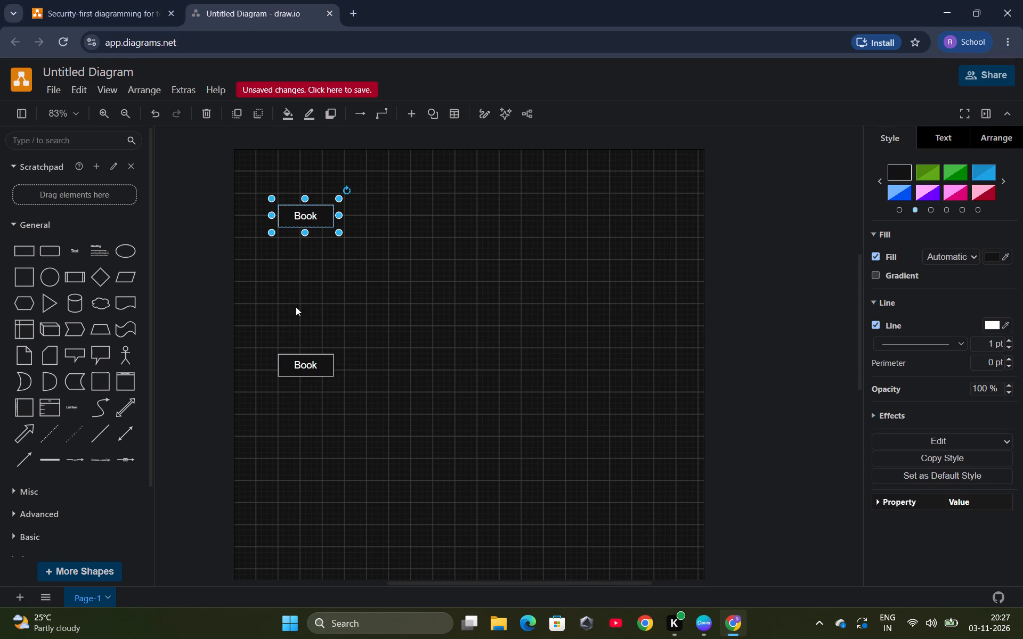
right_click(290, 361)
left_click(337, 379)
left_click_drag(315, 375, 315, 381)
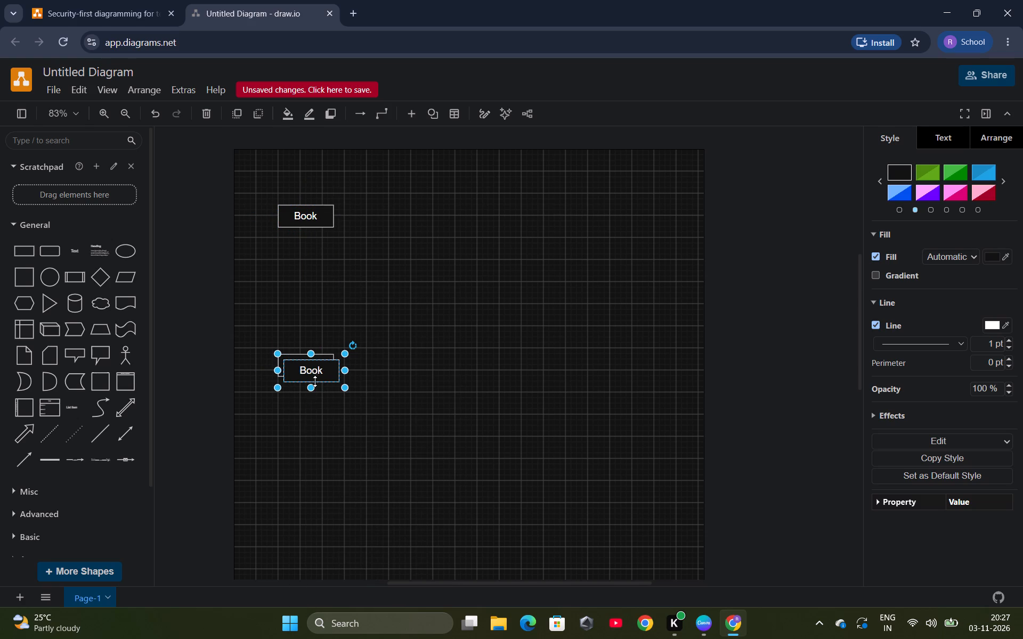
left_click_drag(315, 381, 310, 518)
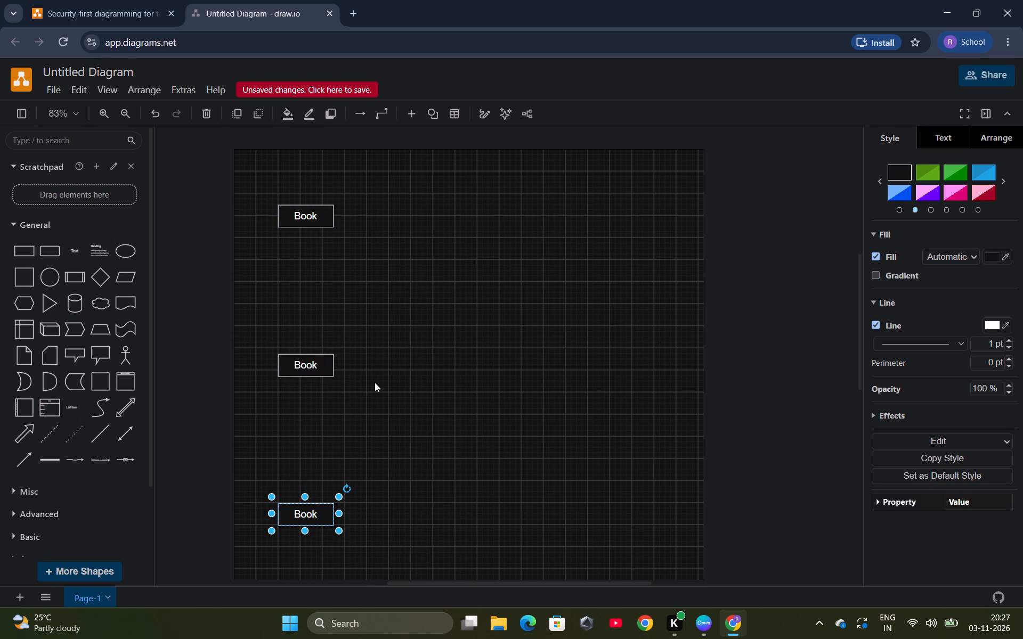
left_click(375, 382)
Shift all three Book rectangles right into one aligned column, nudging the top and middle ones slightly upward.
left_click_drag(313, 216, 367, 215)
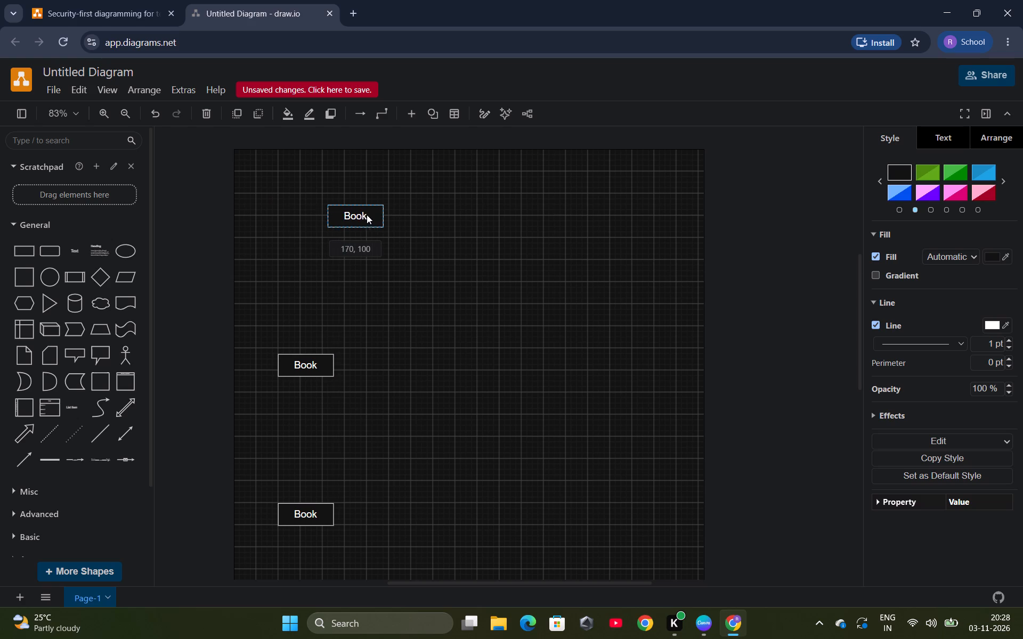
left_click_drag(367, 215, 368, 212)
left_click_drag(294, 369, 307, 370)
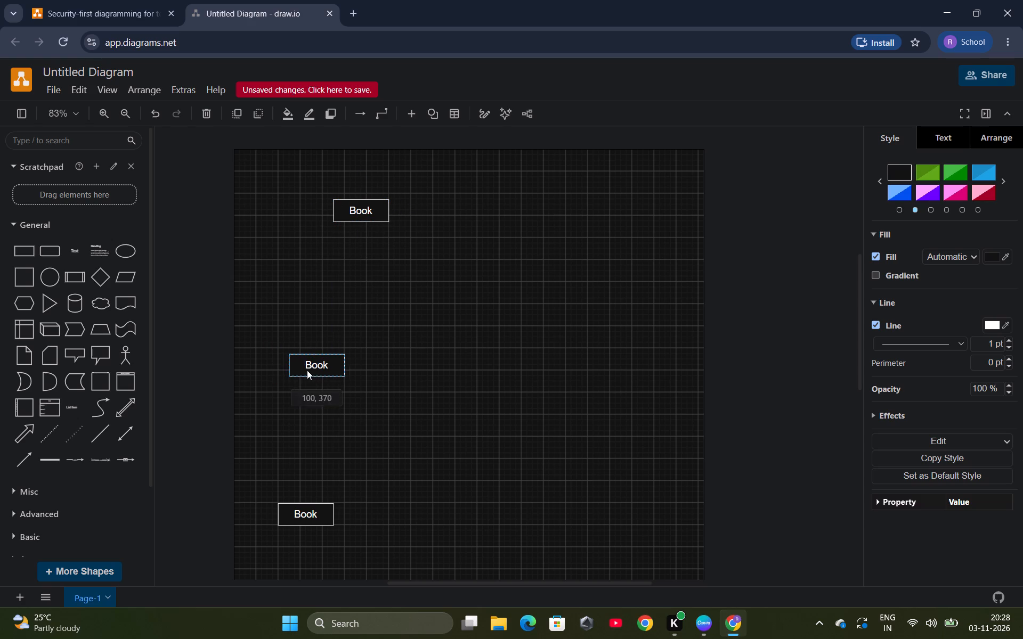
left_click_drag(307, 370, 347, 370)
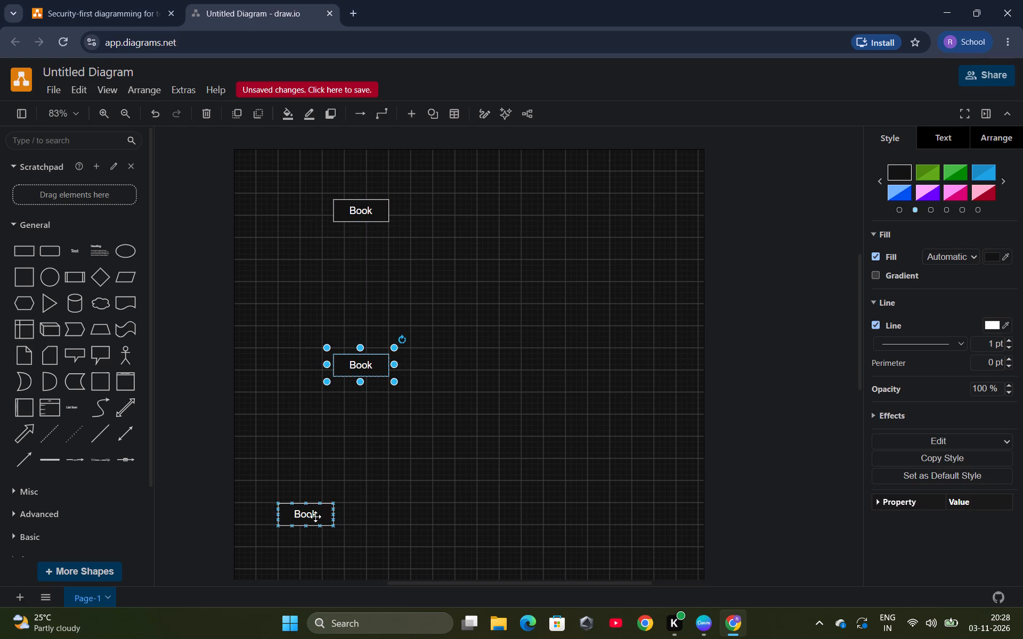
left_click_drag(315, 517, 369, 517)
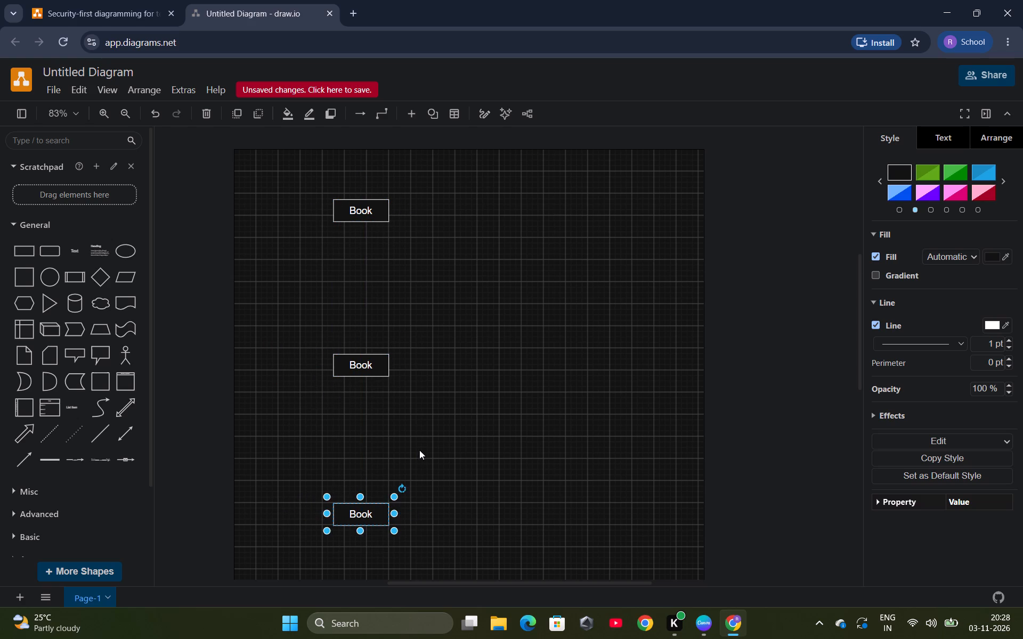
left_click(419, 450)
left_click_drag(372, 364, 372, 358)
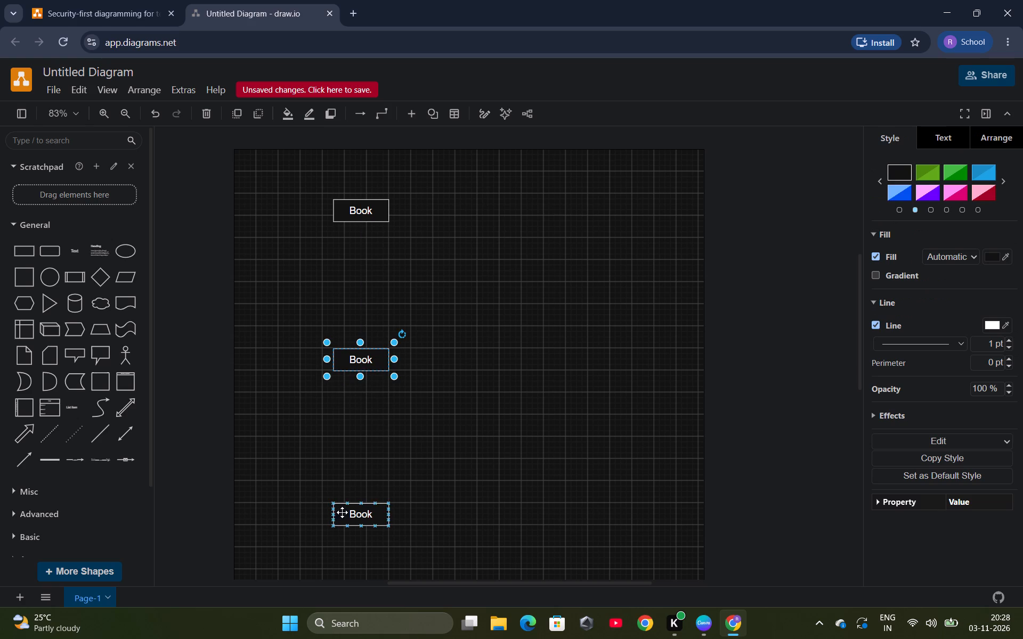
Move the bottom Book rectangle slightly up to 180, 630, evenly spaced in the column with the two above.
left_click_drag(351, 520, 350, 516)
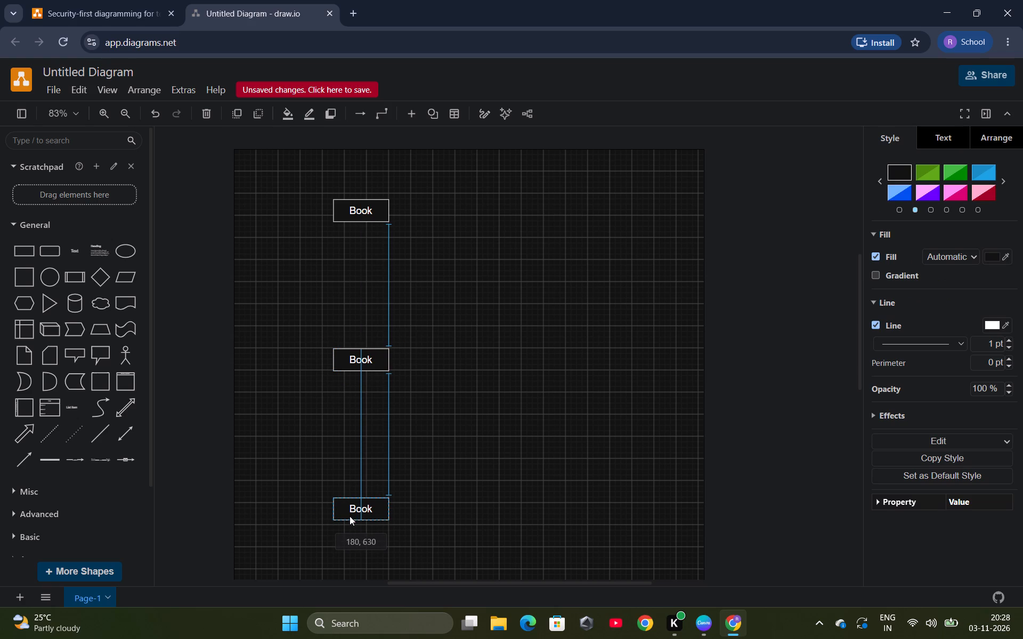
left_click_drag(350, 516, 350, 514)
left_click(488, 482)
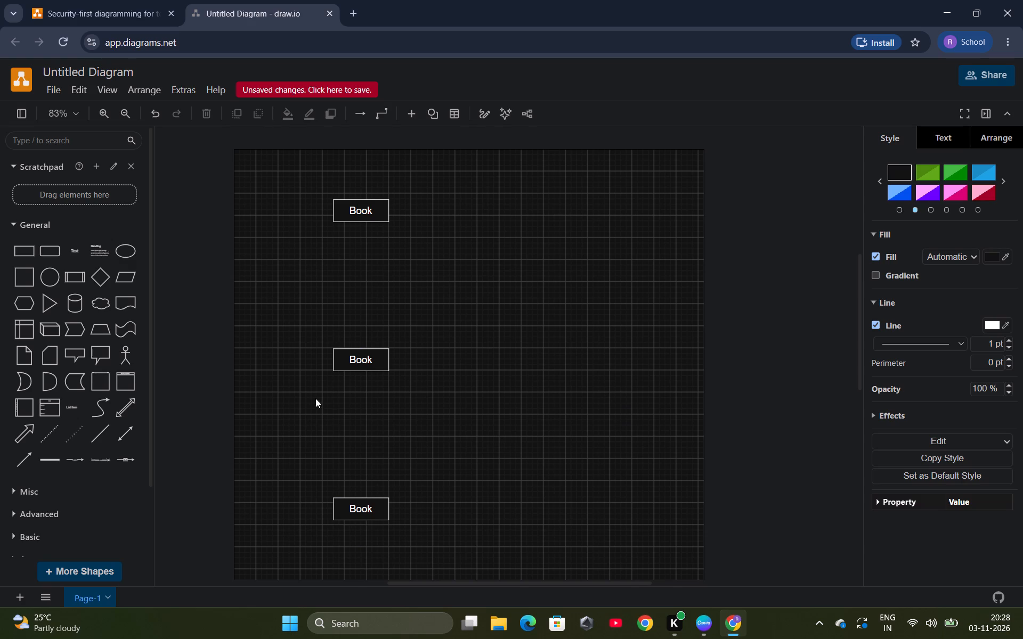
Relabel the middle Book rectangle as Member.
double_click(374, 365)
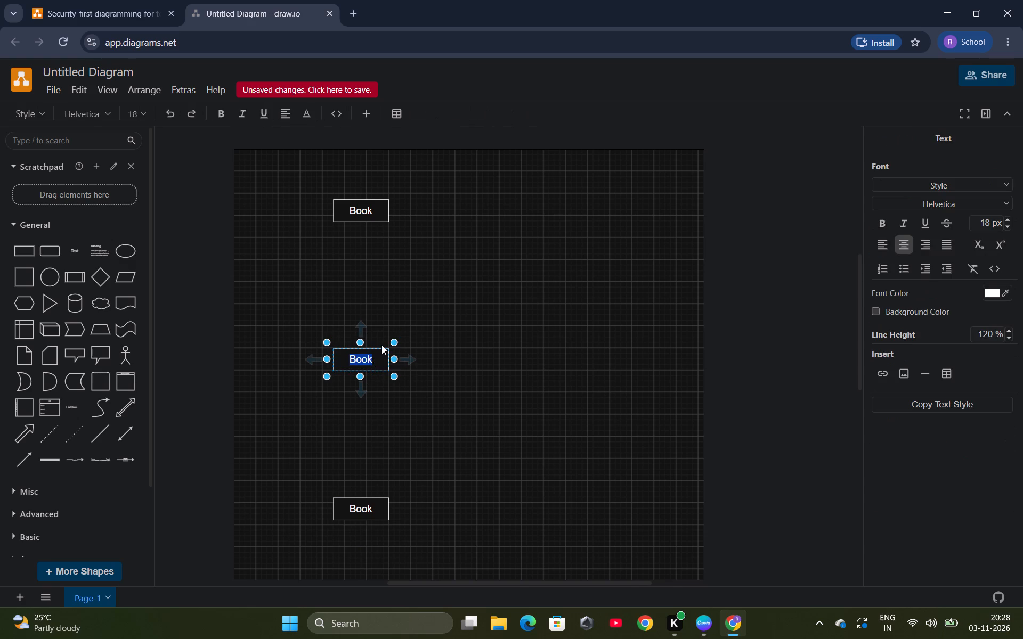
key("BackSpace")
type("Member")
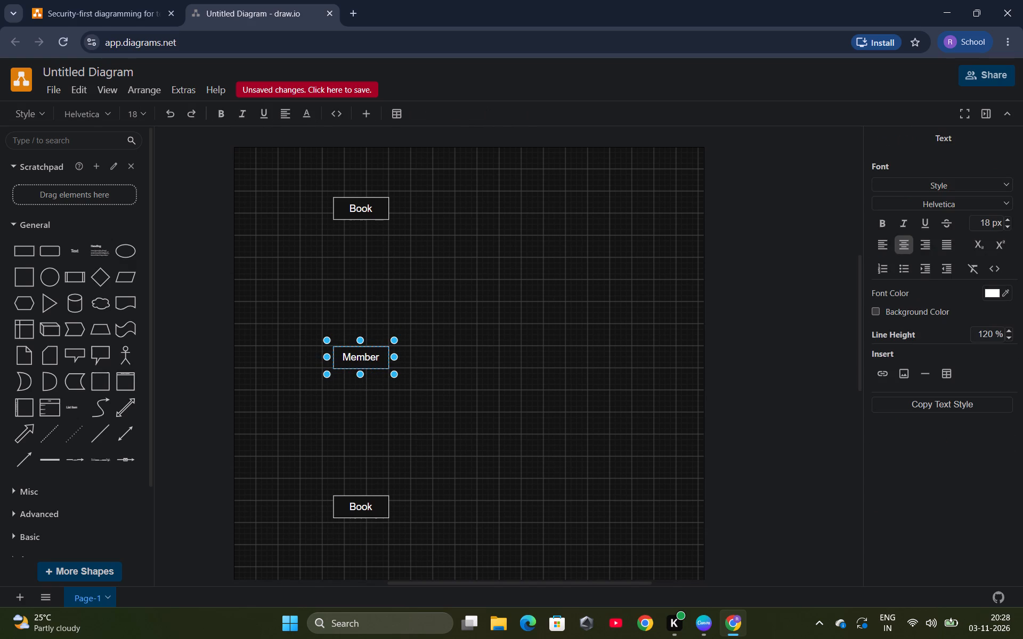
Relabel the bottom Book rectangle as Librarian.
double_click(371, 512)
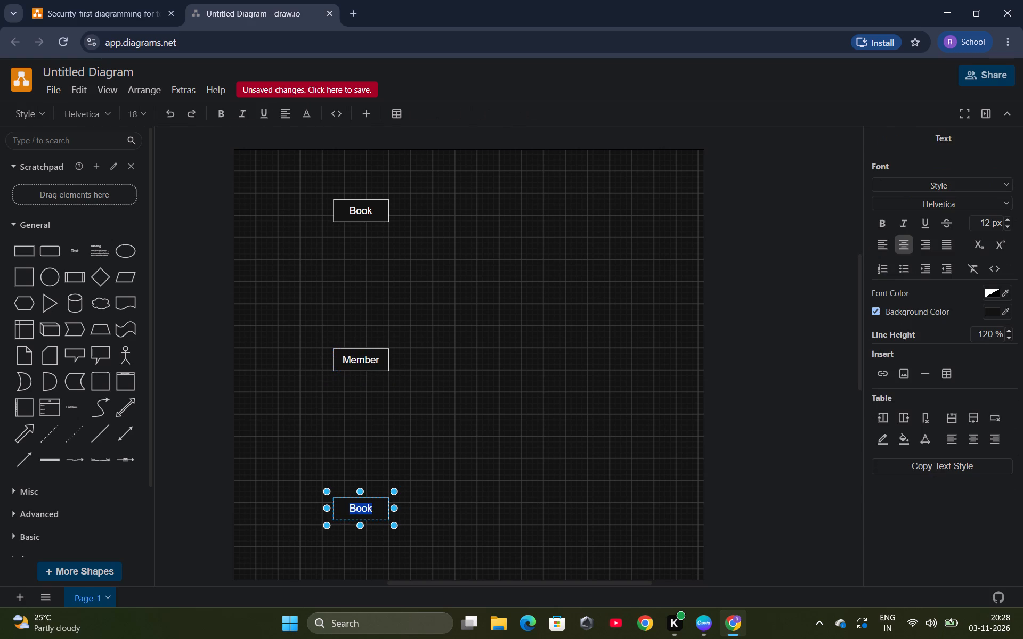
key("BackSpace")
type("Librian")
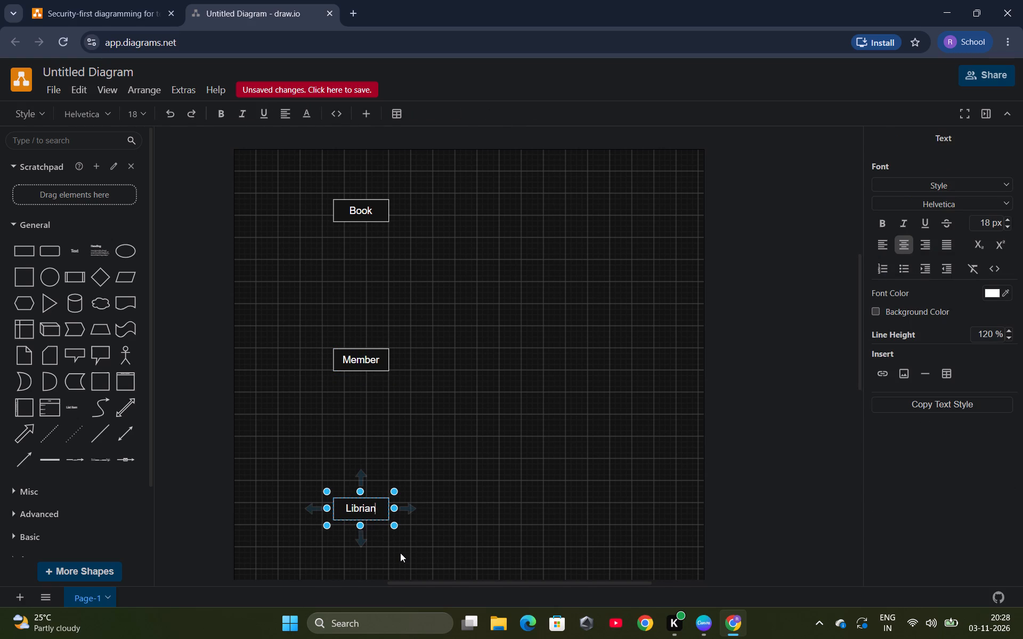
key("BackSpace")
key("BackSpace")
key("BackSpace")
key("a")
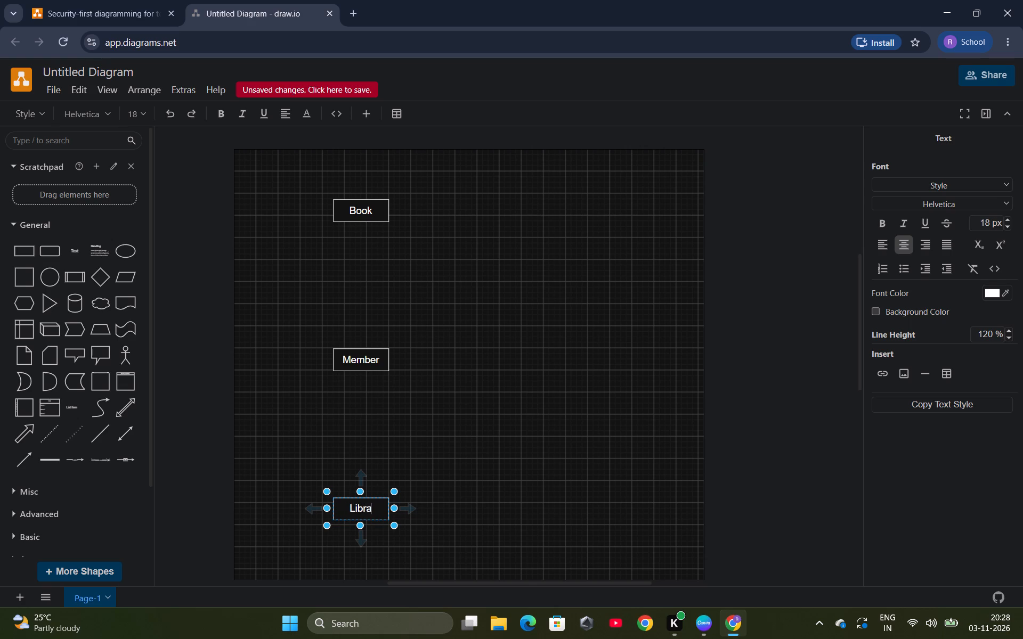
type("r8i")
key("BackSpace")
key("BackSpace")
type("ian")
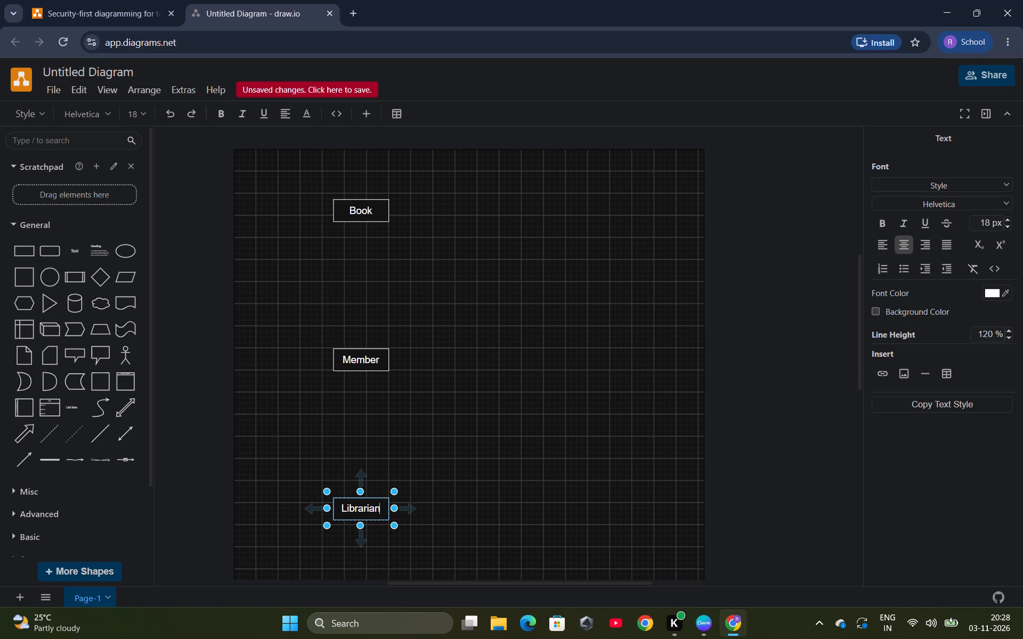
left_click(453, 531)
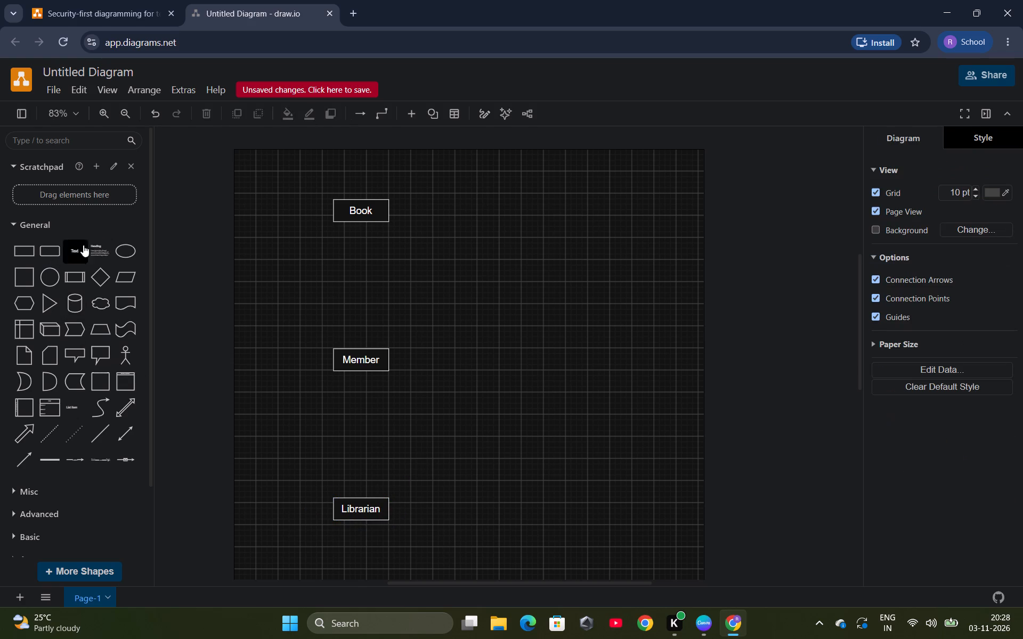
Add an ellipse to the page beside the Member rectangle and resize it into a wider, flatter attribute oval.
left_click(125, 250)
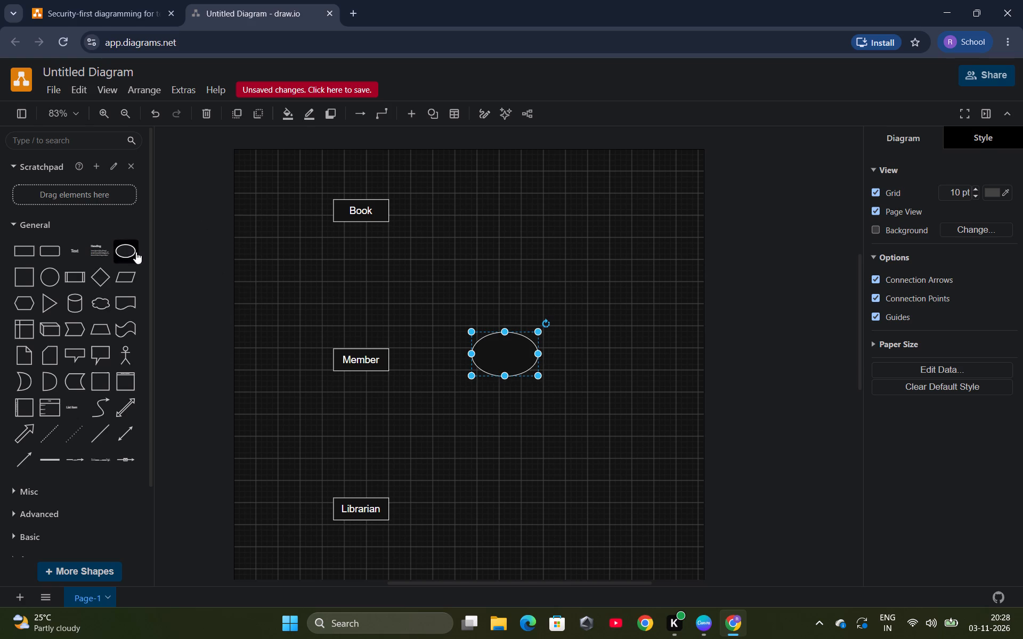
left_click_drag(473, 354, 457, 351)
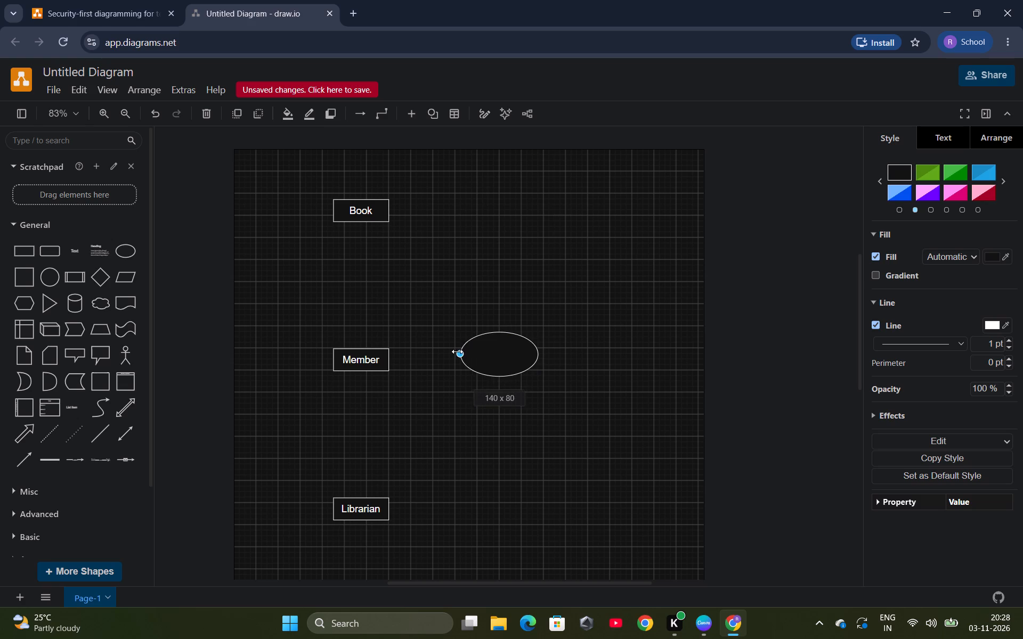
left_click_drag(457, 351, 432, 355)
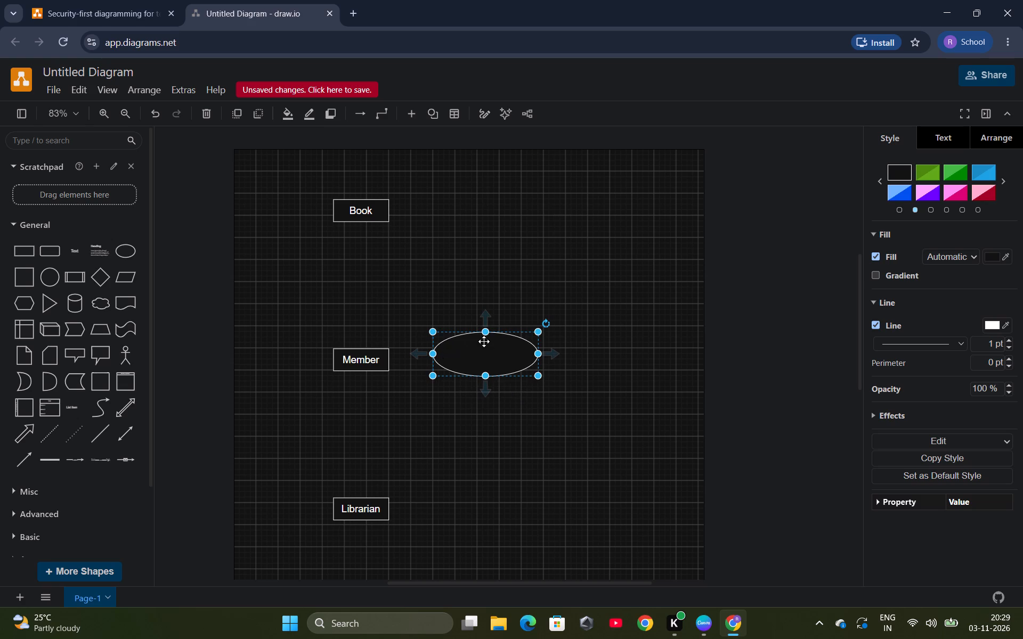
left_click_drag(486, 332, 485, 352)
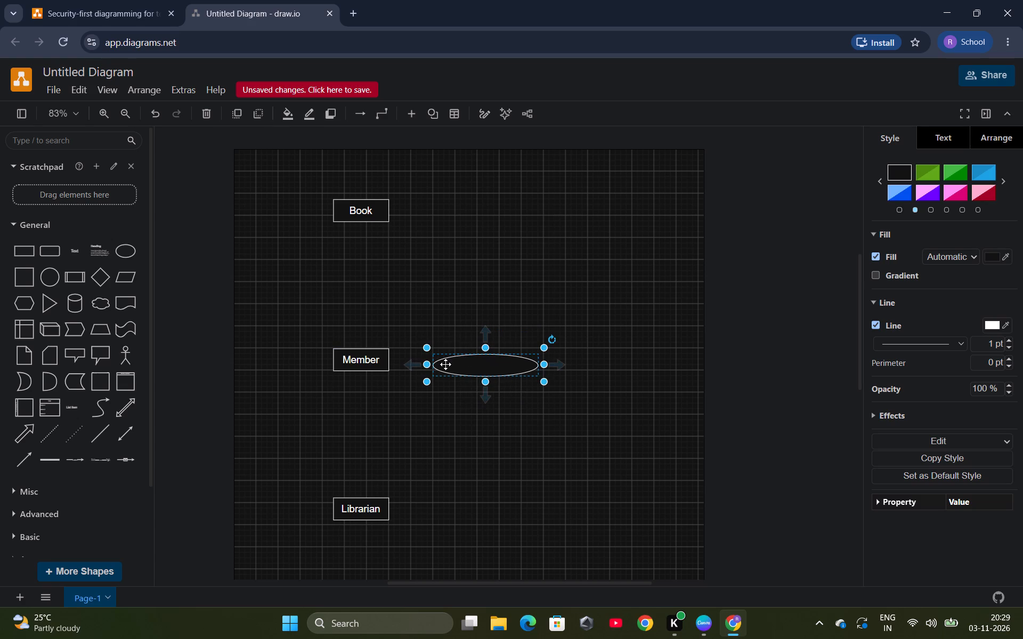
left_click_drag(431, 365, 449, 364)
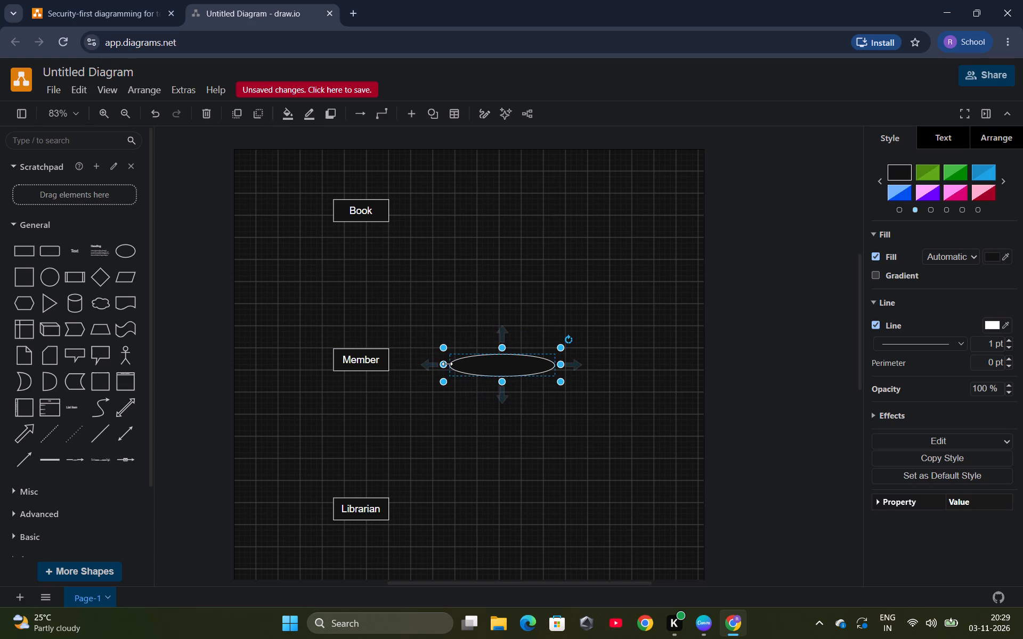
left_click_drag(442, 363, 468, 361)
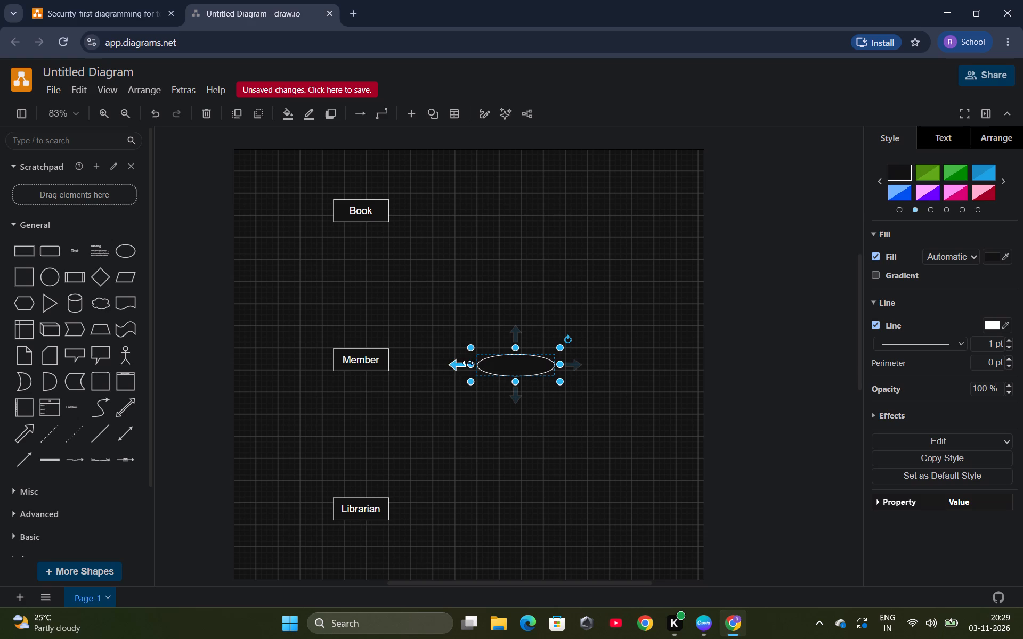
left_click_drag(518, 349, 517, 341)
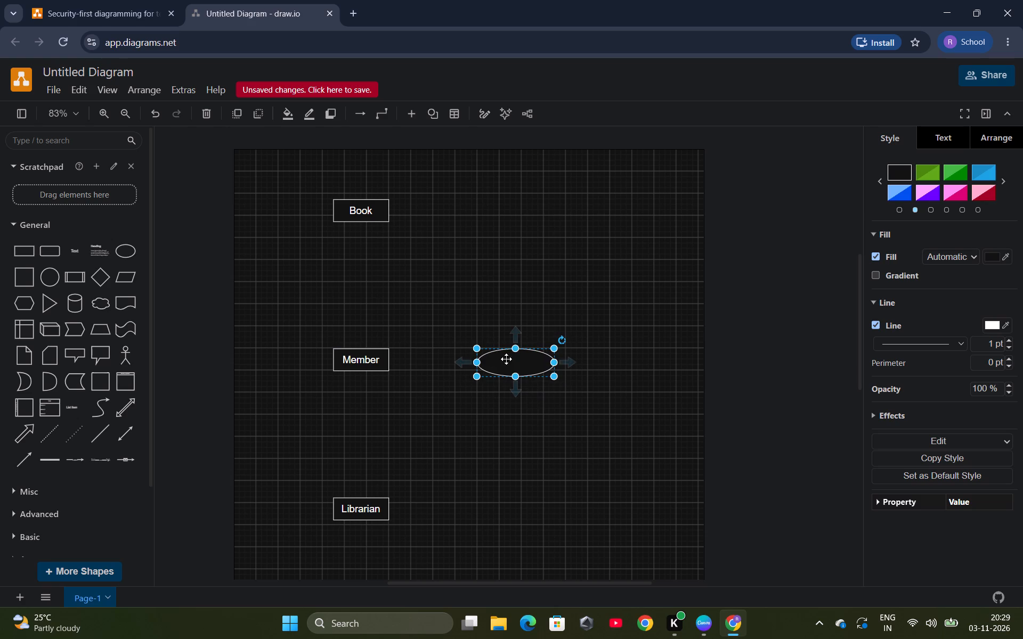
Label the ellipse Available_Quantity with the font size set to 16 px.
double_click(506, 360)
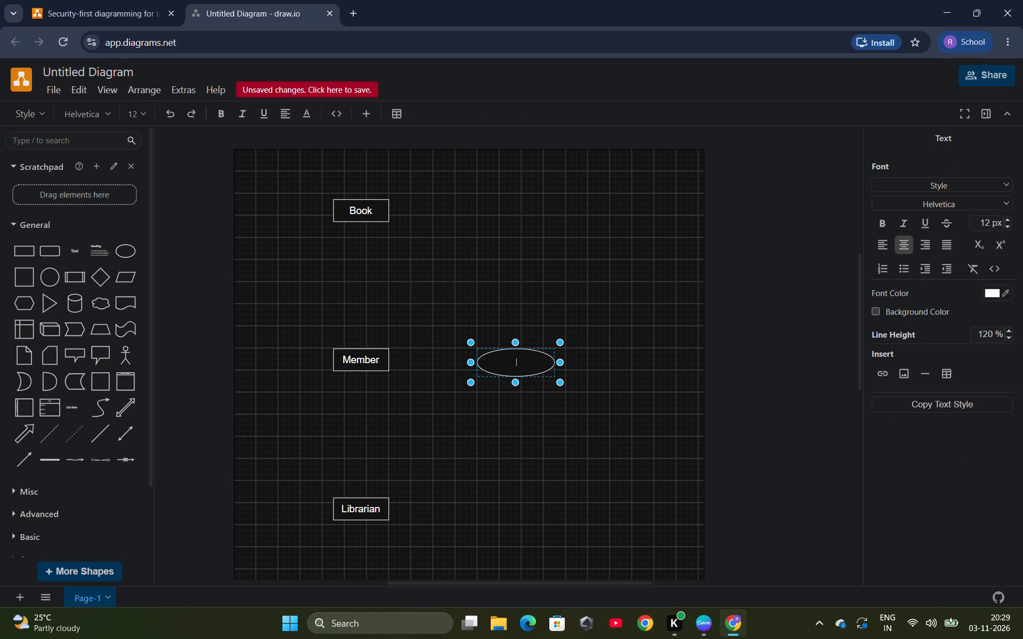
key("shift+l")
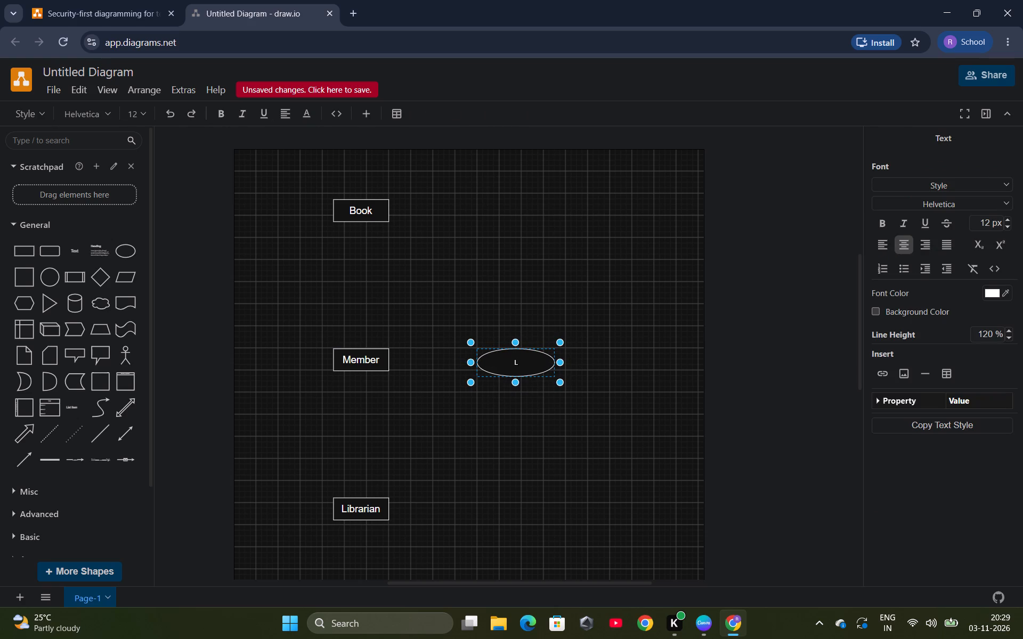
key("BackSpace")
left_click(146, 116)
left_click(155, 231)
left_click(523, 365)
key("shift+a")
type("vailable")
key("shift+underscore")
type("Qua")
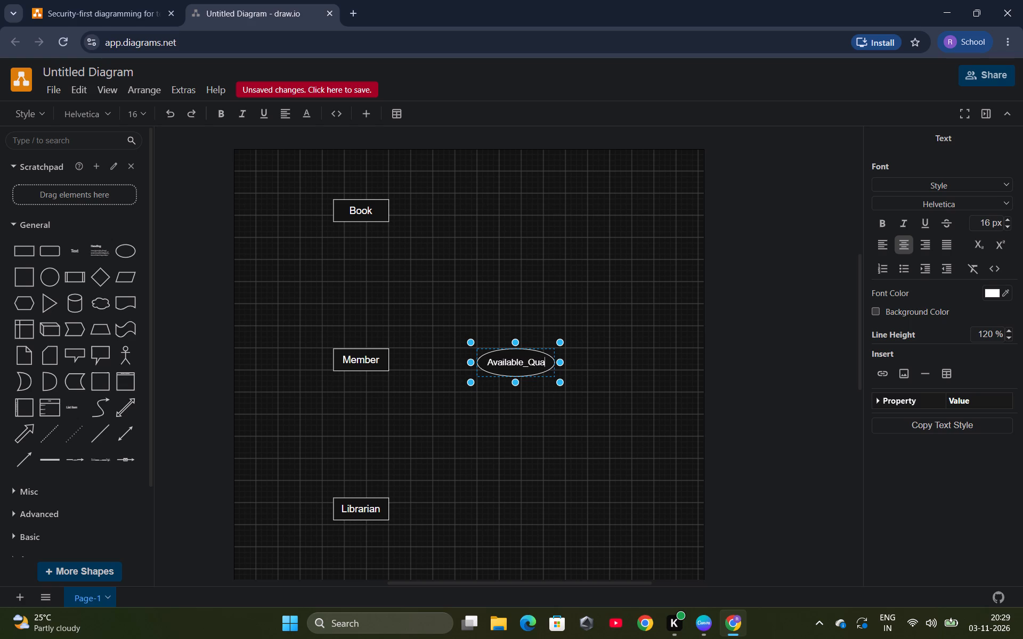
type("ntity")
left_click(497, 457)
Move the Available_Quantity ellipse to the page's left edge, just below and left of the Book rectangle.
left_click_drag(507, 364, 274, 251)
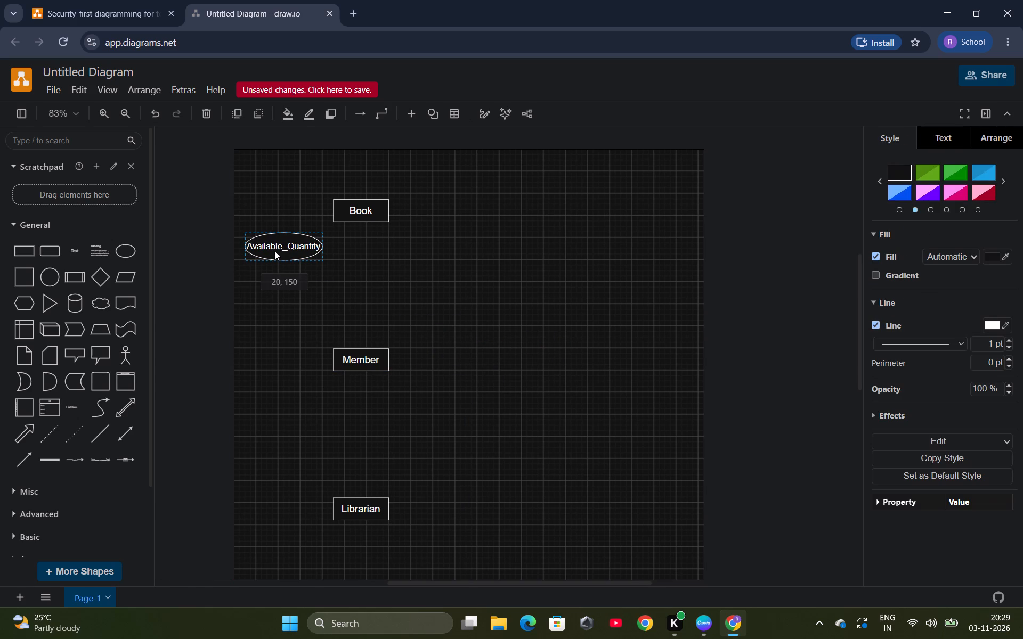
left_click_drag(274, 251, 269, 275)
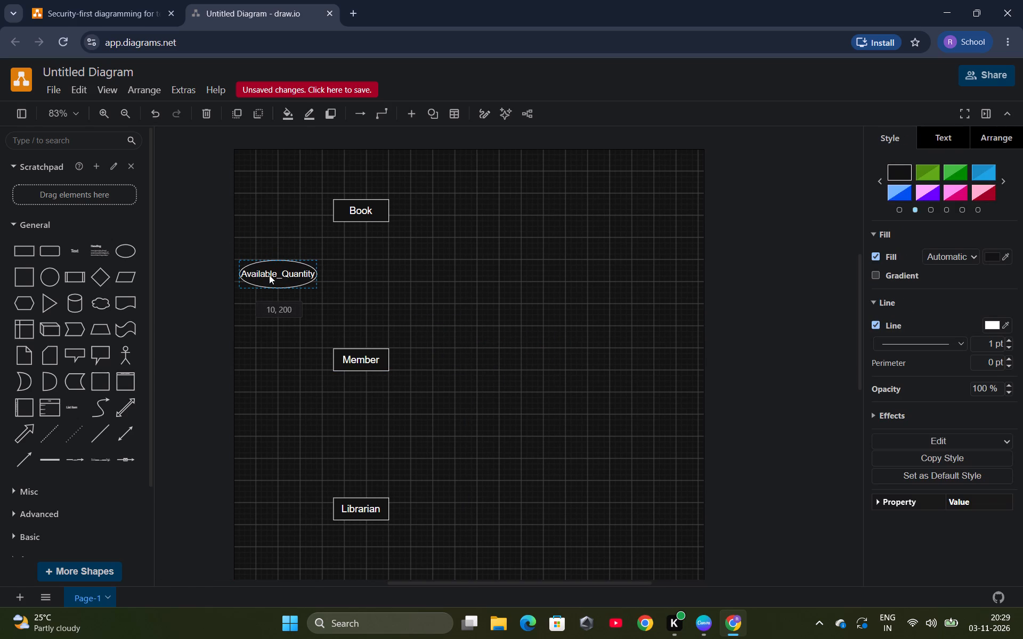
left_click_drag(269, 275, 268, 248)
left_click(334, 276)
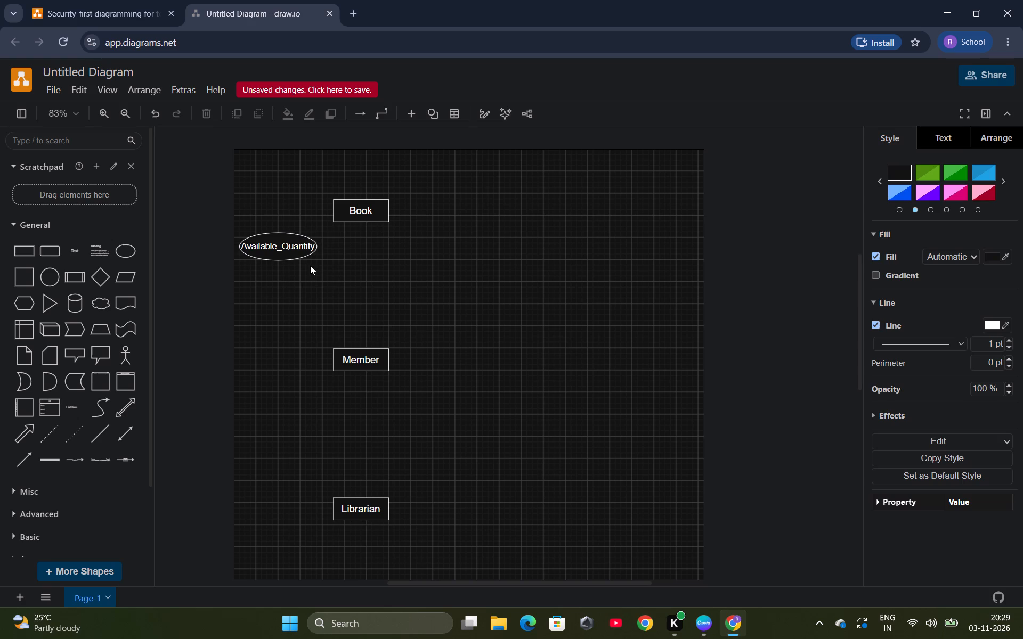
Duplicate the Available_Quantity ellipse and place the copy below and slightly right of the Book rectangle.
left_click(294, 245)
right_click(294, 245)
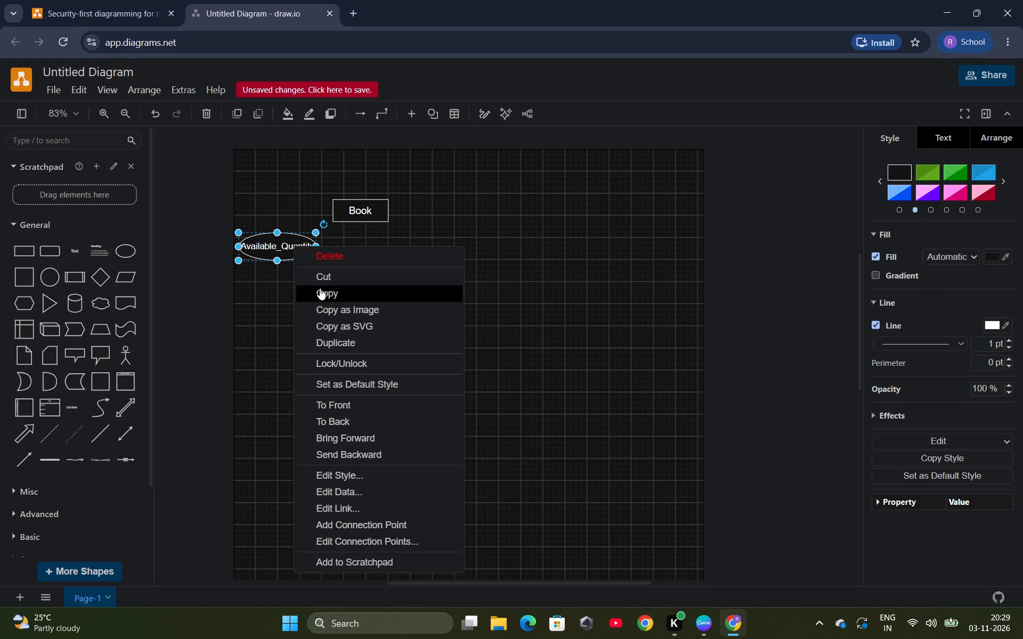
left_click(329, 345)
left_click_drag(274, 250, 367, 259)
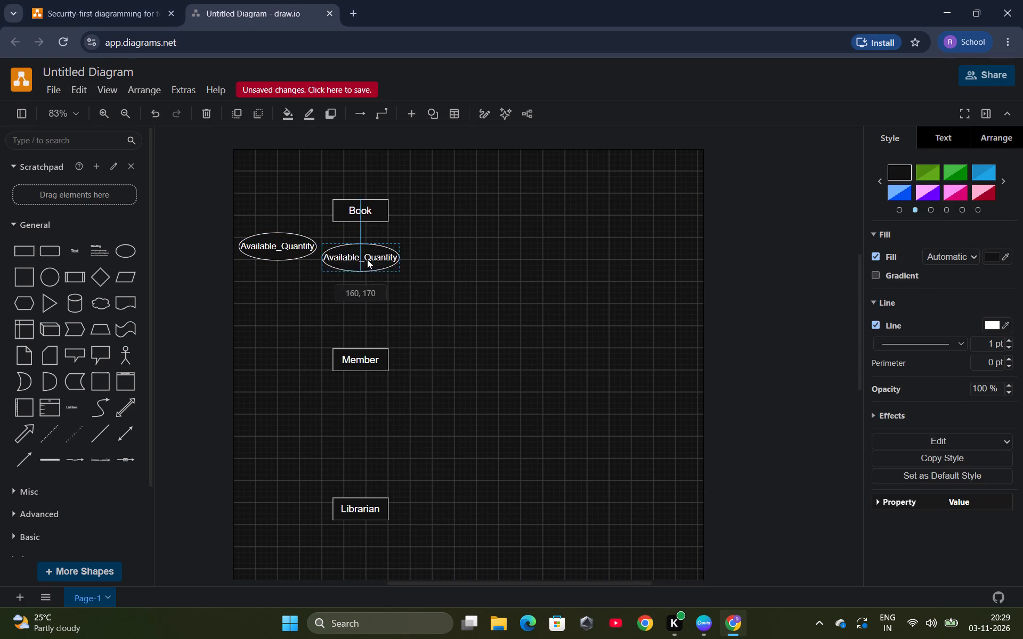
left_click_drag(367, 259, 392, 257)
Duplicate the original Available_Quantity ellipse again and place the copy just below it, offset slightly right.
right_click(298, 250)
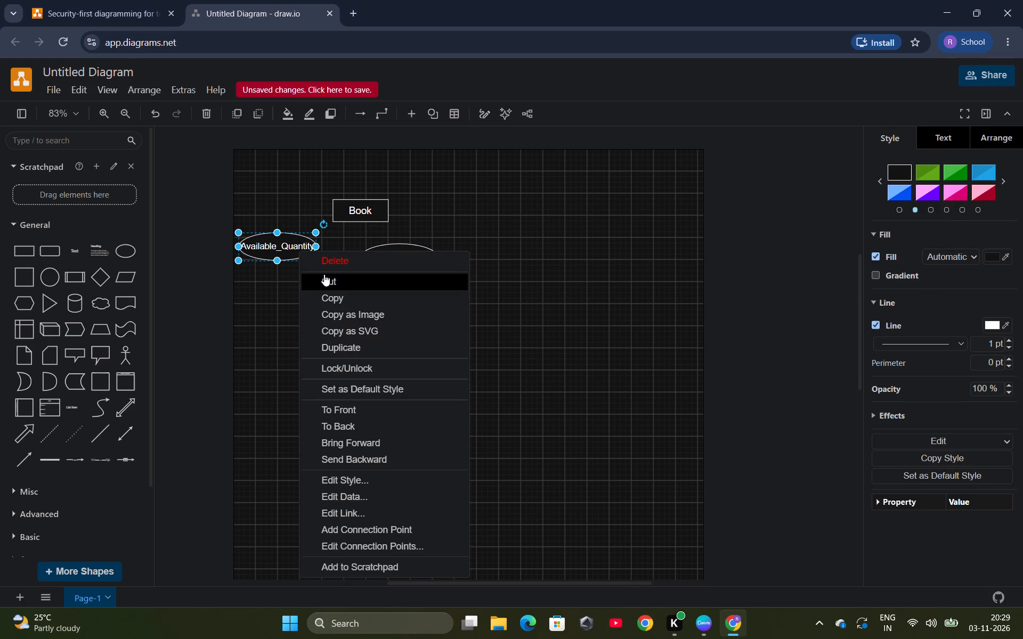
left_click(342, 349)
left_click_drag(282, 255, 296, 293)
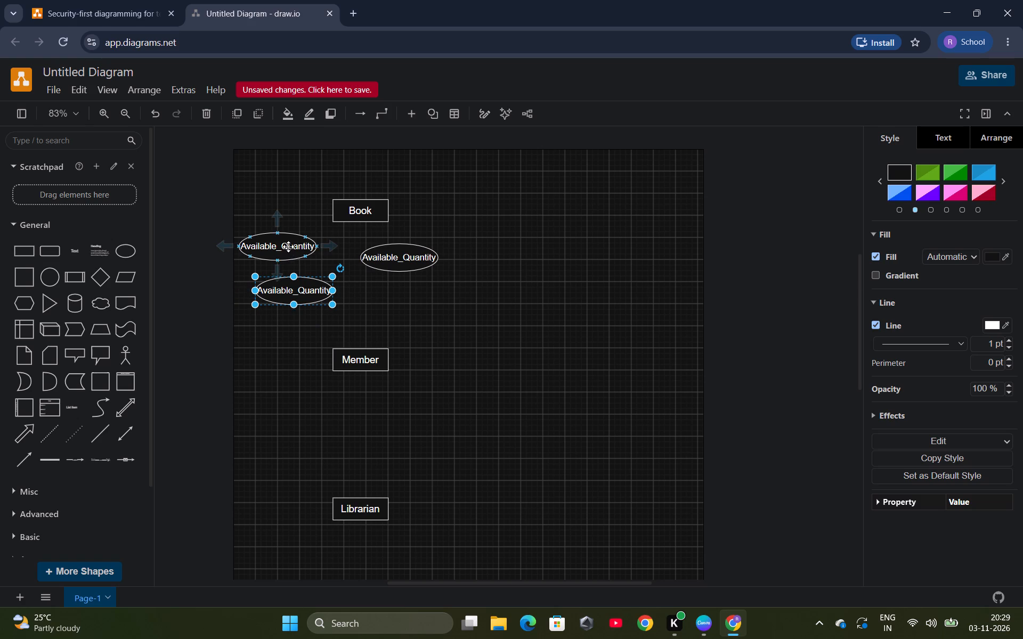
Duplicate the lower-left Available_Quantity ellipse and place the copy beside it, just above the Member rectangle.
right_click(282, 294)
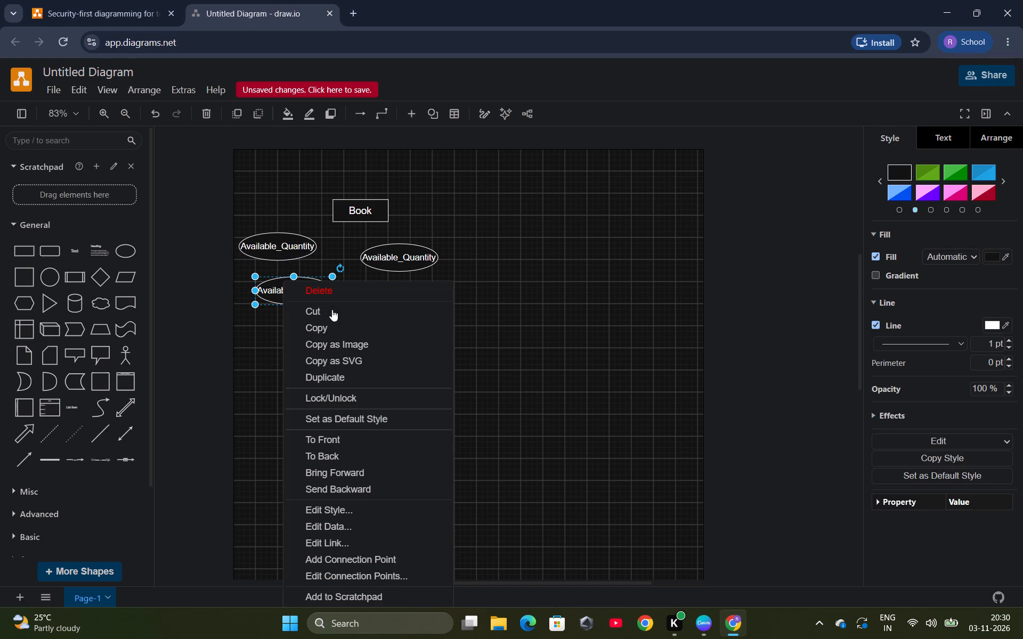
left_click(336, 373)
left_click_drag(291, 301, 363, 306)
Duplicate the Available_Quantity ellipse above Member twice, placing one copy just above and right of Member and the other farther up and right.
right_click(363, 305)
left_click(419, 375)
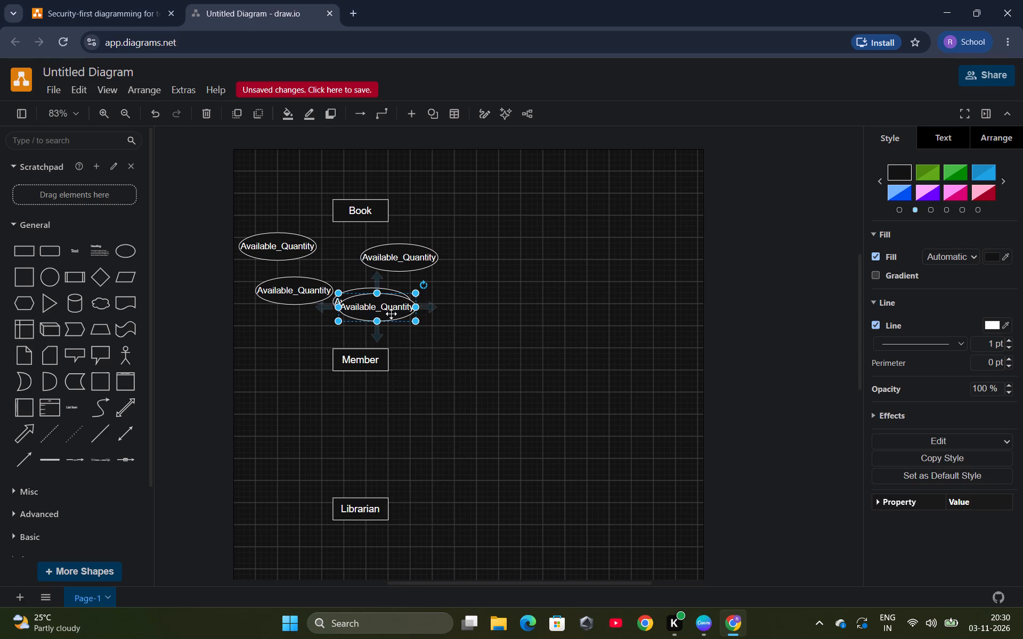
right_click(389, 310)
left_click(434, 371)
left_click_drag(388, 313, 416, 310)
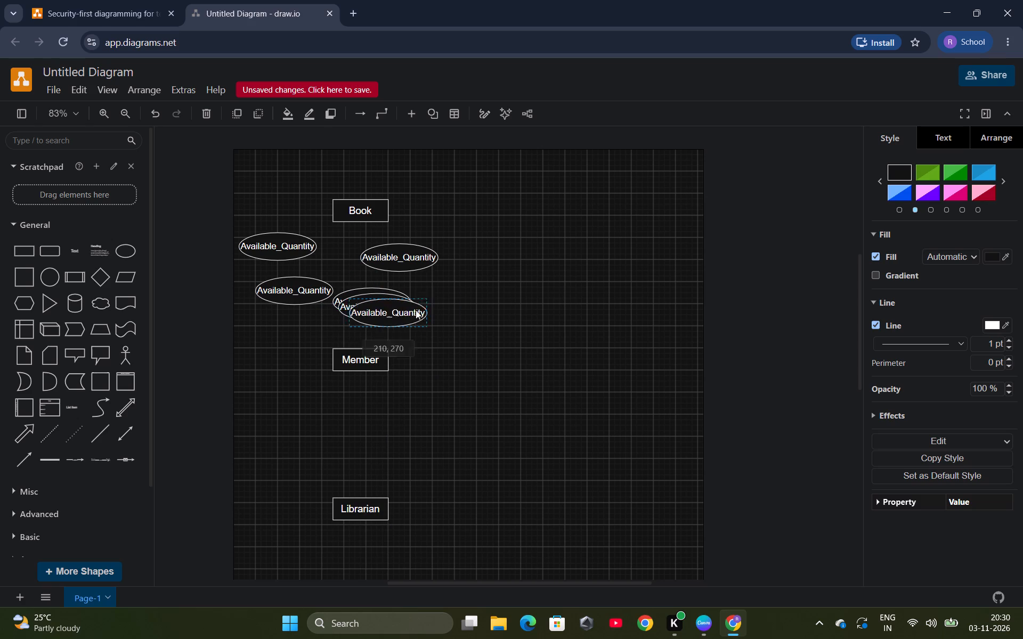
left_click_drag(416, 310, 493, 292)
left_click_drag(396, 310, 441, 332)
Duplicate the rightmost Available_Quantity ellipse, leaving the copy slightly offset on top of it.
right_click(490, 295)
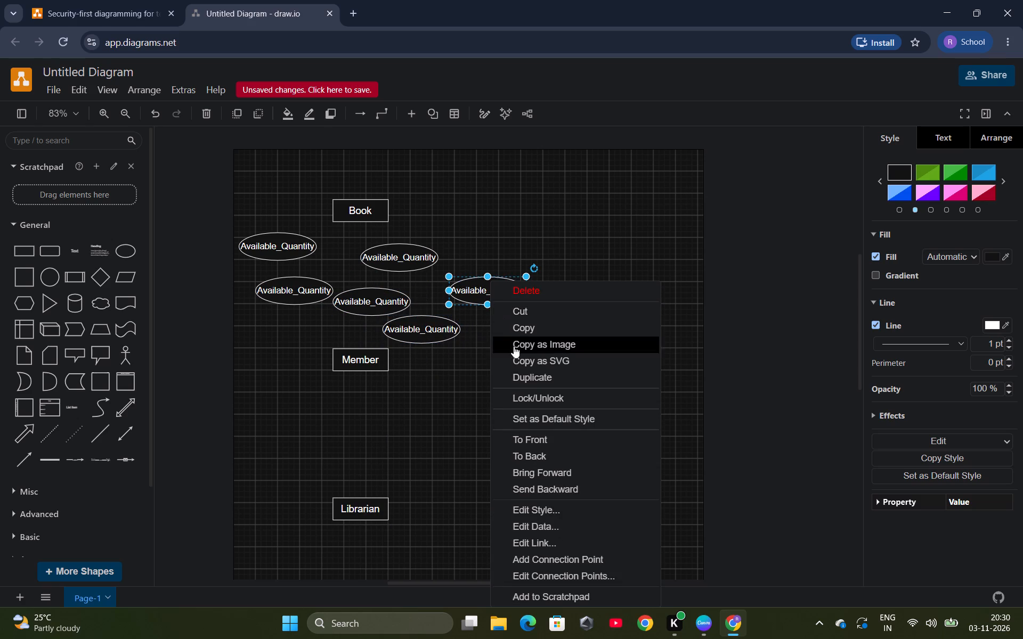
left_click(527, 380)
left_click(464, 390)
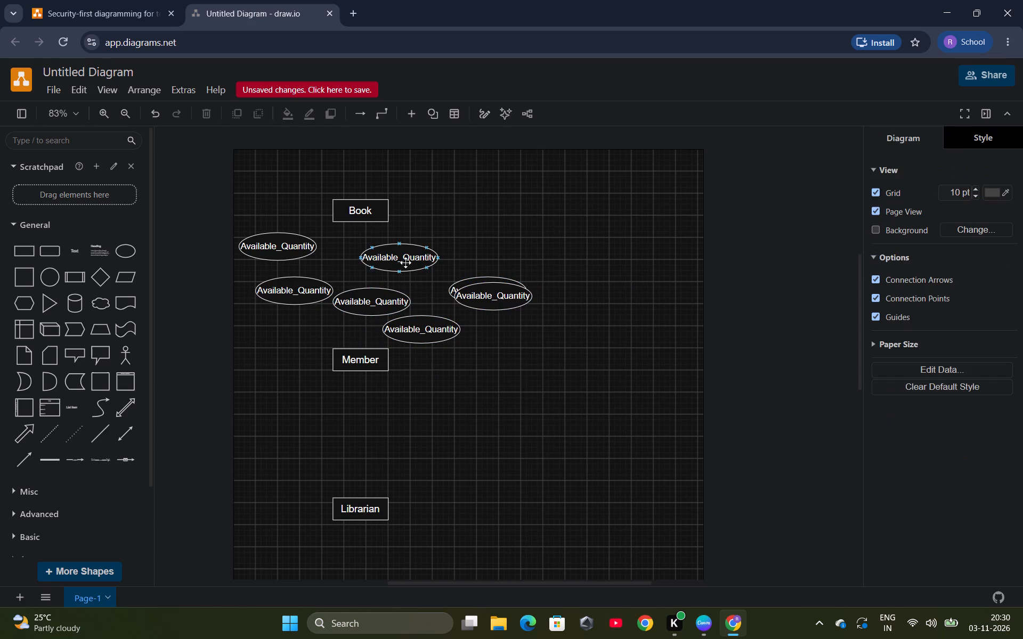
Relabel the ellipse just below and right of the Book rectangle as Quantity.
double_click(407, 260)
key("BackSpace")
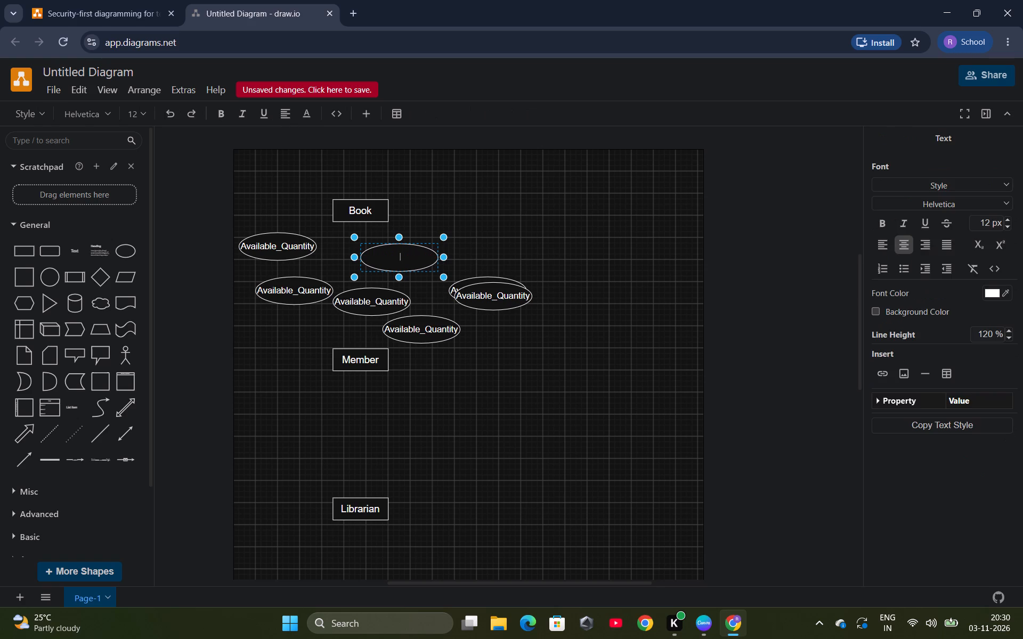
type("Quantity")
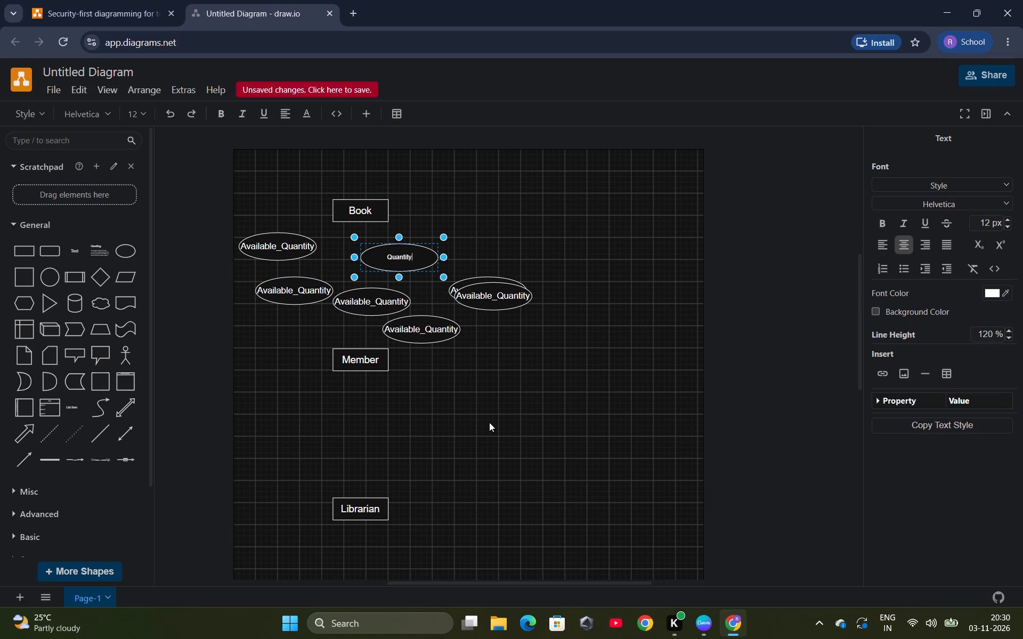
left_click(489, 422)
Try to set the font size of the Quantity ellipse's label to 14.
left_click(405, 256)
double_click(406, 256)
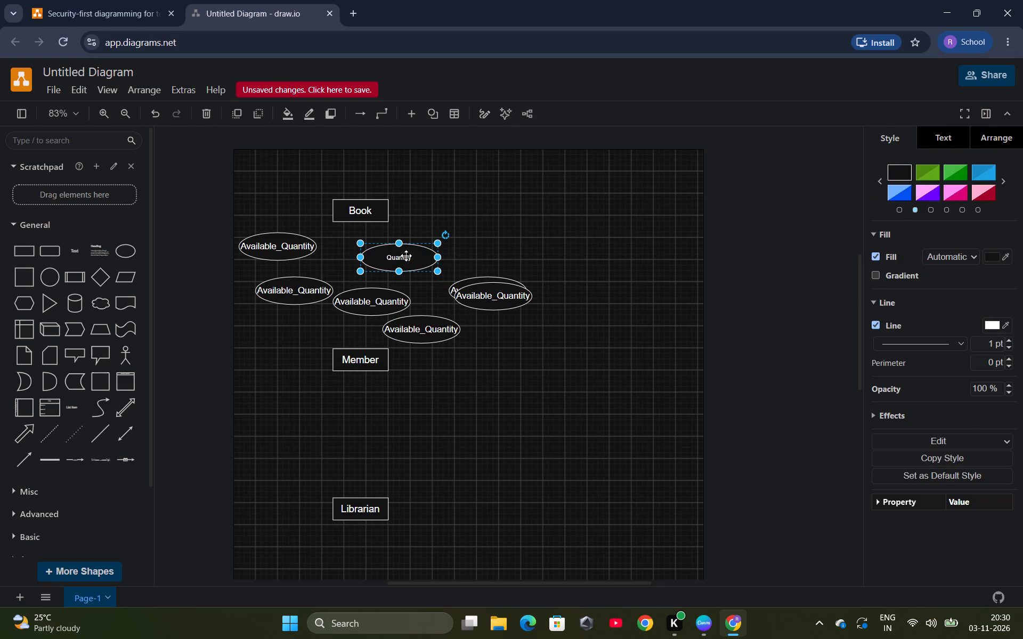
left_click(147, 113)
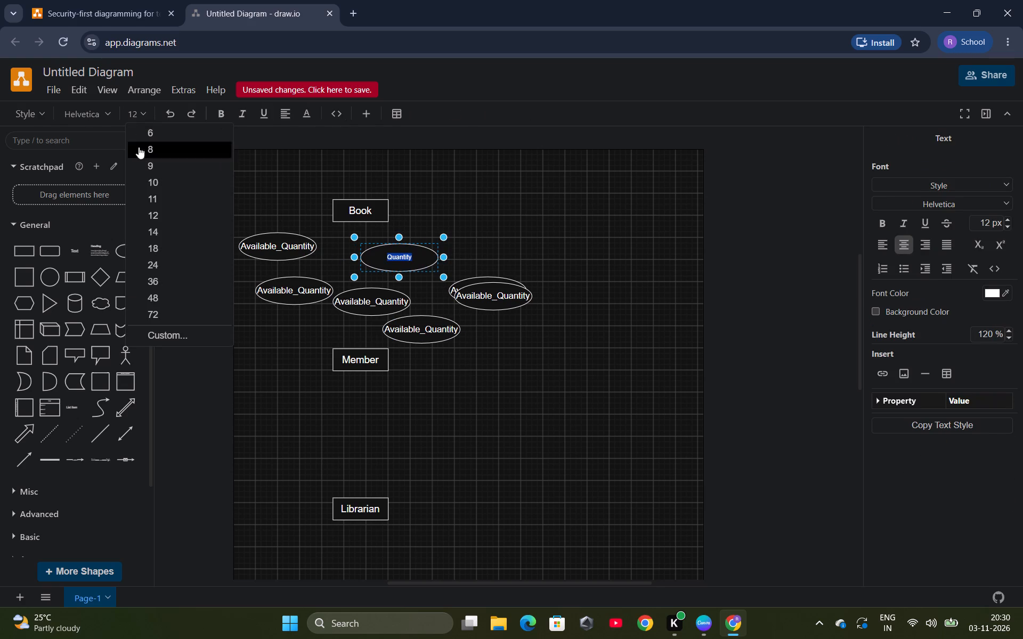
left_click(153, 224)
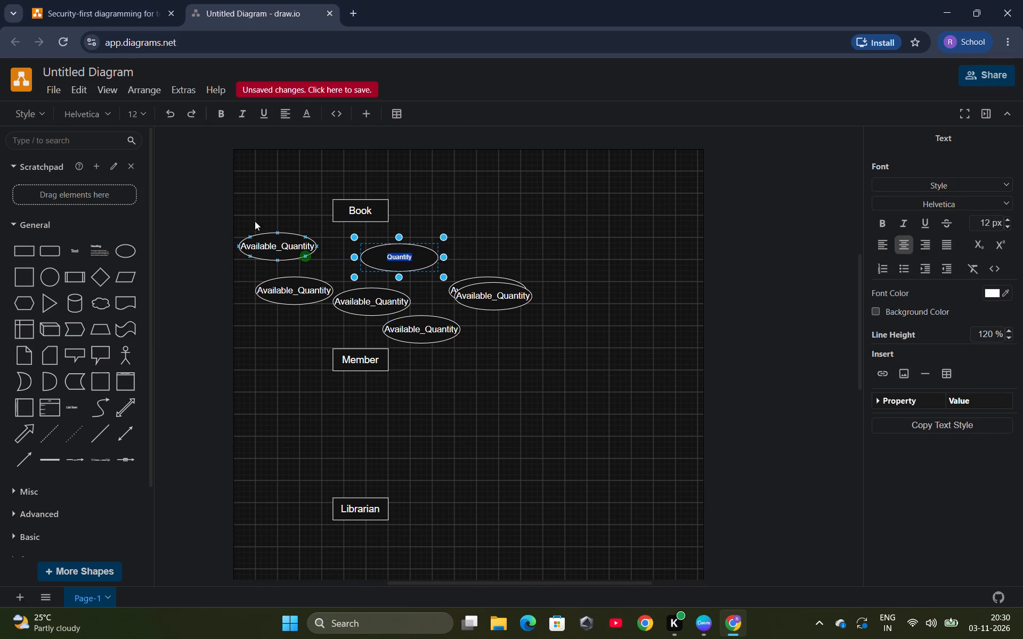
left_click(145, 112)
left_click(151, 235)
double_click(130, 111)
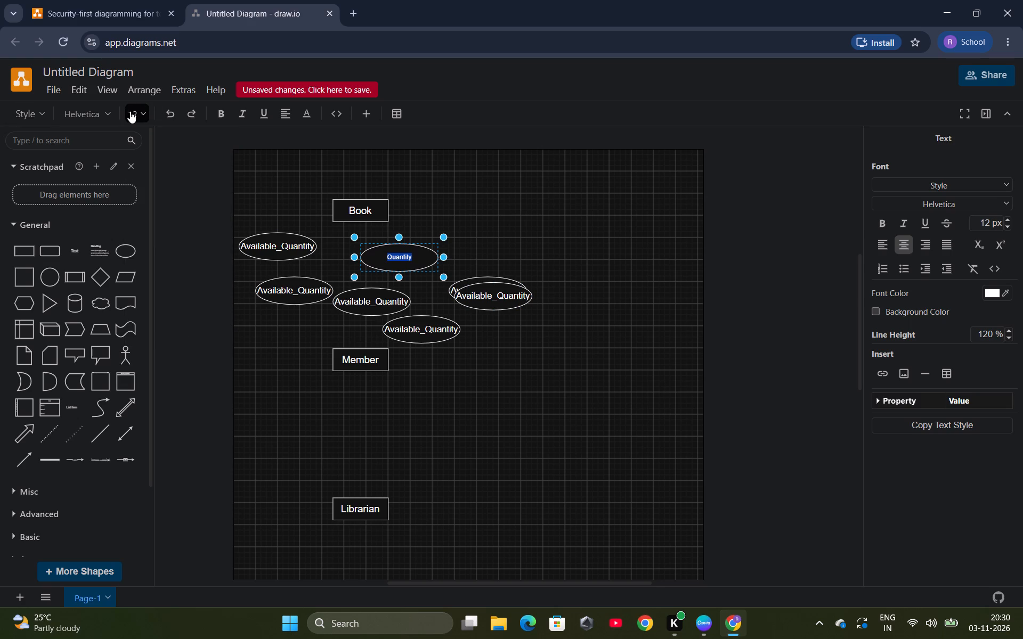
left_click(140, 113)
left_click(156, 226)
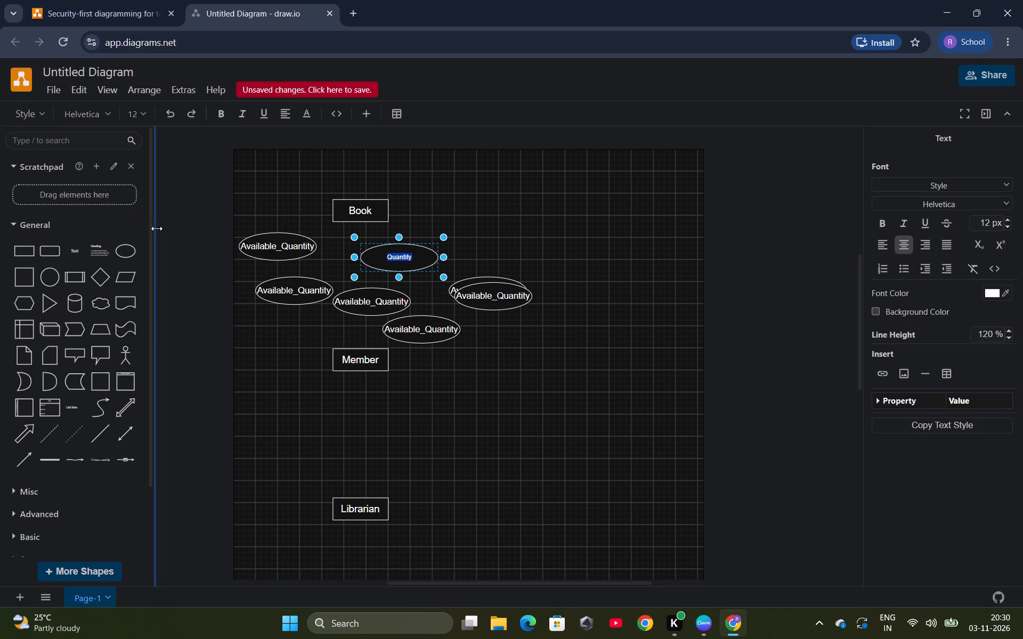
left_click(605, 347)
Move the overlapping copy of the rightmost Available_Quantity ellipse up to the right of the Book rectangle.
left_click_drag(507, 301, 516, 222)
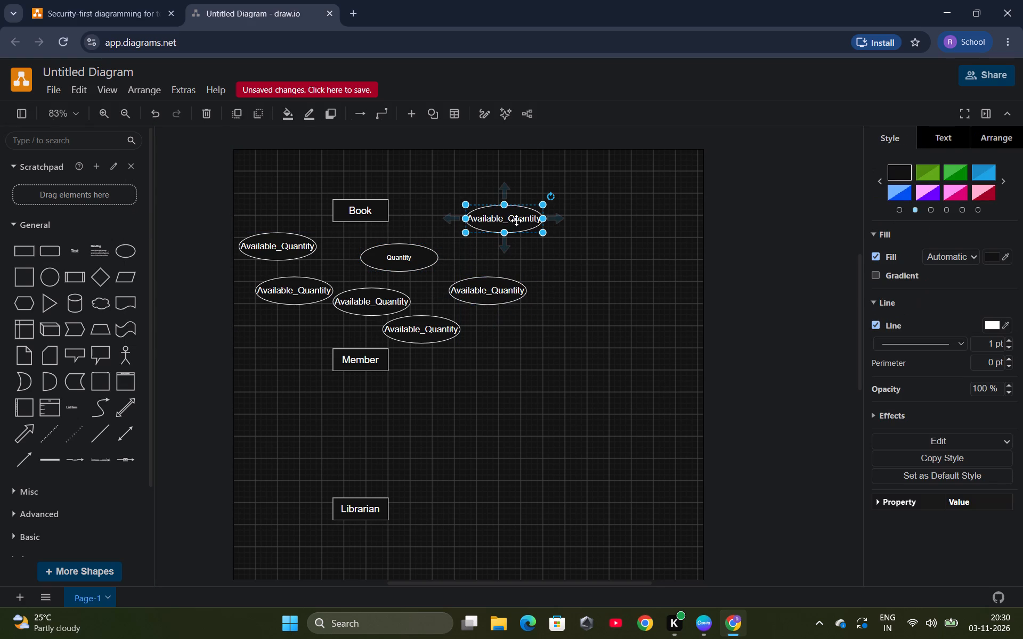
Clear the Quantity ellipse's label and try font size 14 for its new text.
triple_click(400, 260)
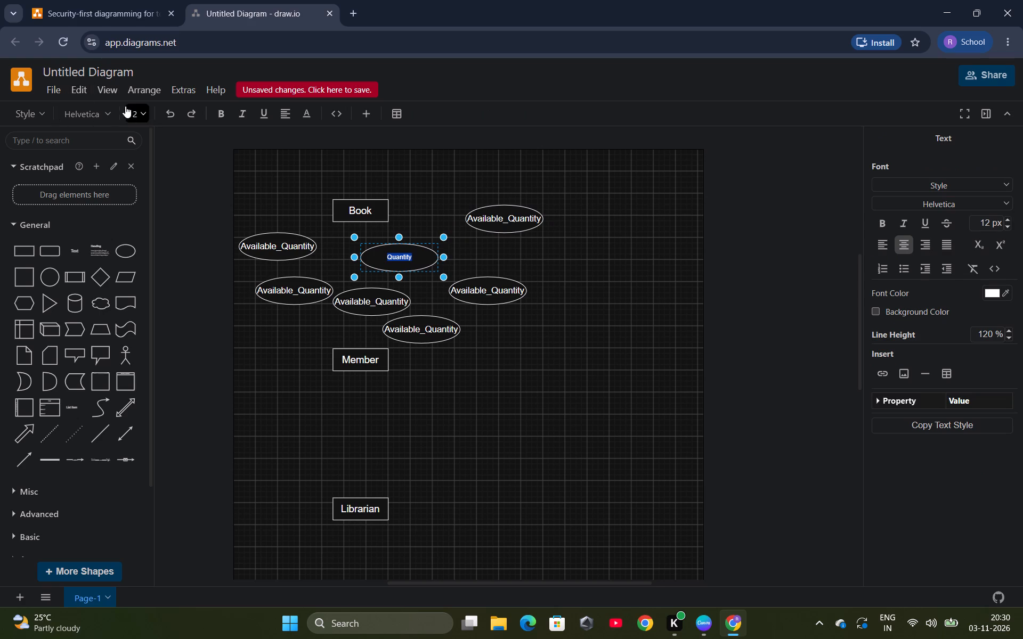
key("BackSpace")
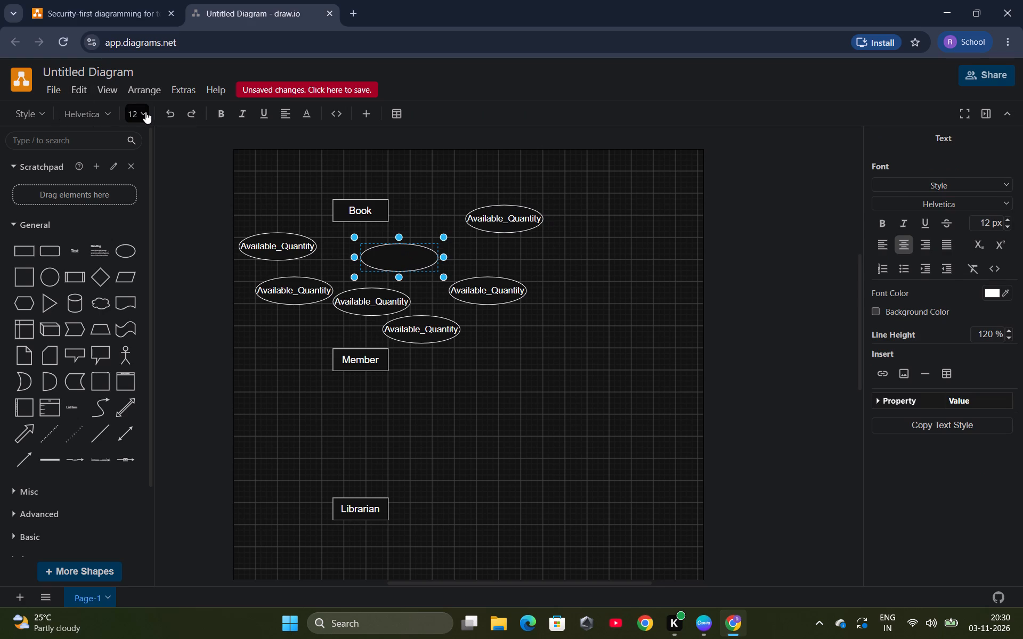
left_click(145, 112)
left_click(152, 230)
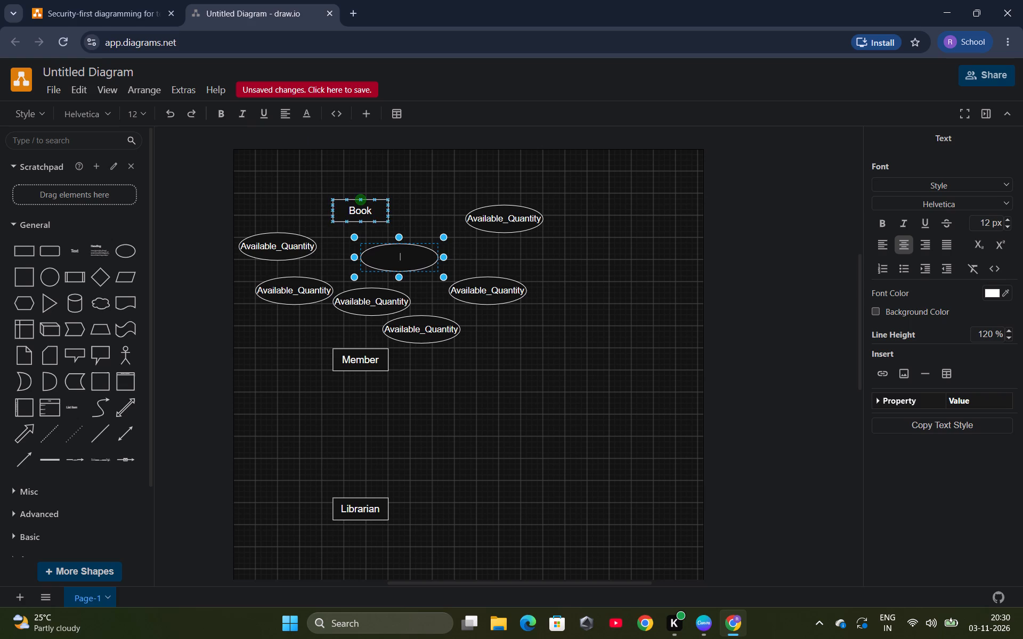
Save the diagram as Untitled Diagram.drawio, an XML file, in Google Drive's My Drive.
left_click(303, 85)
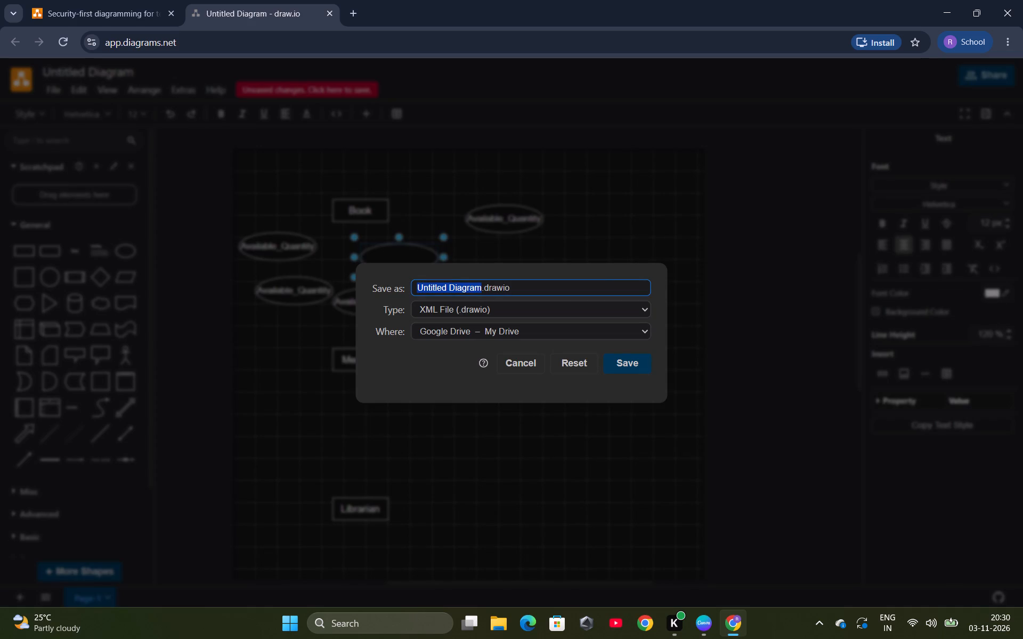
key("Return")
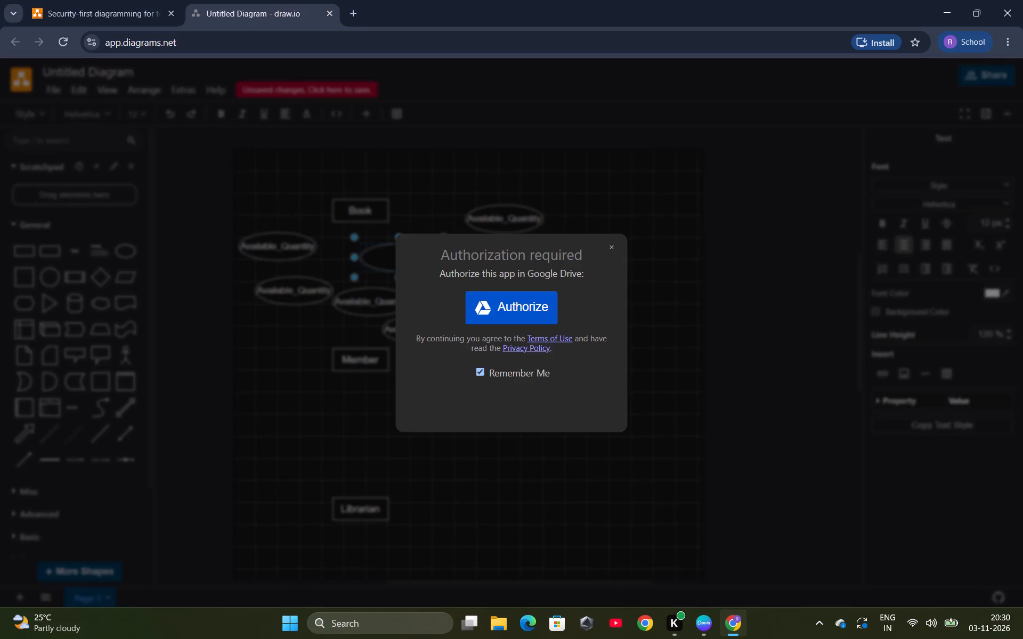
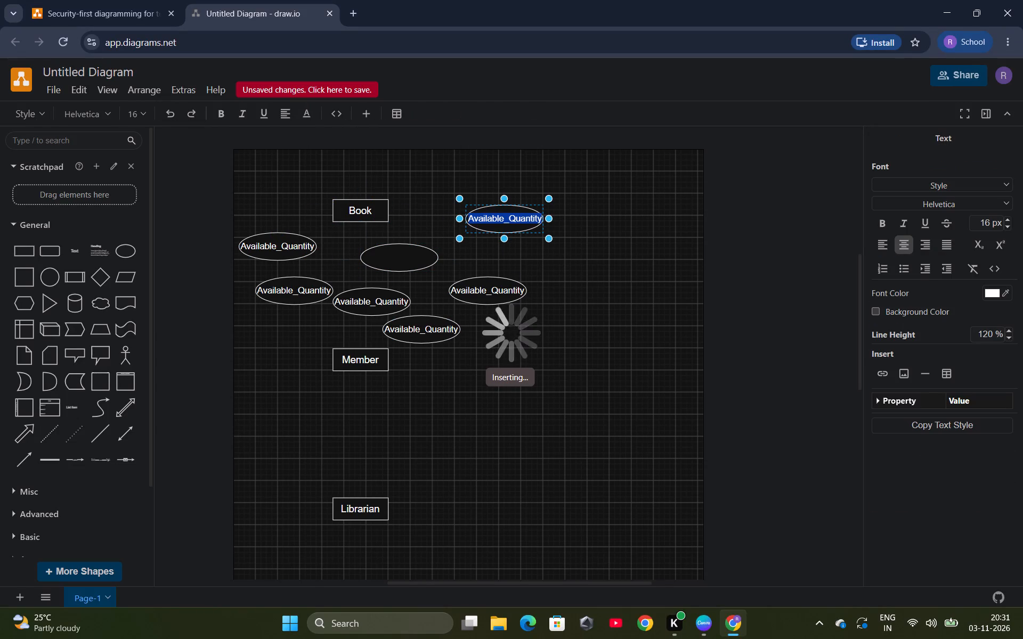
Set font size 14 for the Quantity label in the ellipse just below the Book rectangle.
double_click(402, 256)
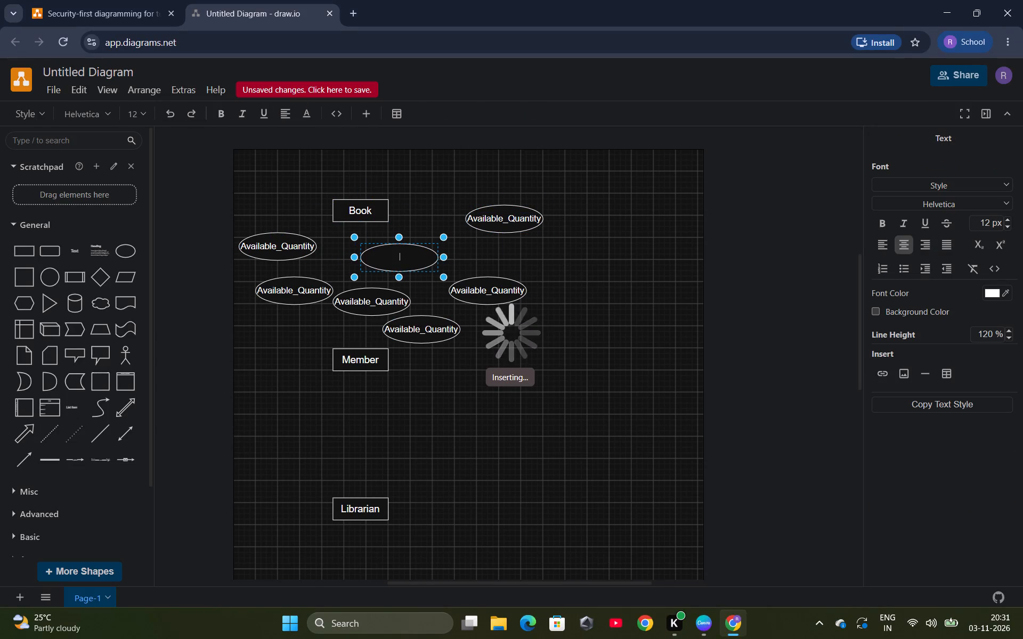
left_click(142, 110)
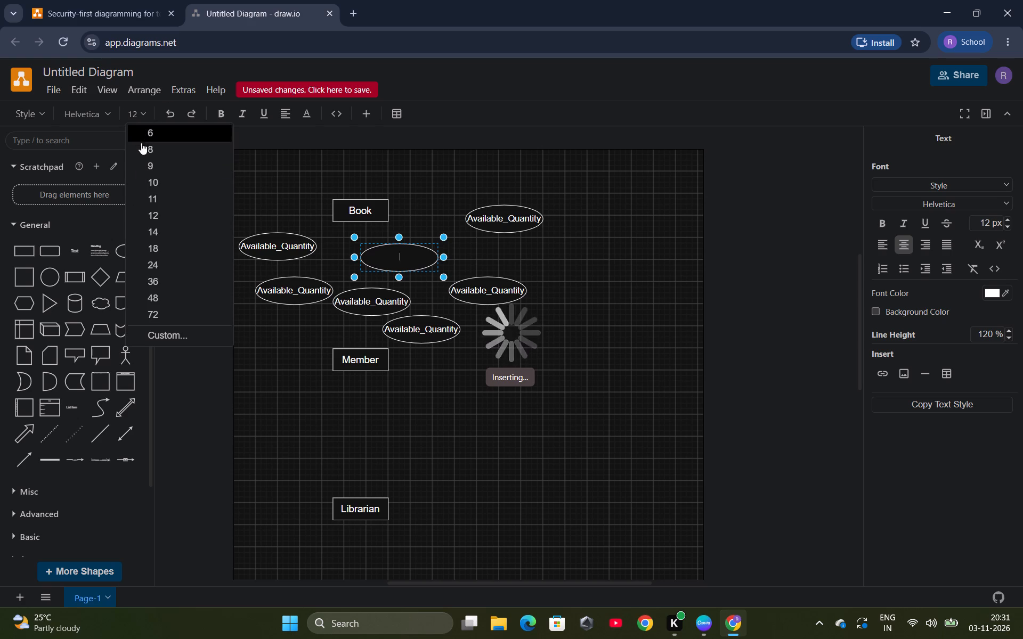
left_click(144, 231)
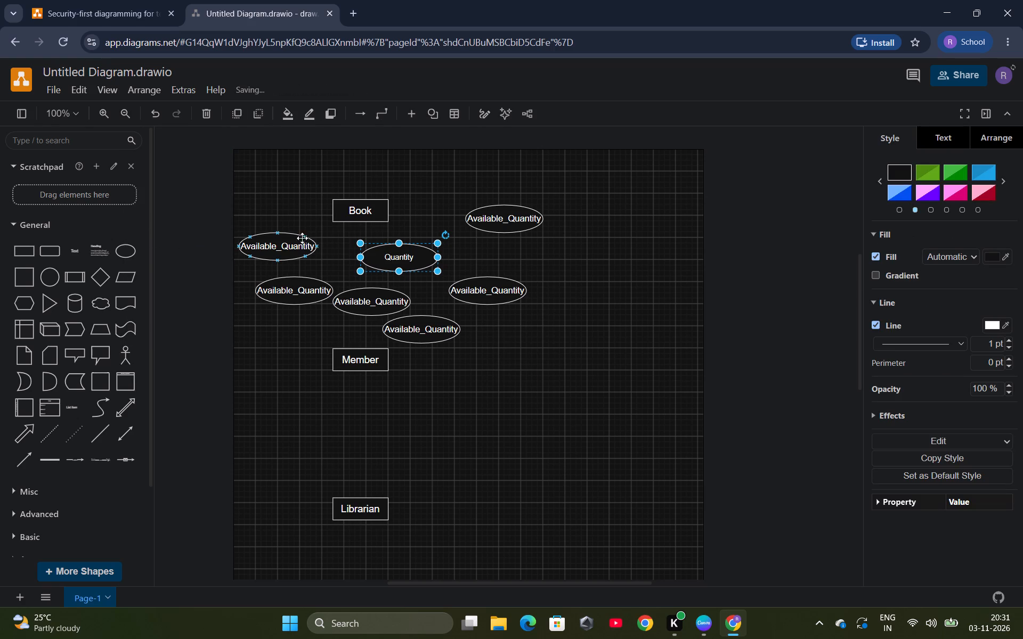
double_click(407, 256)
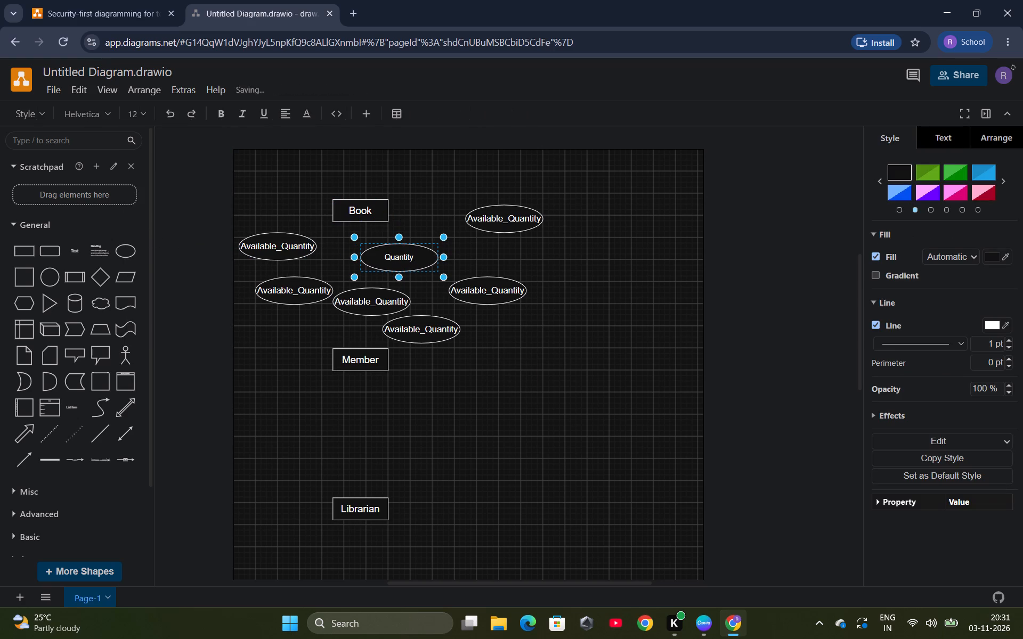
left_click(531, 327)
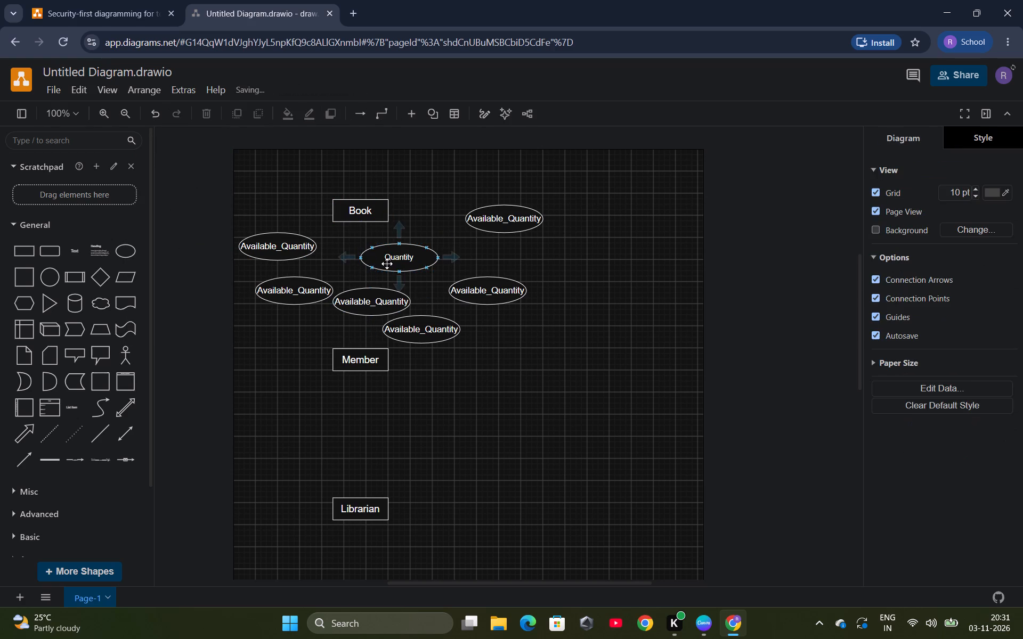
double_click(385, 259)
left_click(527, 339)
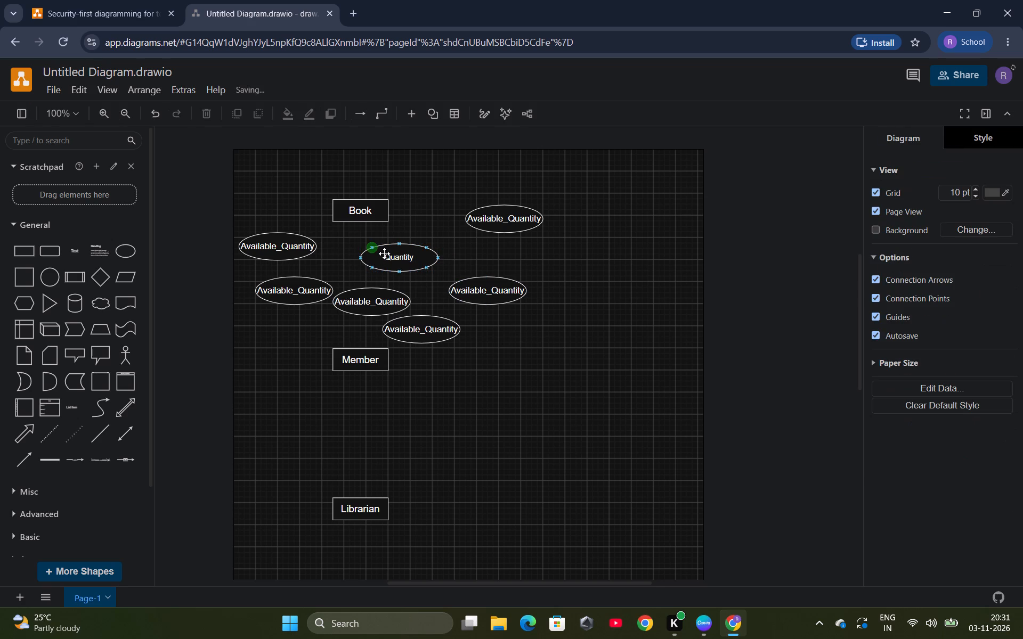
Relabel the Available_Quantity ellipse left of the one just above Member as Category, with font size 14.
double_click(306, 291)
double_click(306, 289)
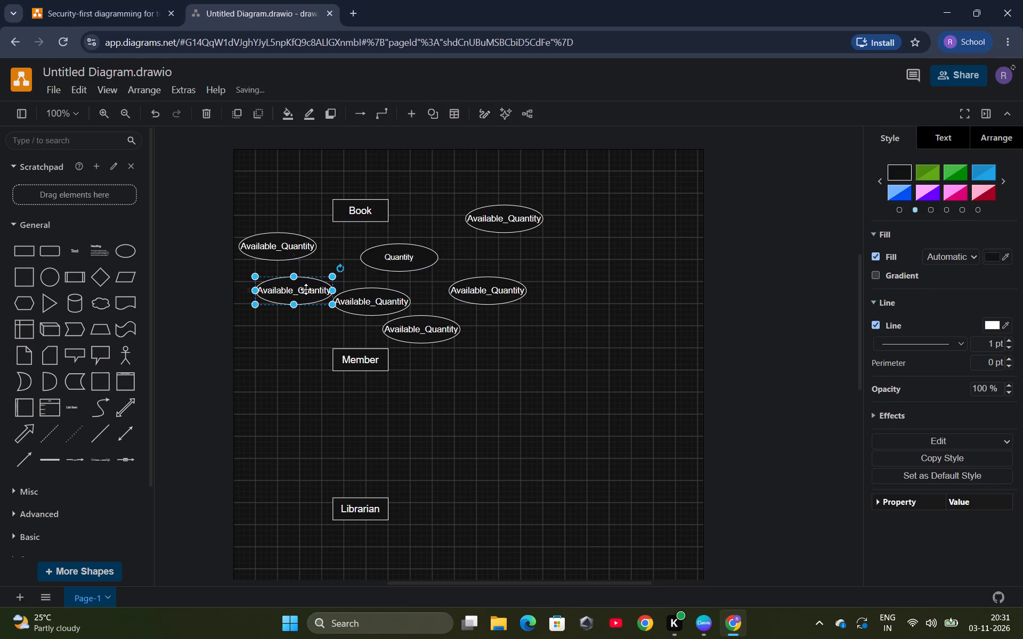
key("BackSpace")
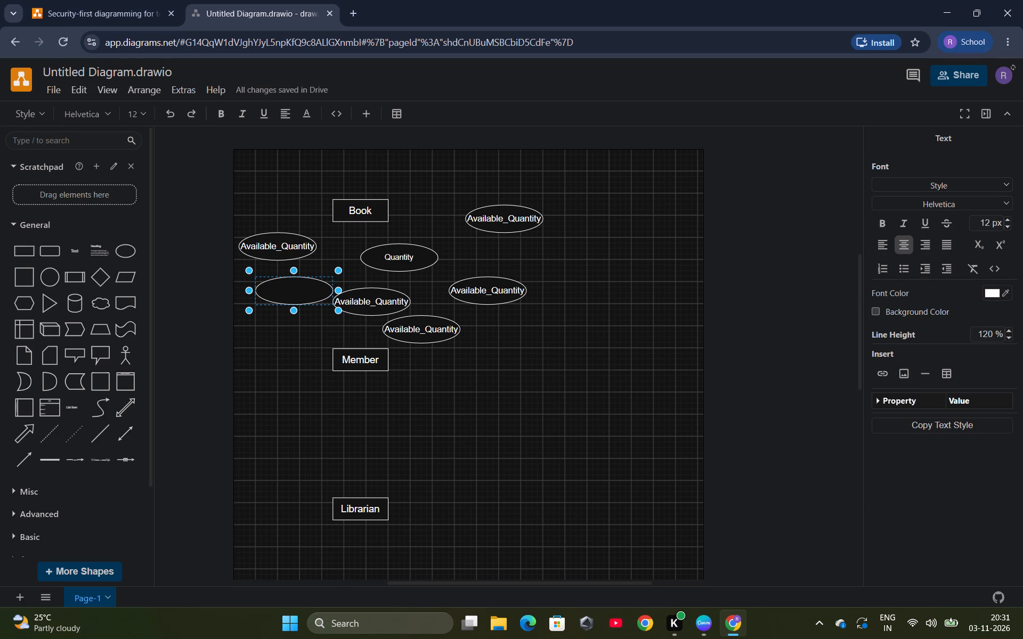
type("Category")
scroll(356, 287, "down", 1)
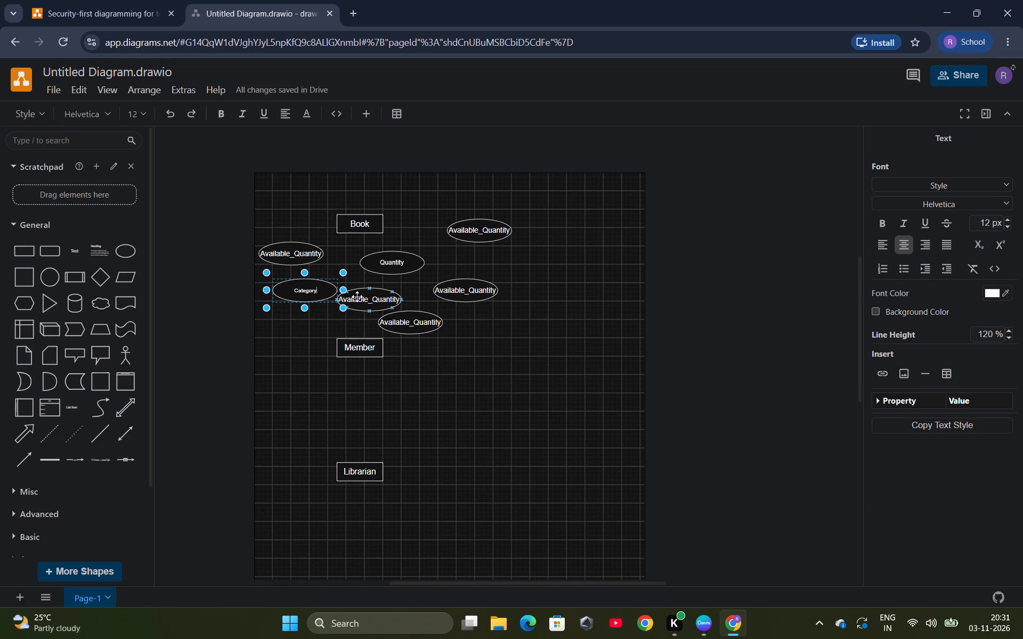
scroll(329, 299, "up", 1)
double_click(311, 289)
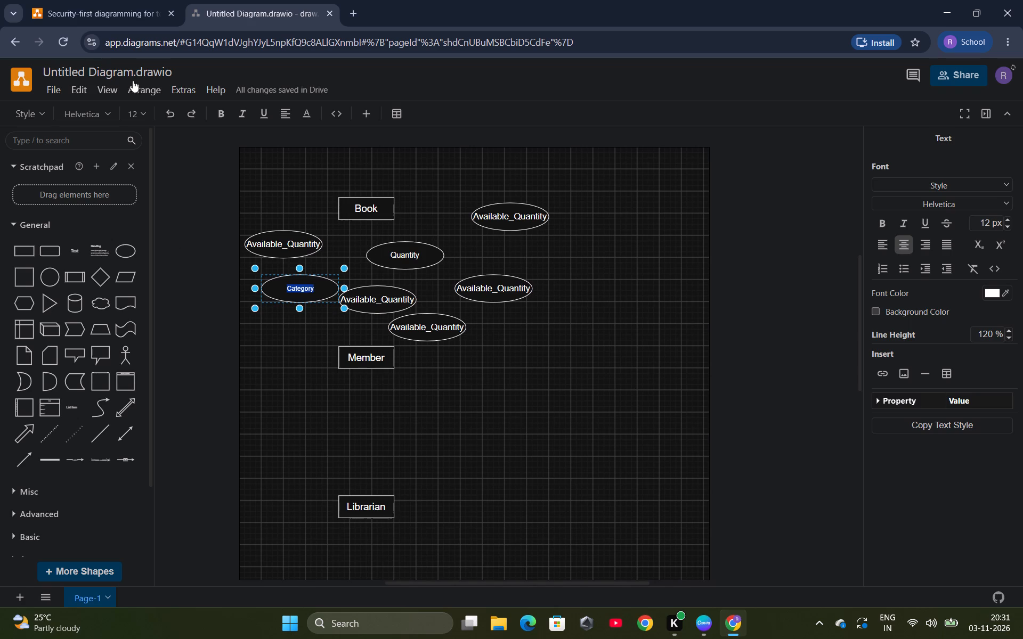
left_click(142, 108)
left_click(155, 227)
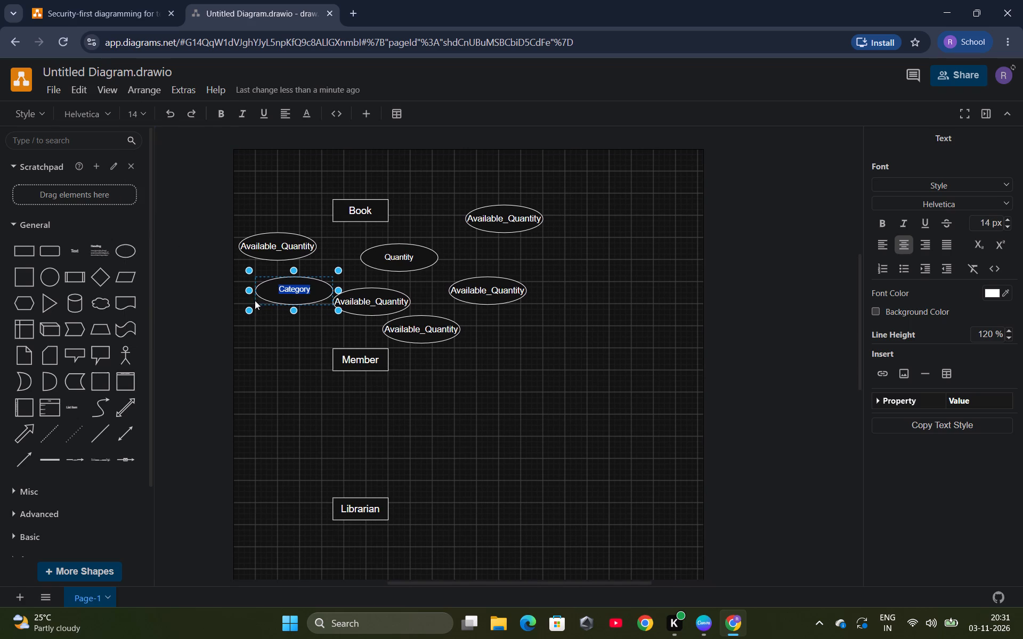
left_click(283, 371)
Relabel the Available_Quantity ellipse just right of Category as Publisher, choosing font size 14.
double_click(361, 305)
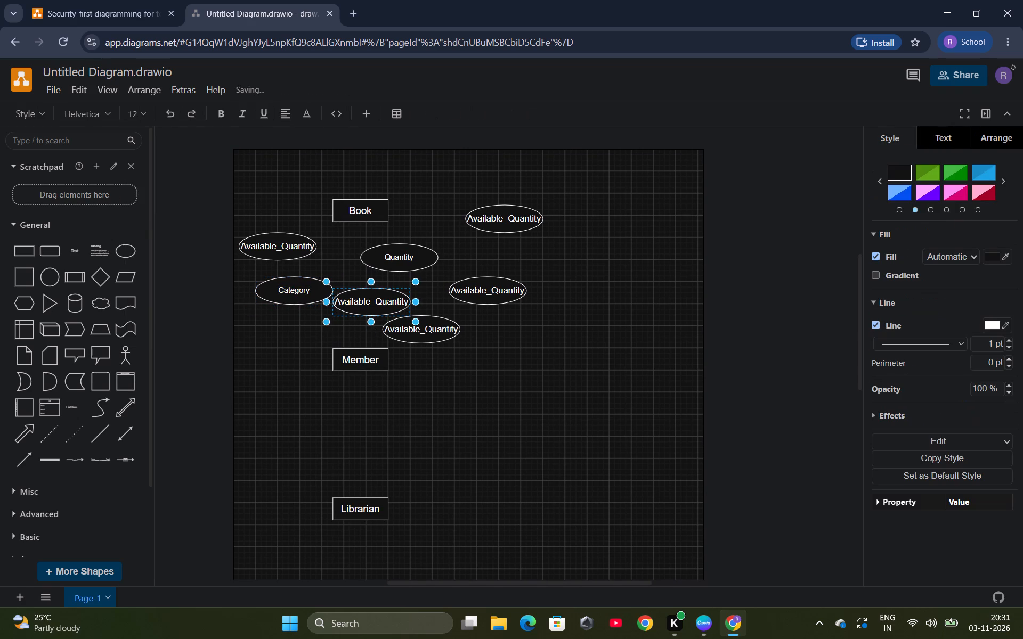
key("BackSpace")
left_click(142, 111)
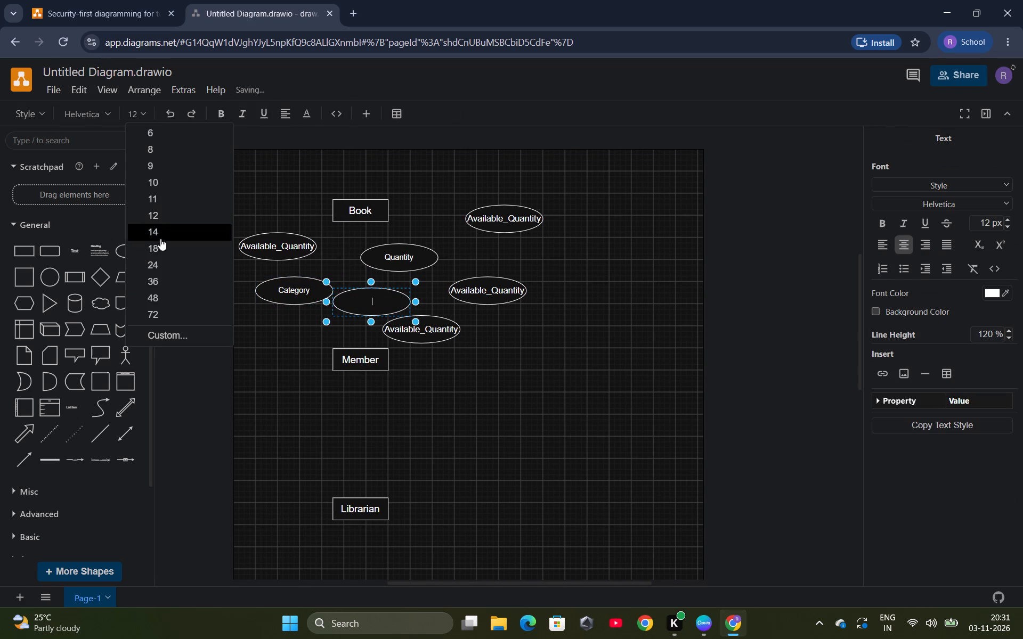
left_click(163, 235)
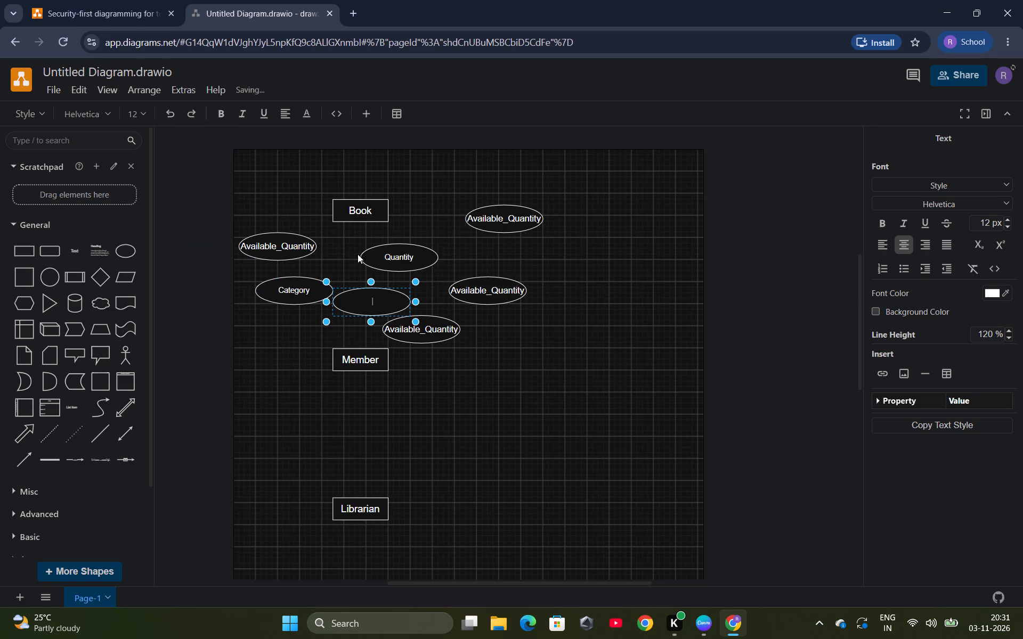
type("Publisher")
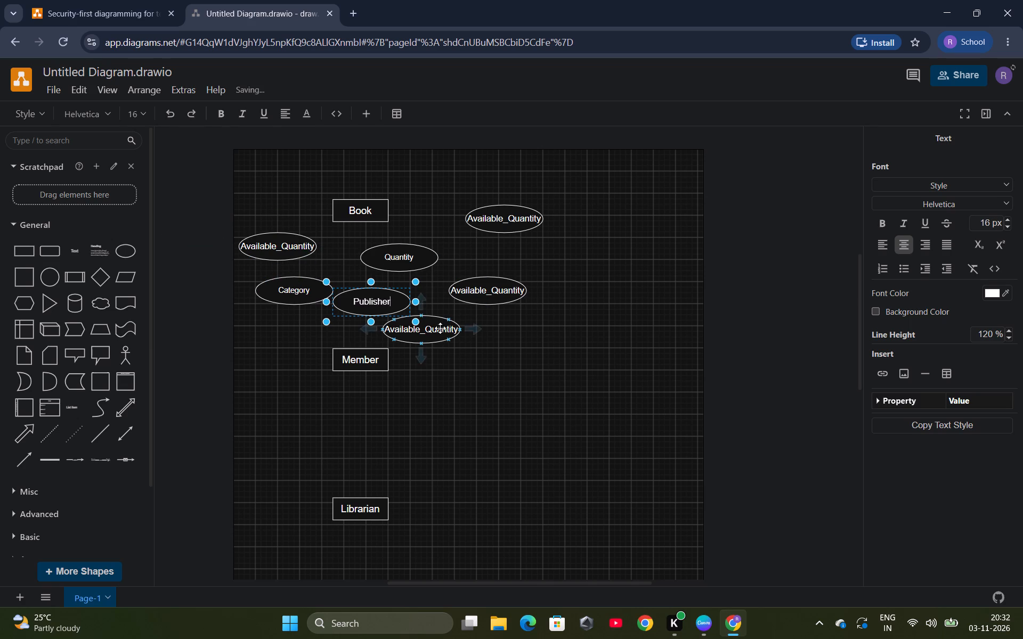
Relabel the Available_Quantity ellipse below and right of Publisher as Author, with font size 14.
double_click(438, 334)
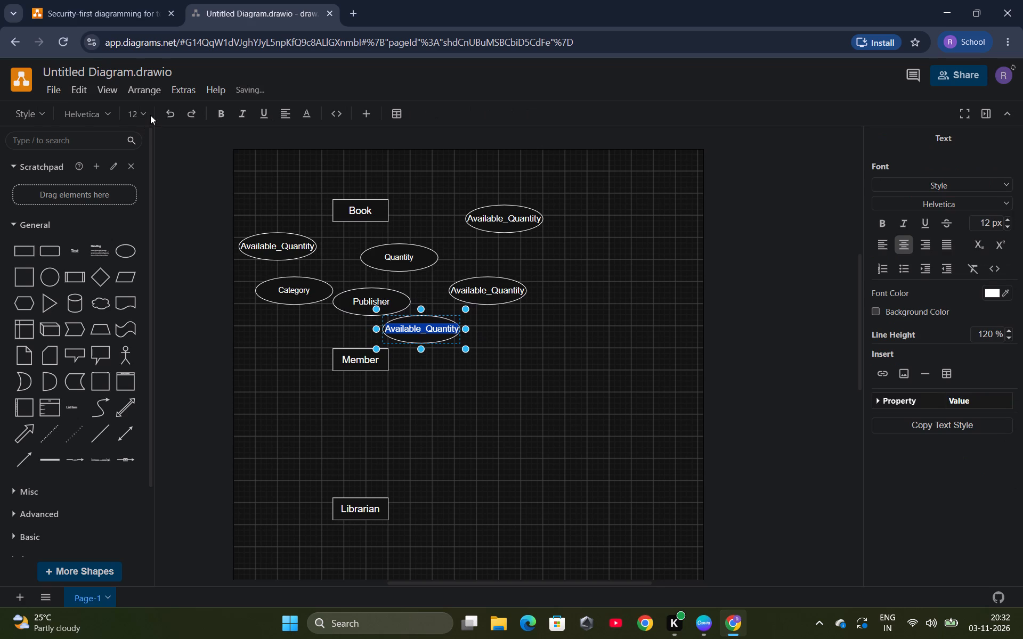
left_click(150, 115)
left_click(144, 113)
left_click(164, 227)
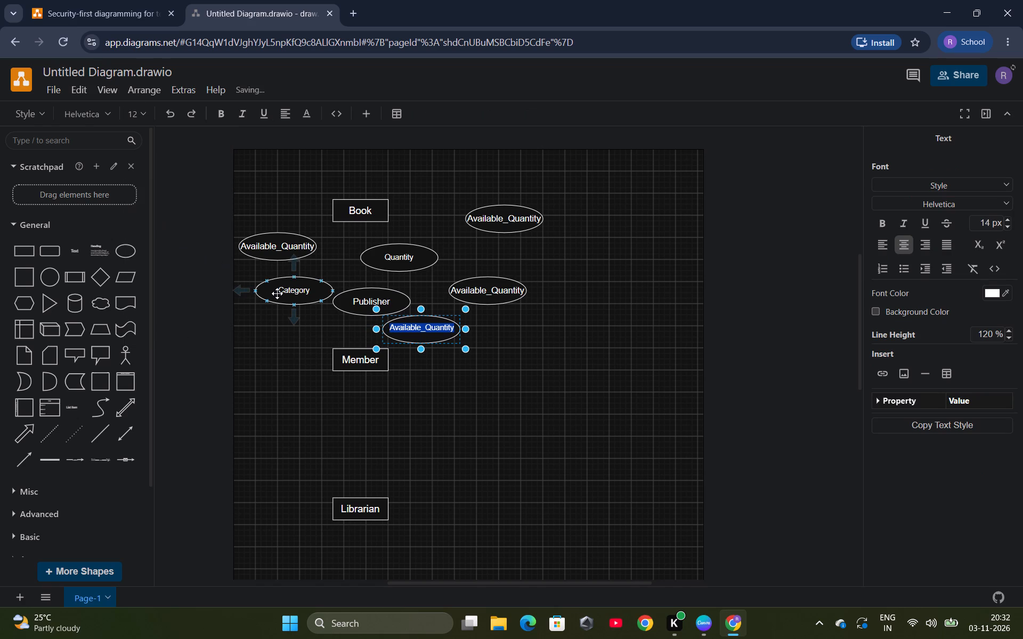
key("BackSpace")
key("BackSpace")
triple_click(446, 325)
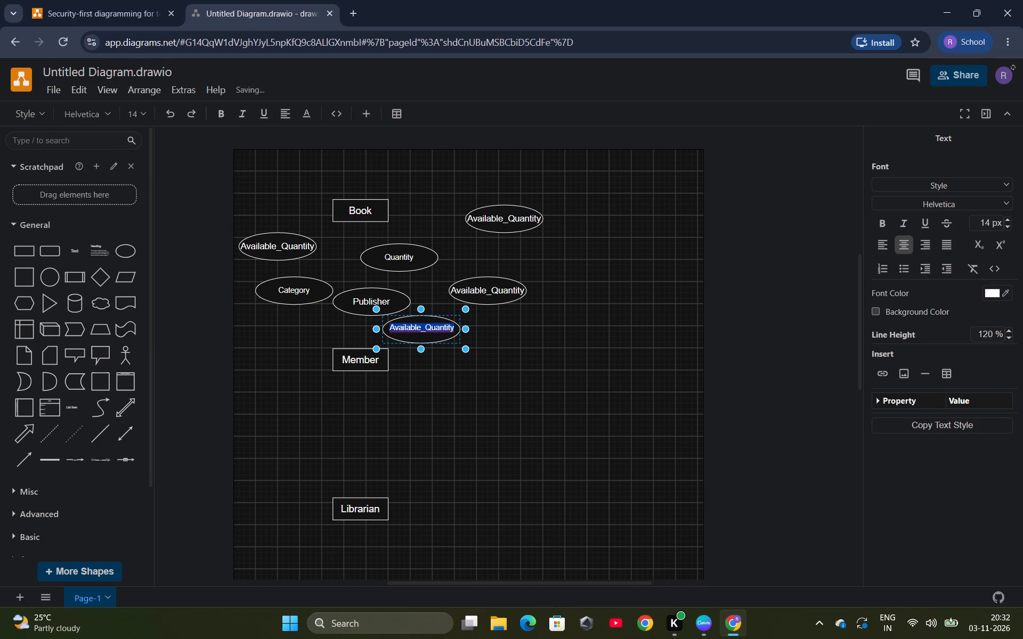
key("BackSpace")
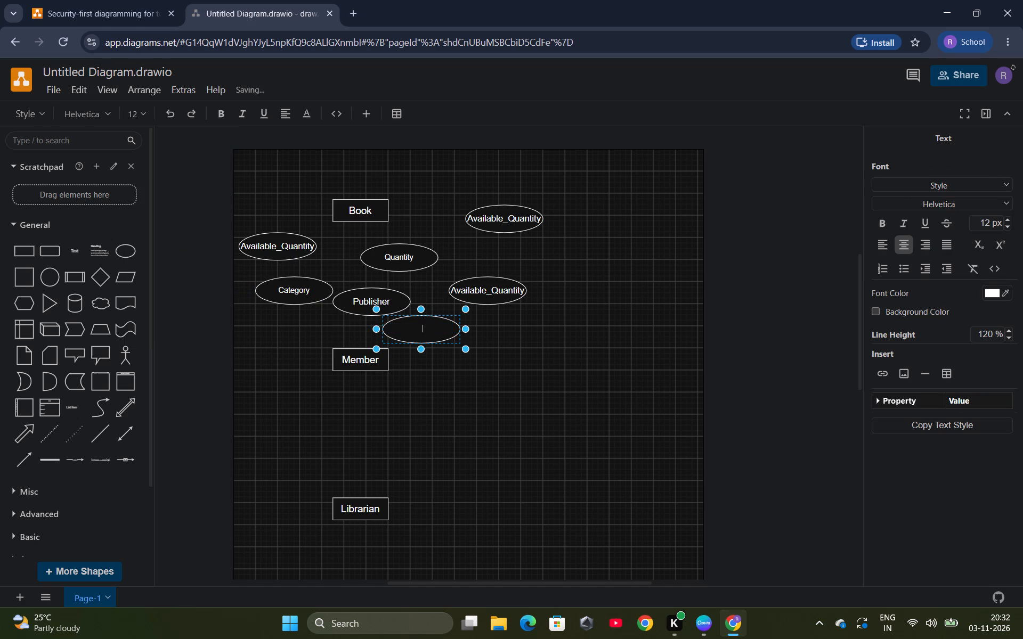
key("shift+a")
type("uthor")
Relabel the Available_Quantity ellipse above and right of Author as Title, choosing font size 14.
double_click(513, 291)
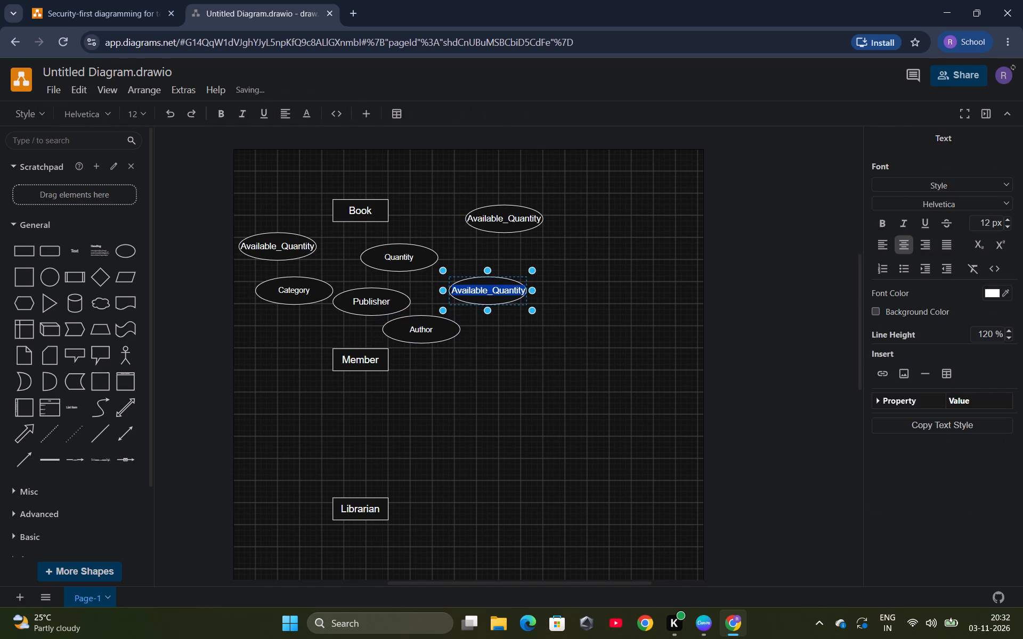
key("BackSpace")
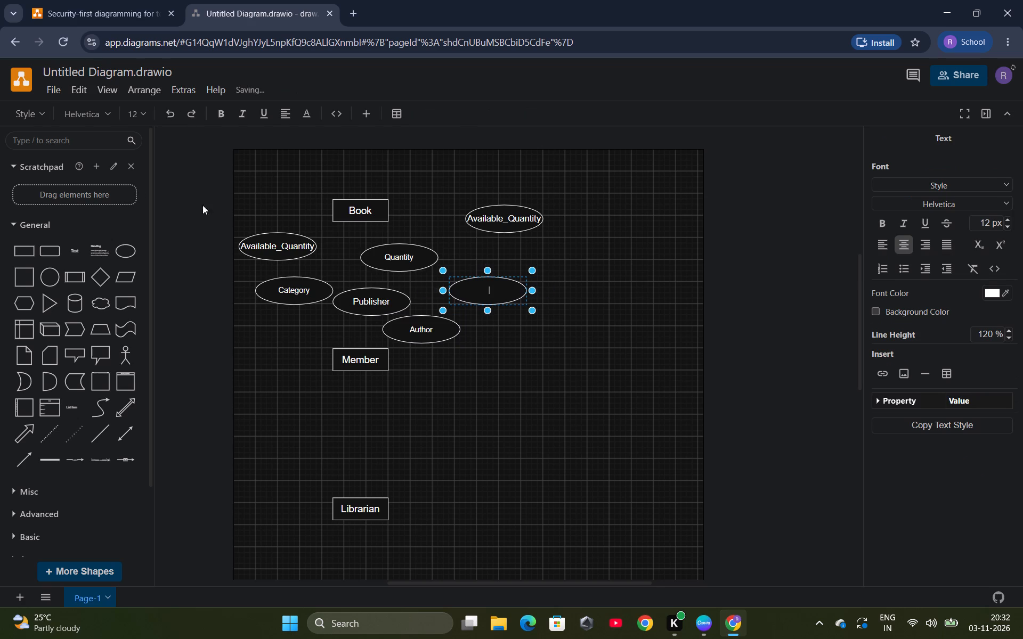
left_click(148, 114)
left_click(147, 237)
type("Title")
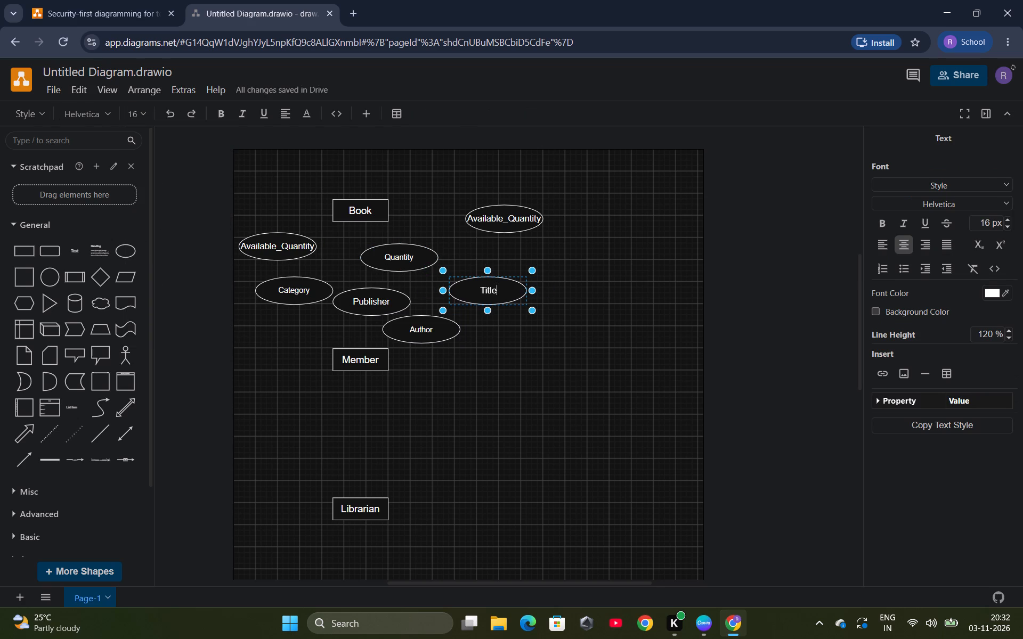
Relabel the Available_Quantity ellipse right of the Book rectangle as Book_ID, choosing font size 14 and trying bold and underline.
double_click(493, 225)
key("BackSpace")
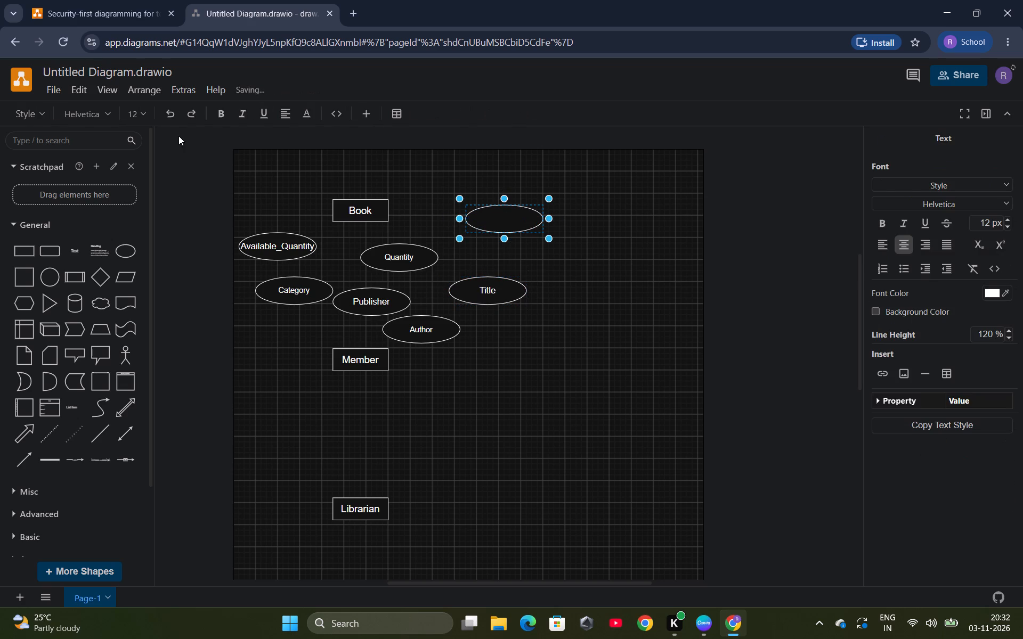
left_click(142, 112)
left_click(143, 226)
left_click(228, 112)
left_click(261, 111)
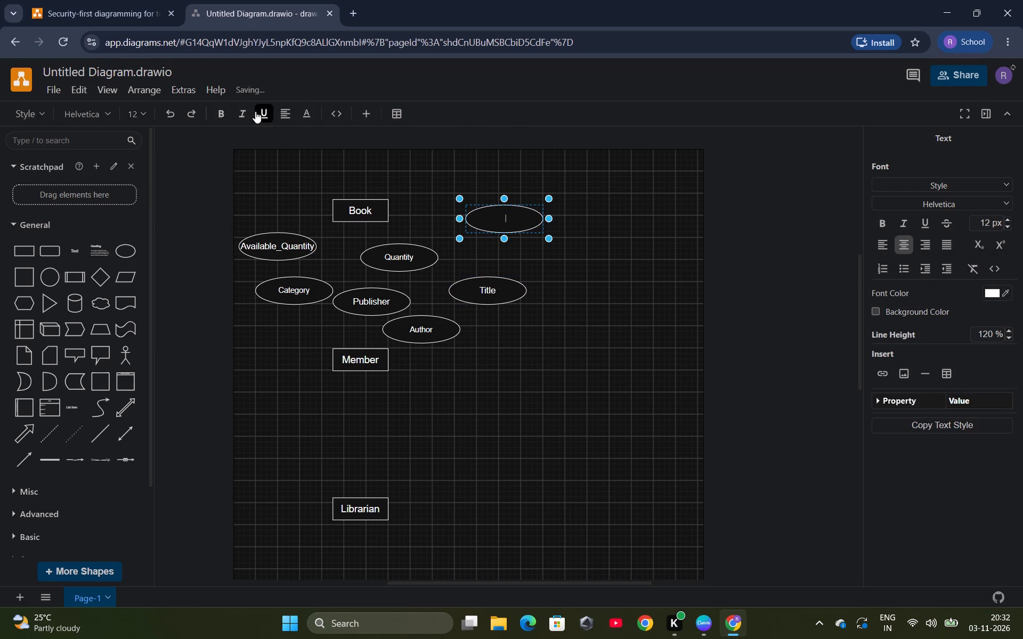
left_click(221, 117)
left_click(262, 115)
key("shift+b")
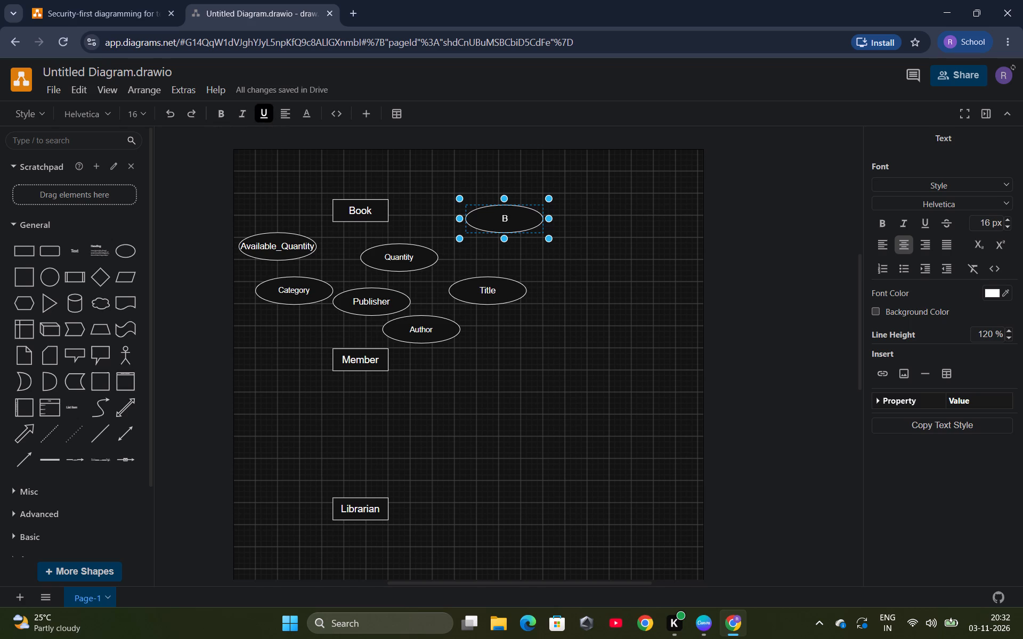
type("ook")
key("shift+underscore")
key("shift+i")
key("shift+d")
Make the Book_ID label bold and underlined.
triple_click(519, 222)
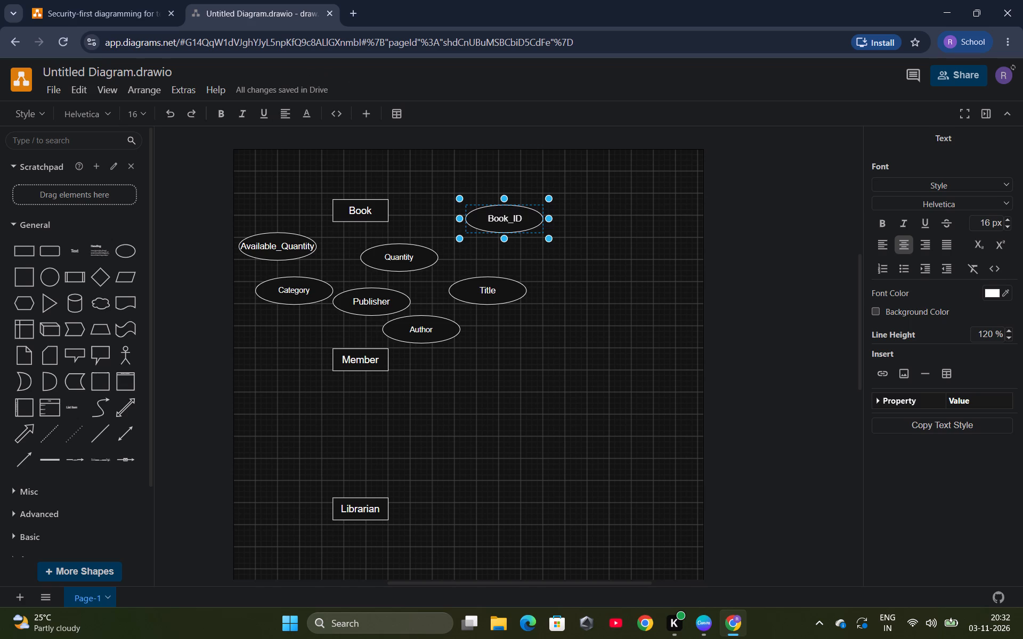
left_click(258, 113)
left_click(224, 114)
left_click(588, 450)
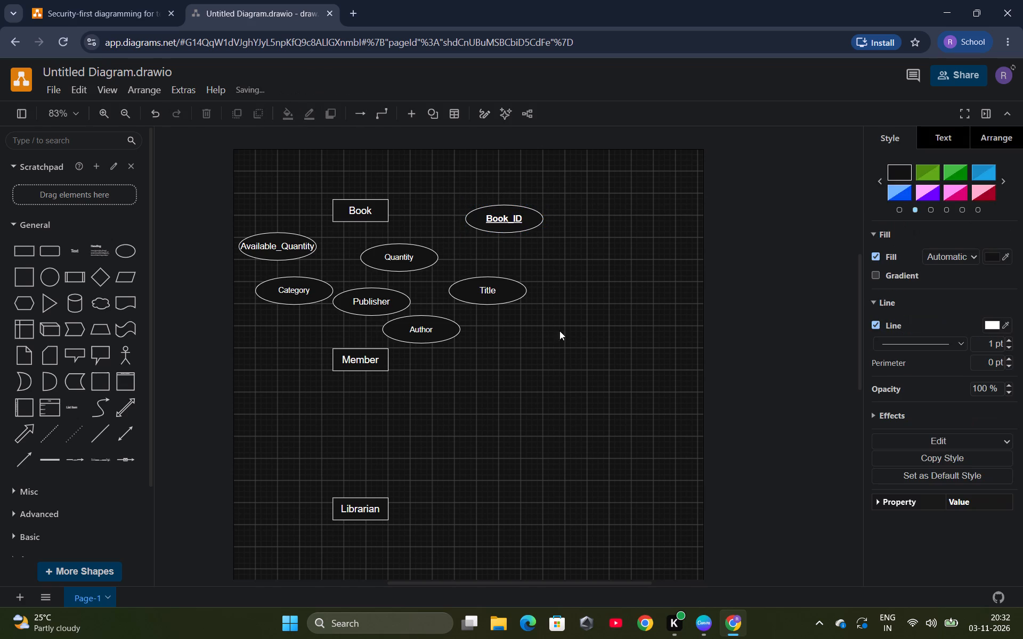
Move the Book_ID ellipse up and to the left of the Book rectangle, to about 20, -50.
left_click_drag(519, 225, 295, 143)
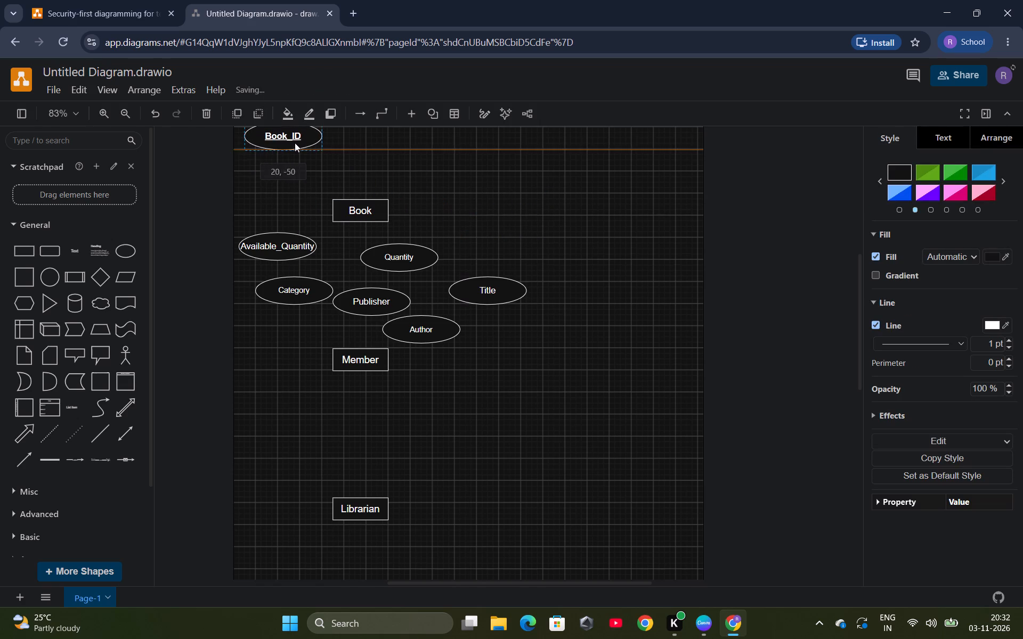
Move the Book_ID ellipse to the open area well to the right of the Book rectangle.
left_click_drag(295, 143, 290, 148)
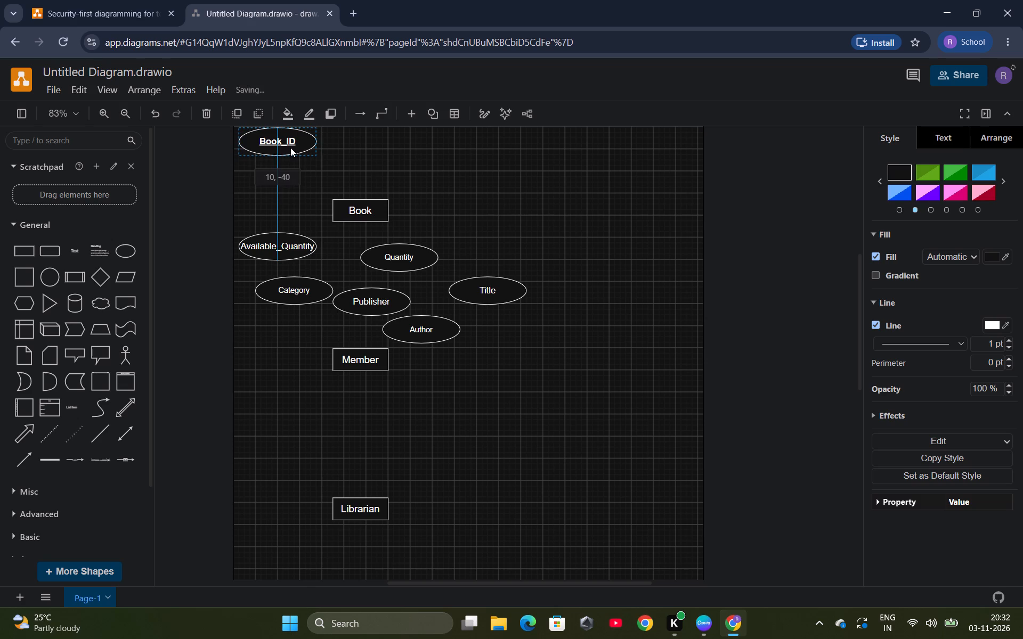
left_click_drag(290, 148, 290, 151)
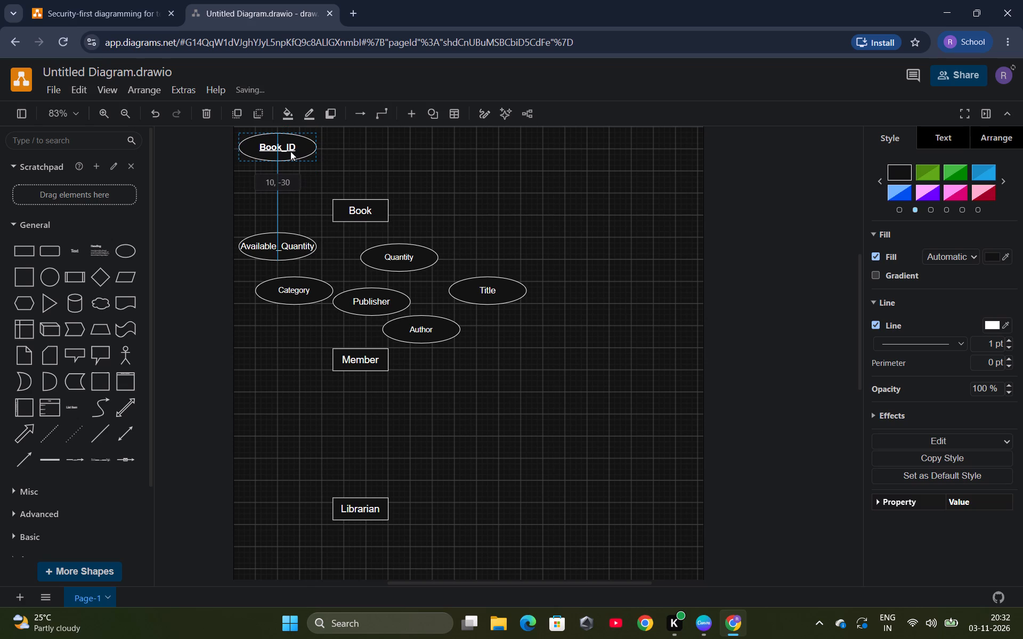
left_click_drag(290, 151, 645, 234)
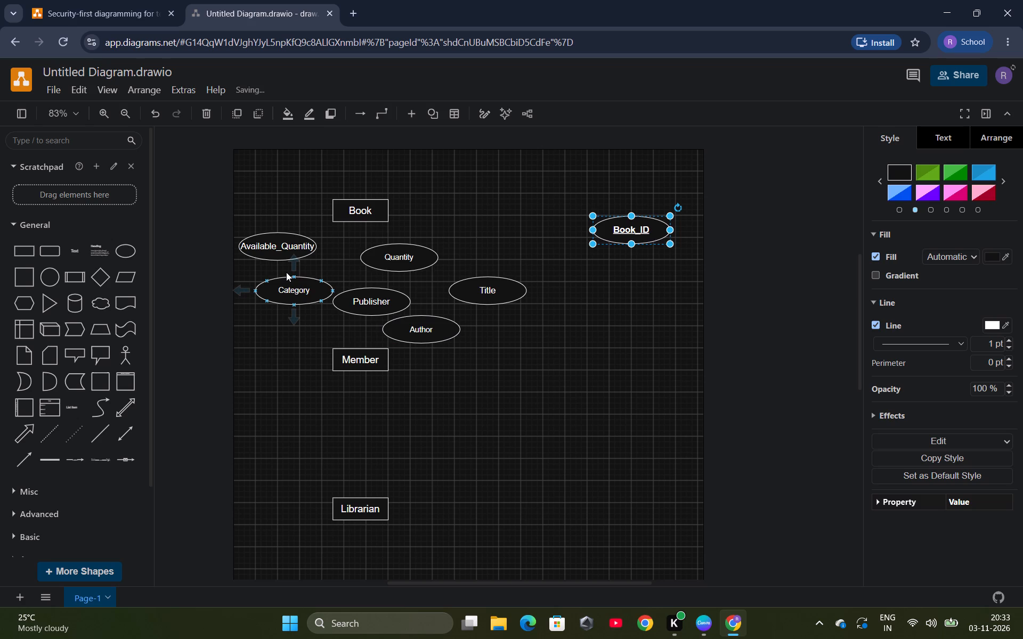
Move Available_Quantity down out of the way and stack the Publisher and Category ellipses to the left of the Book rectangle.
left_click_drag(269, 247, 270, 331)
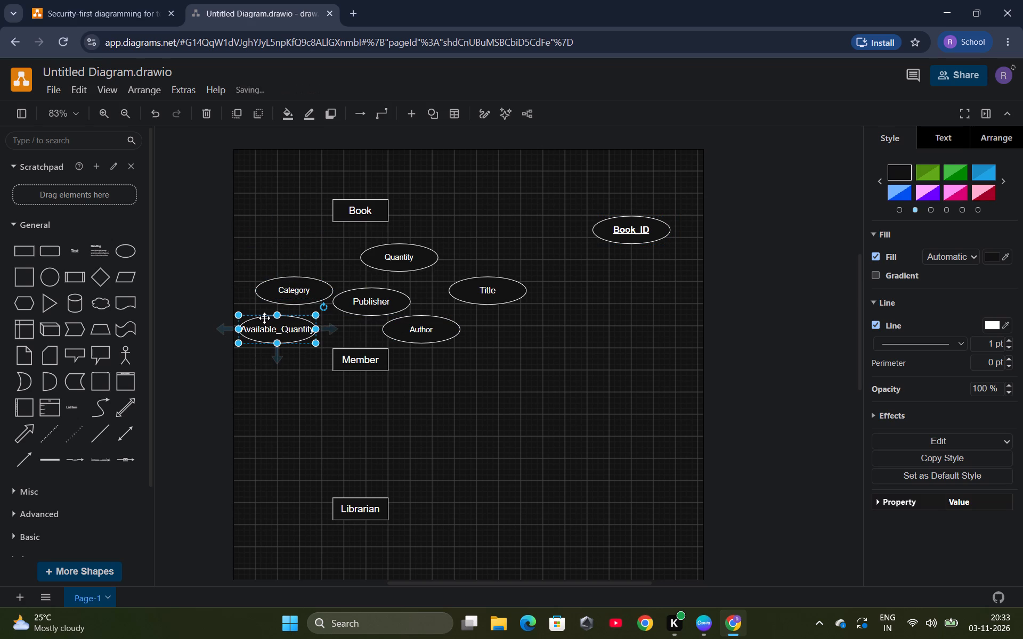
left_click_drag(370, 307, 299, 218)
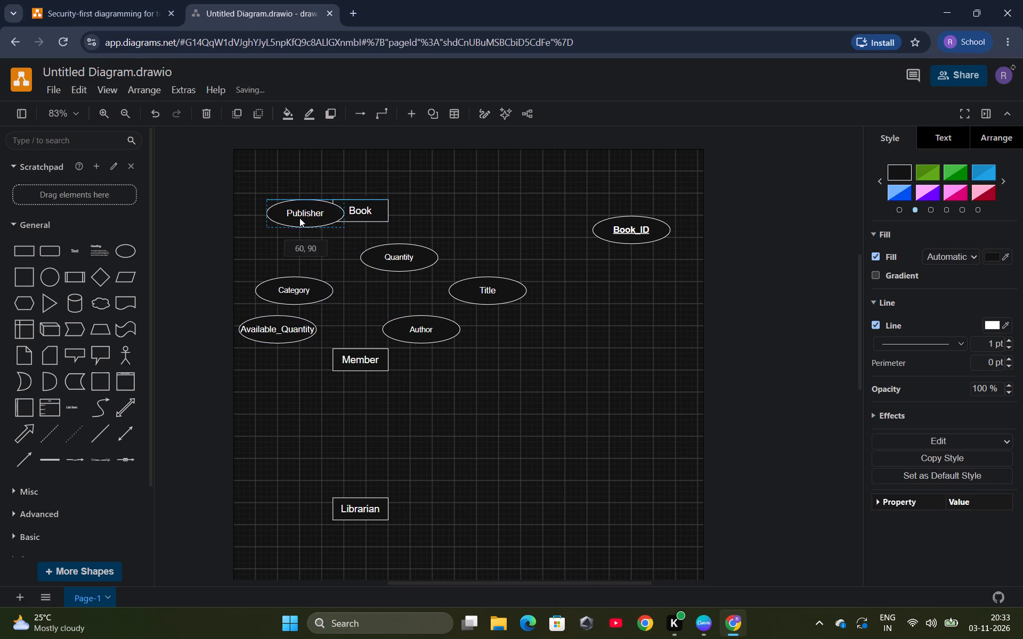
left_click_drag(299, 218, 270, 212)
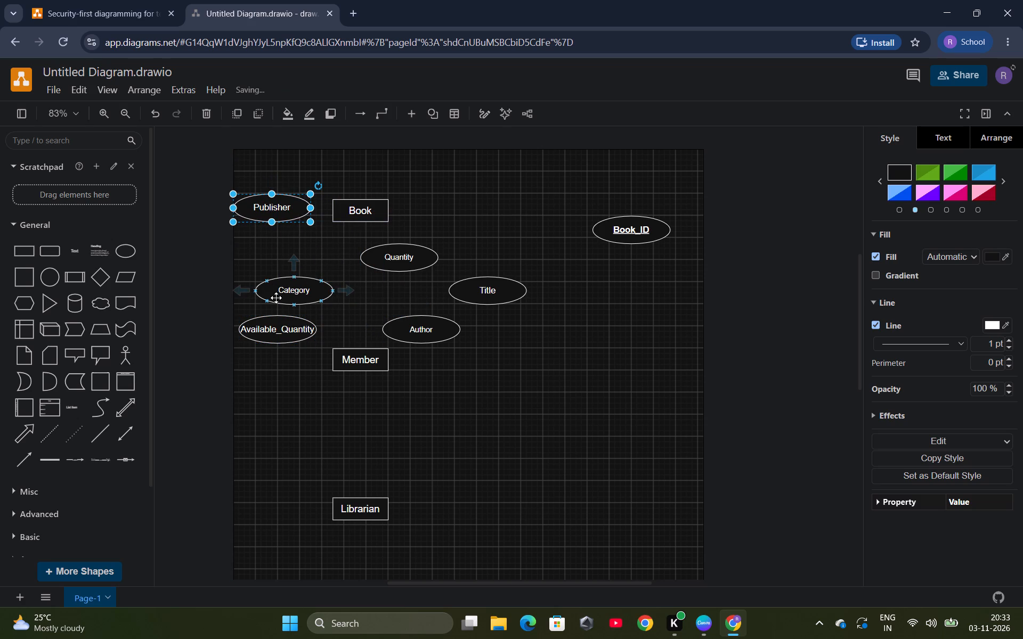
left_click_drag(276, 298, 265, 258)
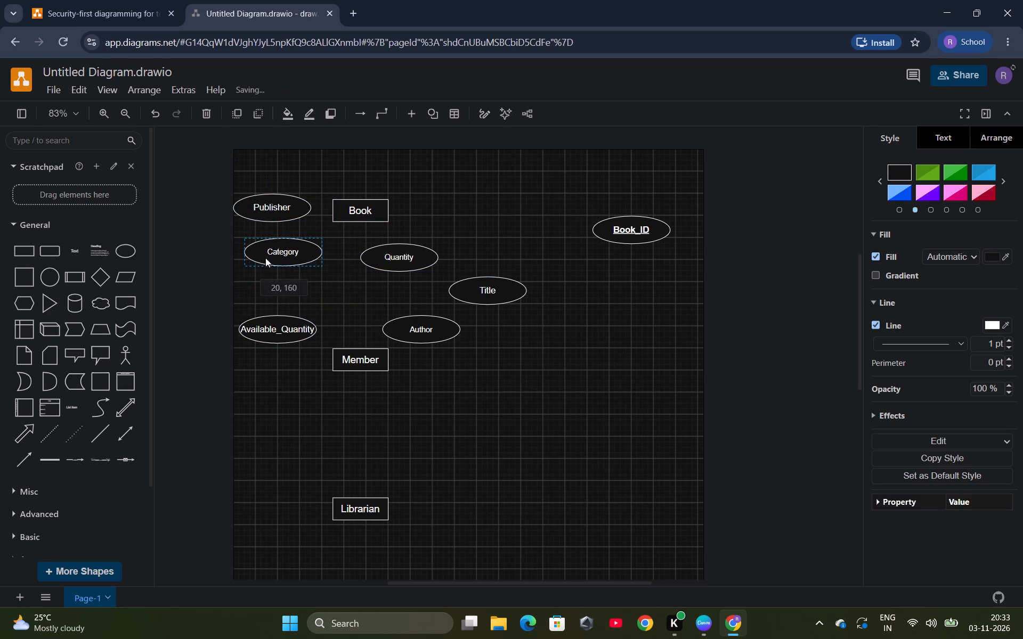
left_click_drag(265, 258, 255, 256)
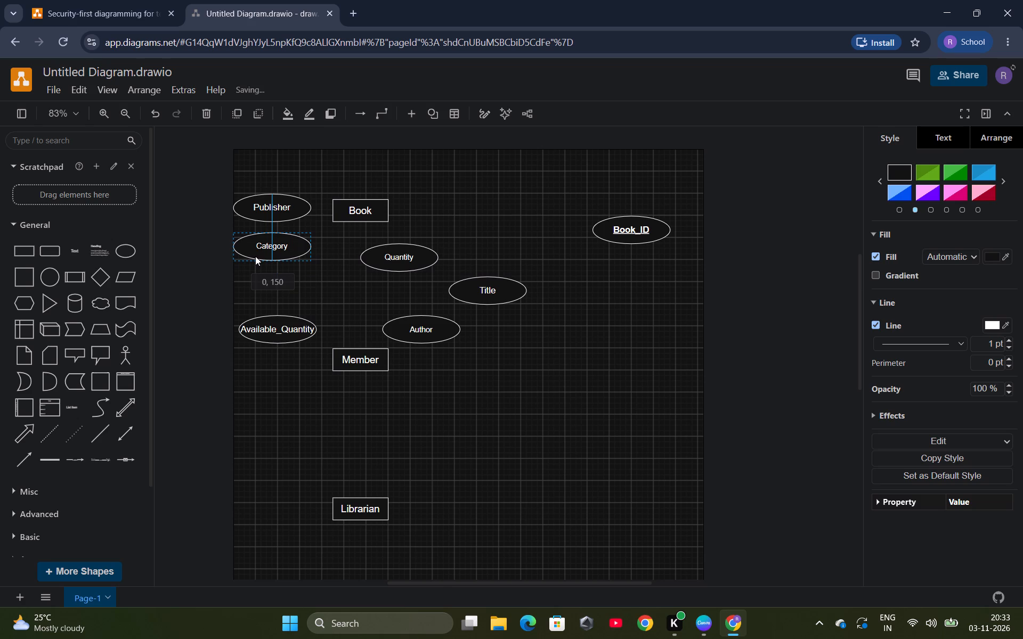
left_click_drag(255, 256, 230, 251)
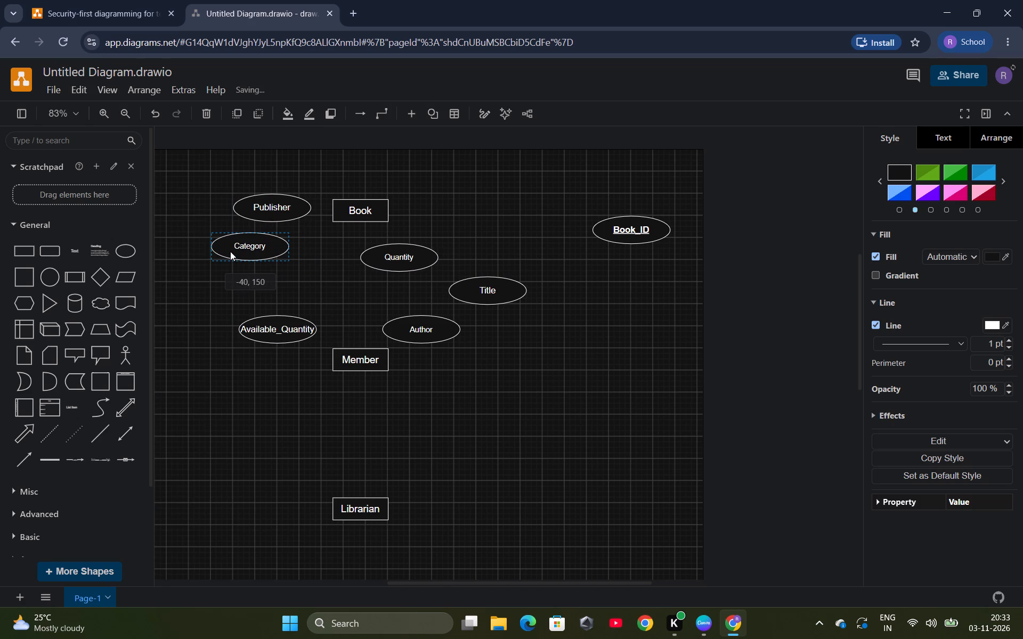
left_click_drag(230, 251, 225, 247)
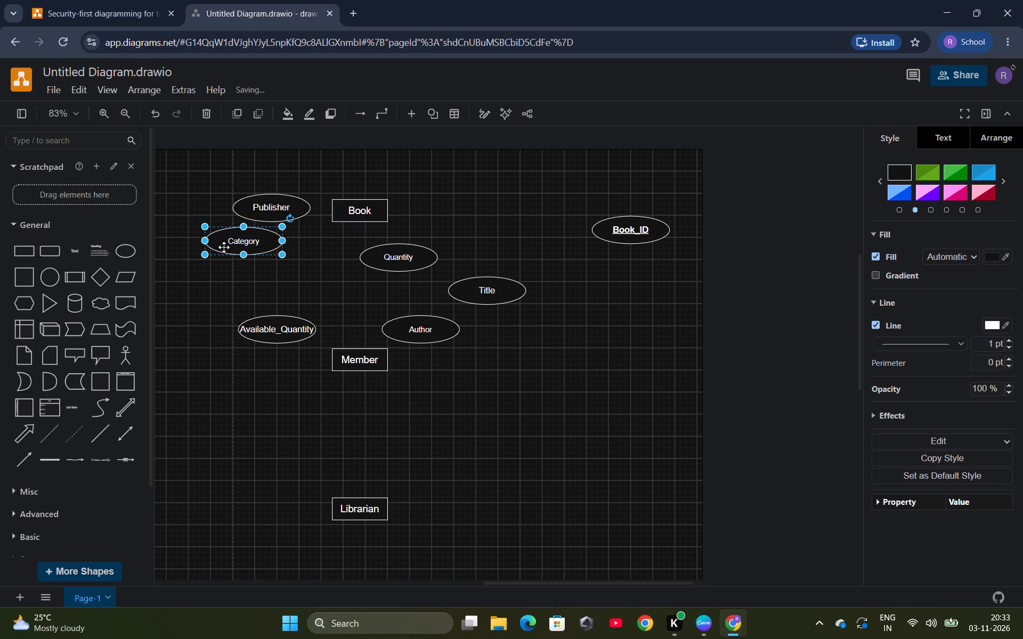
left_click_drag(264, 207, 236, 208)
left_click(283, 300)
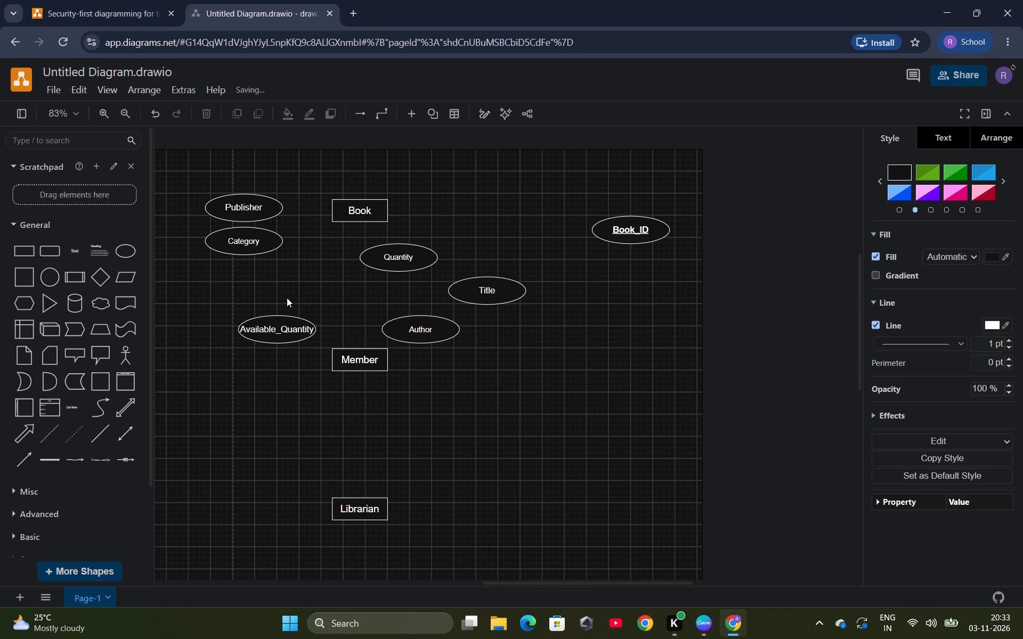
Place the Quantity ellipse at about -50, 200 under Category and align Available_Quantity directly beneath it.
left_click(403, 260)
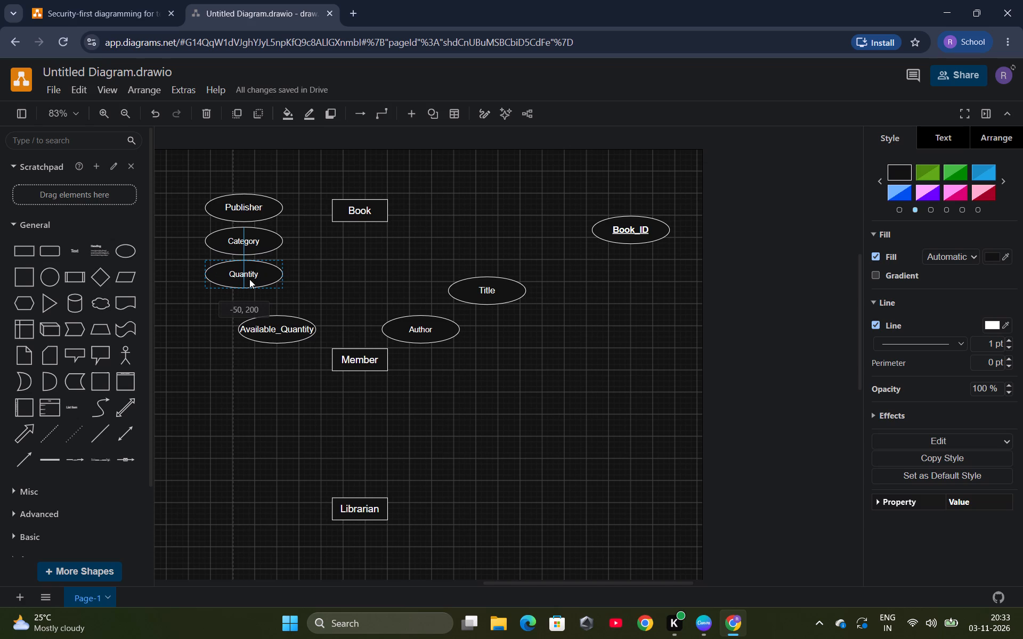
left_click(358, 290)
left_click_drag(278, 345, 258, 322)
left_click(220, 400)
left_click_drag(267, 333, 236, 319)
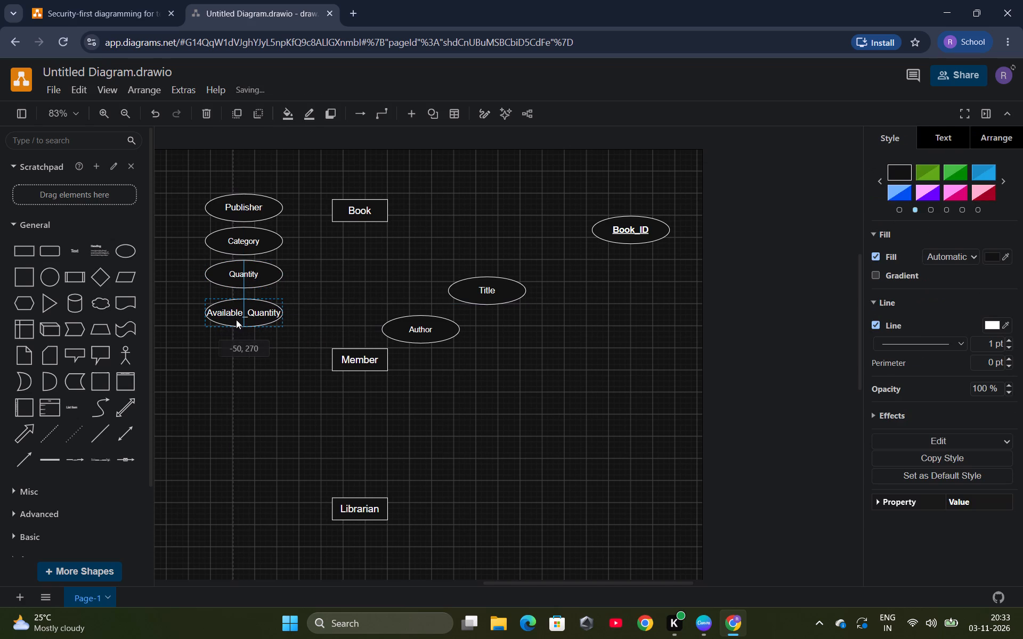
left_click_drag(236, 319, 235, 312)
left_click(336, 315)
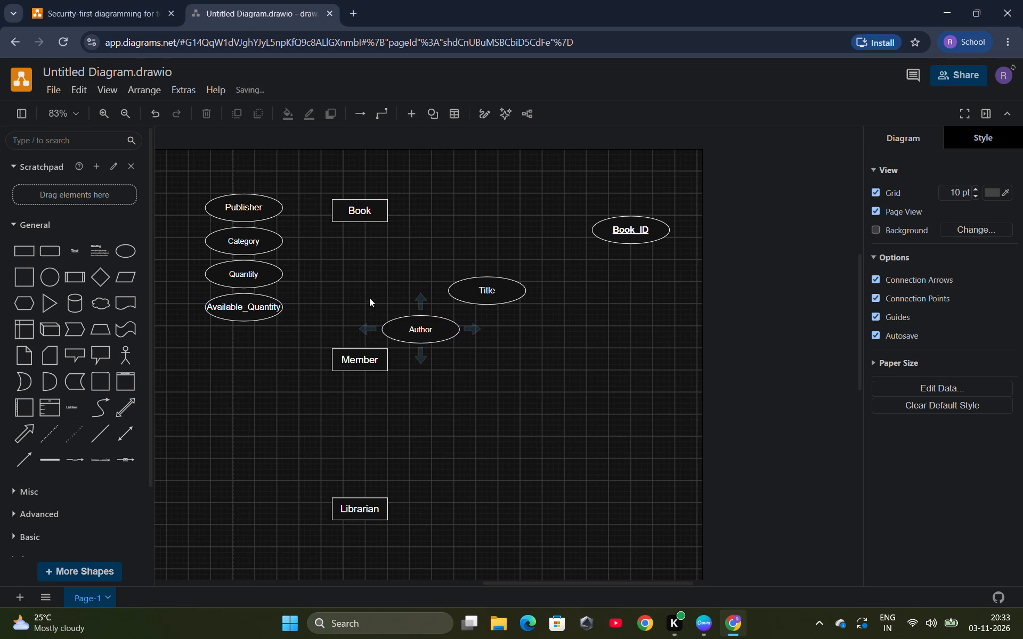
Extend the attribute column upward by placing the Author ellipse above Publisher and the Title ellipse above Author.
scroll(376, 293, "up", 2)
scroll(385, 299, "down", 3)
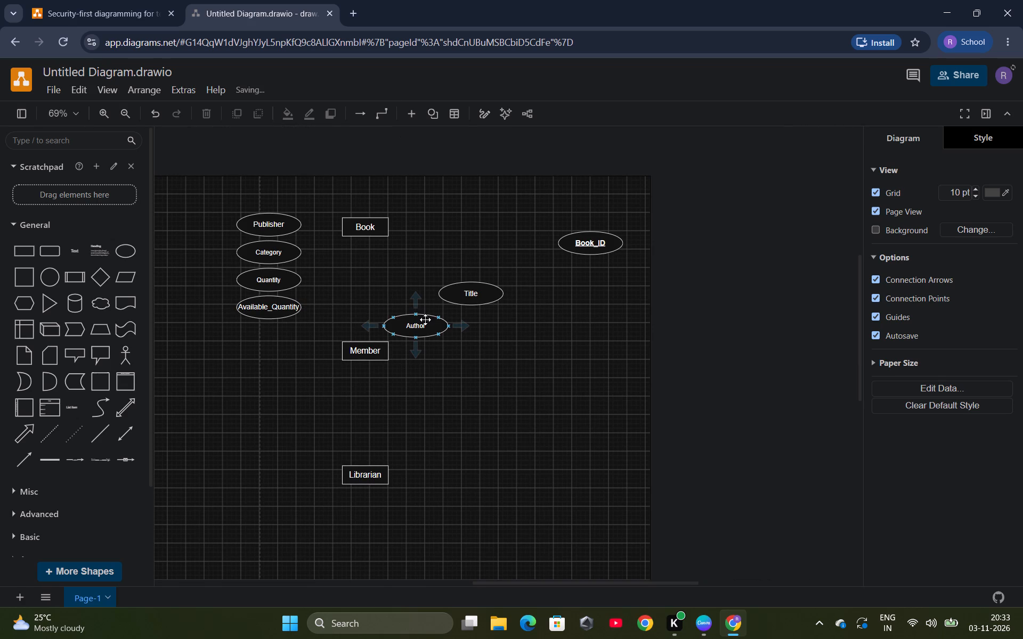
left_click_drag(425, 319, 285, 183)
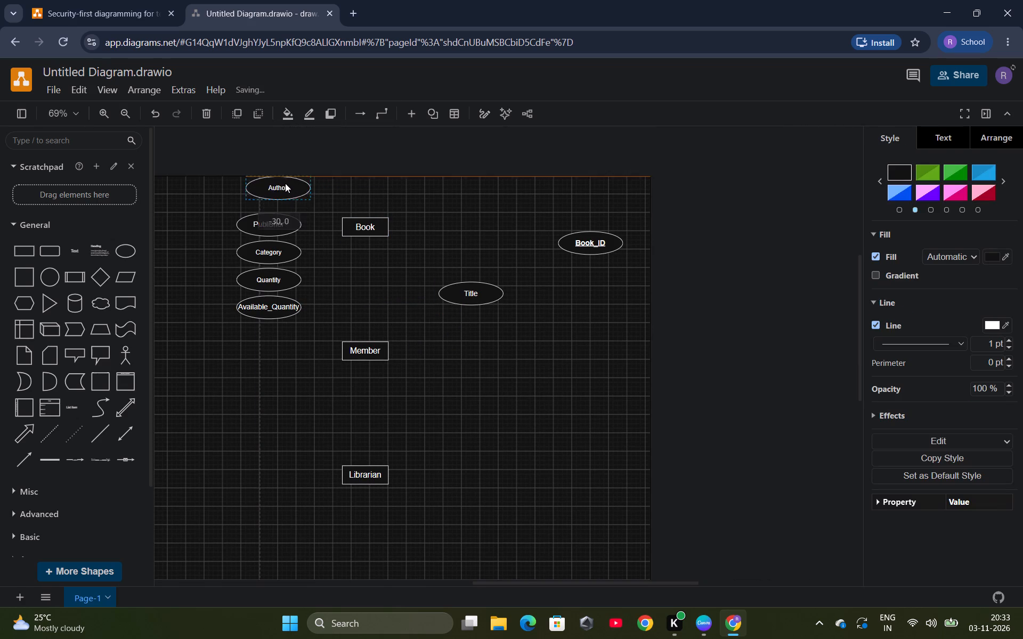
left_click_drag(285, 183, 273, 187)
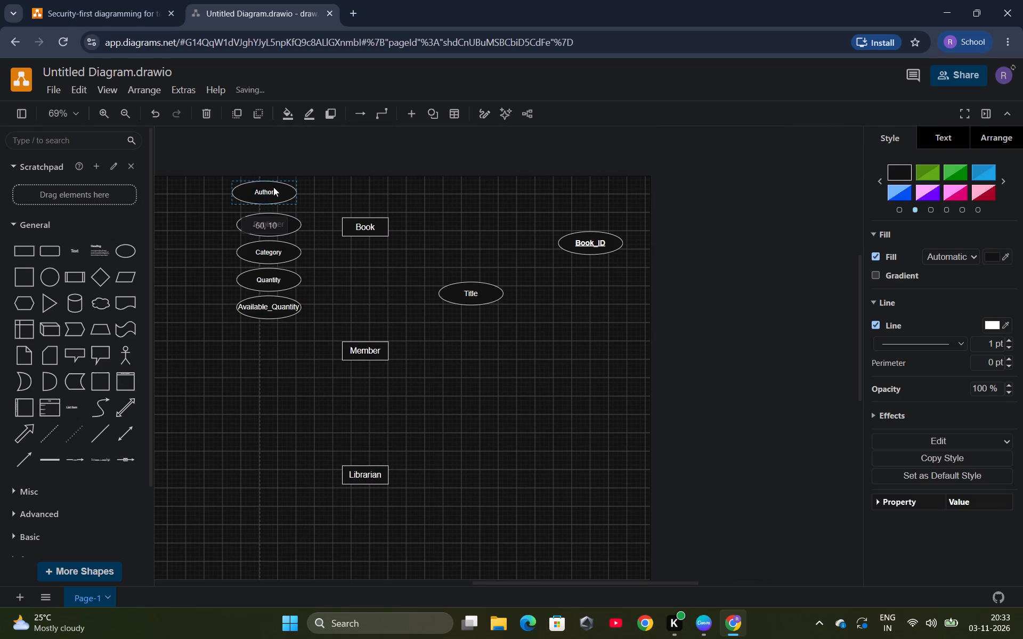
left_click_drag(273, 187, 273, 190)
left_click(339, 281)
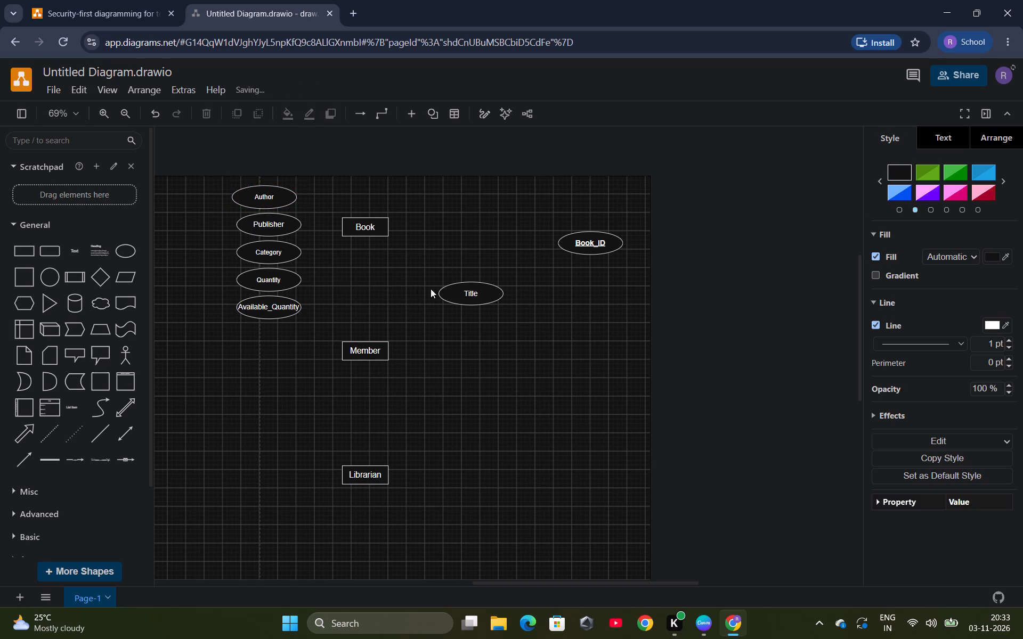
left_click_drag(455, 294, 261, 166)
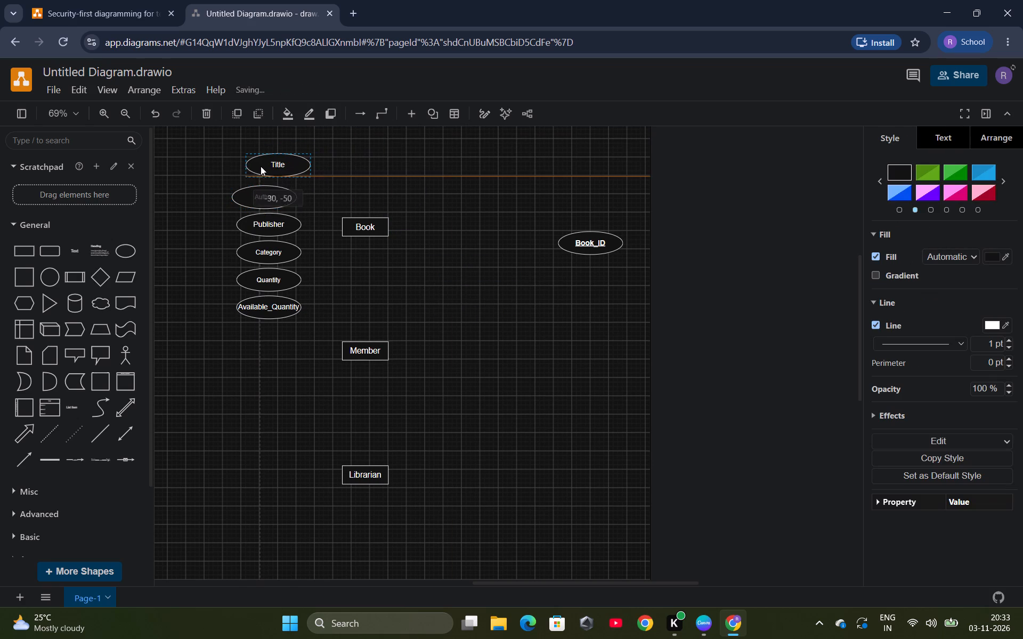
left_click_drag(261, 166, 250, 171)
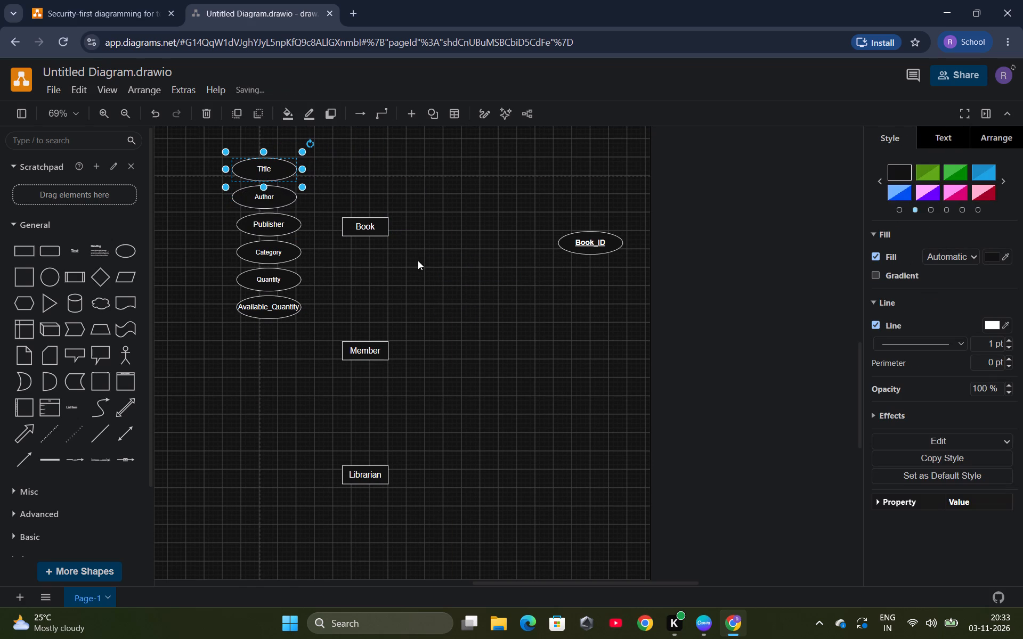
left_click(423, 273)
Move the Book_ID ellipse to the top of the attribute column, just above Title.
left_click_drag(577, 245, 204, 174)
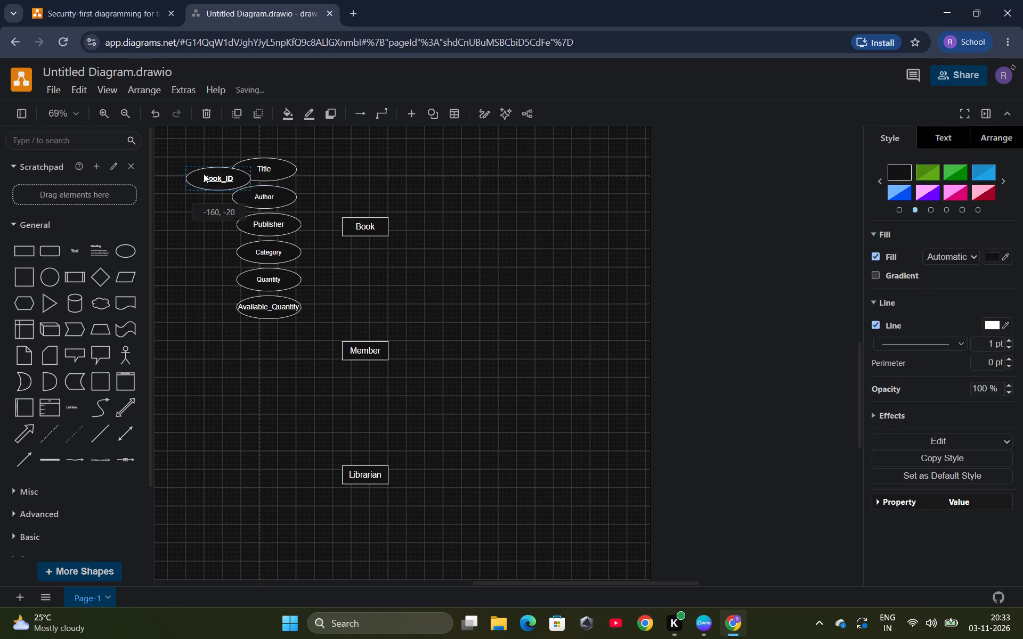
left_click_drag(204, 174, 251, 144)
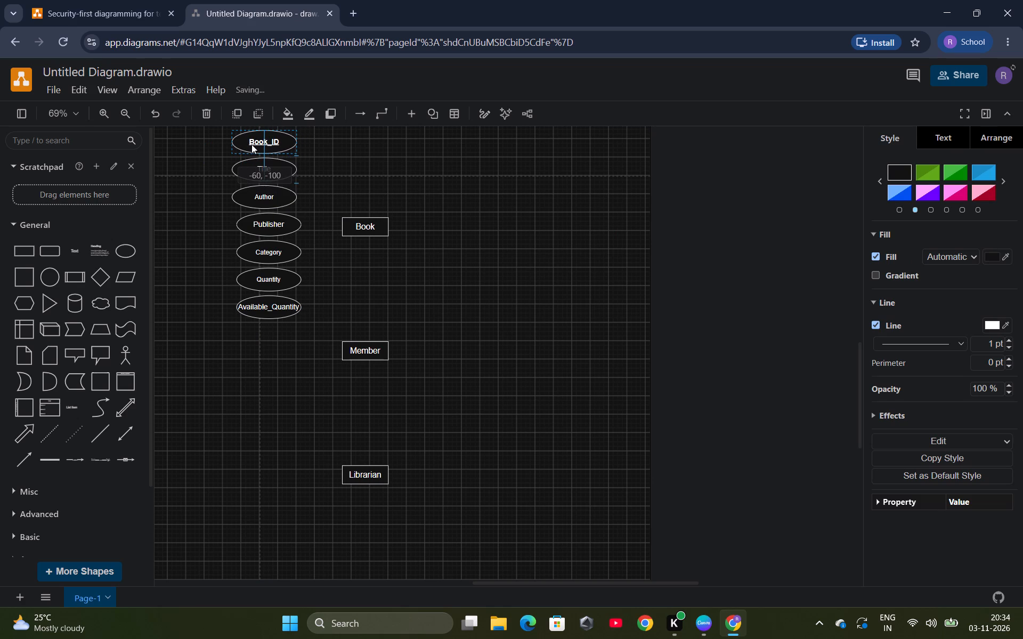
left_click_drag(251, 144, 253, 144)
left_click_drag(253, 144, 253, 146)
left_click(510, 321)
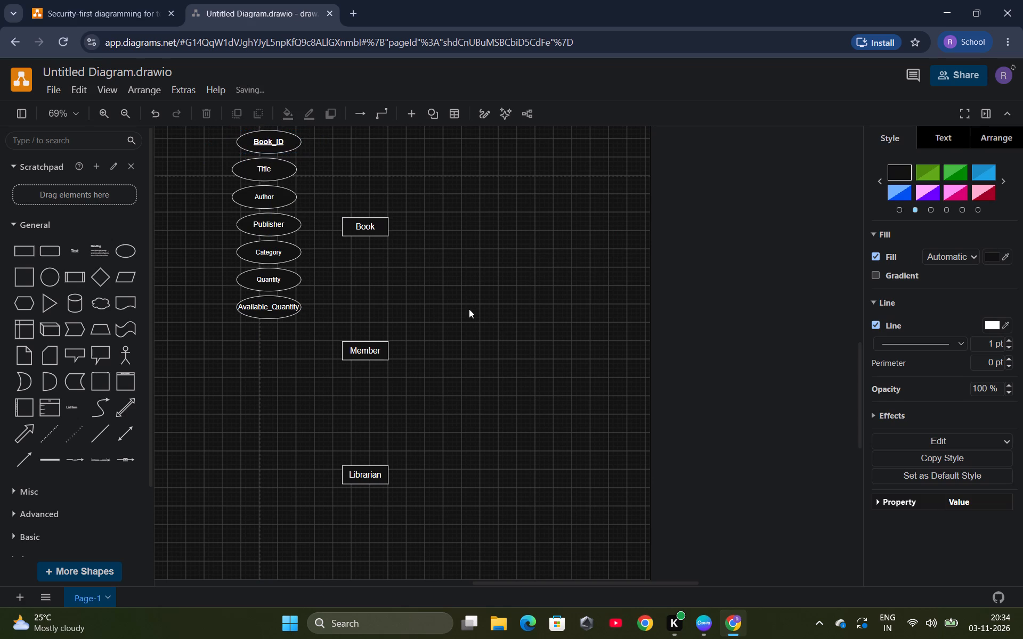
Connect the right side of the Book_ID ellipse to the top centre of the Book rectangle with an elbow arrow.
left_click(300, 142)
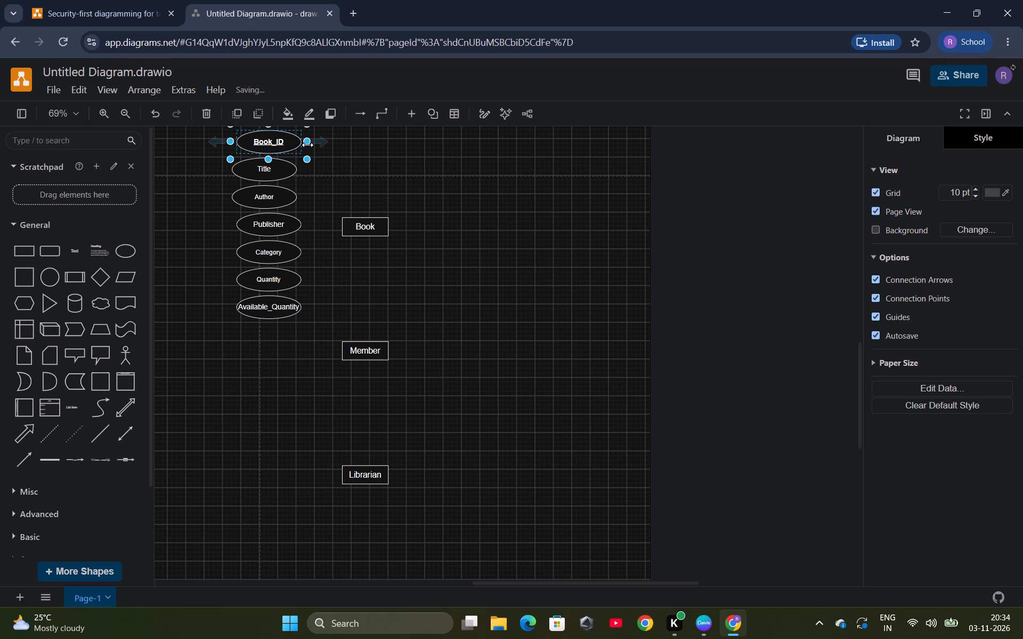
left_click(337, 168)
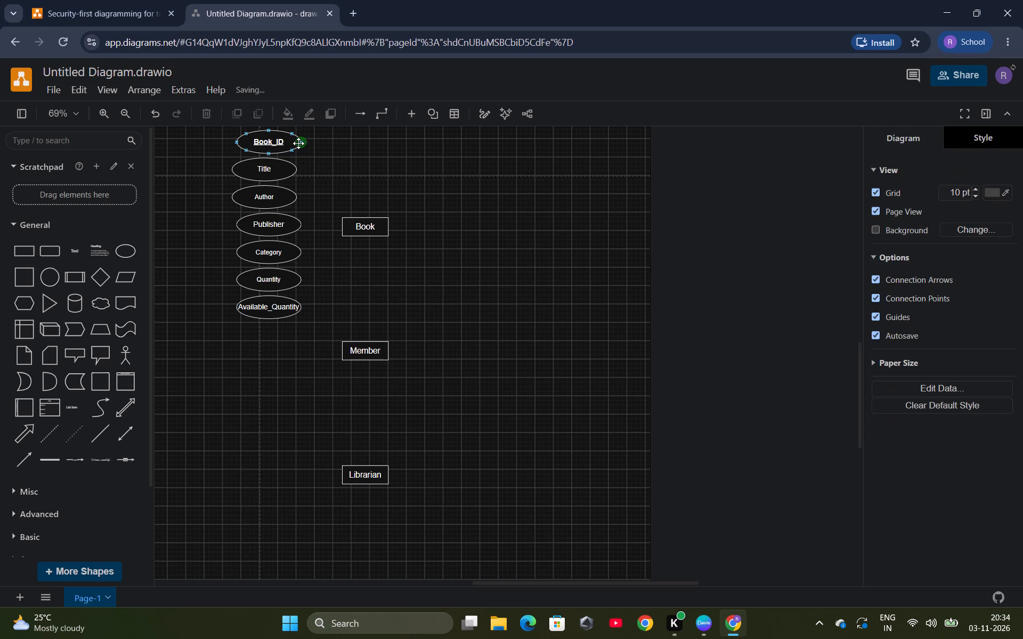
left_click_drag(301, 140, 332, 205)
left_click_drag(332, 205, 342, 225)
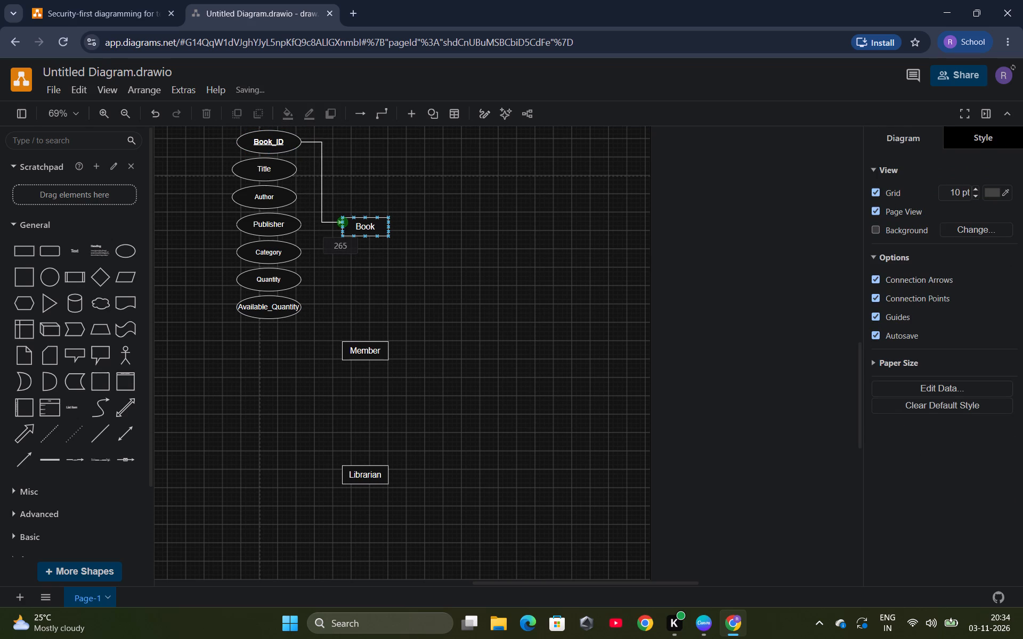
left_click_drag(342, 225, 364, 215)
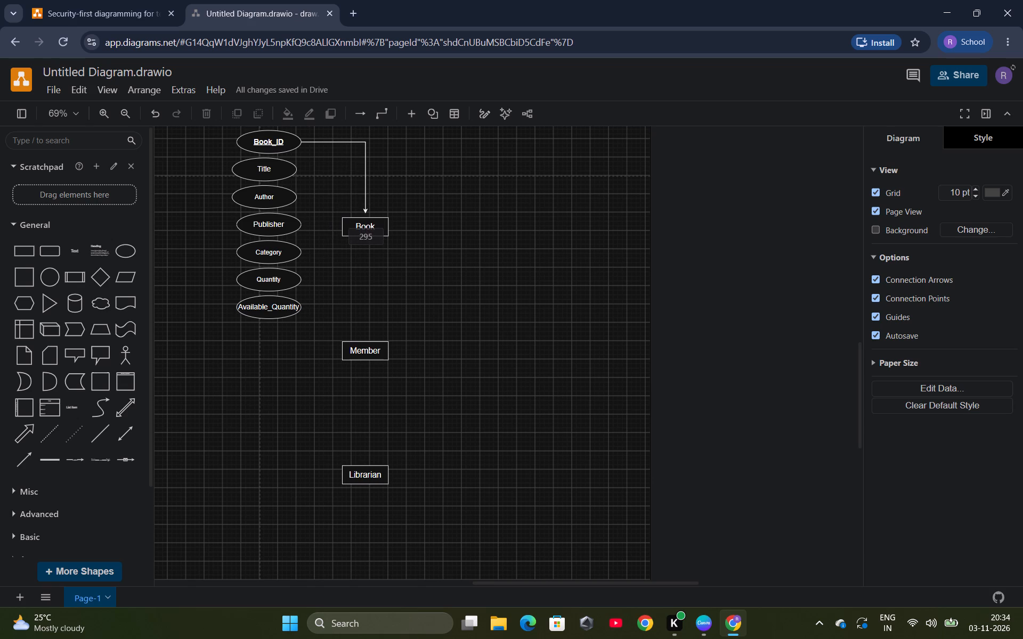
left_click_drag(364, 215, 366, 215)
left_click_drag(366, 215, 366, 215)
left_click(453, 207)
Connect Title to the left quarter of the Book rectangle's top edge and Author to its upper-left corner with elbow arrows.
left_click_drag(296, 171, 351, 184)
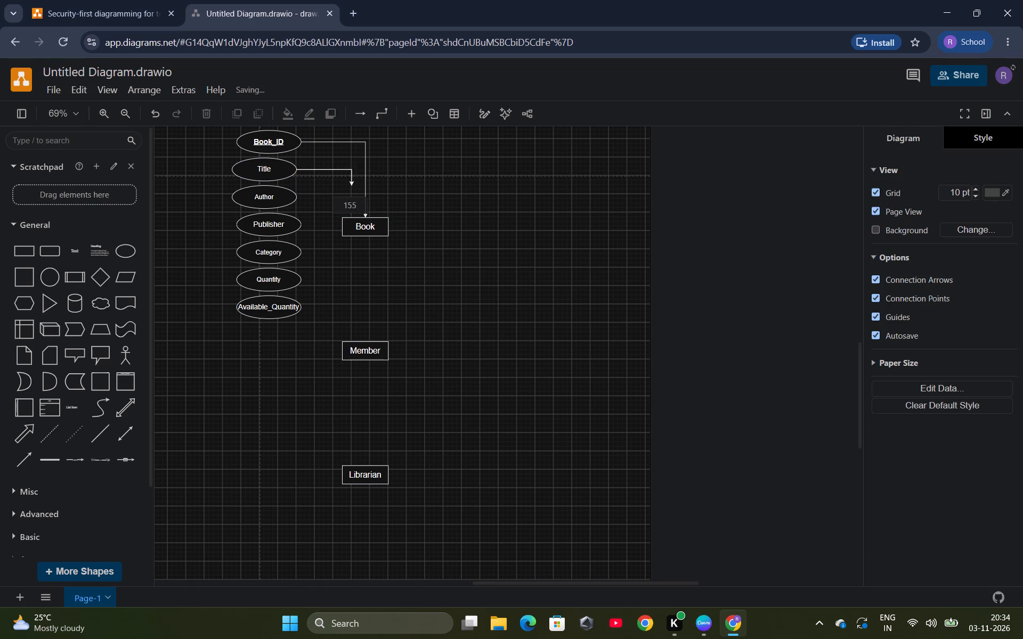
left_click_drag(351, 184, 354, 214)
left_click(410, 205)
left_click_drag(297, 195, 313, 195)
left_click_drag(313, 195, 317, 195)
left_click_drag(298, 196, 333, 196)
left_click_drag(333, 196, 340, 216)
left_click(415, 272)
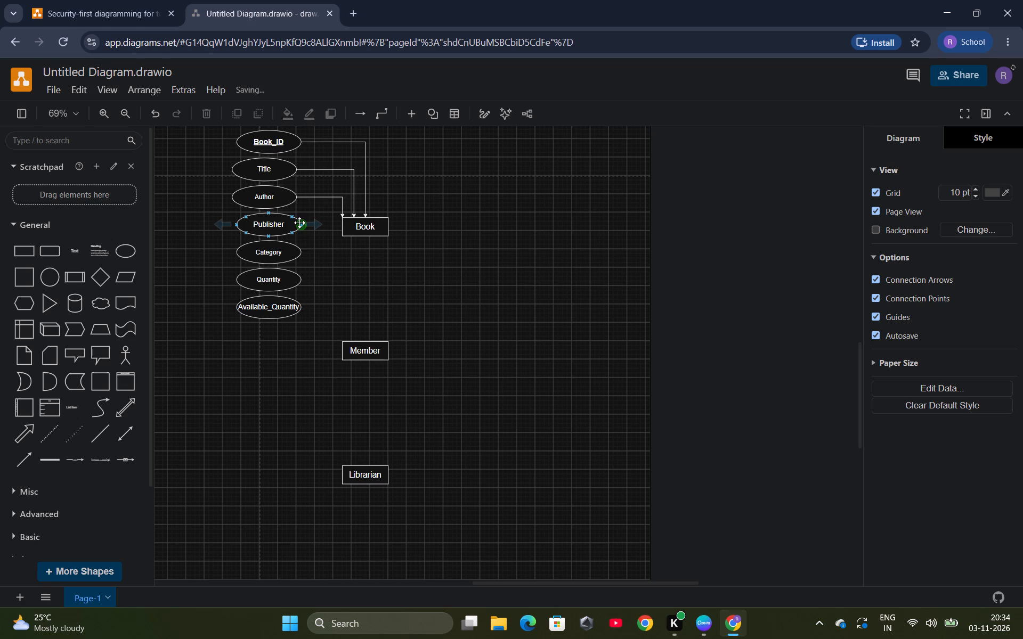
Connect Publisher to the middle of the Book rectangle's left side and Category to its lower-left corner with elbow arrows.
left_click_drag(299, 223, 355, 223)
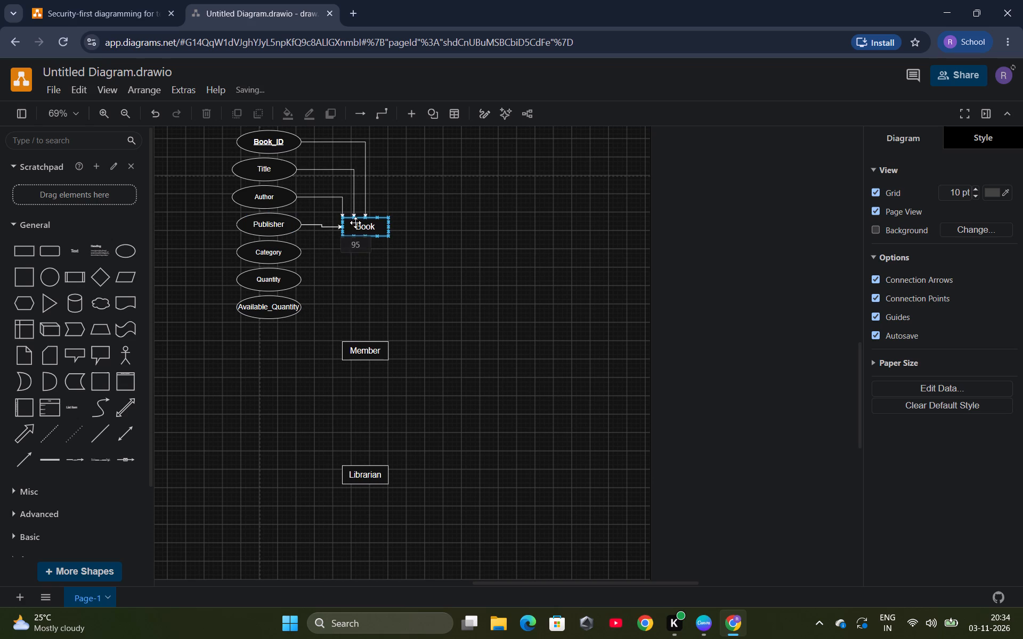
left_click_drag(355, 223, 345, 225)
left_click_drag(345, 225, 341, 226)
left_click(340, 273)
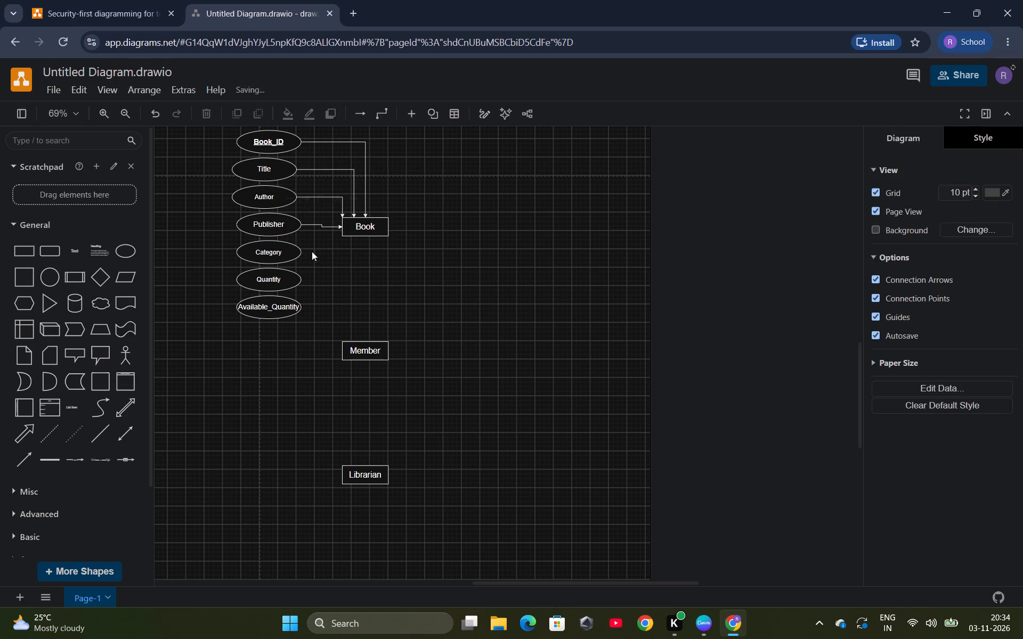
left_click_drag(303, 251, 343, 243)
left_click_drag(343, 243, 345, 236)
left_click(353, 277)
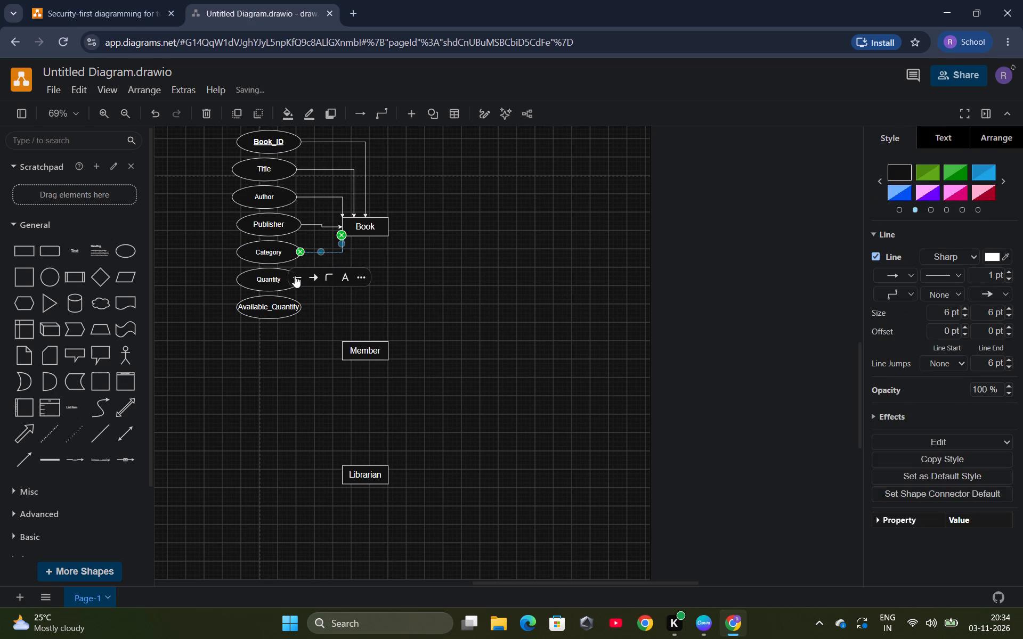
left_click(325, 314)
Connect Quantity to the left quarter of the Book rectangle's bottom edge and Available_Quantity to its bottom centre with elbow arrows.
left_click_drag(301, 277, 368, 271)
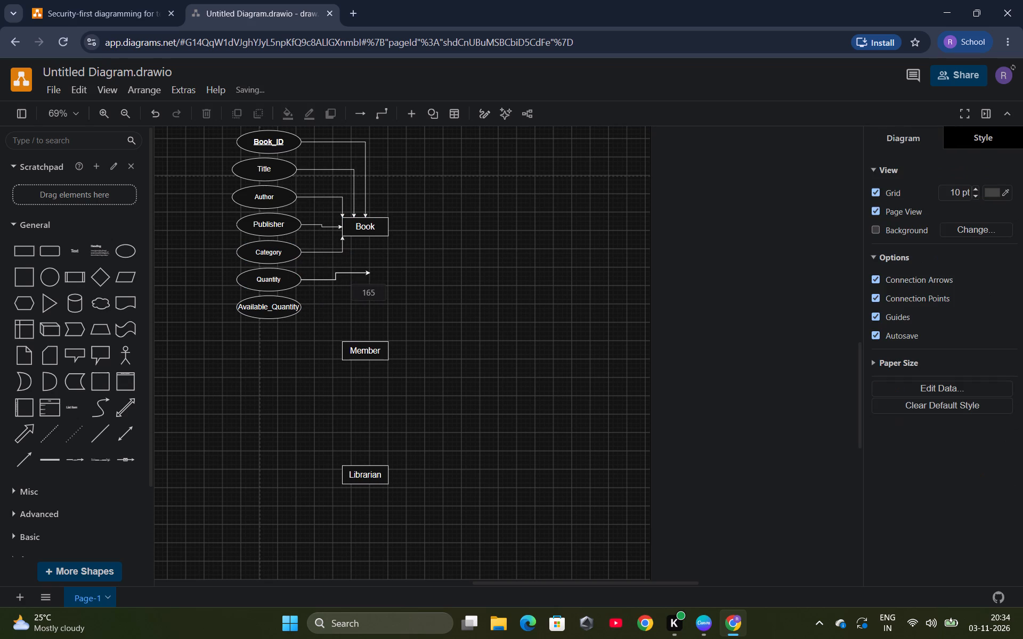
left_click_drag(368, 271, 356, 218)
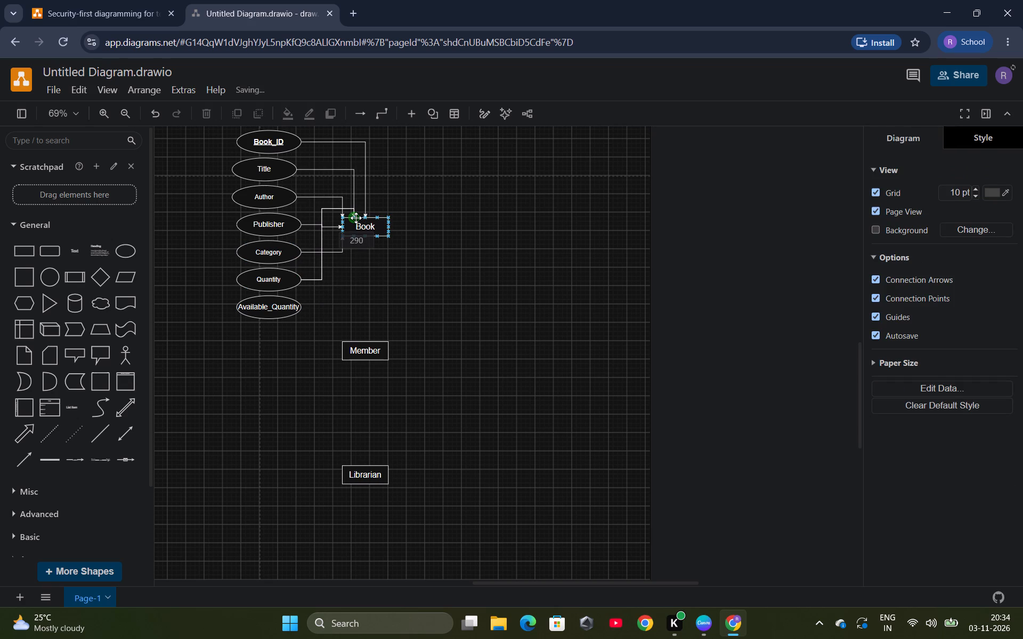
left_click_drag(356, 218, 356, 236)
left_click(365, 300)
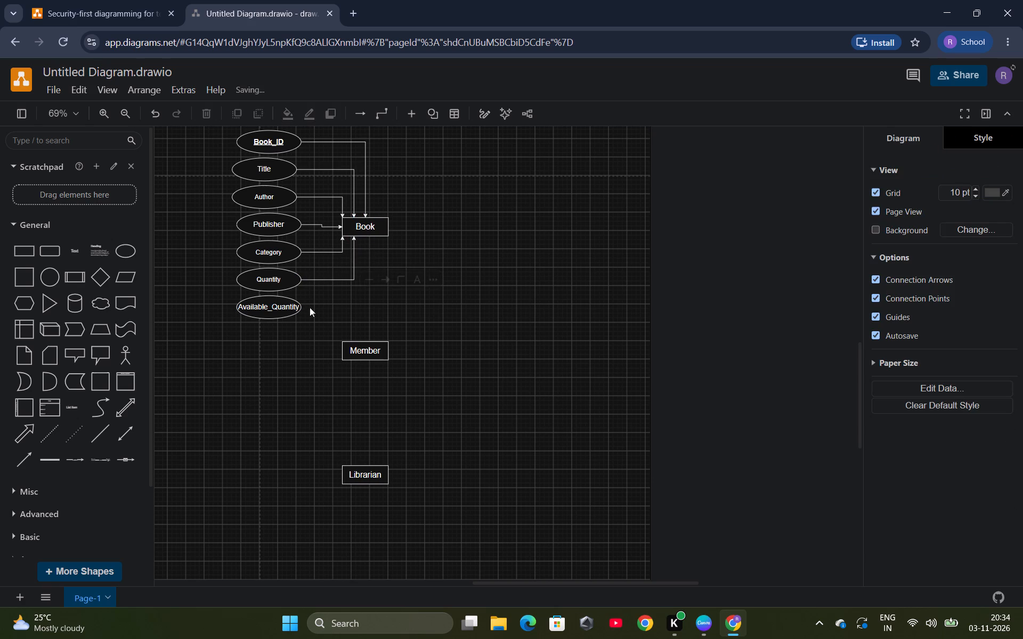
left_click_drag(299, 307, 370, 240)
left_click_drag(370, 240, 369, 234)
left_click(398, 263)
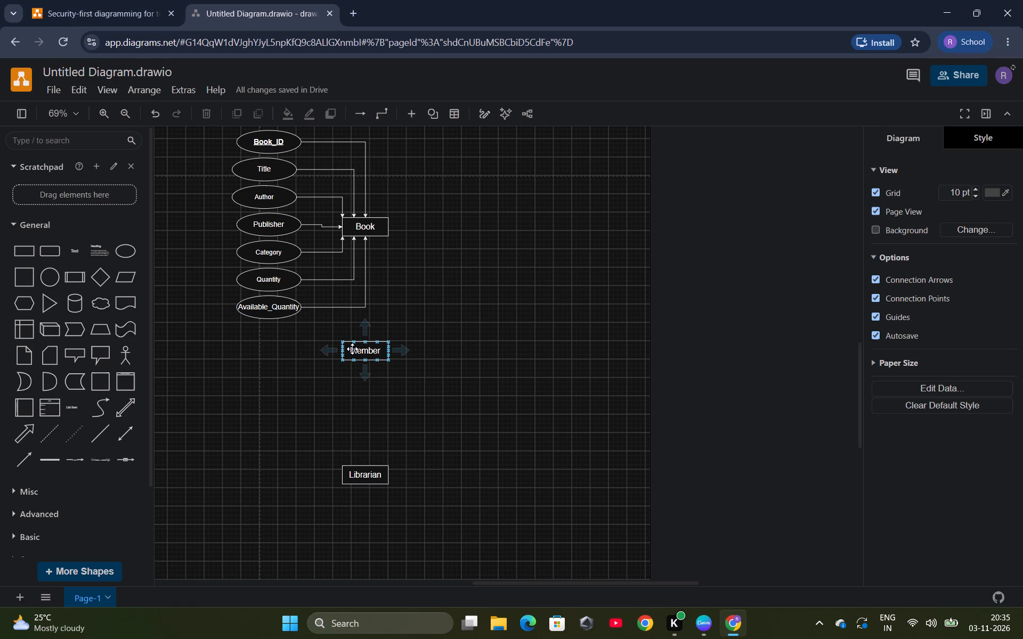
Move the Member and Librarian rectangles further down the page to make room for Member attributes, undoing any stray connectors.
left_click_drag(352, 349, 348, 414)
left_click_drag(358, 480, 357, 538)
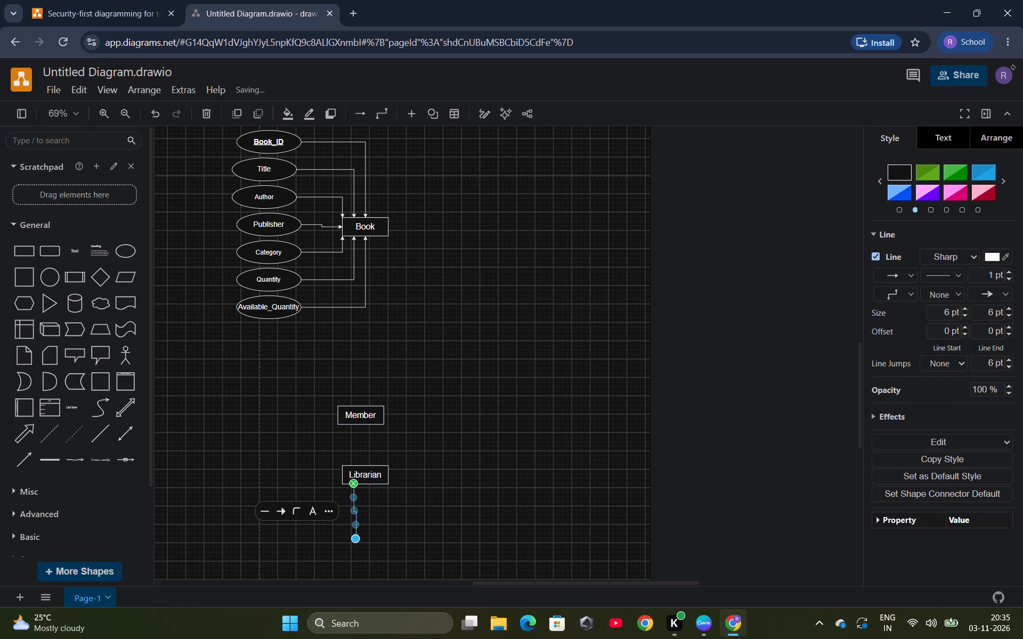
key("ctrl+z")
left_click(418, 503)
left_click_drag(361, 473, 362, 496)
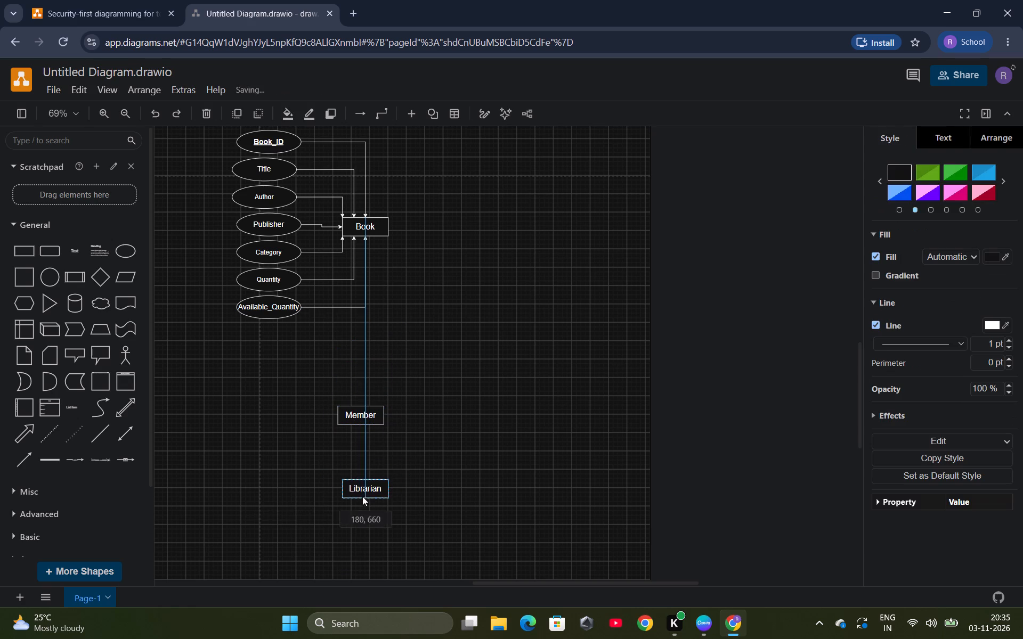
left_click_drag(362, 496, 369, 555)
scroll(436, 470, "down", 2)
scroll(436, 470, "up", 2)
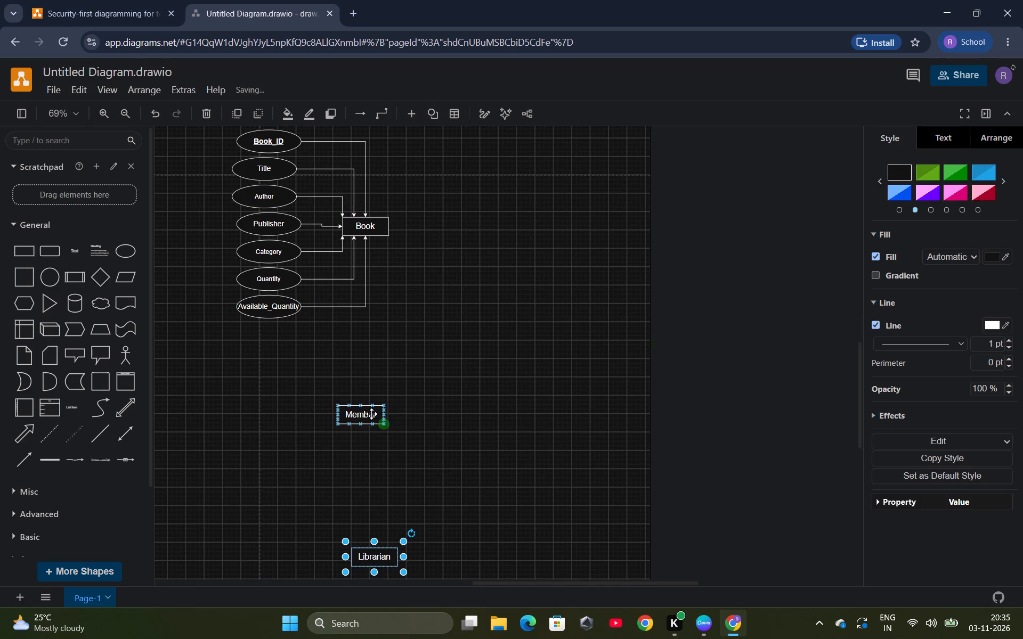
left_click_drag(361, 429, 362, 441)
key("ctrl+z")
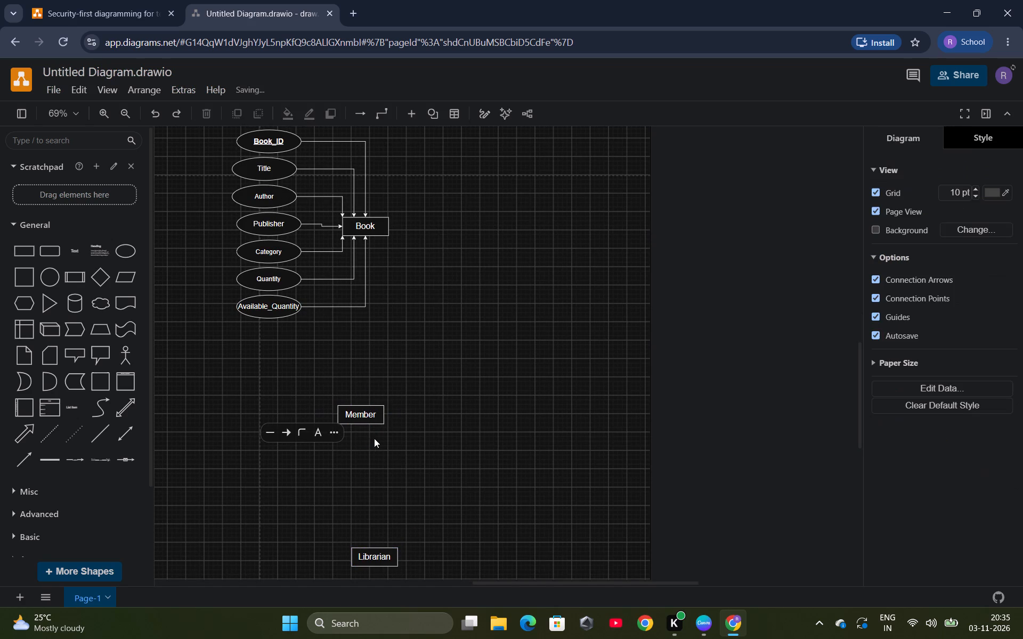
left_click(413, 440)
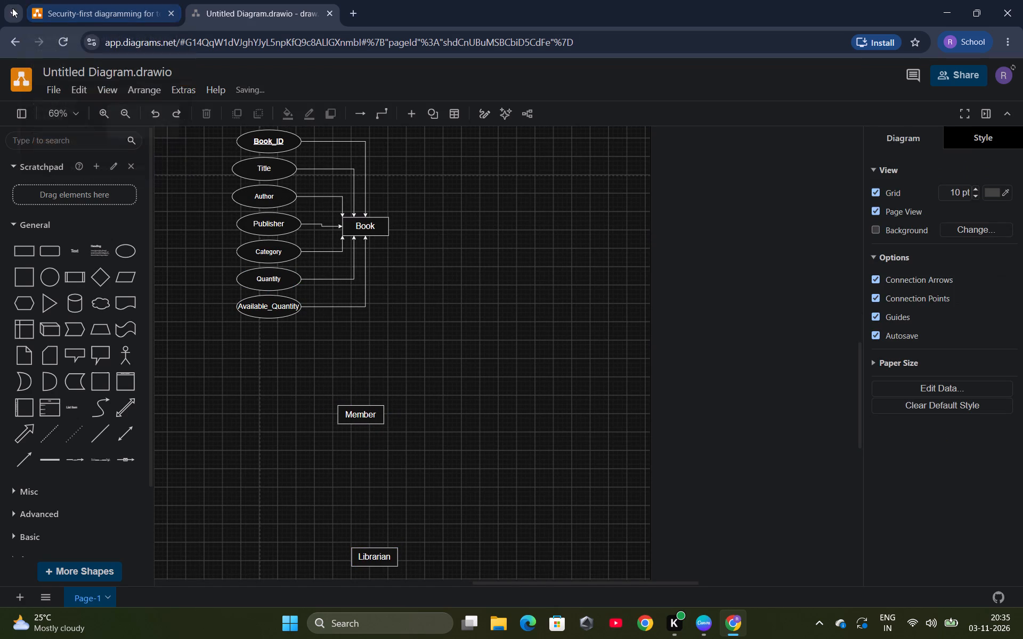
Make five copies of the Available_Quantity ellipse, placing one just above Member and the others in the space up and to its right.
right_click(283, 307)
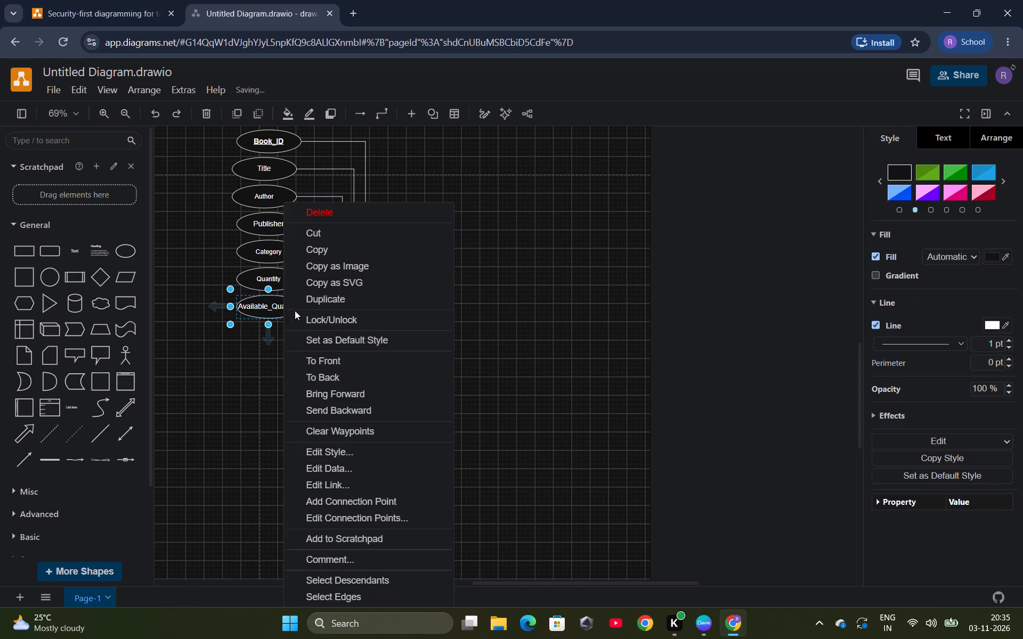
left_click(255, 371)
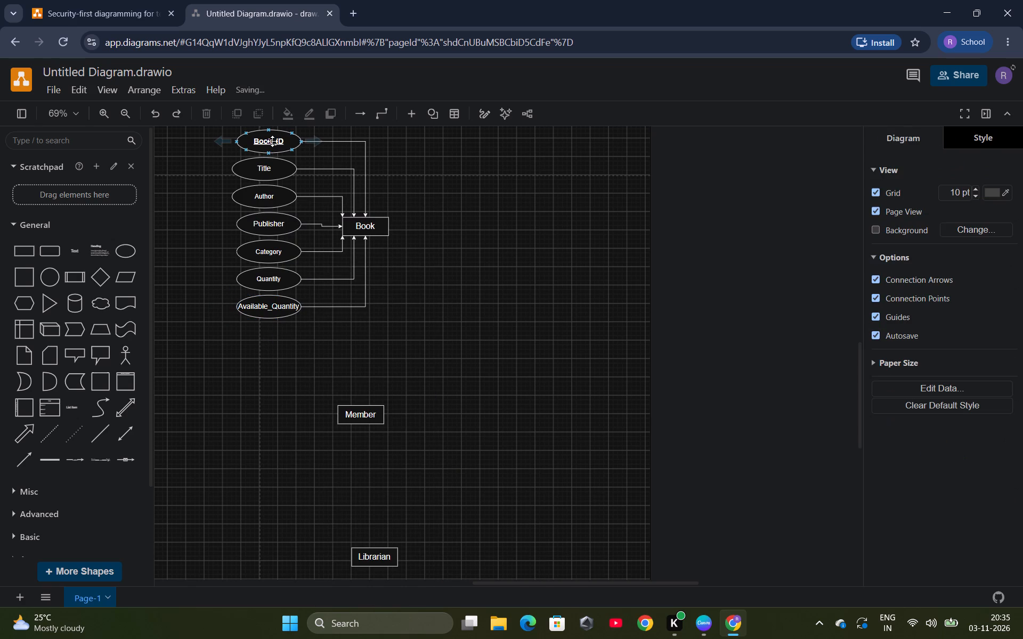
right_click(269, 310)
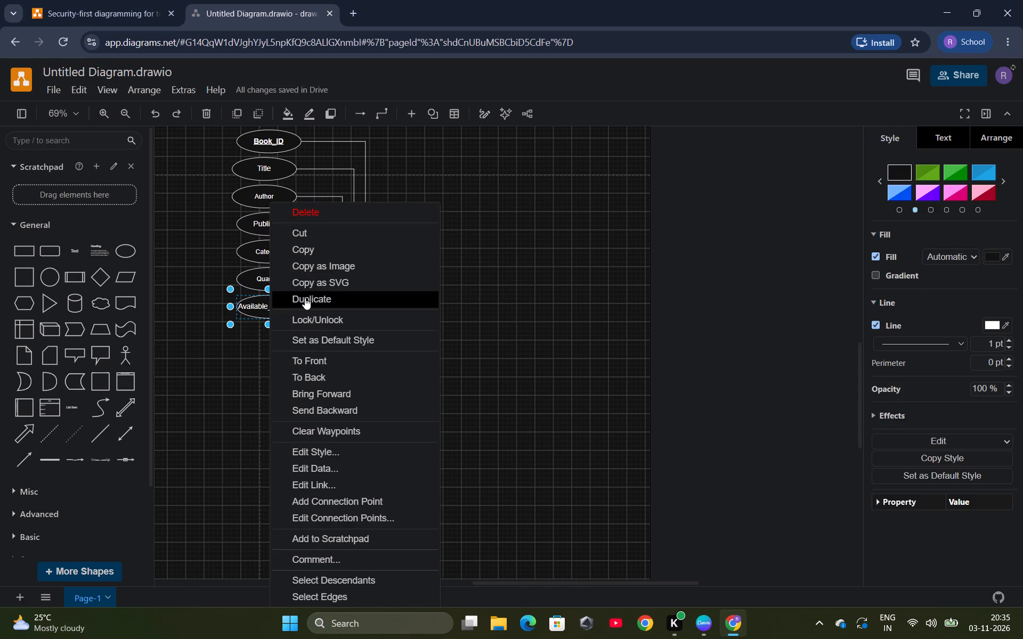
left_click(305, 298)
left_click_drag(268, 314, 376, 388)
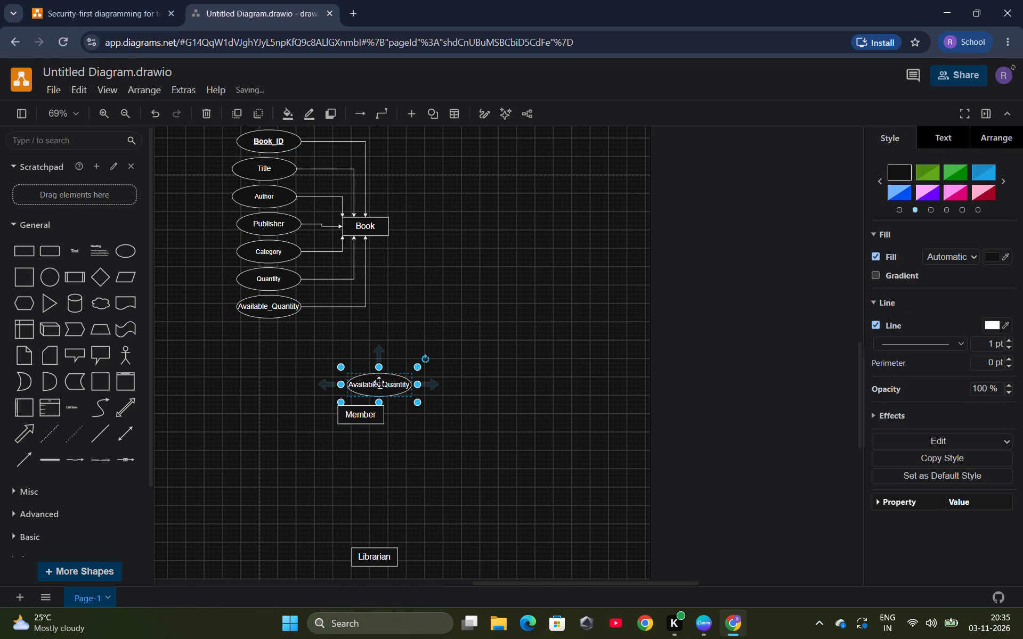
right_click(379, 382)
left_click(418, 363)
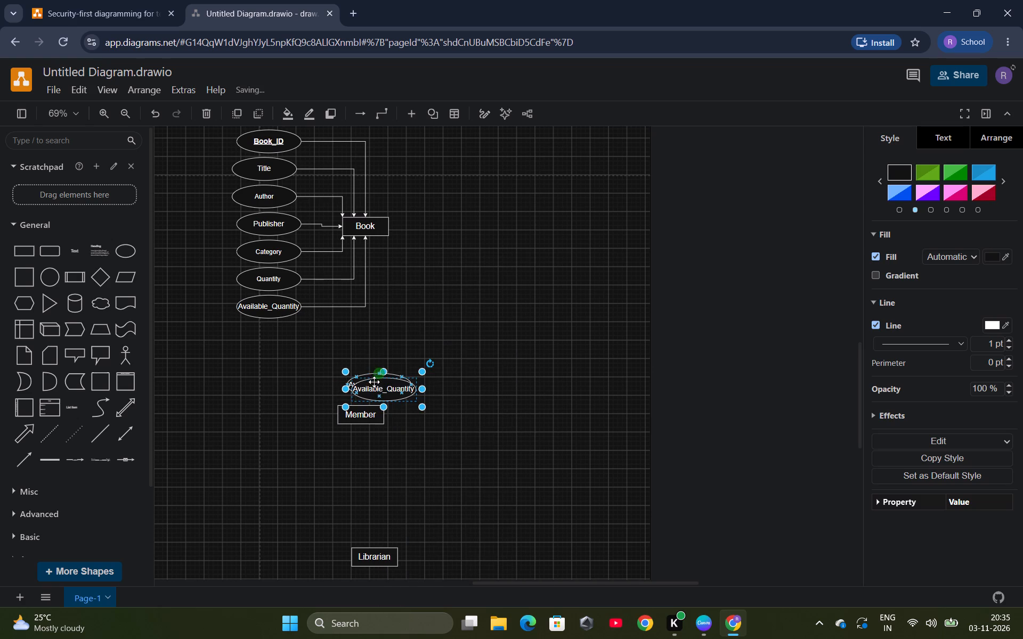
left_click_drag(373, 390, 450, 351)
right_click(450, 351)
left_click(484, 352)
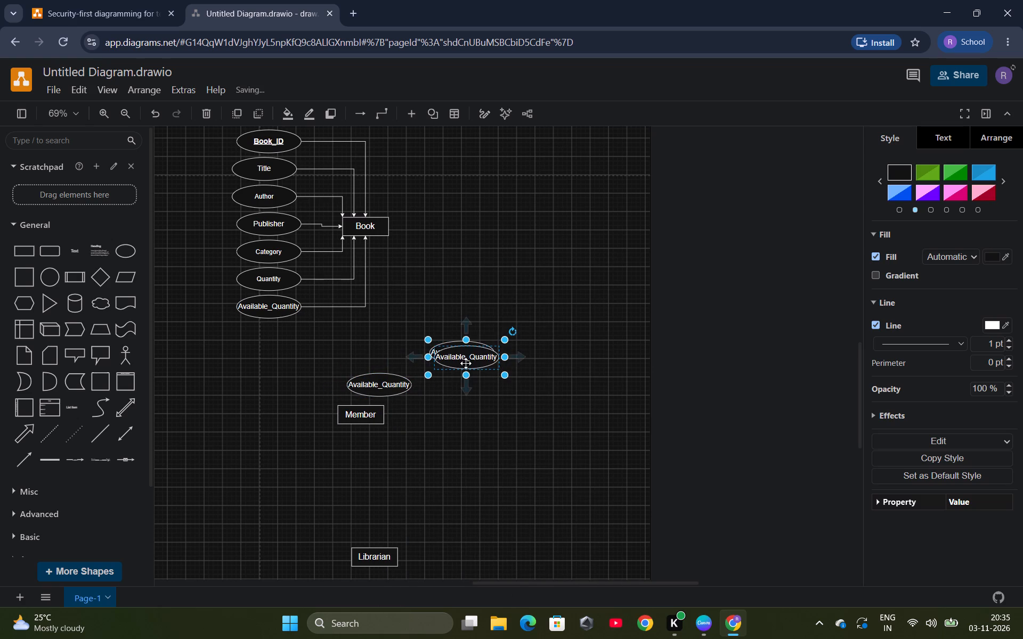
left_click_drag(466, 364, 473, 292)
right_click(473, 292)
left_click(499, 364)
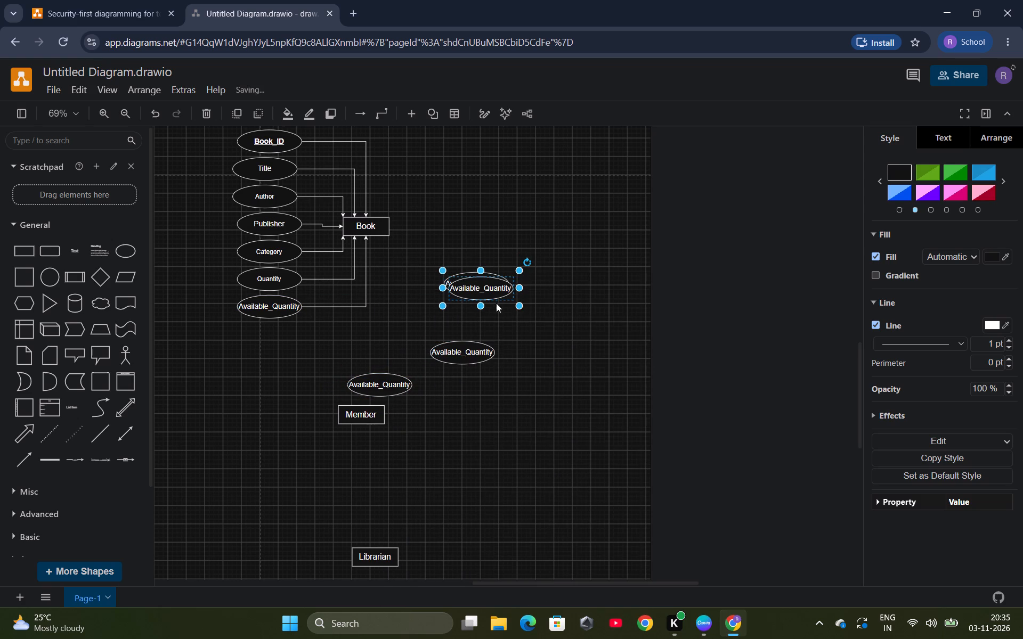
left_click_drag(492, 289, 513, 328)
right_click(515, 326)
left_click(534, 354)
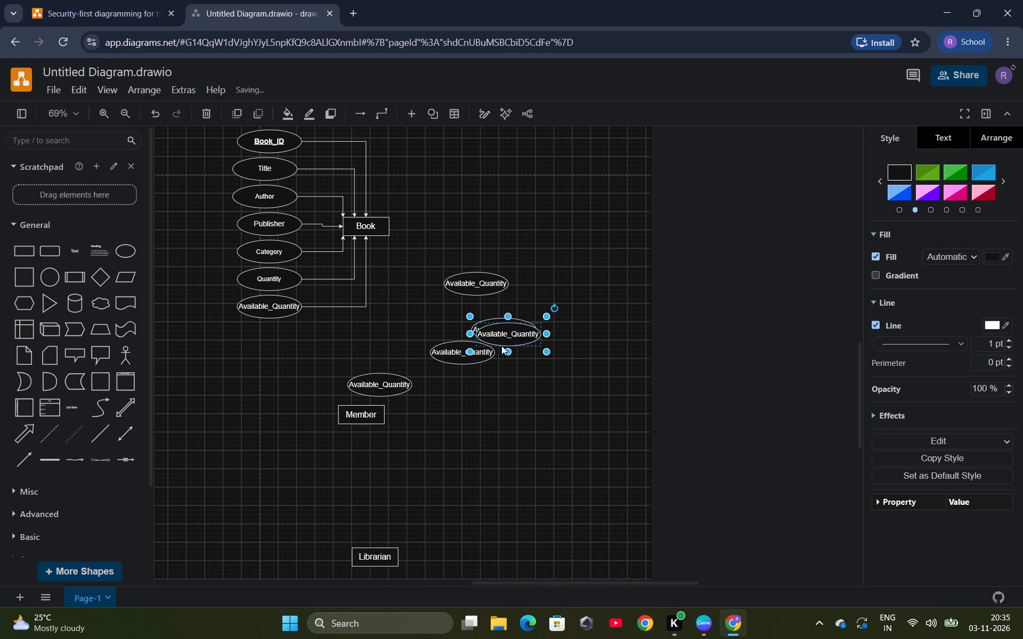
Relabel the ellipse copy just above Member as "Member Id" in bold, underlined 16 px text.
double_click(395, 381)
double_click(395, 387)
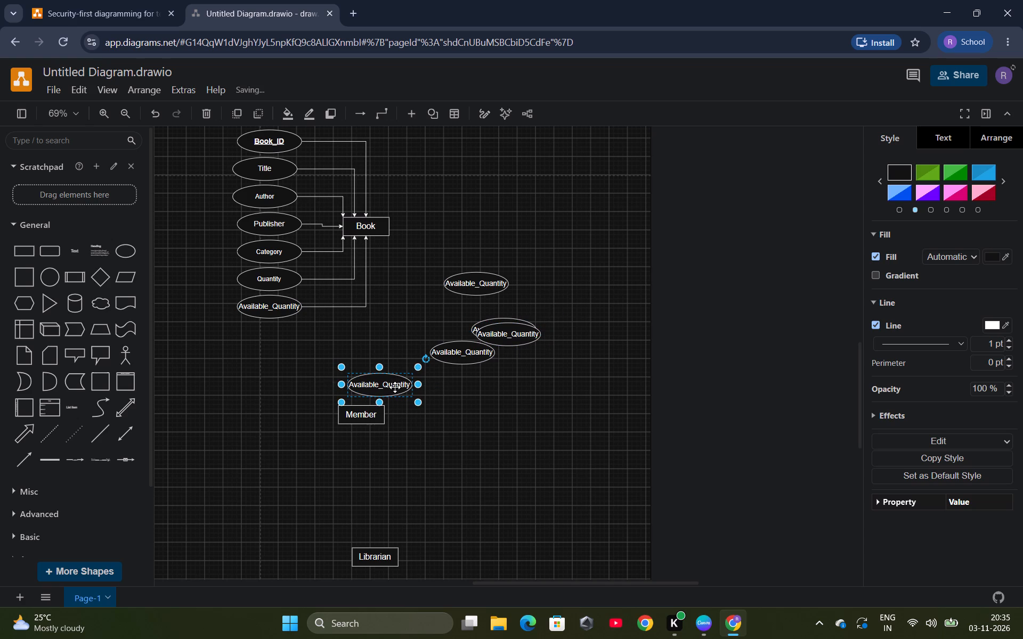
key("BackSpace")
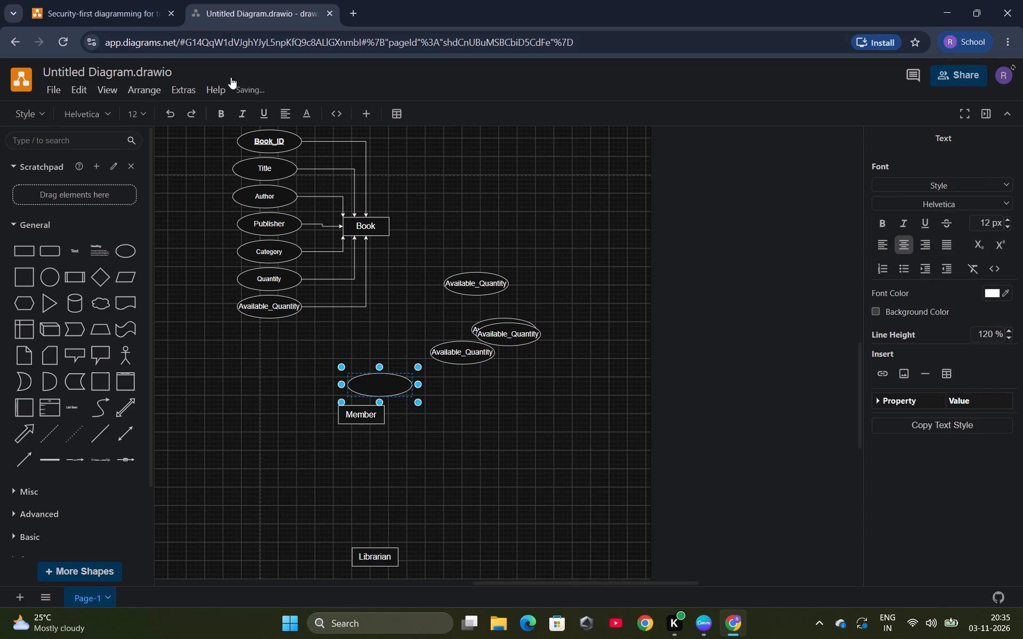
left_click(222, 111)
left_click(258, 118)
key("shift+m")
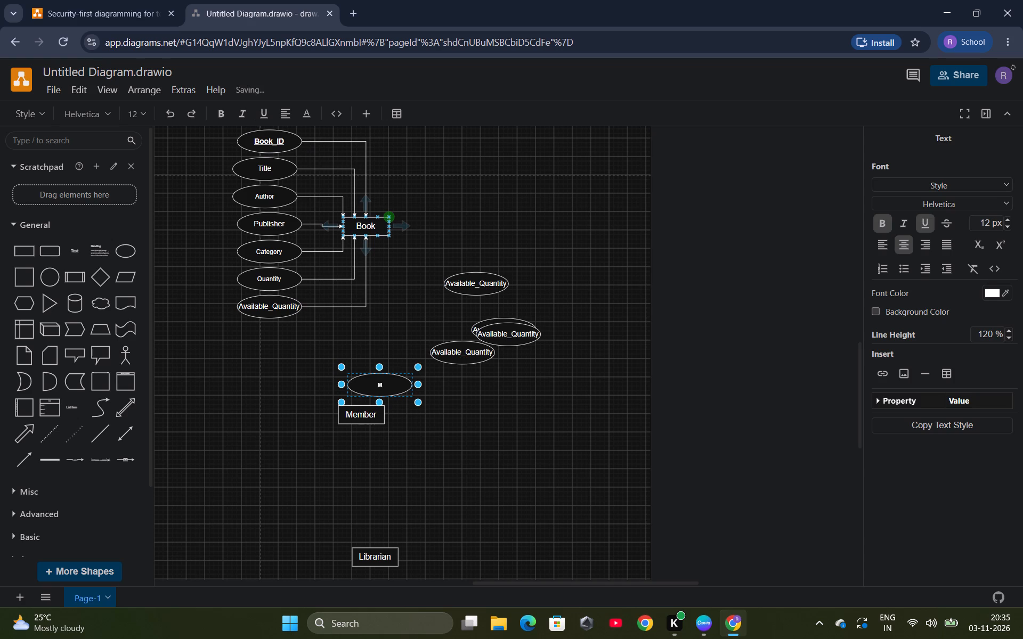
key("BackSpace")
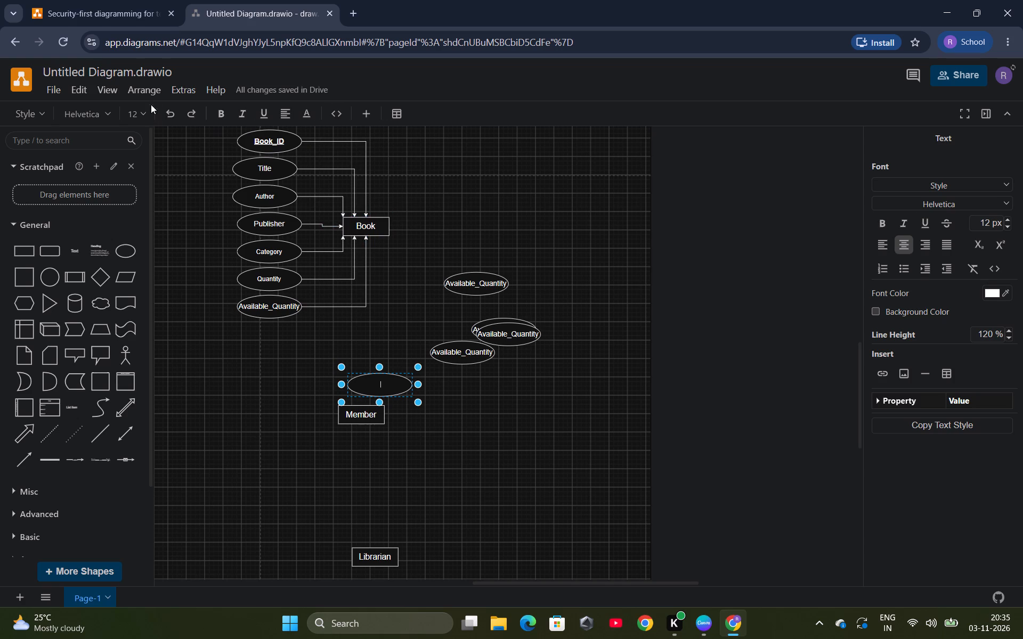
left_click(144, 112)
left_click(148, 234)
type("Mem")
type("ber")
key("space")
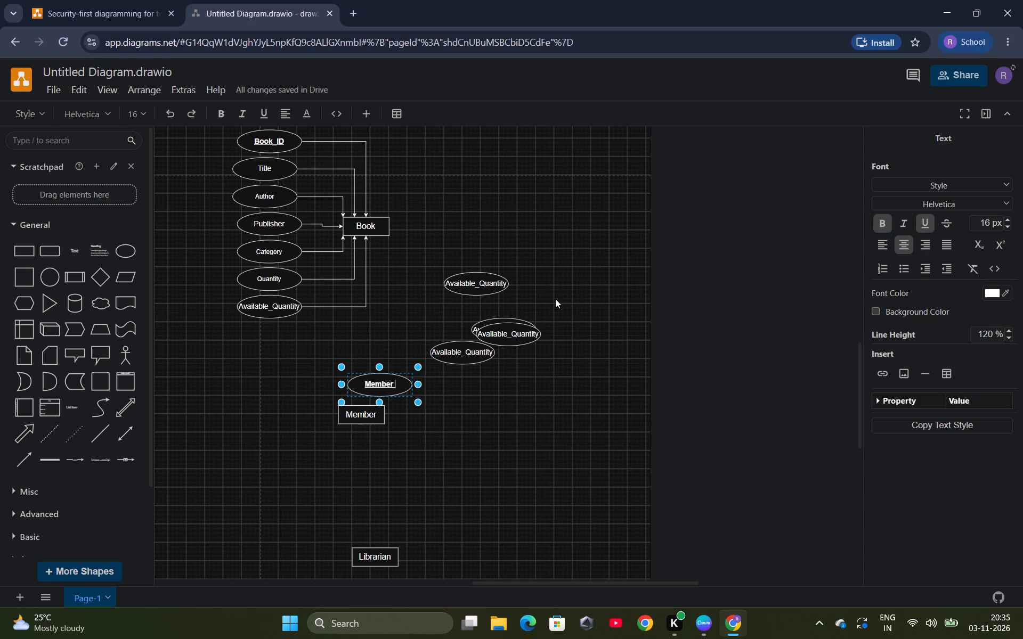
type("Id")
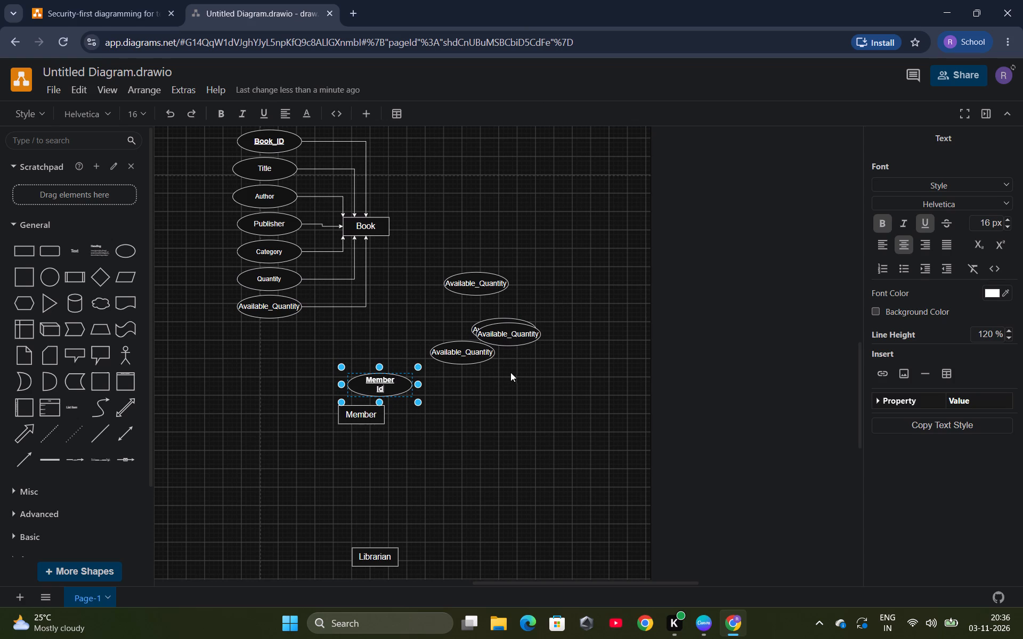
left_click(474, 390)
Move the Member Id ellipse into the attribute column, a little below Available_Quantity.
left_click_drag(400, 383, 313, 382)
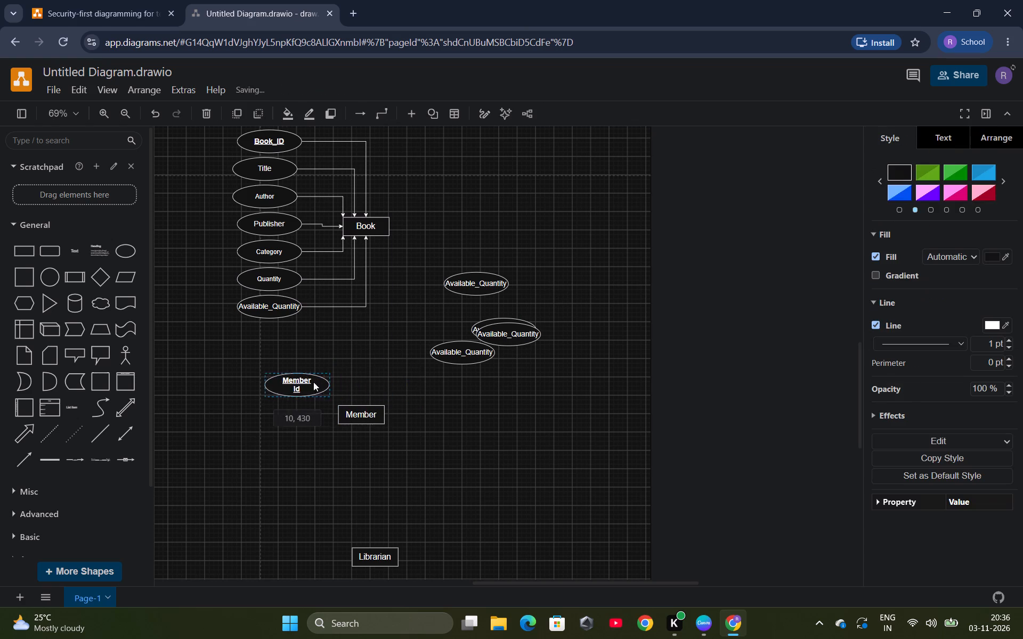
left_click_drag(313, 382, 285, 350)
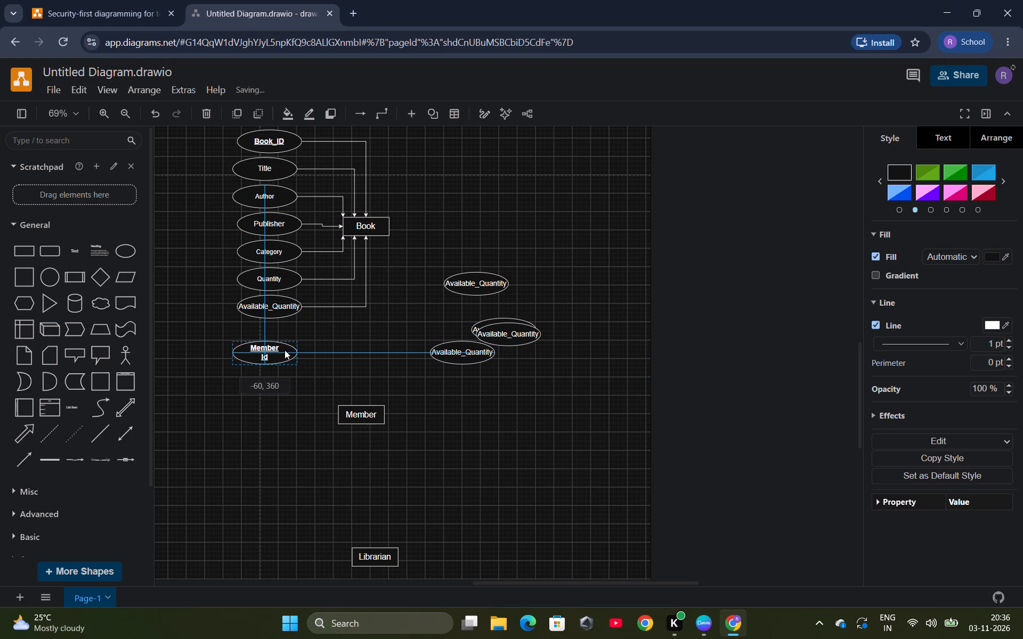
left_click_drag(285, 350, 287, 344)
left_click(489, 430)
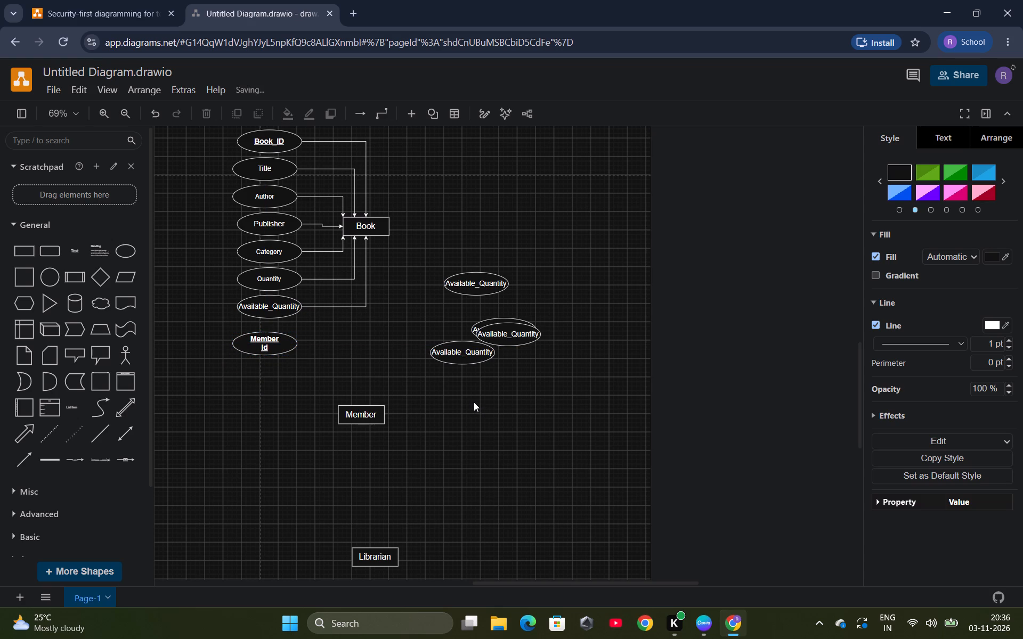
Relabel the lowest spare Available_Quantity ellipse, up and to the right of Member, as "Name" in 16 px text.
double_click(473, 357)
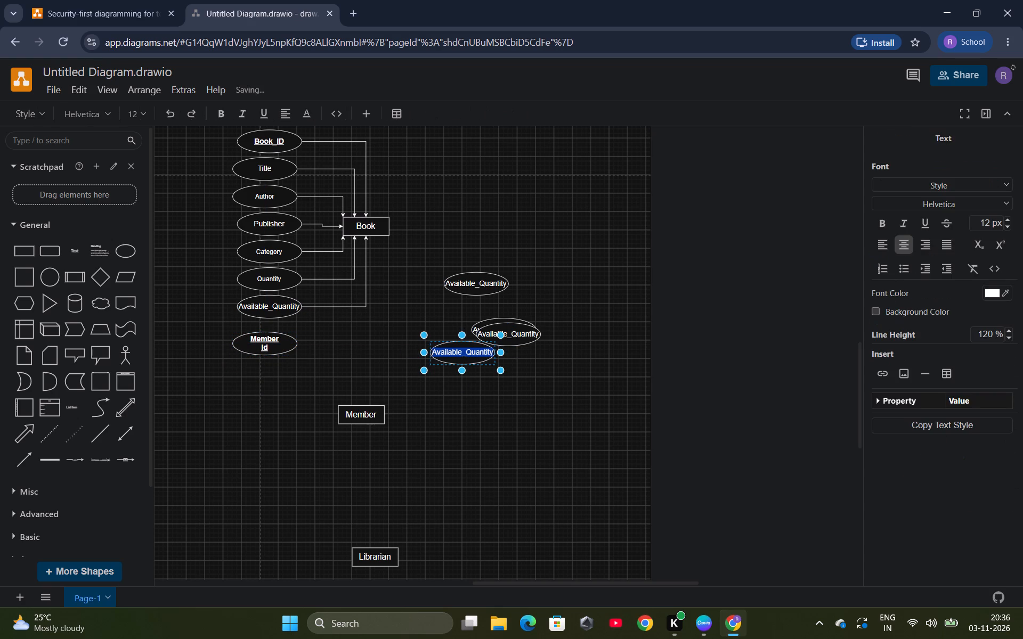
key("BackSpace")
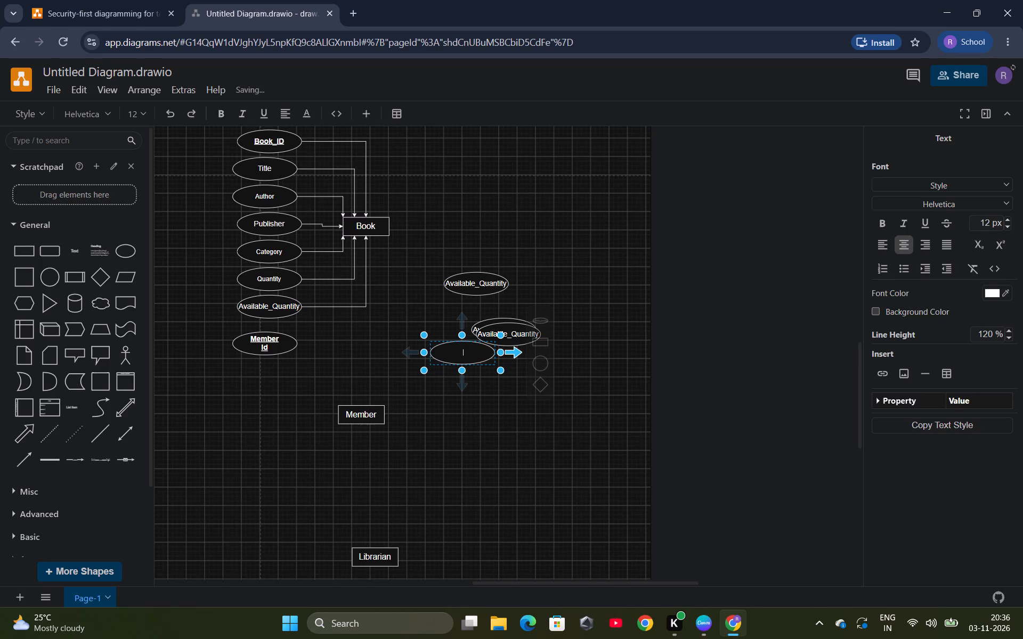
key("shift+n")
key("BackSpace")
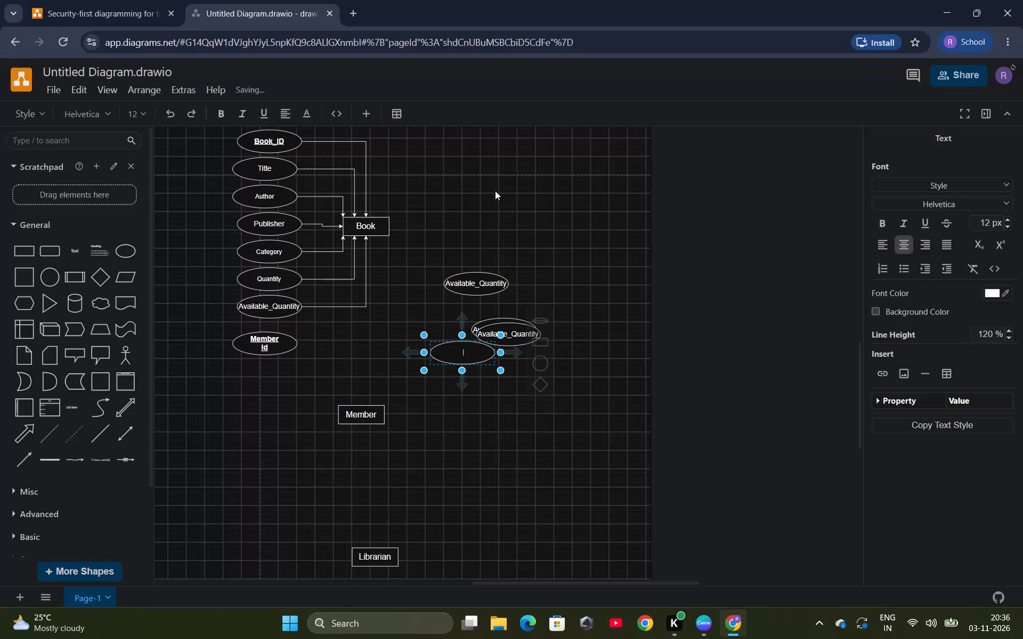
left_click(145, 111)
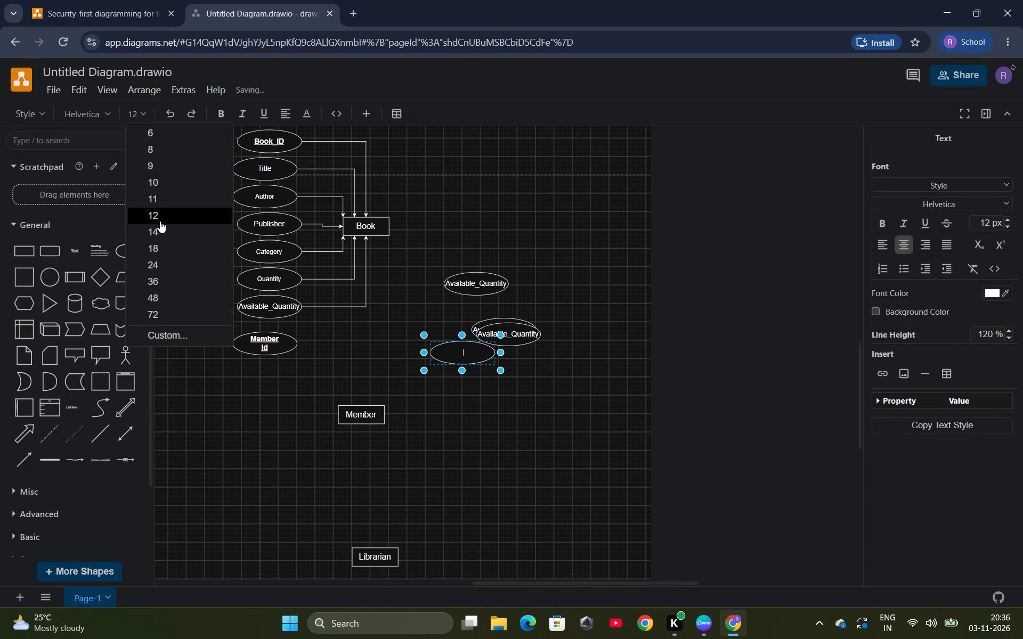
left_click(160, 229)
key("shift+n")
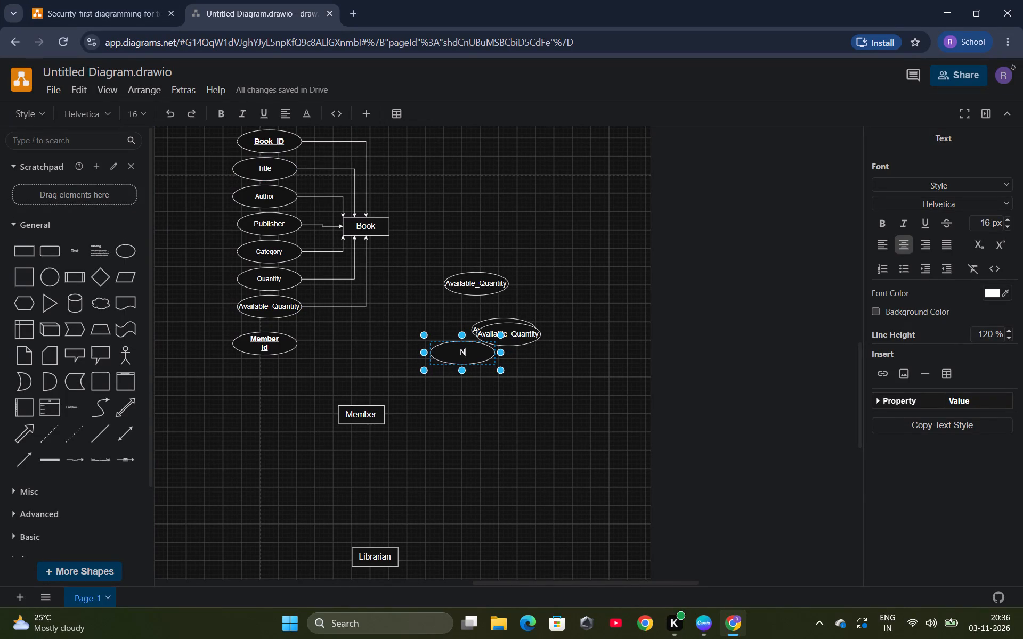
type("ame")
Delete the three unused Available_Quantity ellipse copies above the Name ellipse, keeping the one connected to Book.
left_click(525, 331)
key("BackSpace")
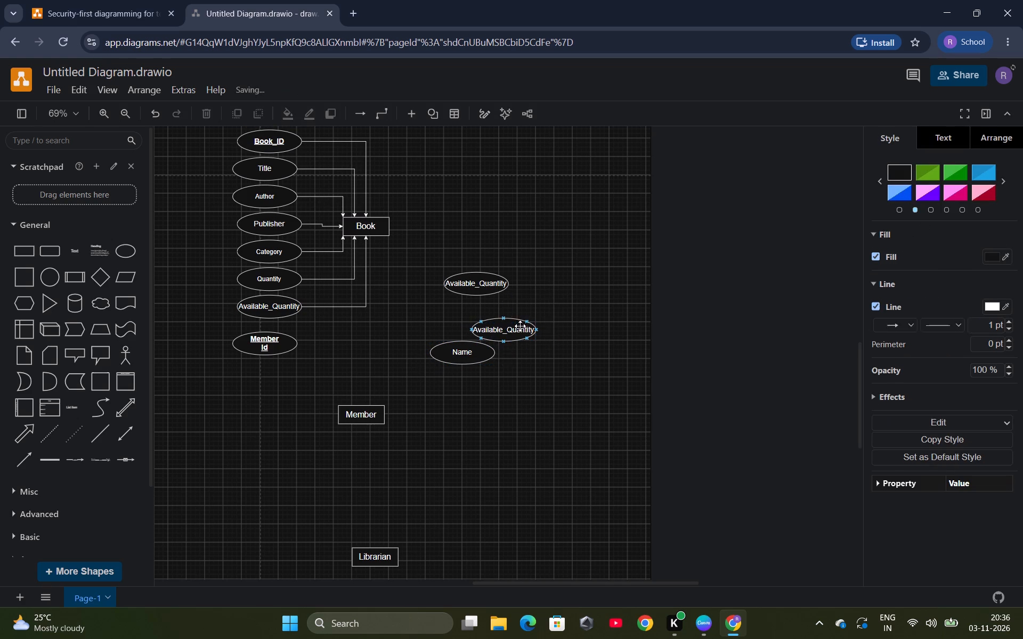
left_click(502, 328)
key("BackSpace")
left_click(480, 274)
key("BackSpace")
Duplicate the Name ellipse, place the copy to the right of Member, and relabel it "Department".
right_click(467, 359)
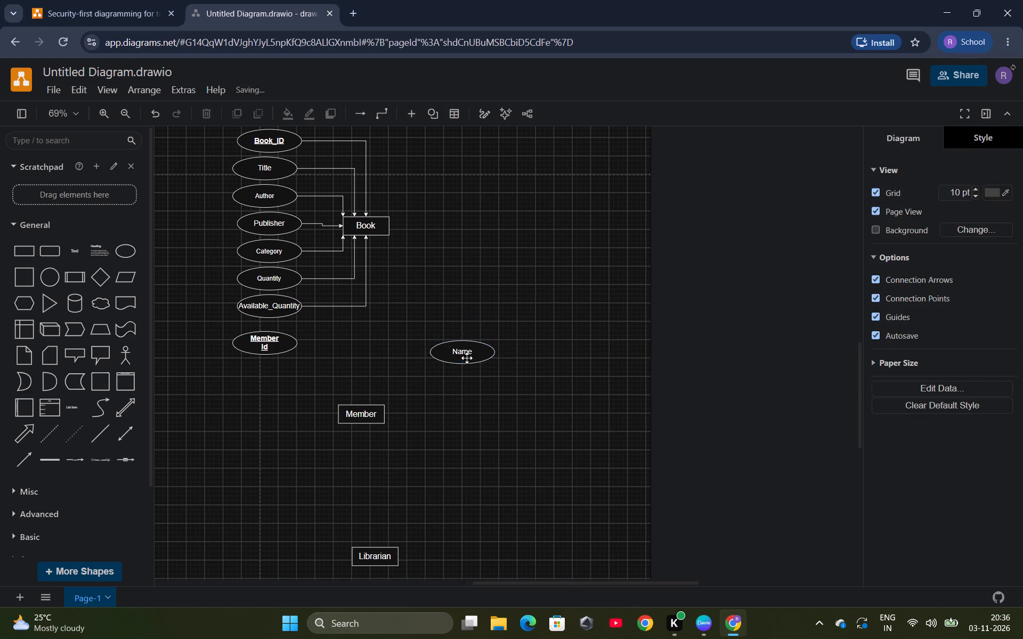
left_click(507, 356)
left_click_drag(483, 356, 499, 414)
left_click(494, 421)
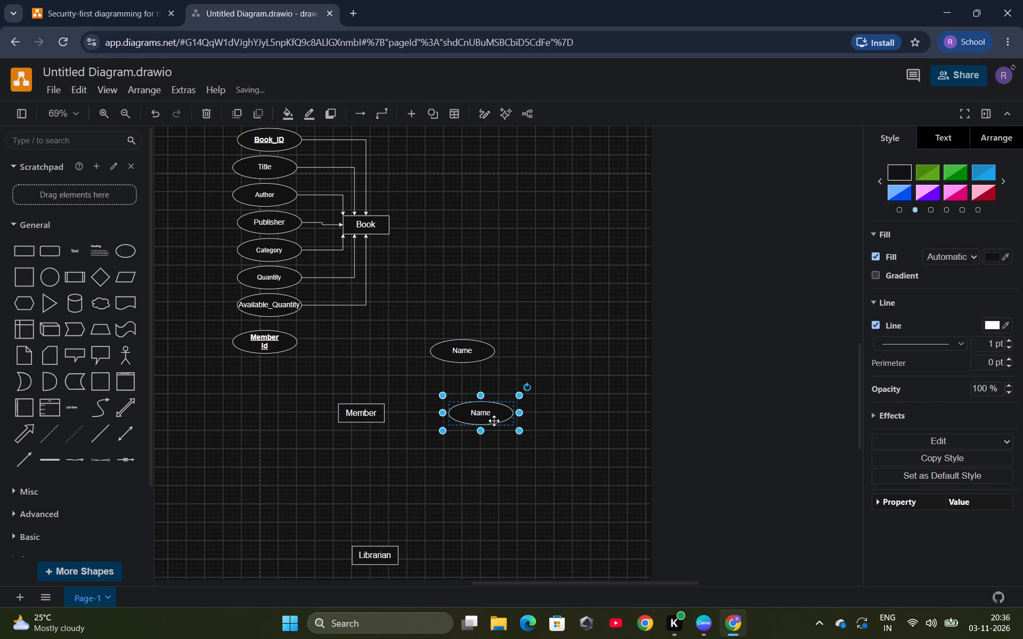
triple_click(494, 415)
key("BackSpace")
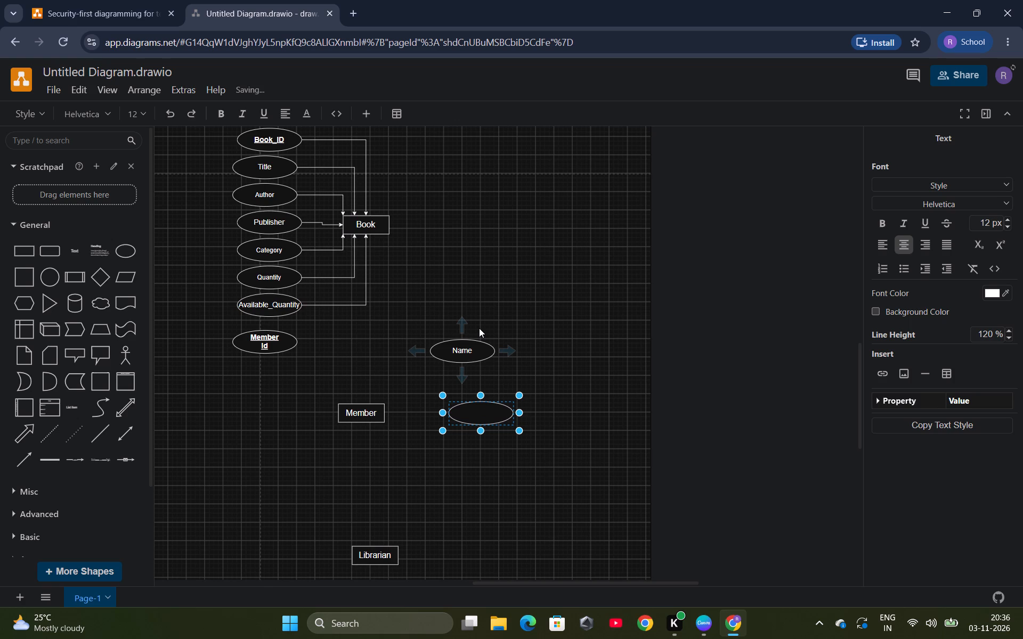
type("Depa")
type("rtment")
Duplicate the Department ellipse, place the copy just to the right of Name, and clear its label.
right_click(471, 413)
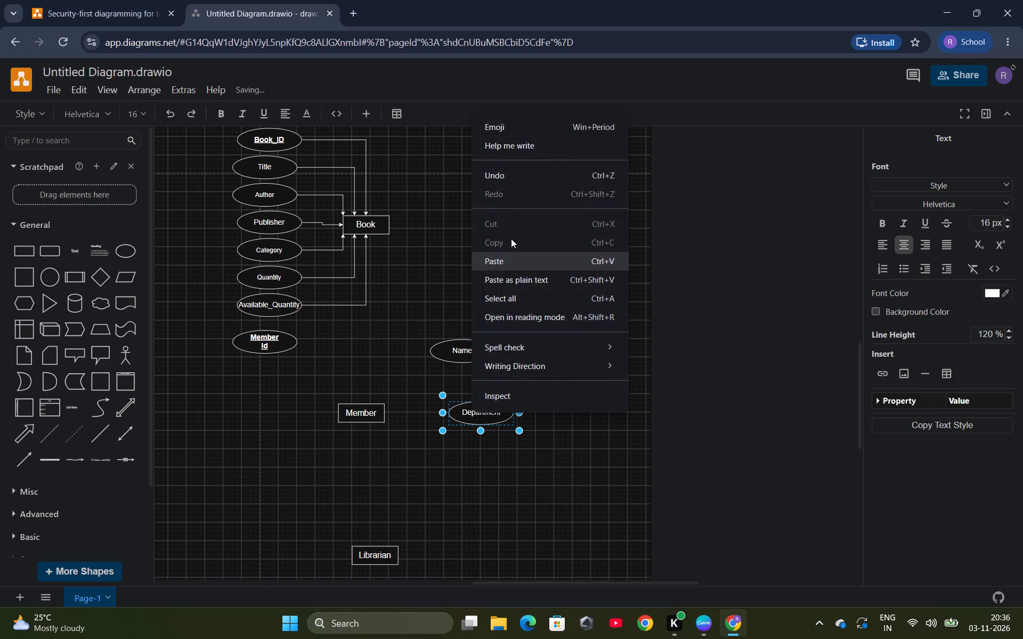
left_click(419, 373)
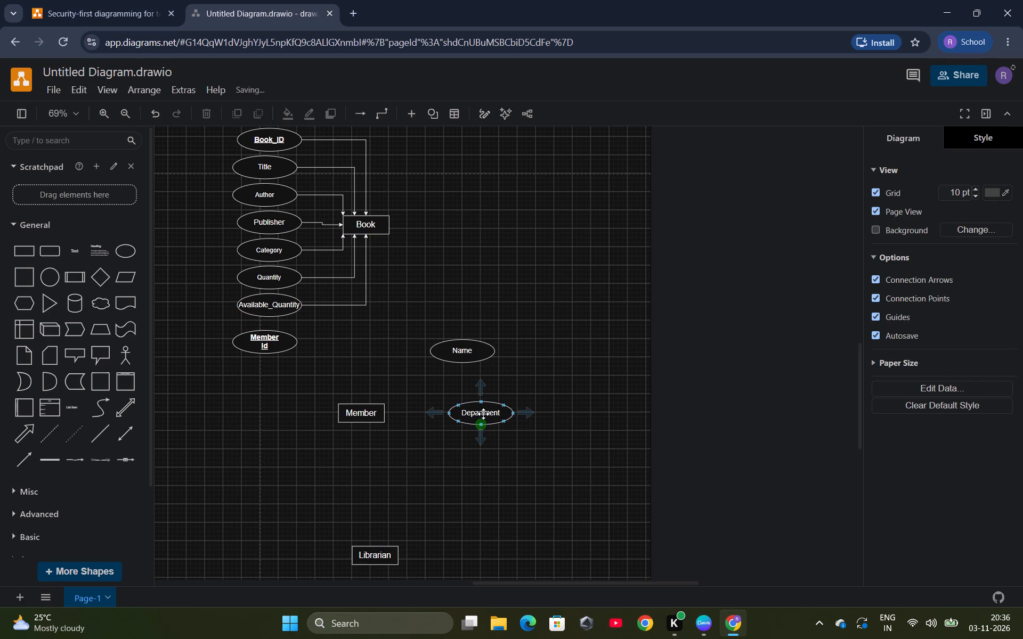
right_click(483, 414)
left_click(513, 356)
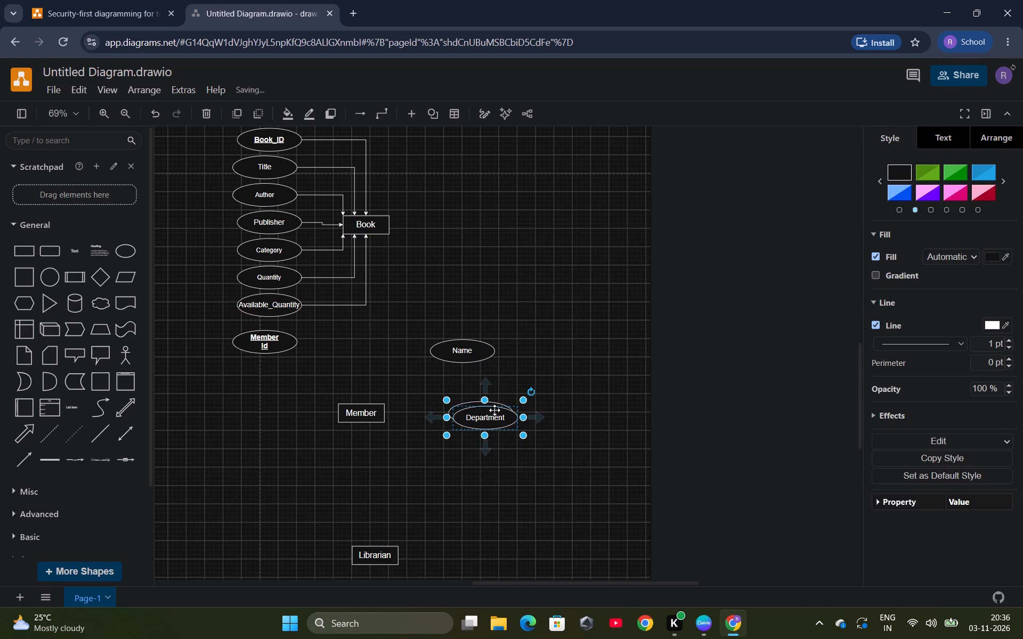
left_click_drag(493, 415, 534, 358)
double_click(534, 358)
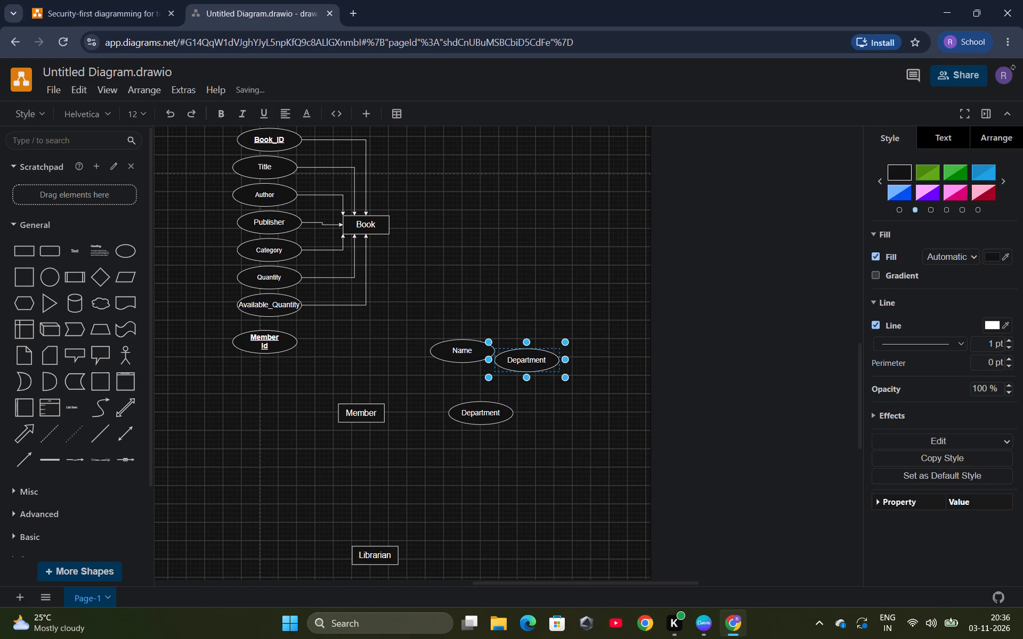
key("BackSpace")
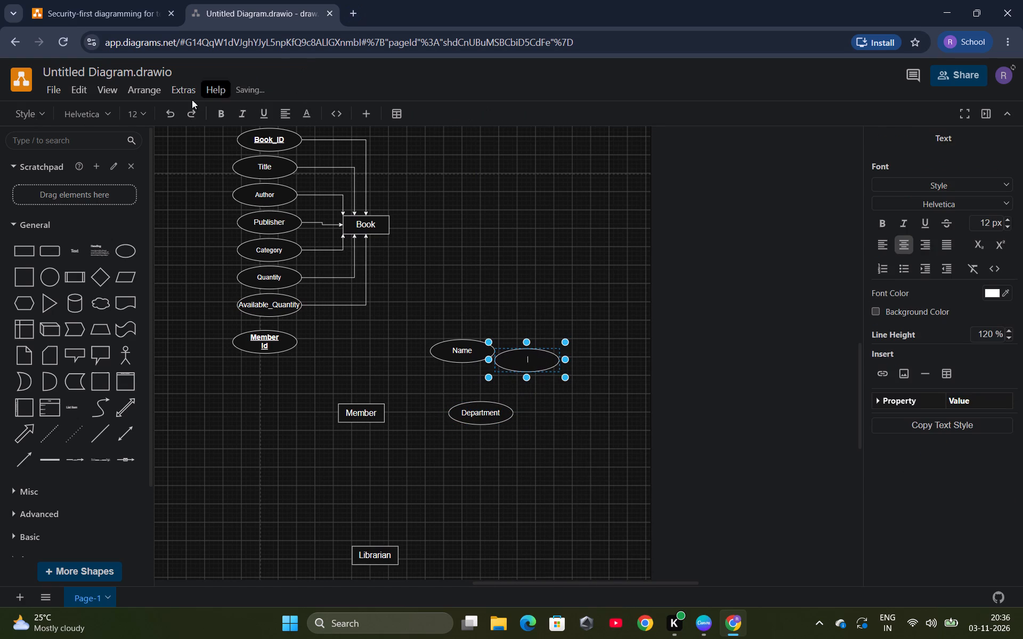
left_click(139, 114)
left_click(160, 231)
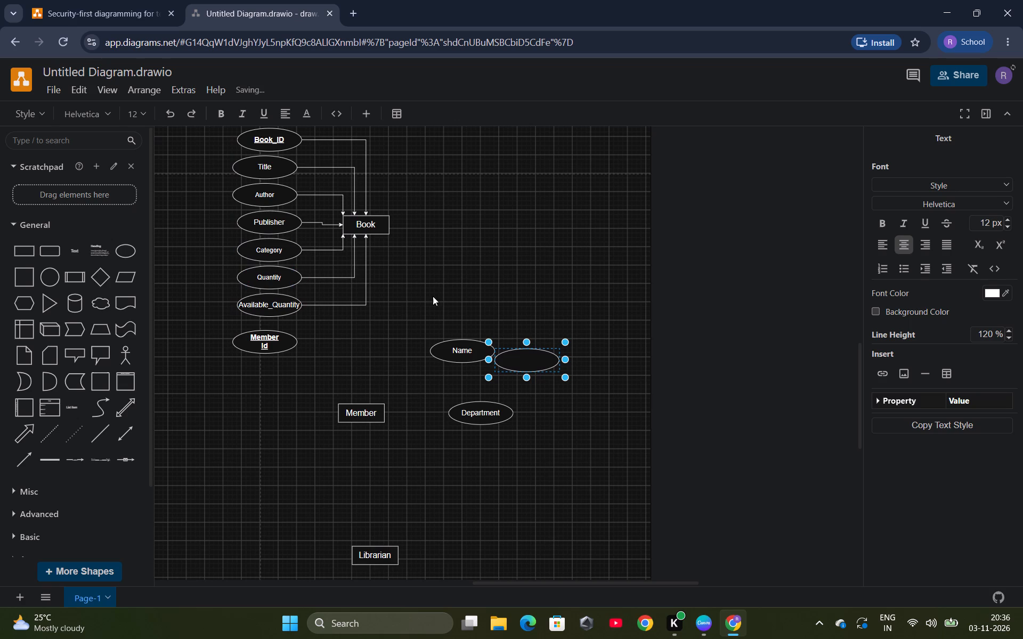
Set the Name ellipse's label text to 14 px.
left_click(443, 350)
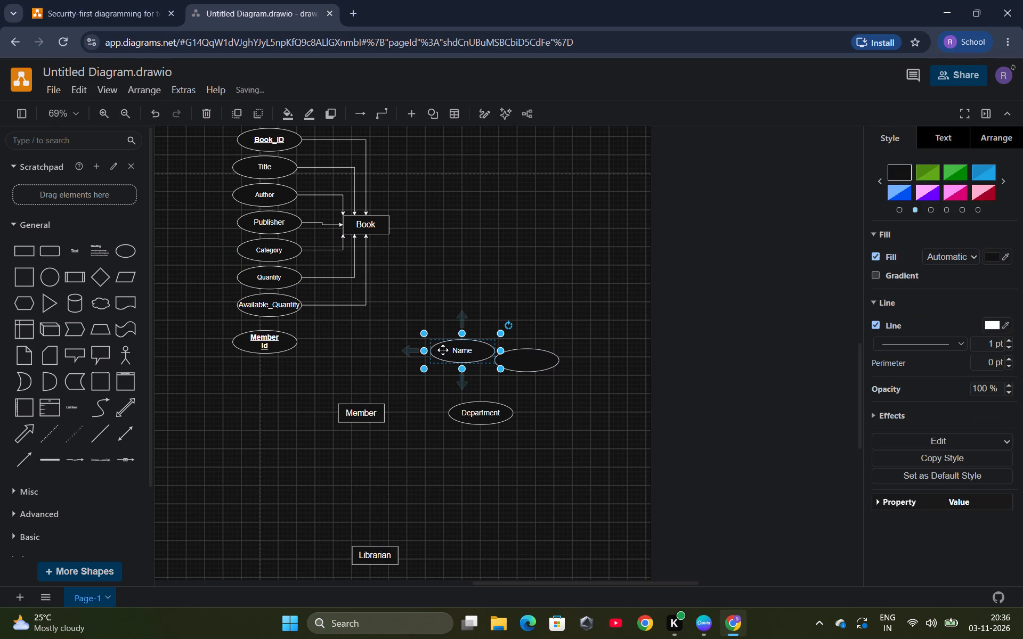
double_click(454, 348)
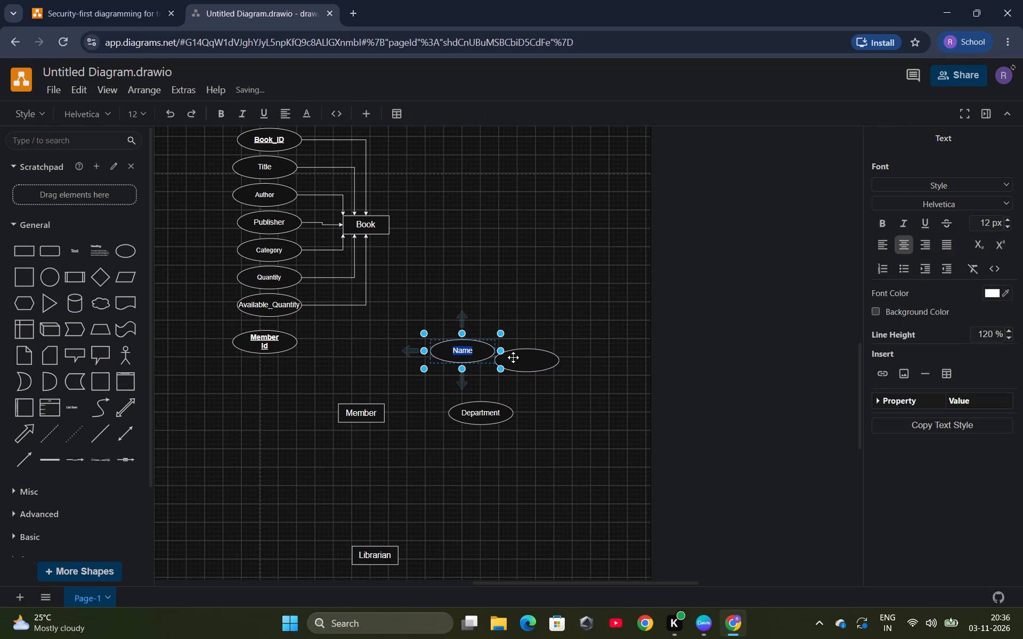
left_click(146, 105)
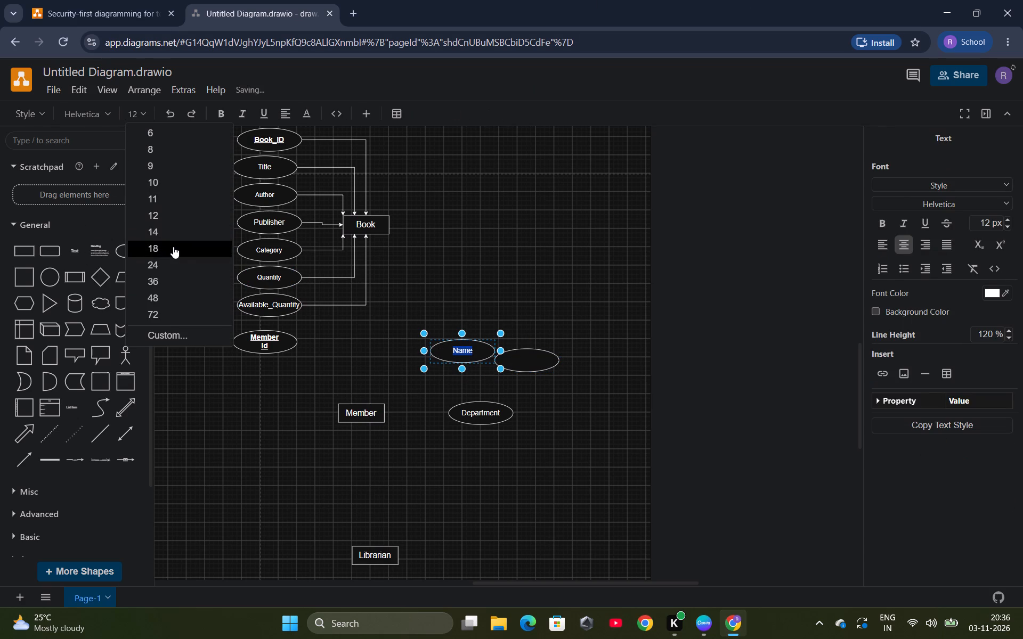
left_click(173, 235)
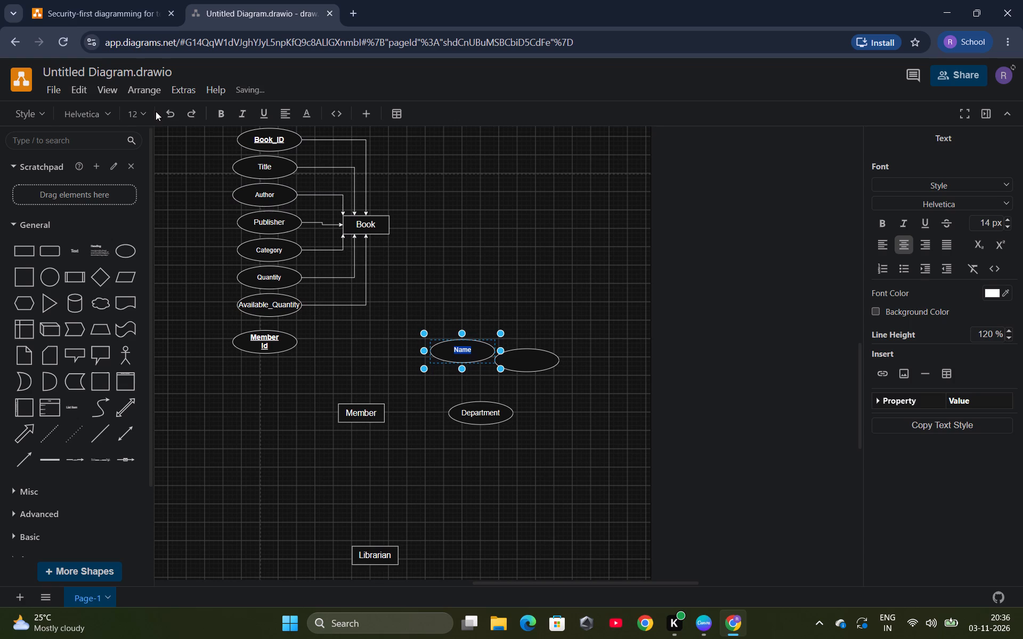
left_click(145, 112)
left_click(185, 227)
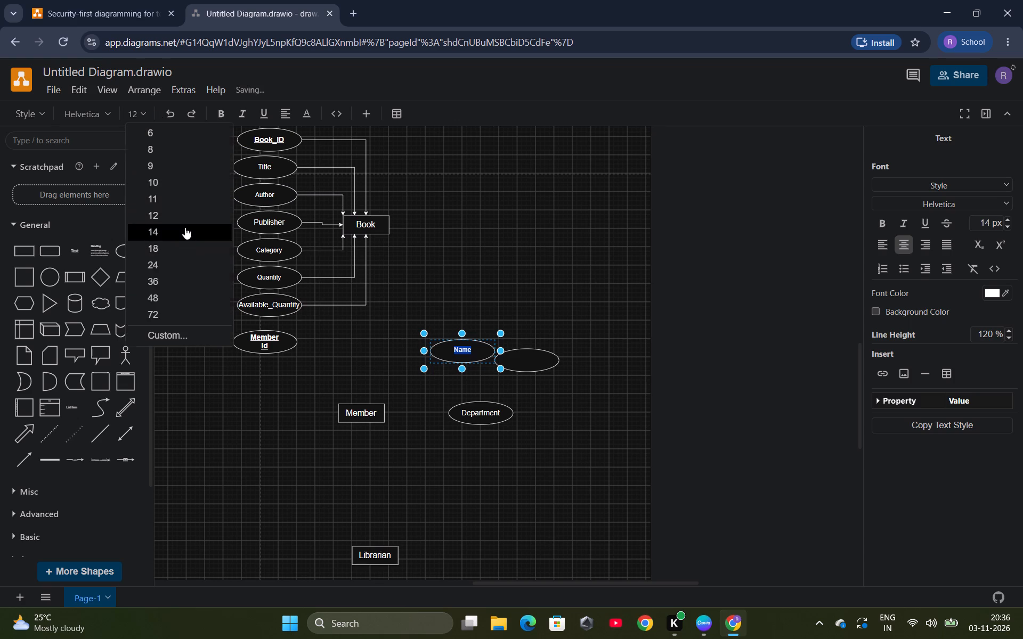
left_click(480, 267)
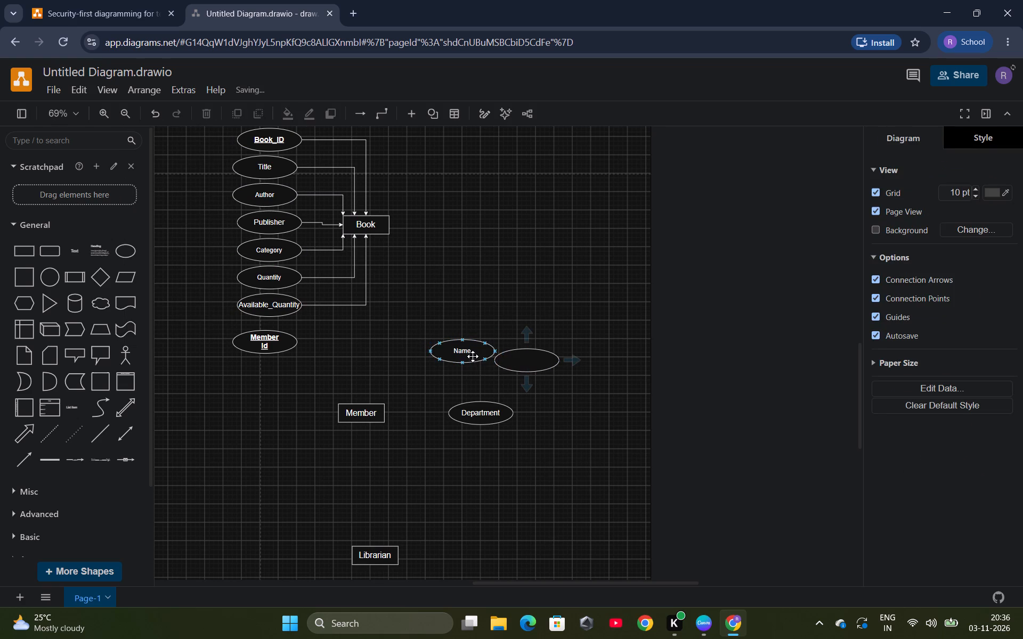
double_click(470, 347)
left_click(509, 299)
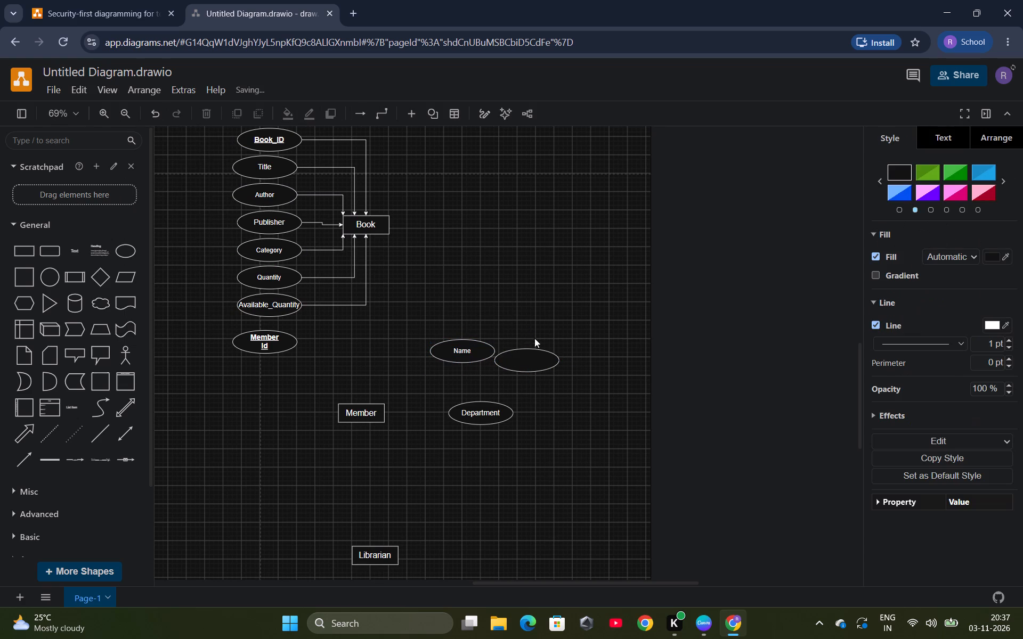
Label the blank ellipse beside Name as "Phone" in 16 px text.
left_click(533, 346)
double_click(524, 356)
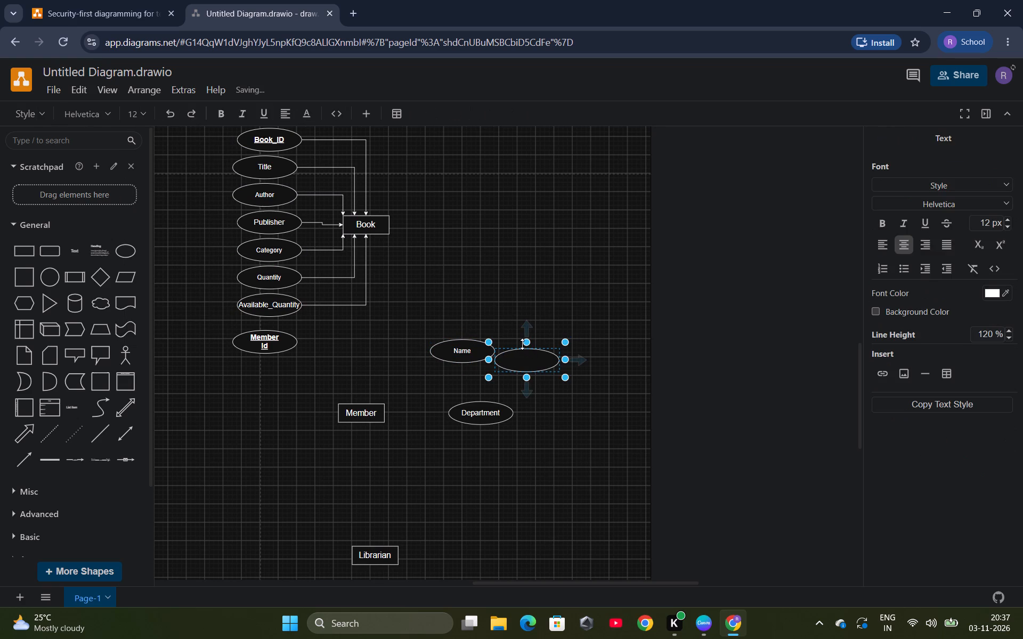
type("Phonre")
key("BackSpace")
key("BackSpace")
key("BackSpace")
key("BackSpace")
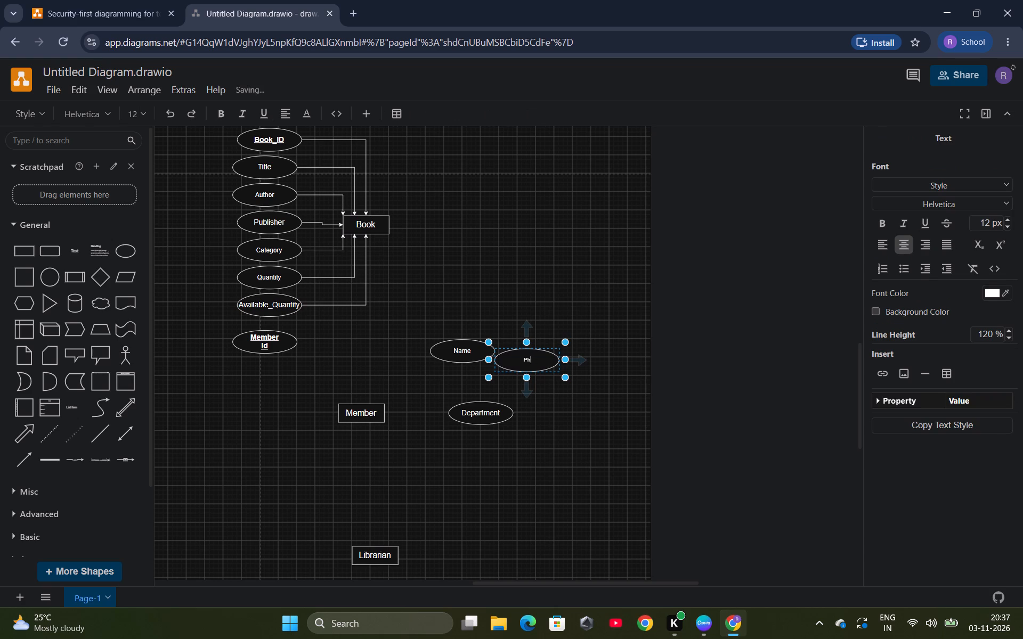
key("BackSpace")
key("BackSpace")
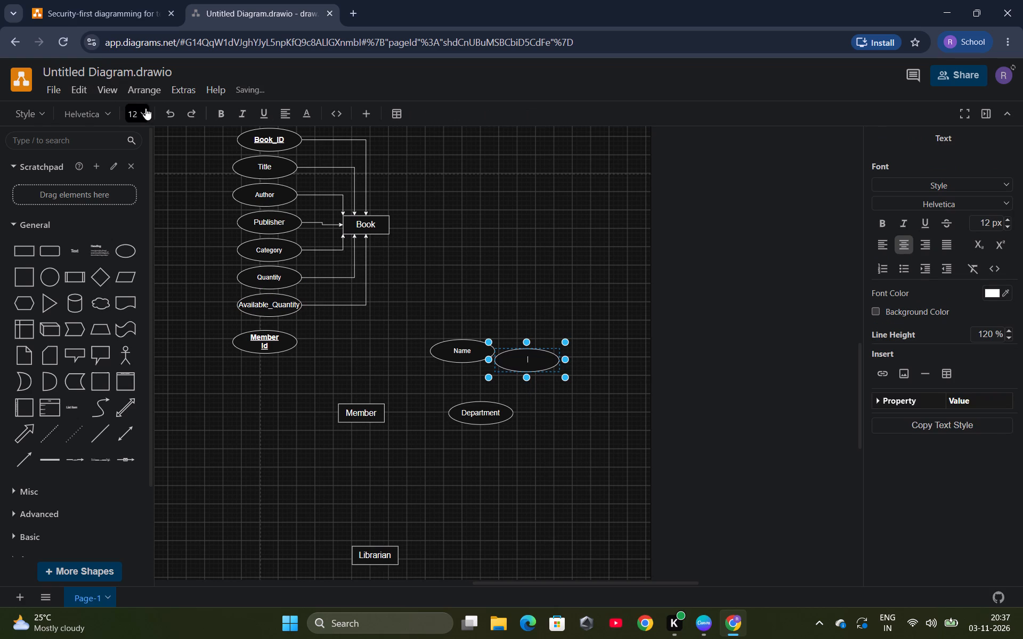
left_click(145, 109)
left_click(161, 233)
key("shift+p")
type("hone")
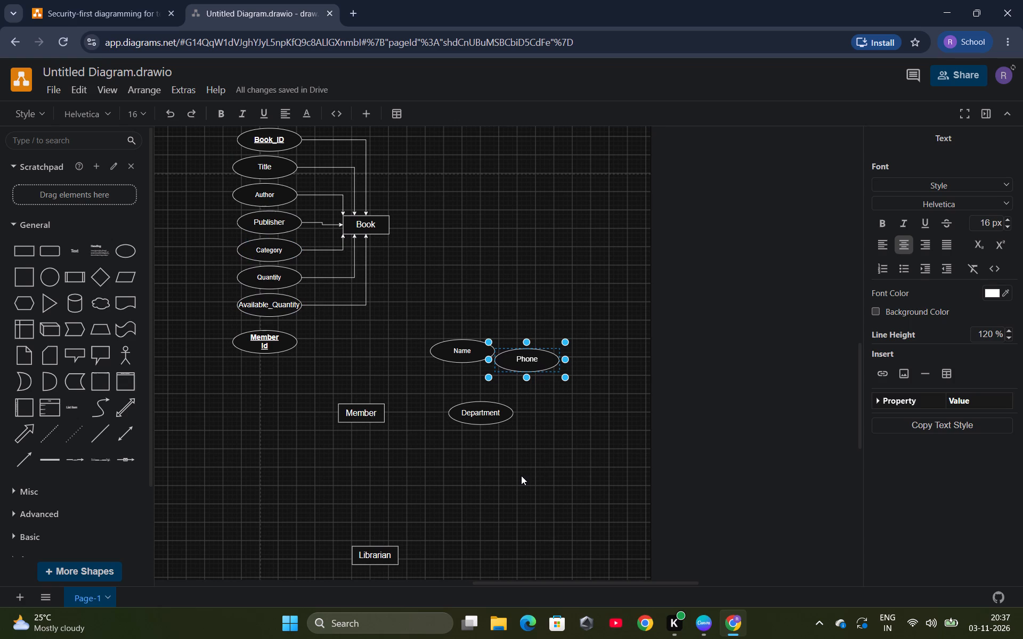
left_click(521, 474)
Replace the Name ellipse's label with "Name" in 16 px text.
double_click(459, 348)
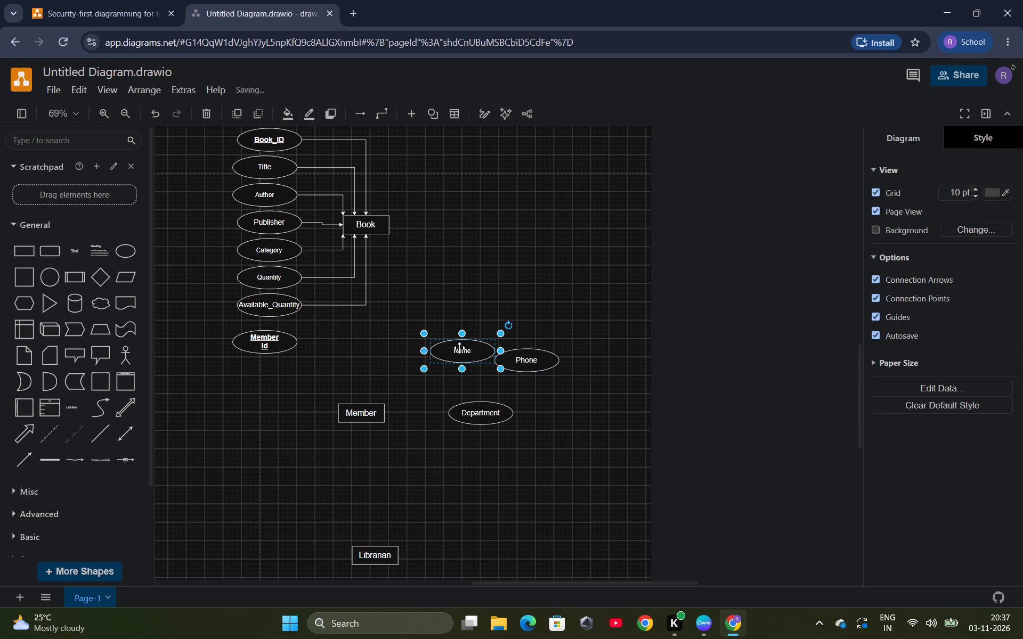
key("BackSpace")
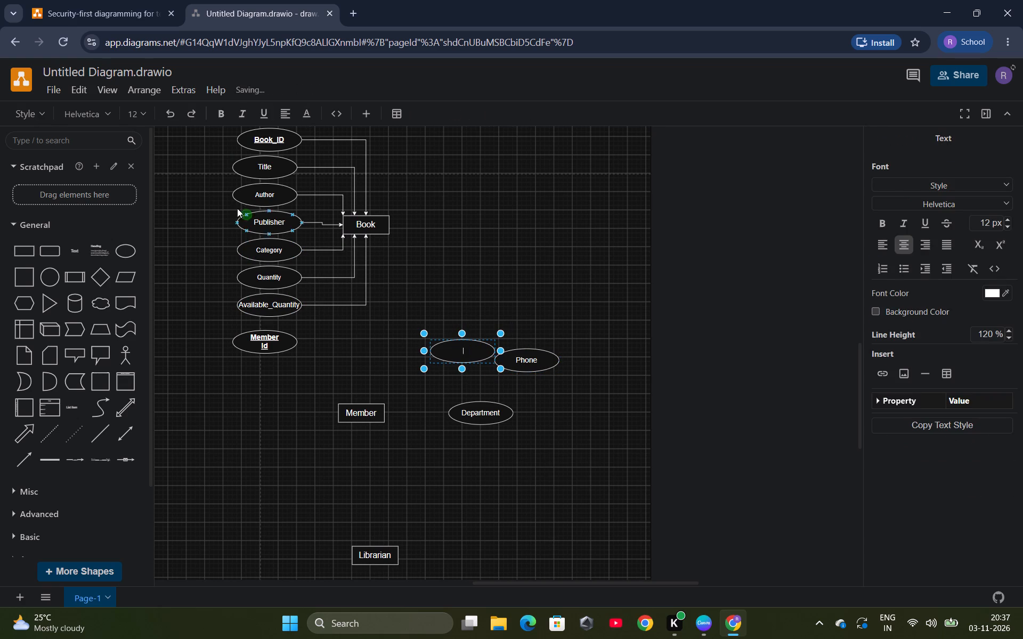
left_click(139, 114)
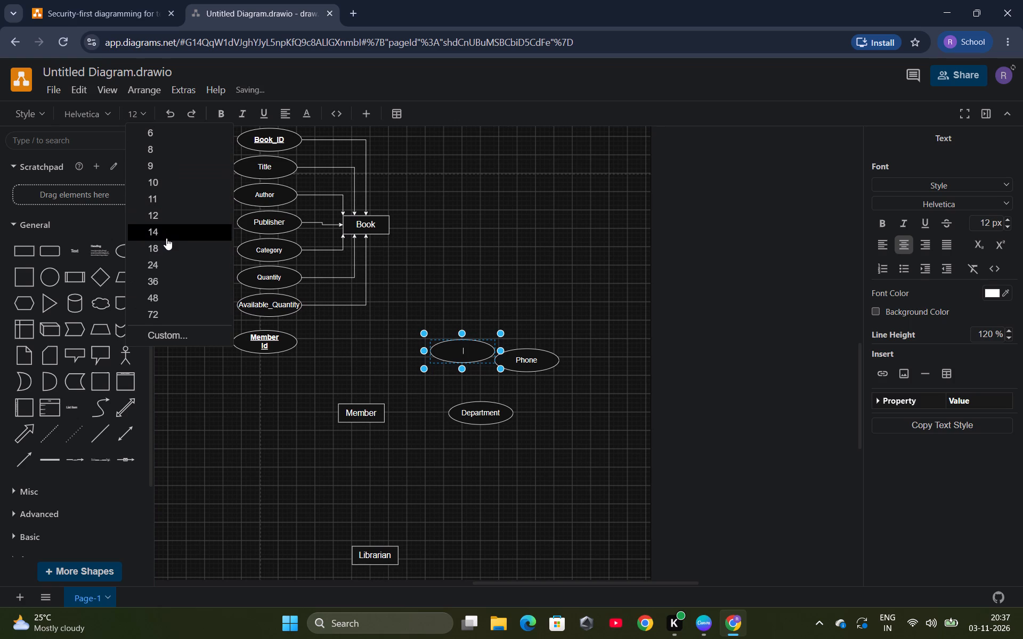
left_click(168, 231)
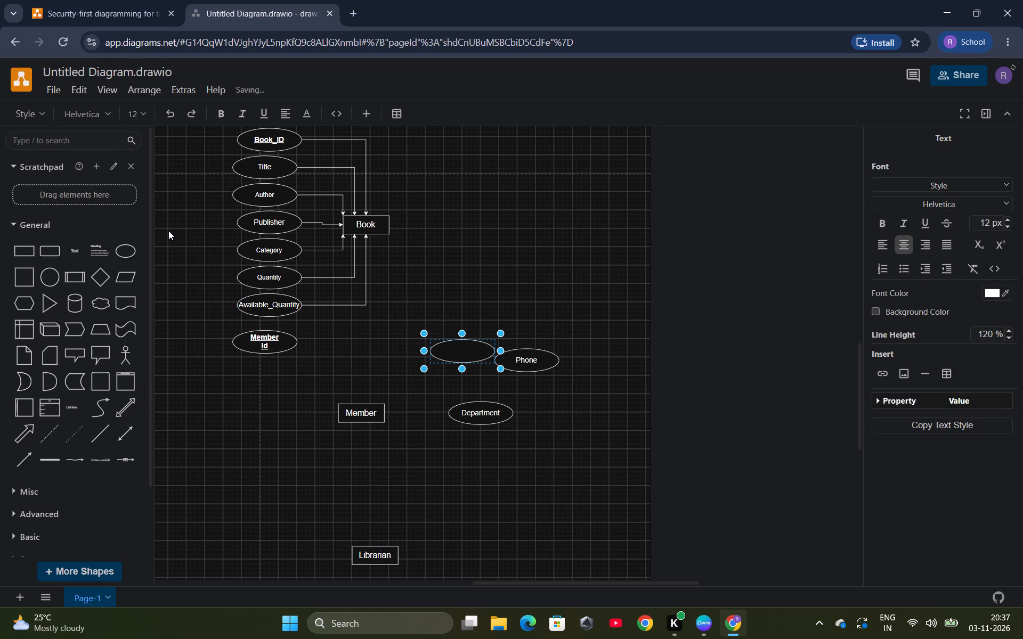
key("shift+n")
type("ame")
Duplicate the Department ellipse, place the copy below and slightly right of it, and label it "Email" in 16 px text.
left_click(514, 495)
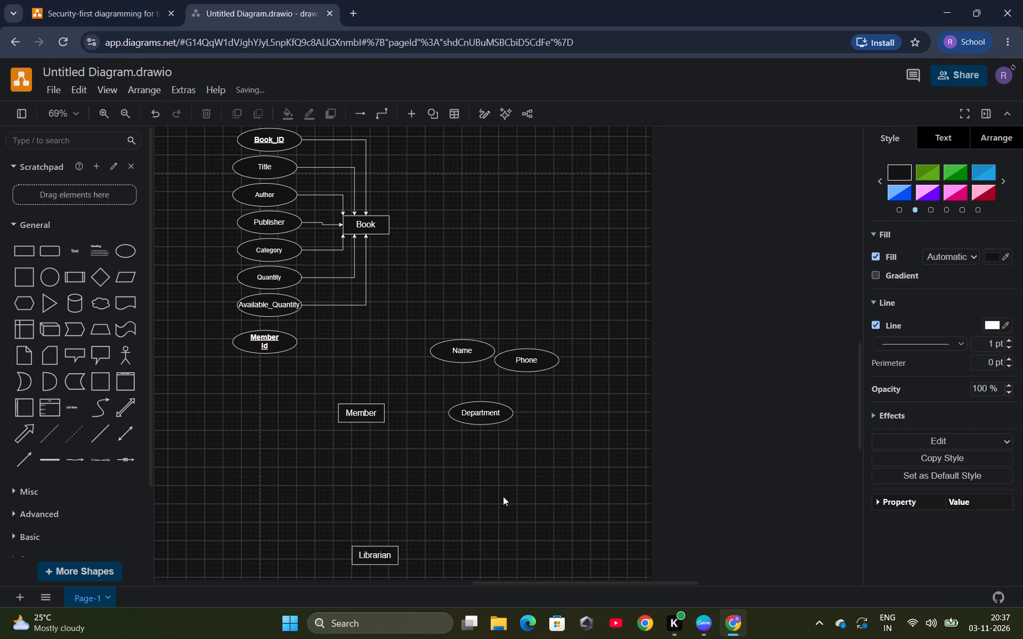
right_click(490, 414)
left_click(551, 359)
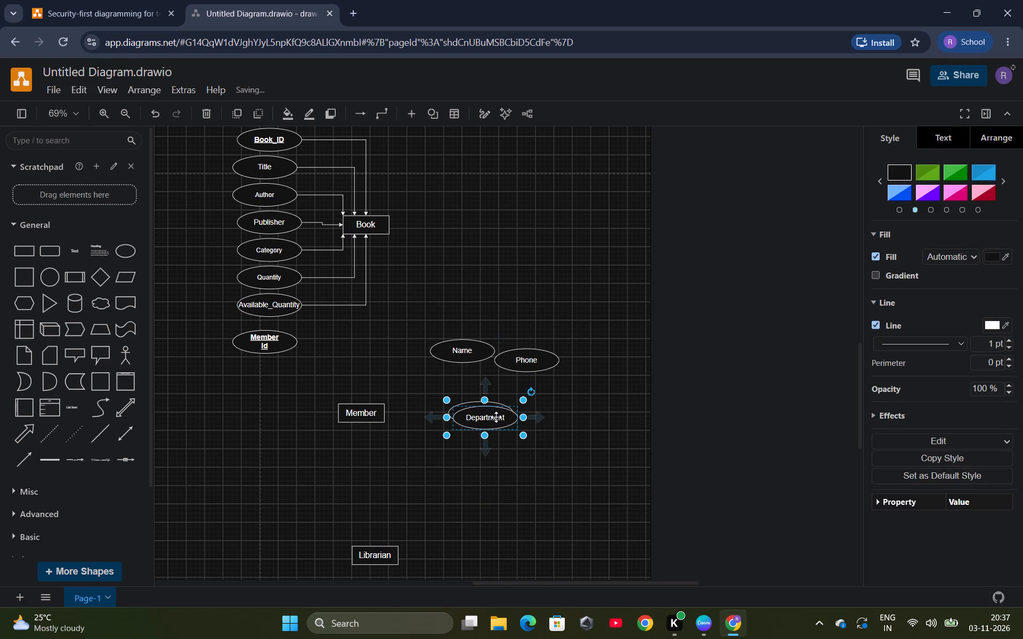
left_click_drag(496, 417, 518, 465)
double_click(518, 465)
key("BackSpace")
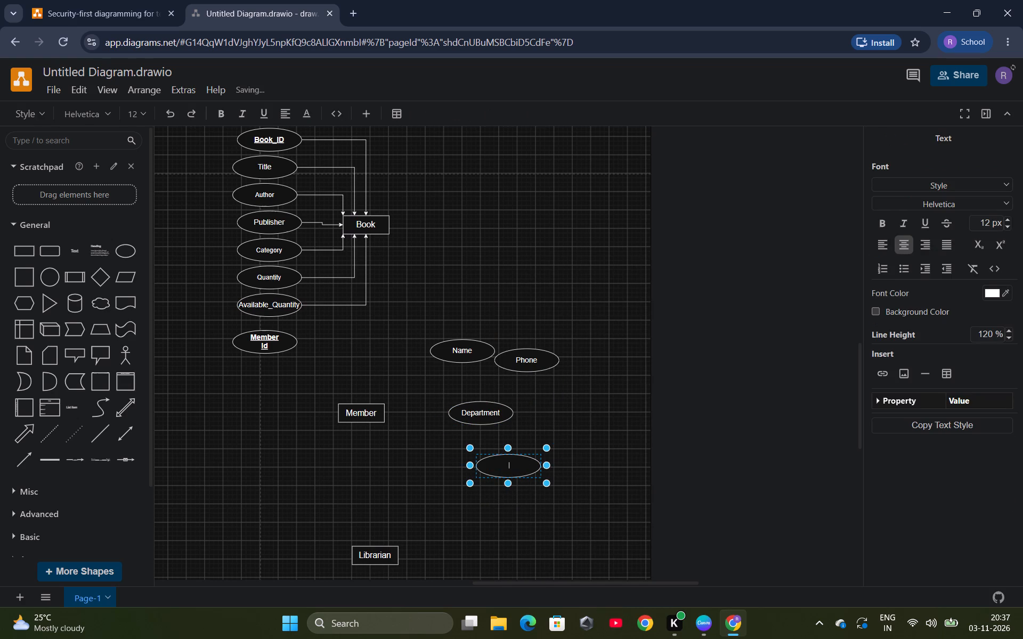
left_click(148, 118)
left_click(154, 227)
type("Email")
left_click(329, 482)
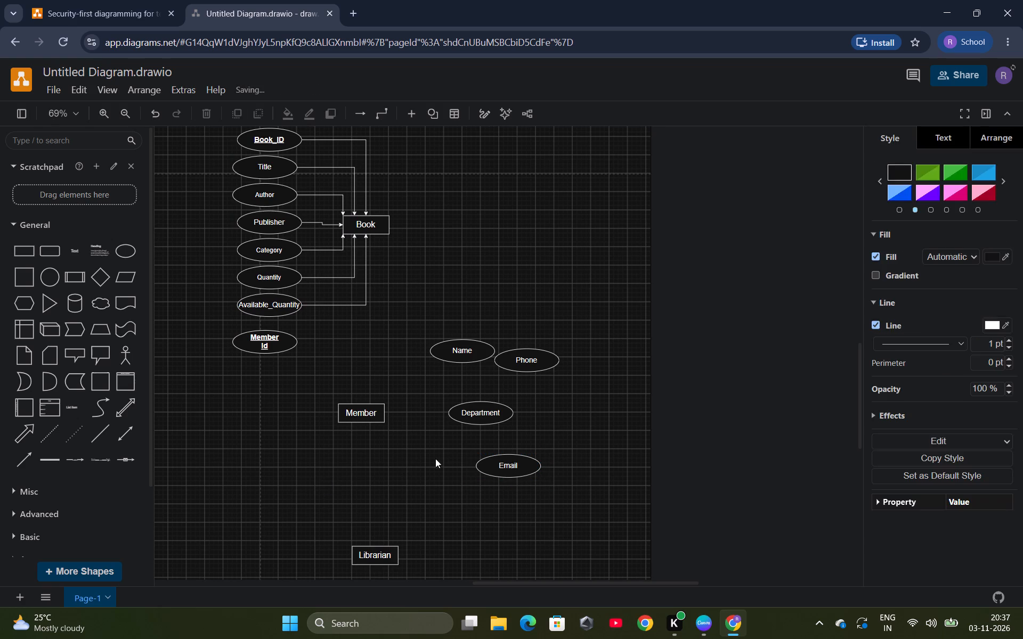
Move the Department ellipse to the left of the Member box, level with it, and shift Member Id aside above Member.
left_click_drag(476, 409, 259, 401)
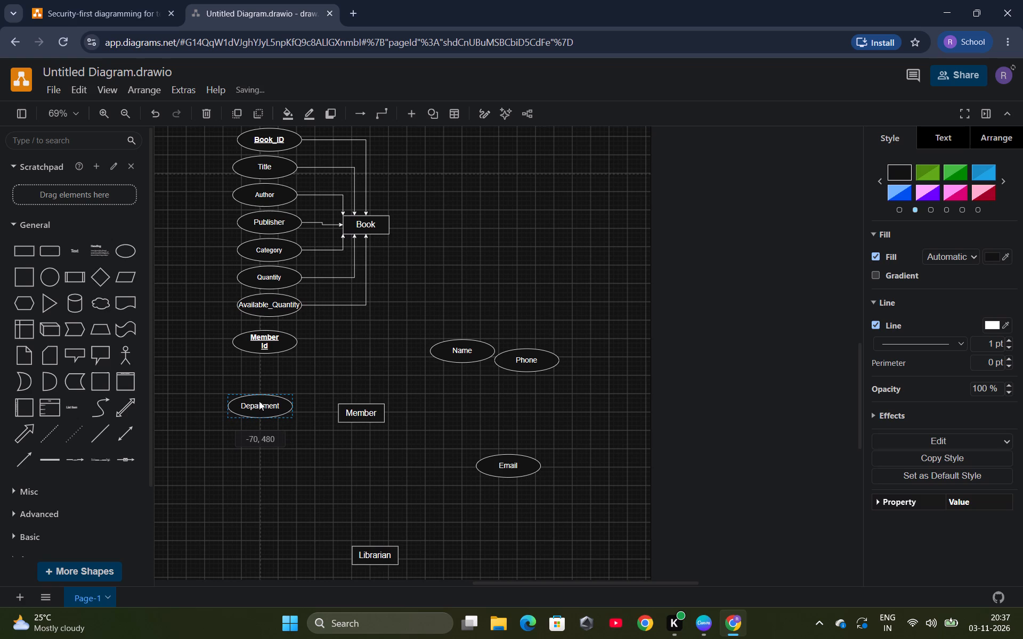
left_click_drag(259, 401, 259, 407)
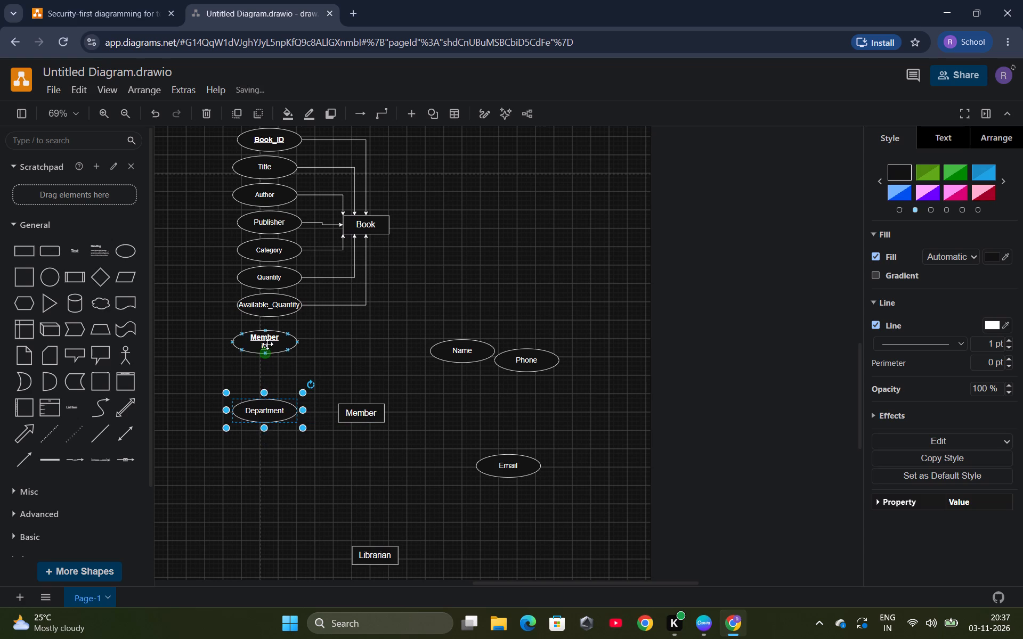
left_click_drag(267, 344, 385, 343)
left_click(264, 411)
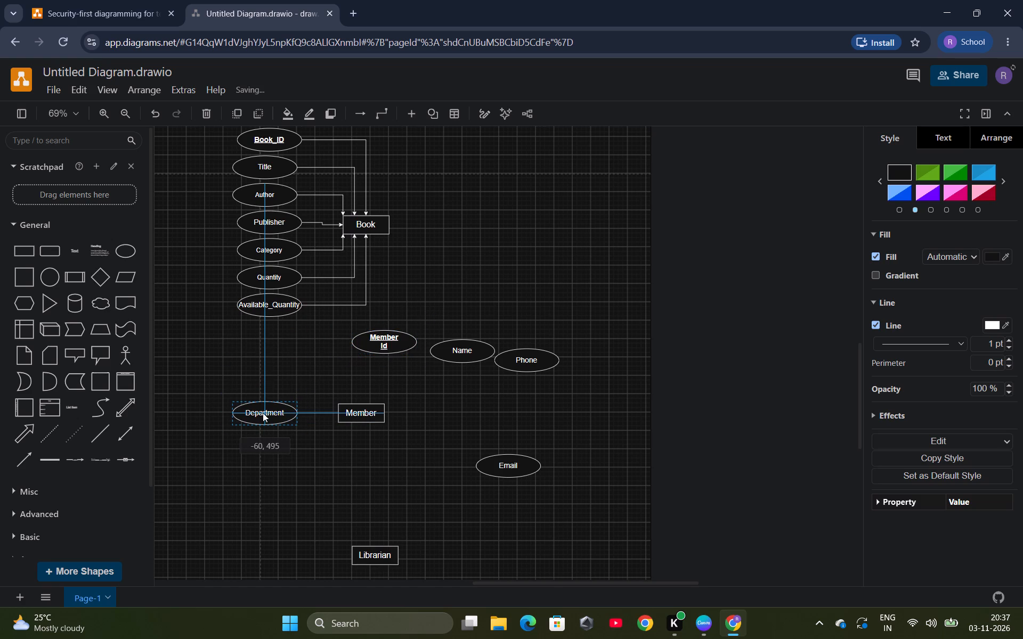
left_click(277, 438)
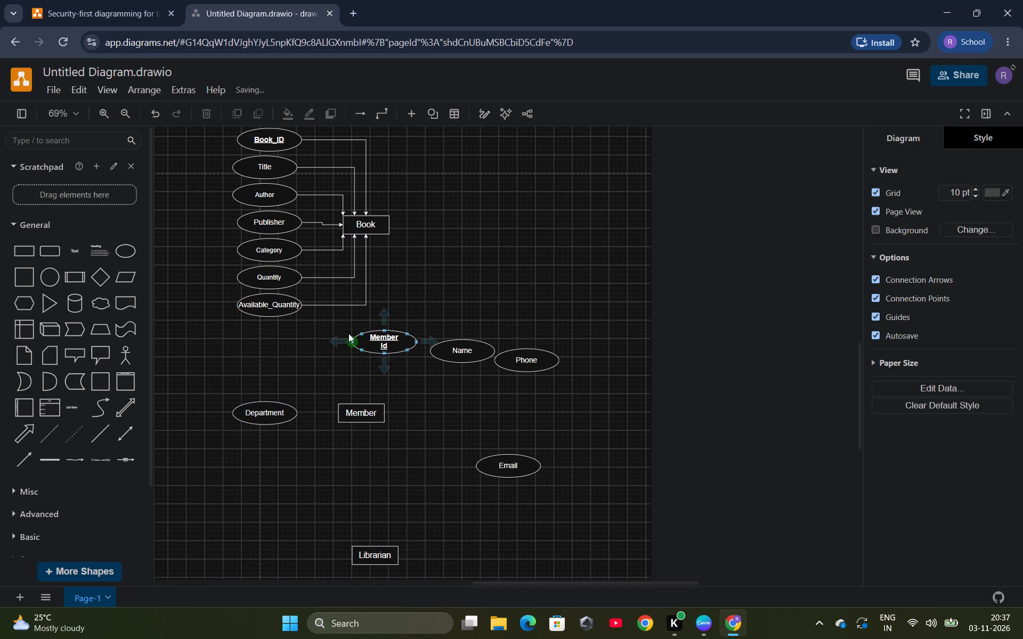
Stack the Name ellipse directly above Department and the Member Id ellipse directly above Name.
left_click_drag(458, 354, 268, 383)
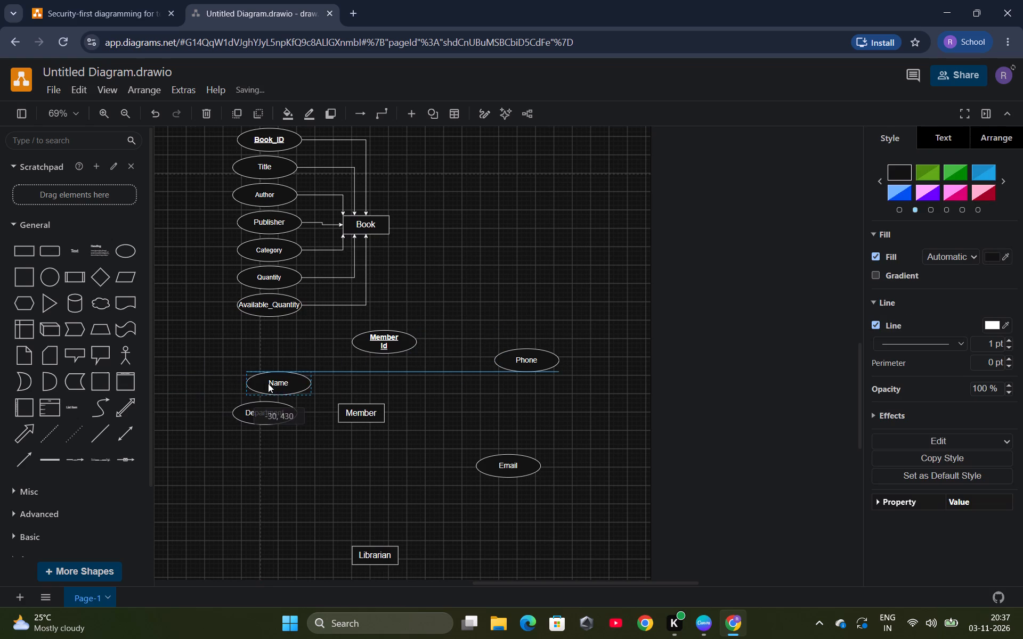
left_click_drag(268, 383, 263, 384)
left_click(459, 432)
left_click_drag(393, 345, 346, 350)
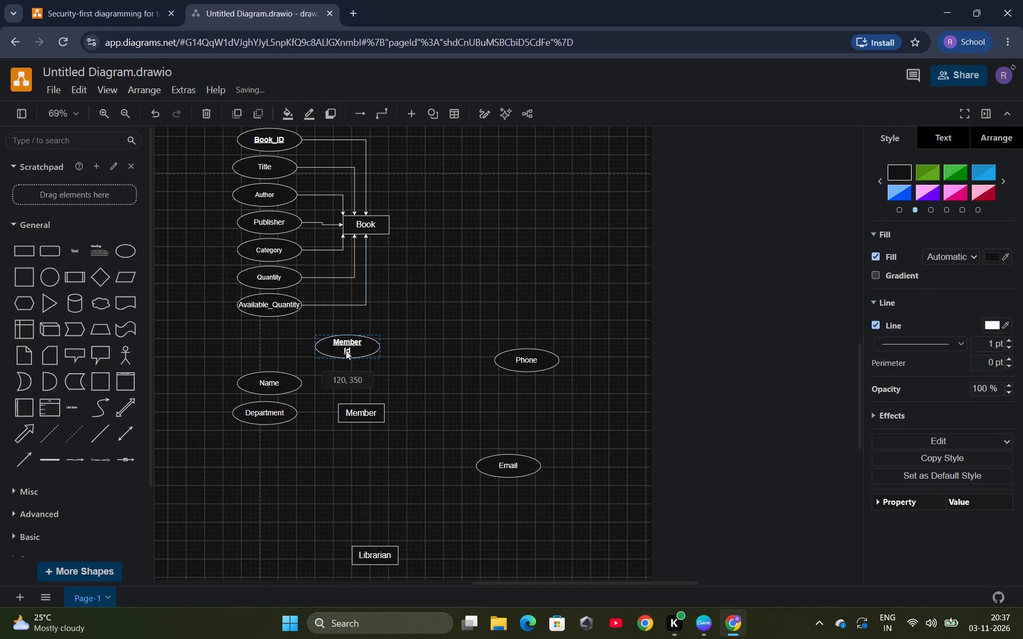
left_click_drag(346, 350, 280, 356)
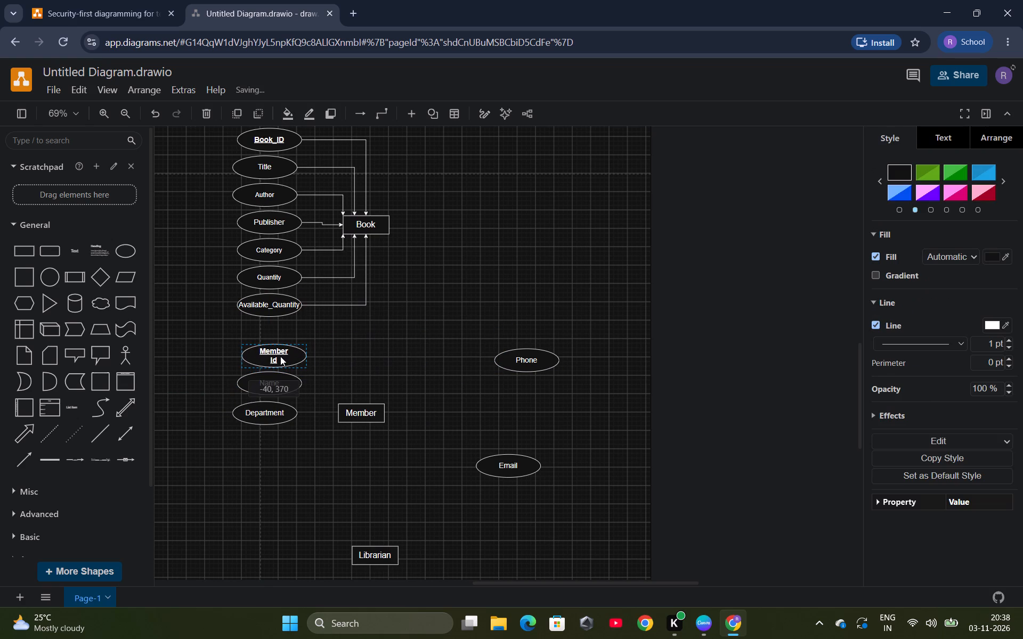
left_click_drag(280, 356, 279, 357)
left_click(407, 374)
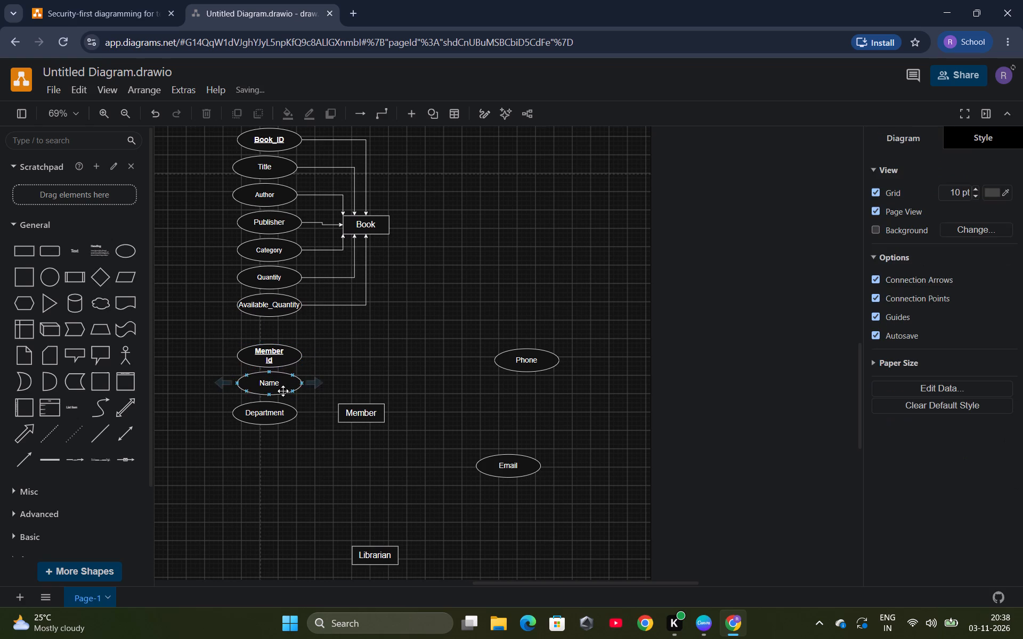
left_click(282, 390)
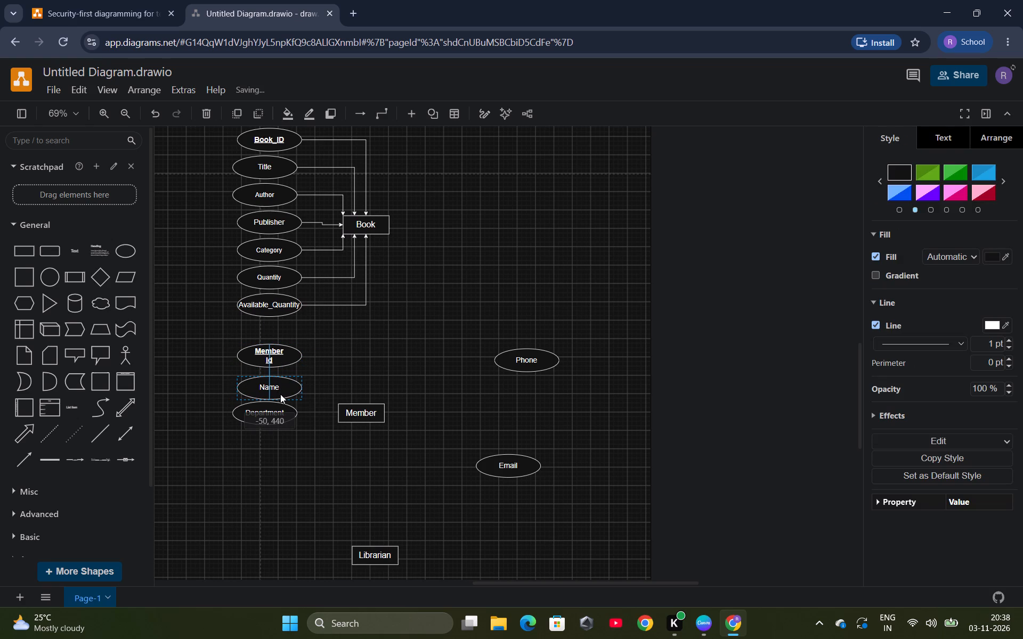
left_click(401, 371)
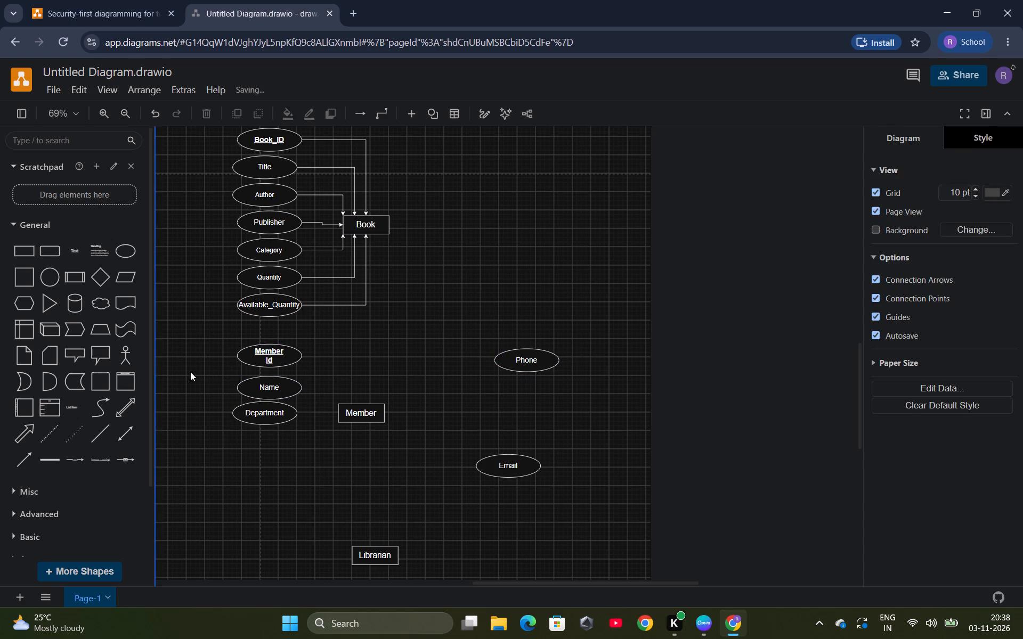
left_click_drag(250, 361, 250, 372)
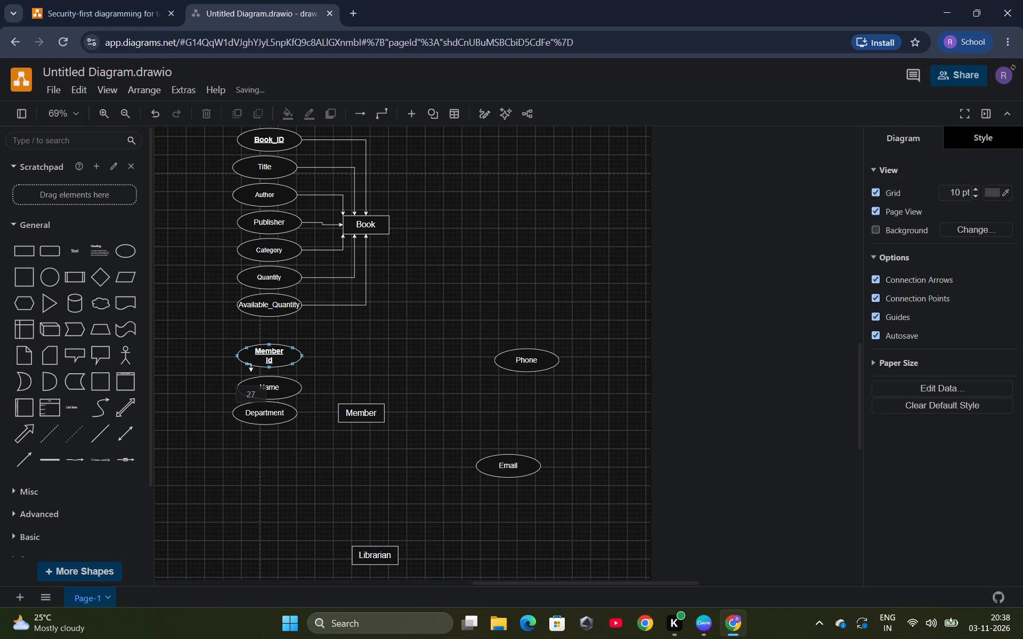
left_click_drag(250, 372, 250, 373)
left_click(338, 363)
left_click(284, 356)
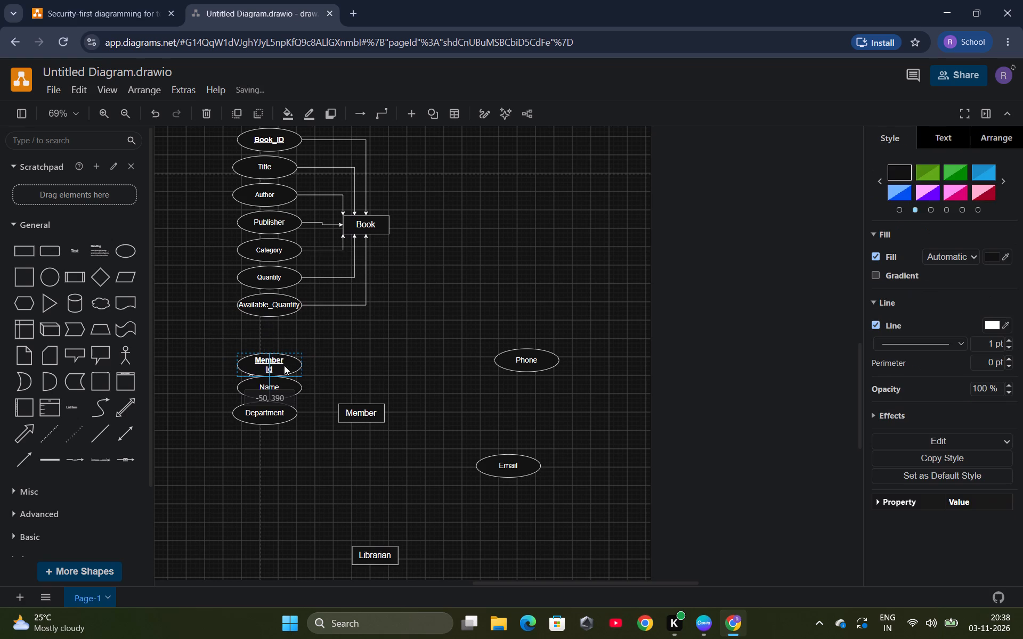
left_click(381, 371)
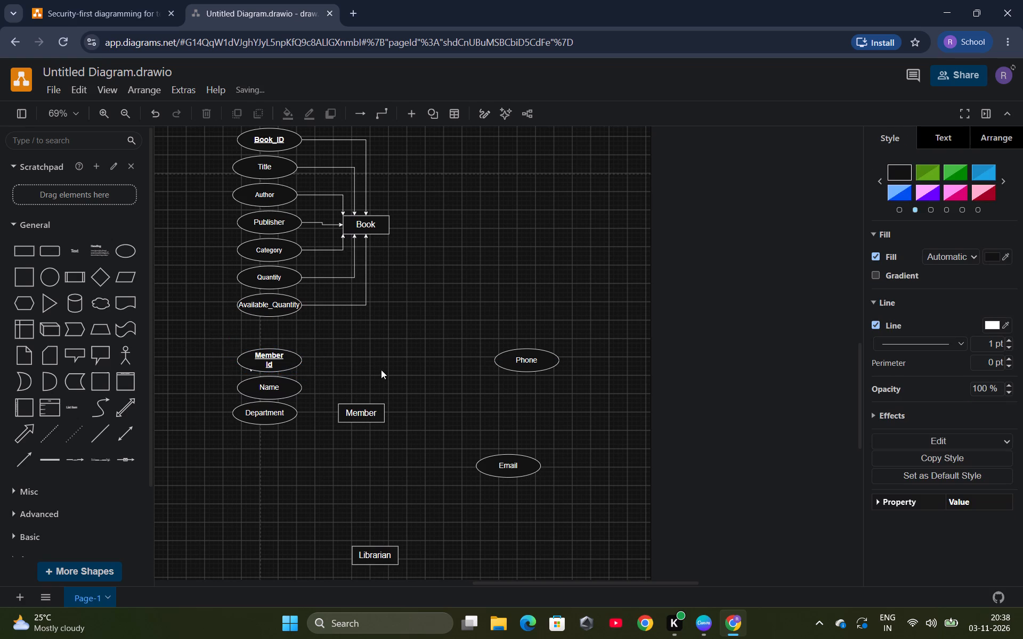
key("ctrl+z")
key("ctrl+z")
Nudge the Member Id ellipse slightly down, closer to Name.
left_click(266, 359)
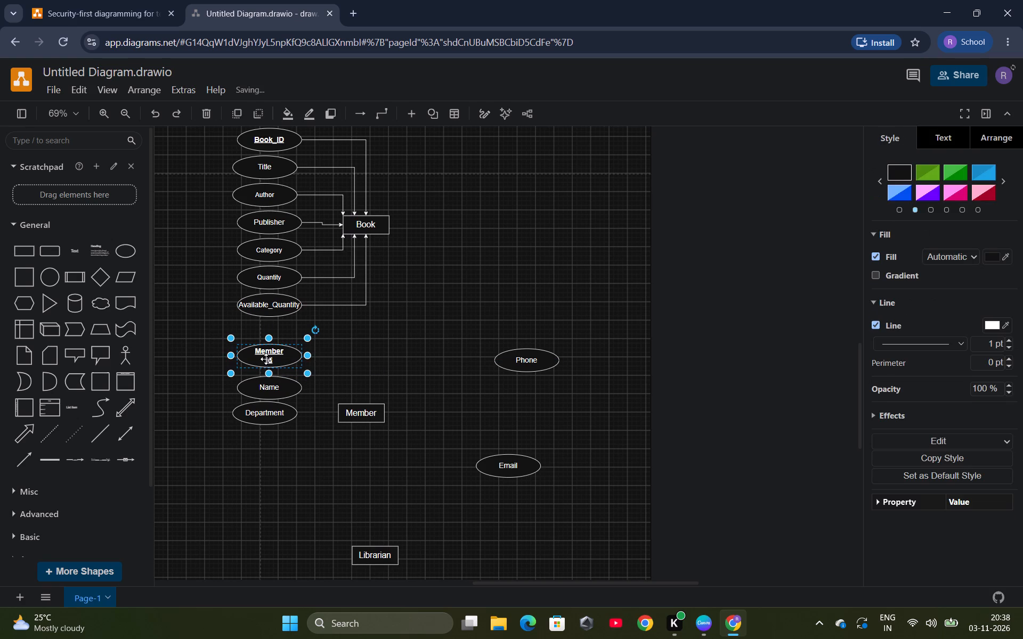
left_click(446, 402)
Complete the Member attribute column by placing the Phone ellipse beneath Department and the Email ellipse beneath Phone.
left_click_drag(528, 367, 523, 385)
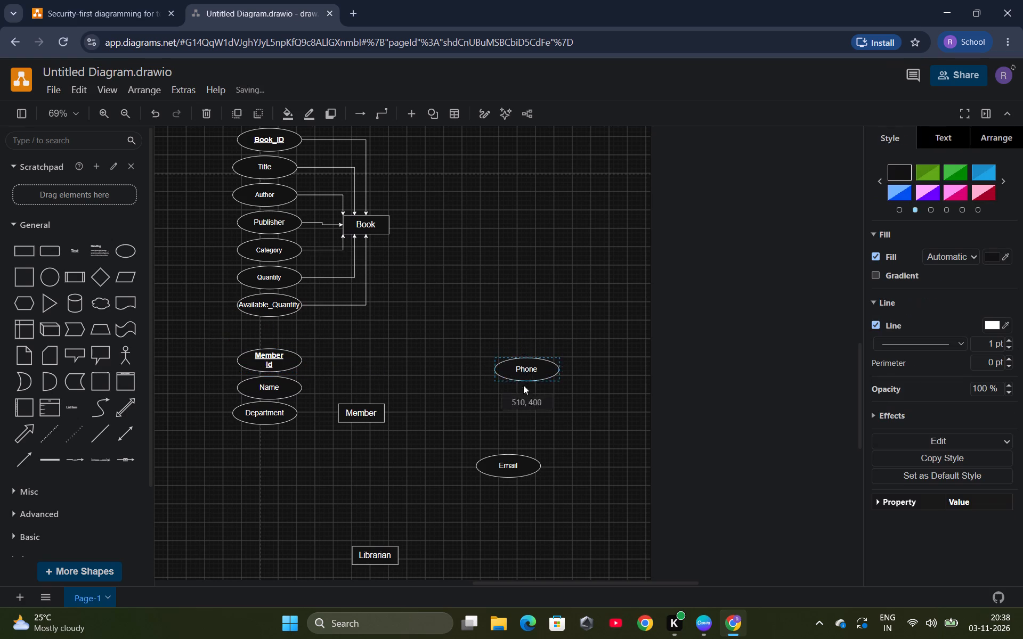
left_click_drag(523, 385, 242, 441)
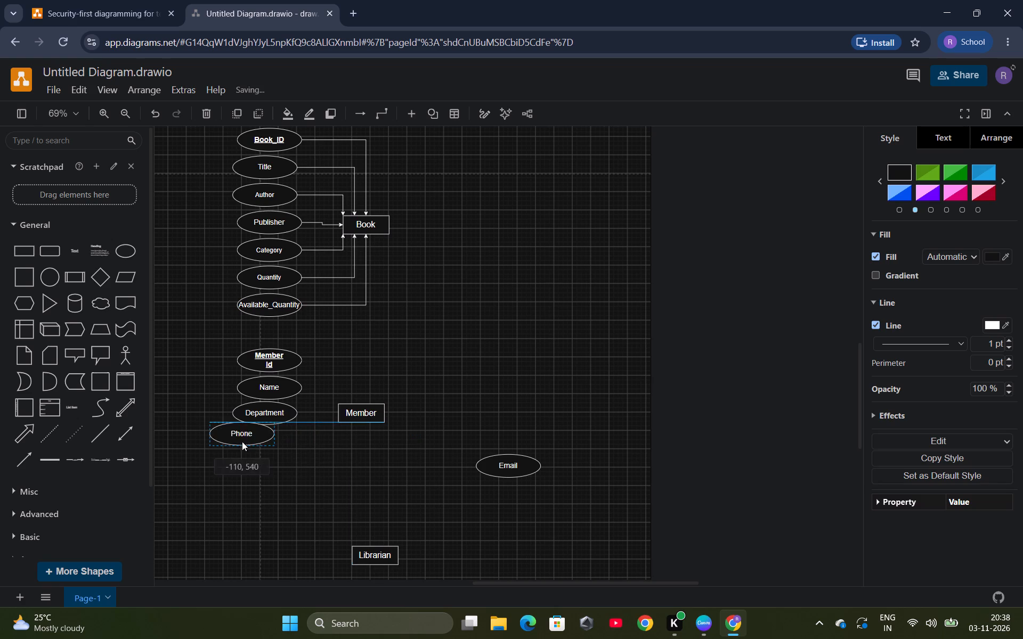
left_click_drag(242, 441, 267, 447)
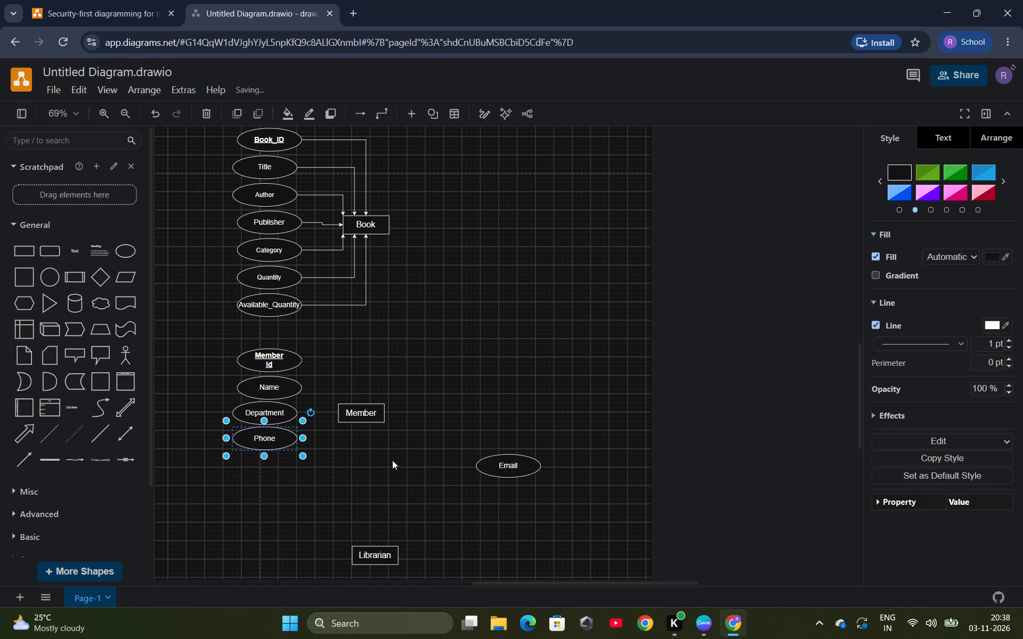
left_click(392, 460)
left_click_drag(534, 475, 434, 468)
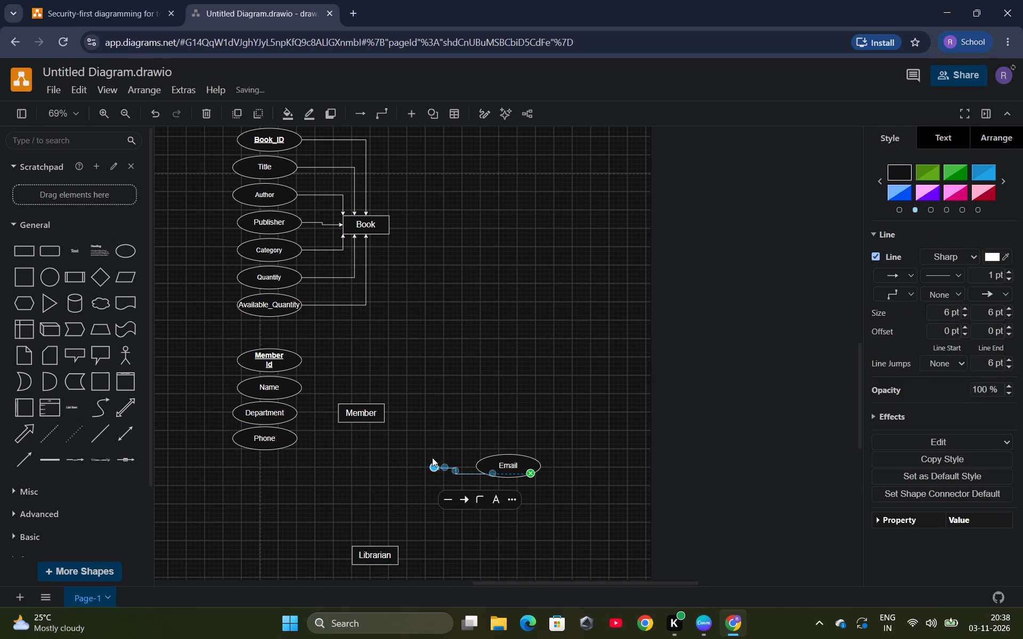
key("ctrl+z")
left_click(521, 411)
left_click_drag(502, 471, 298, 478)
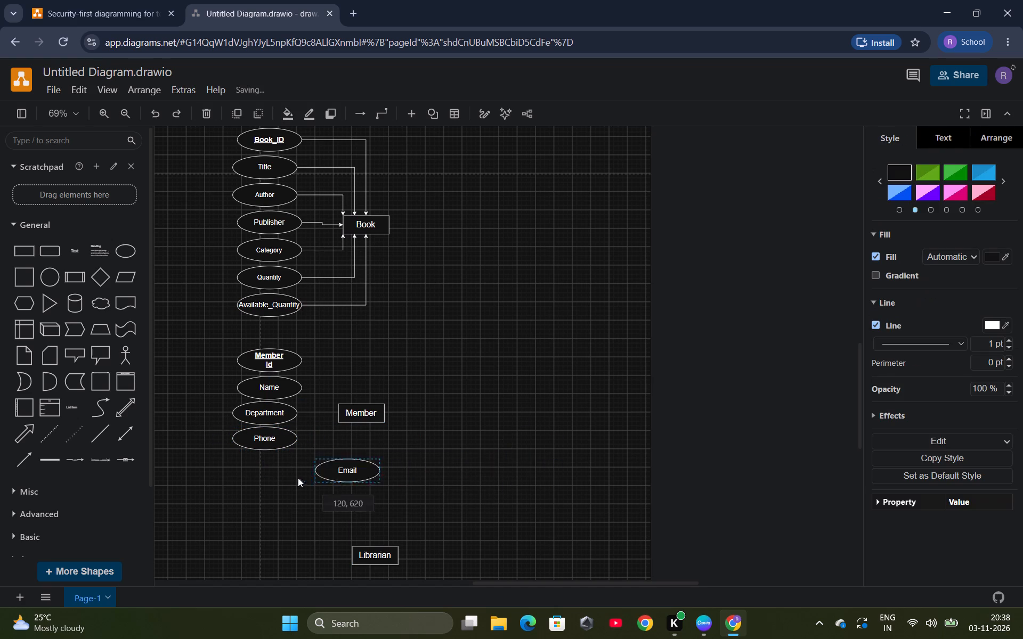
left_click_drag(298, 478, 259, 471)
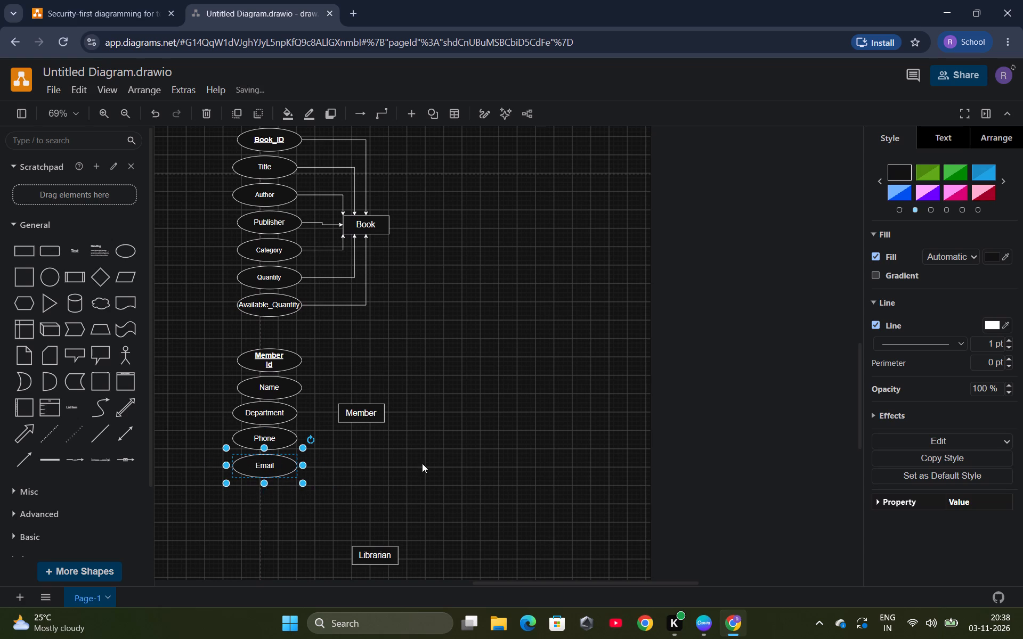
left_click(425, 463)
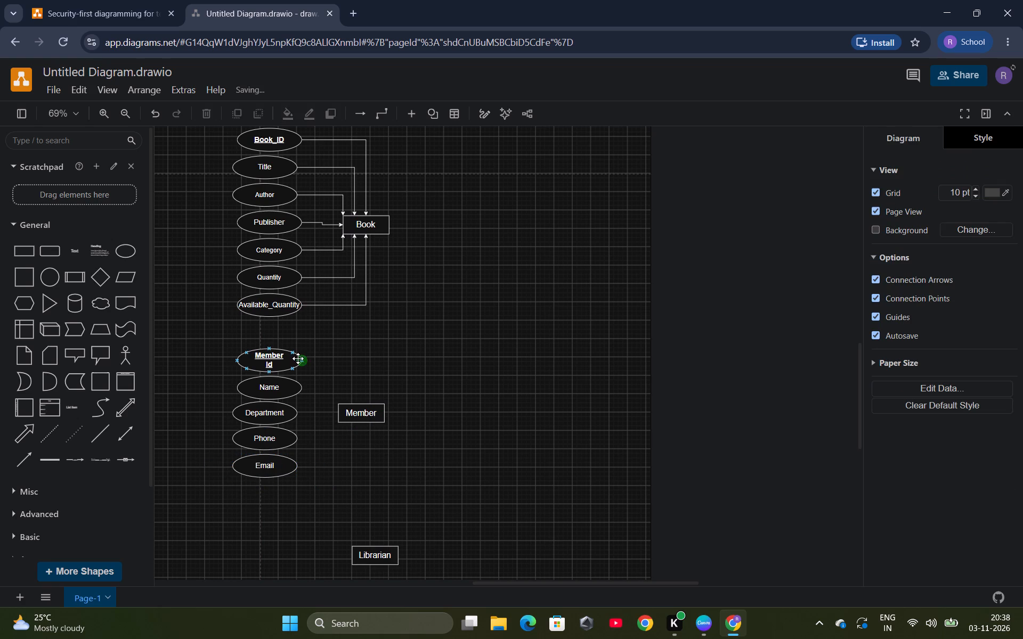
Connect the Member Id, Name, Department, Phone and Email ellipses to the Member box with arrow connectors.
left_click_drag(299, 359, 364, 360)
left_click_drag(364, 360, 374, 400)
left_click_drag(374, 400, 362, 402)
left_click(478, 424)
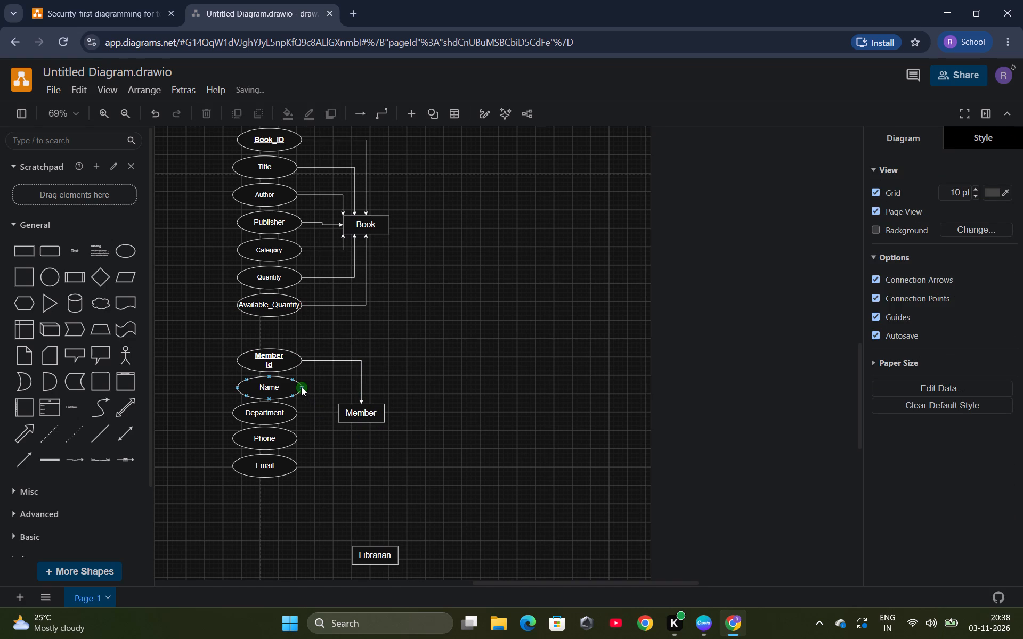
left_click_drag(301, 387, 341, 403)
left_click(452, 407)
left_click_drag(295, 412, 355, 412)
left_click(421, 426)
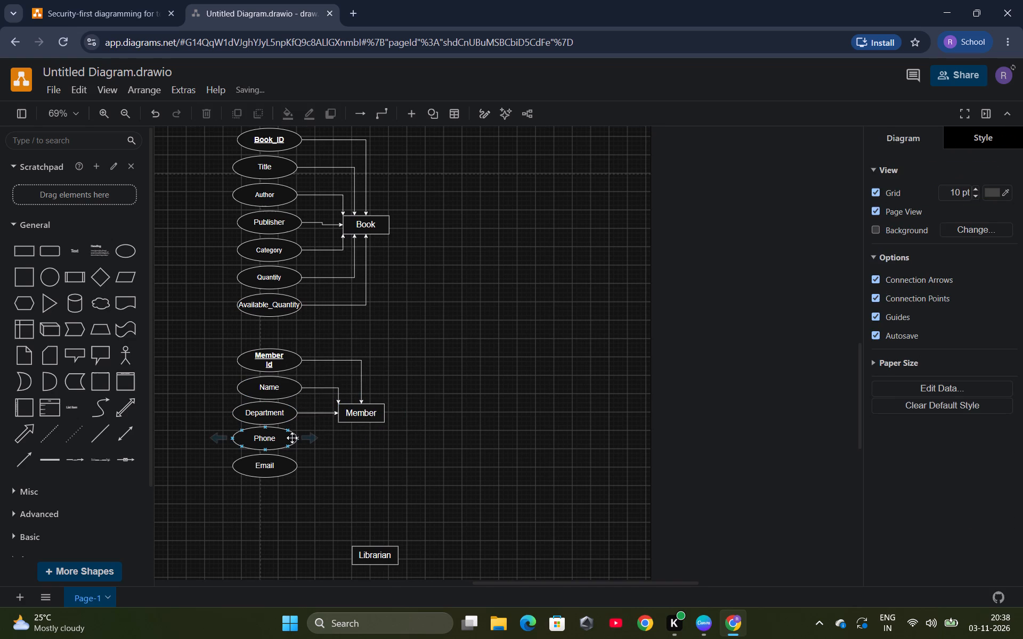
left_click_drag(295, 436, 343, 420)
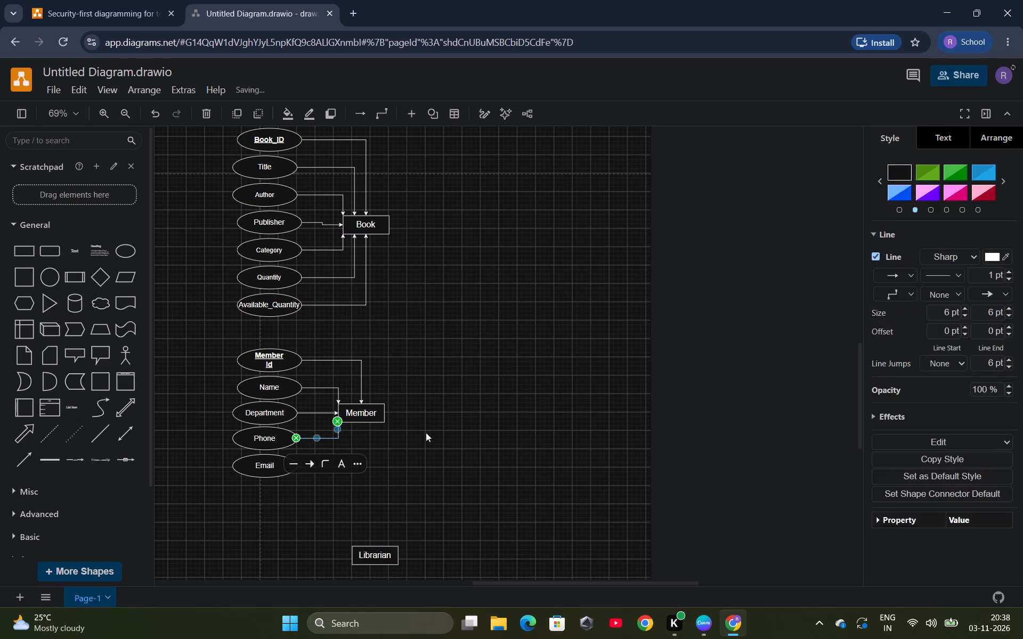
left_click(419, 445)
left_click_drag(297, 465, 354, 429)
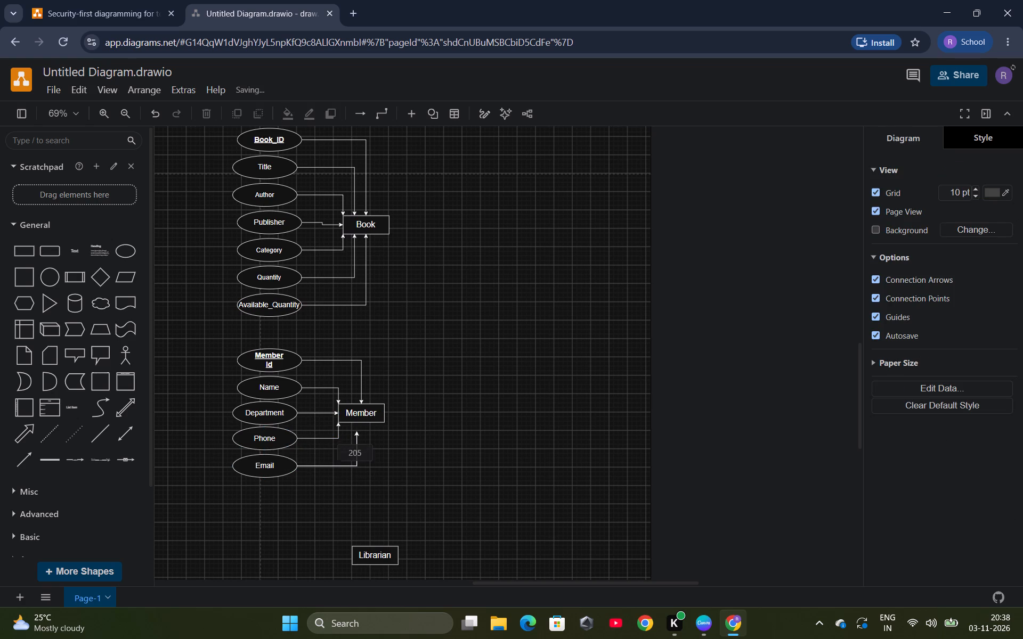
left_click_drag(354, 429, 362, 415)
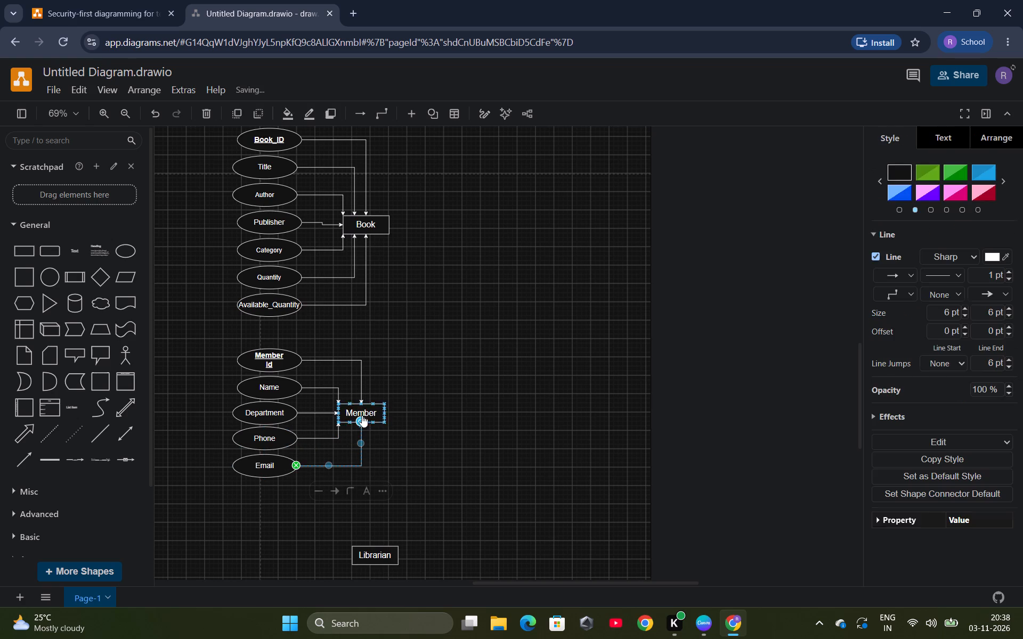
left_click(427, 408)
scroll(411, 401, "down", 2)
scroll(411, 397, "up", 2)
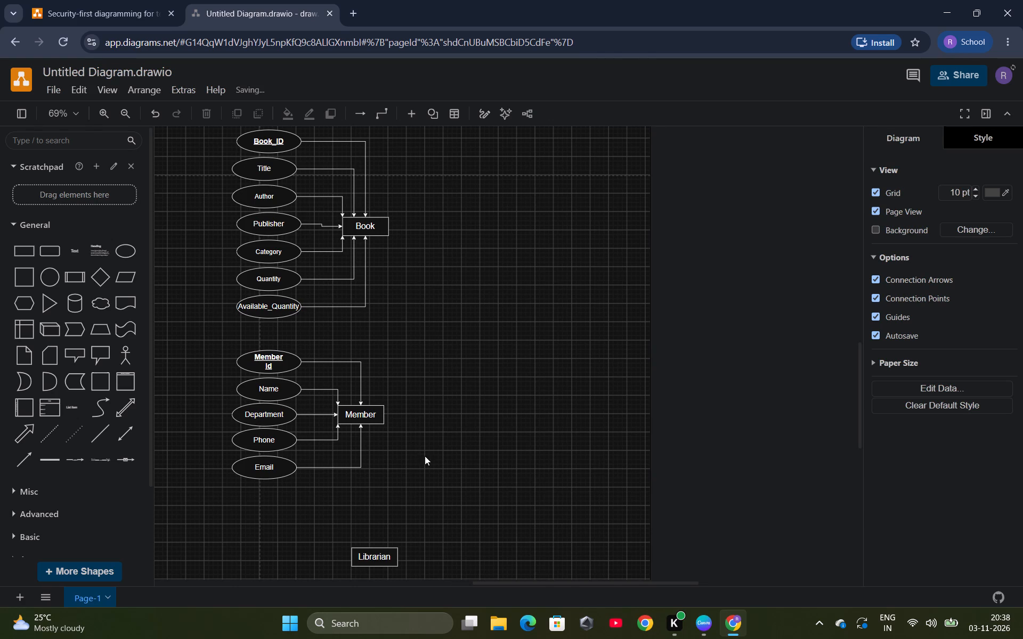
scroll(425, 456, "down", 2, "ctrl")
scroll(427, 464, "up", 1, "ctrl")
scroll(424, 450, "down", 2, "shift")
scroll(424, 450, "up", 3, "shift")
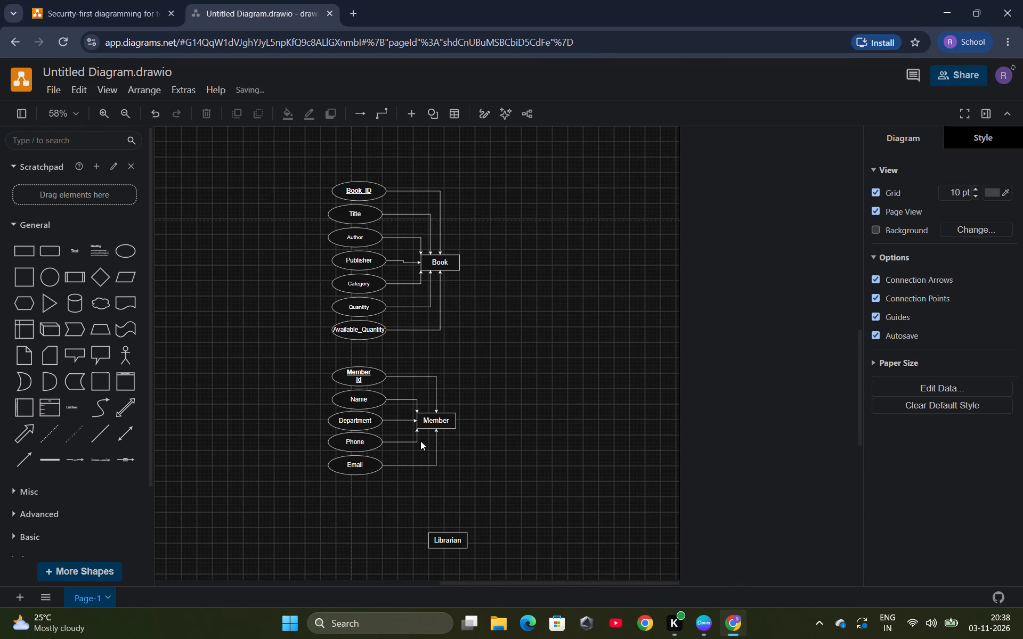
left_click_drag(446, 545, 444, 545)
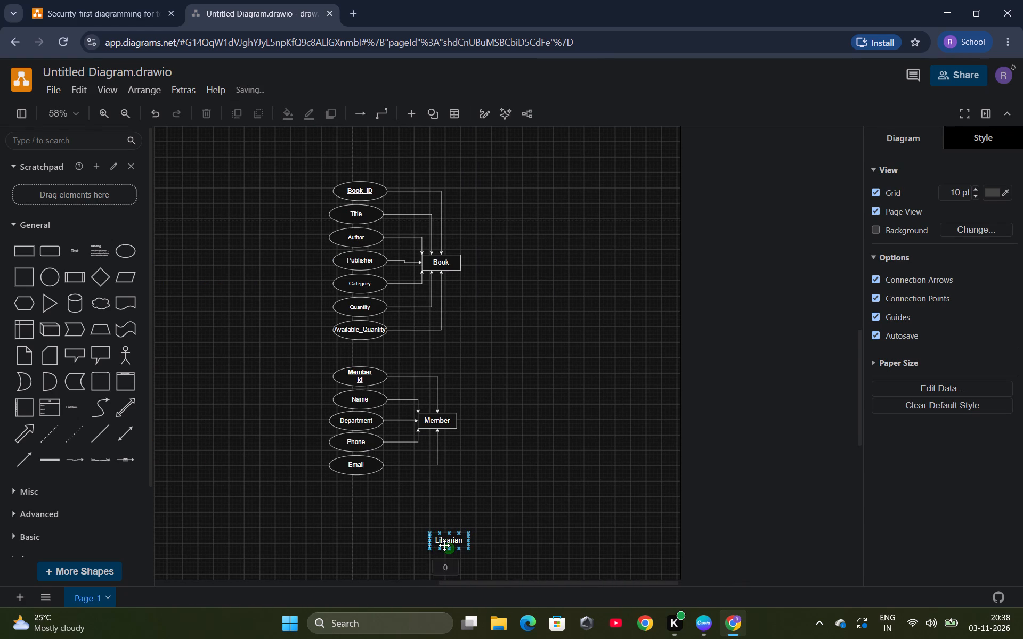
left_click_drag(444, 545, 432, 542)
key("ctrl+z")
Move the Librarian box well below the Member group, vertically aligned with the centre of the Book box.
left_click(514, 497)
left_click_drag(449, 540, 440, 515)
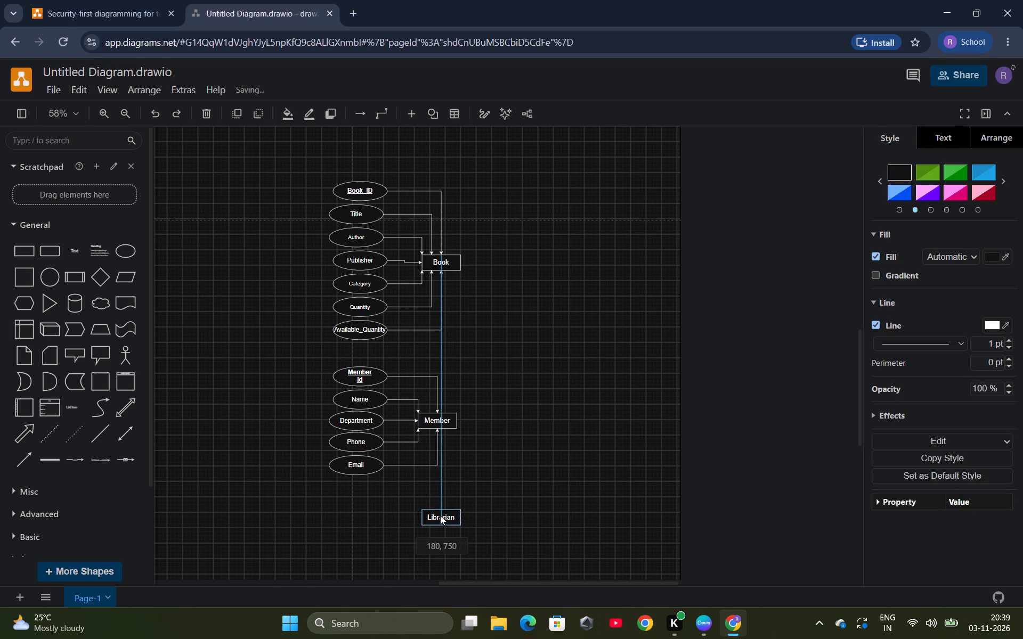
left_click_drag(440, 515, 443, 510)
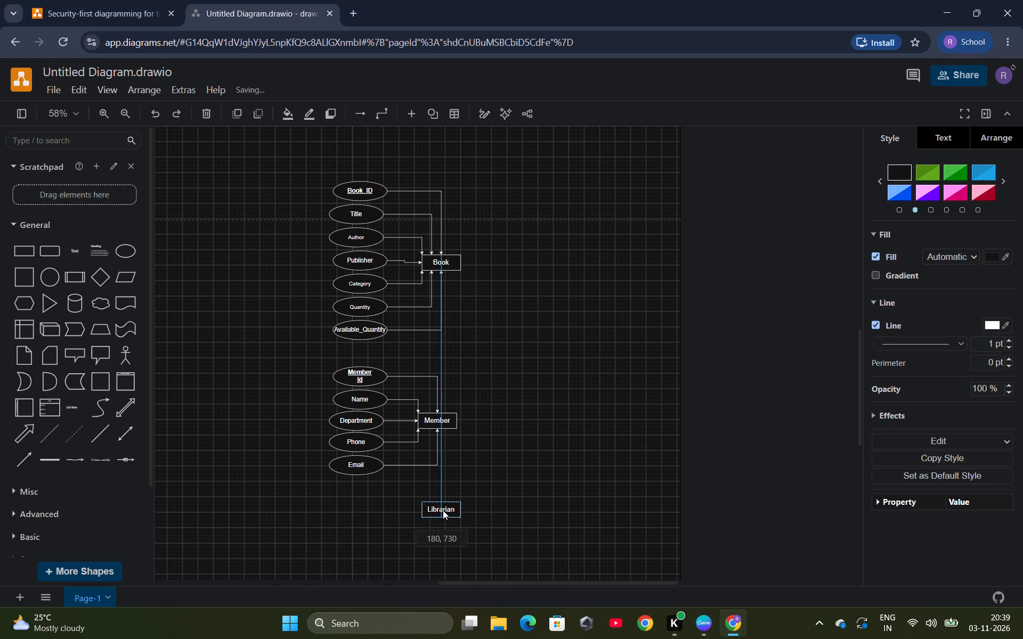
left_click_drag(443, 510, 442, 567)
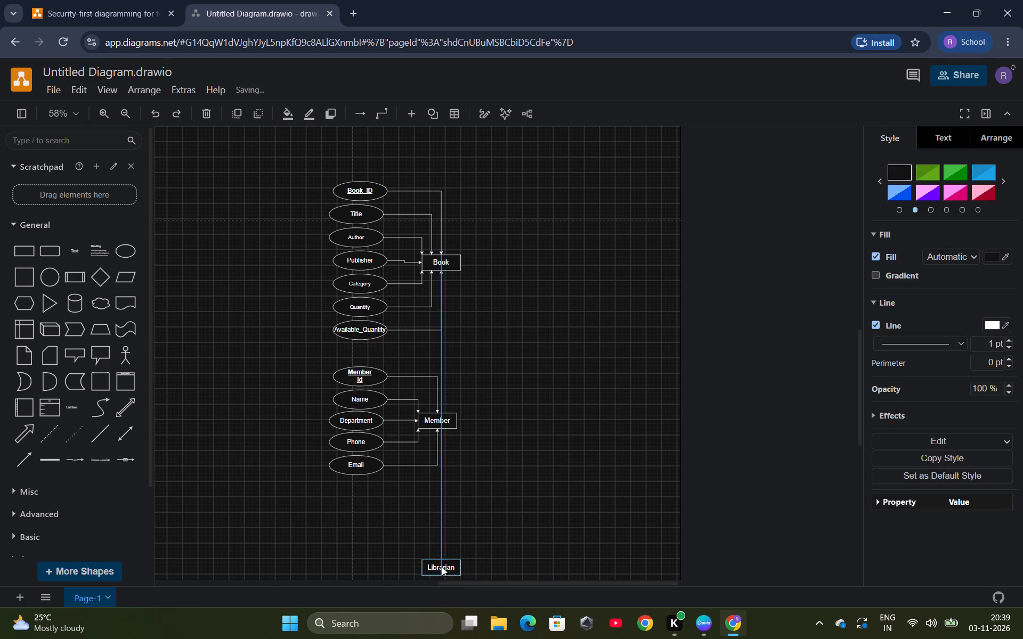
left_click_drag(442, 567, 441, 564)
left_click_drag(441, 564, 441, 538)
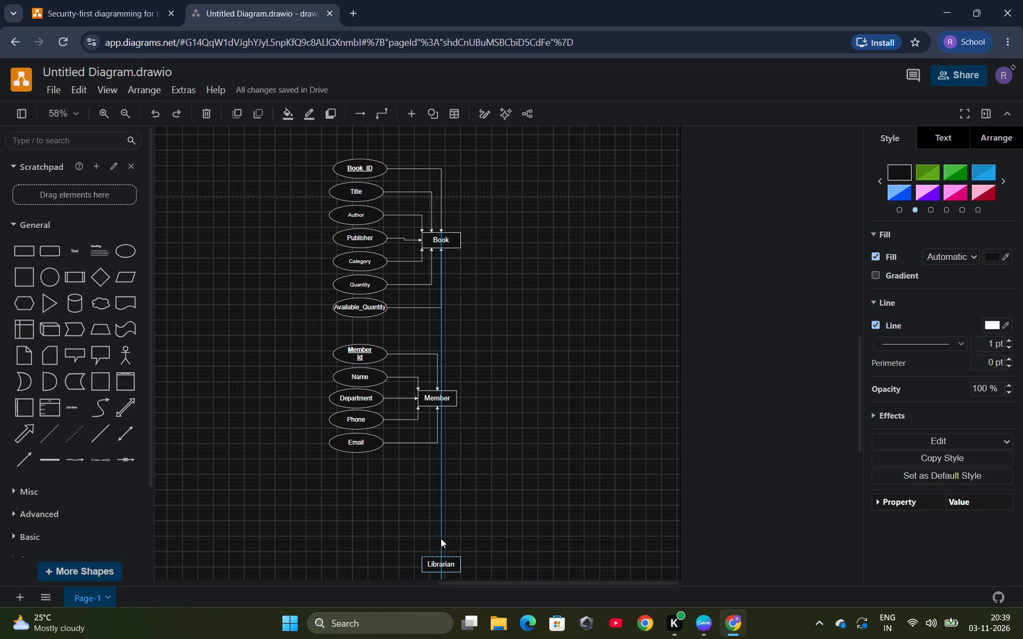
left_click_drag(441, 538, 441, 535)
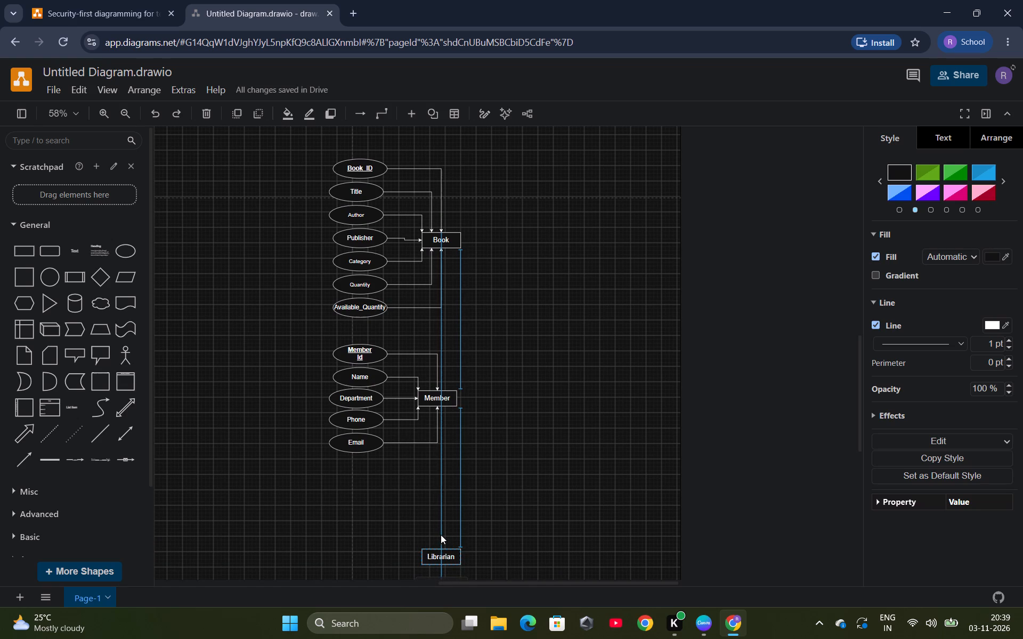
left_click_drag(441, 535, 441, 530)
left_click(509, 491)
Duplicate the Member's Email ellipse, place the copy above the Librarian box, and duplicate it three more times.
scroll(497, 471, "down", 3)
scroll(497, 466, "up", 3)
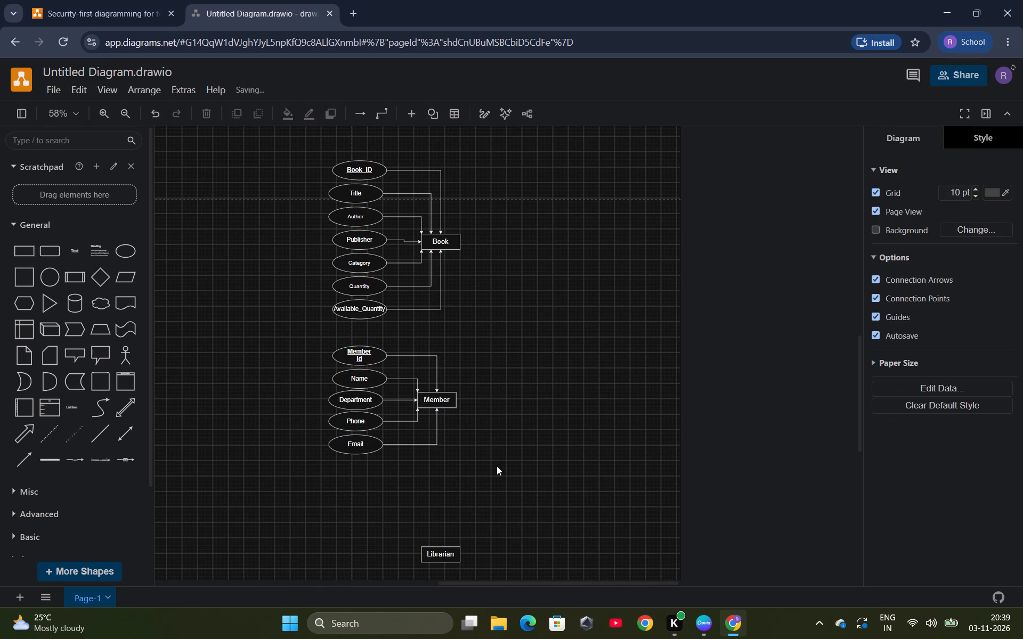
right_click(363, 448)
left_click(430, 298)
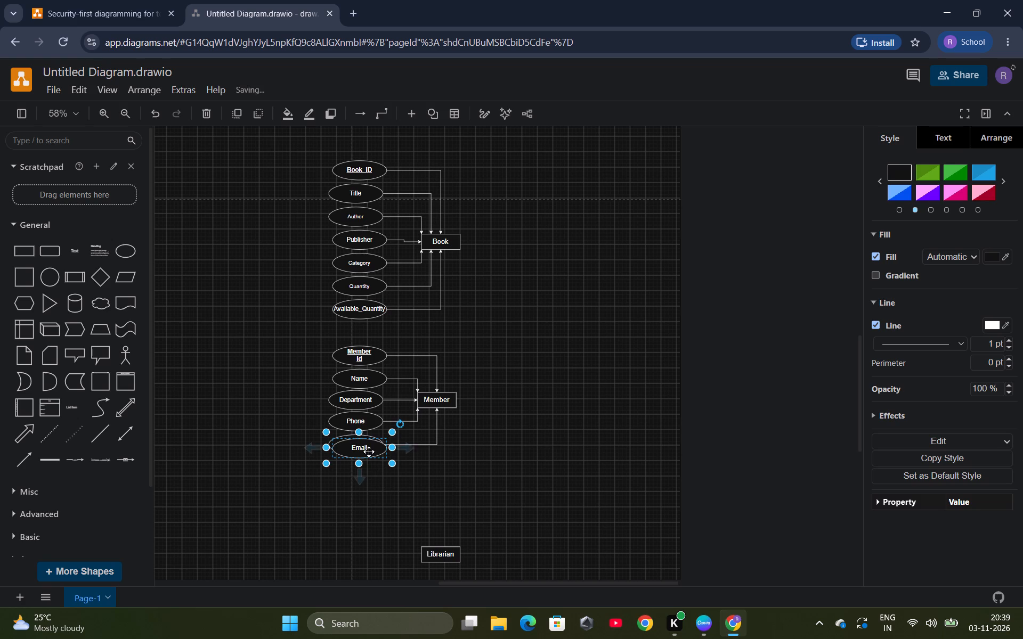
left_click_drag(369, 452, 456, 492)
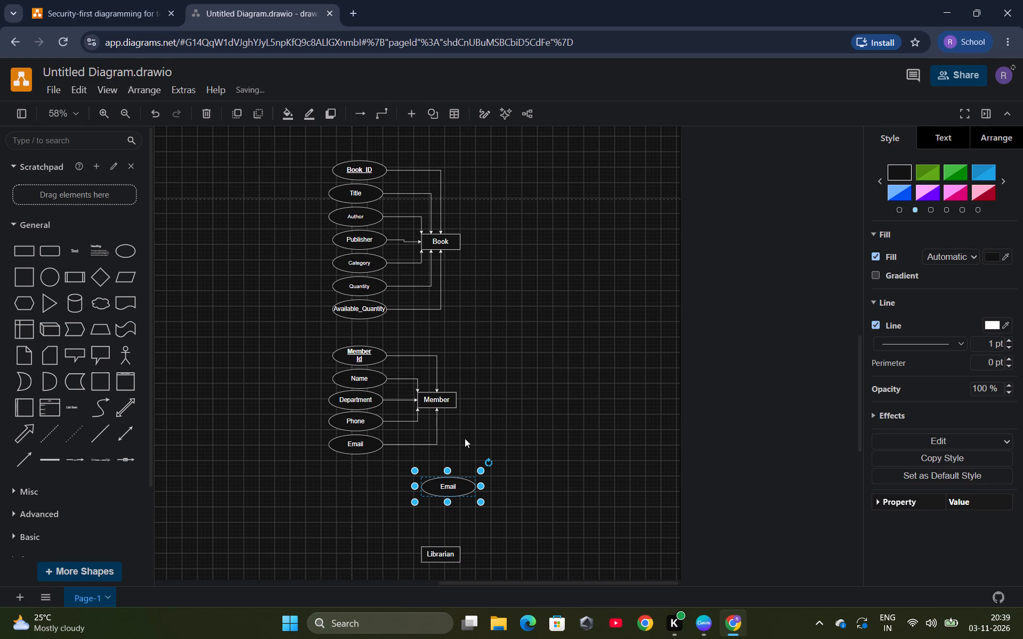
right_click(448, 487)
left_click(485, 357)
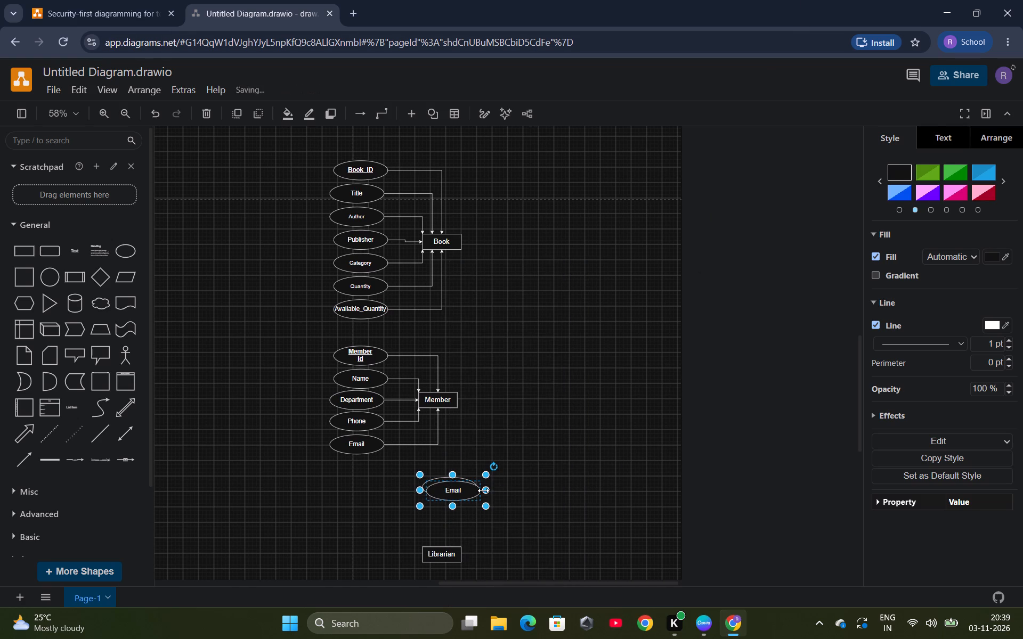
right_click(469, 491)
left_click(523, 358)
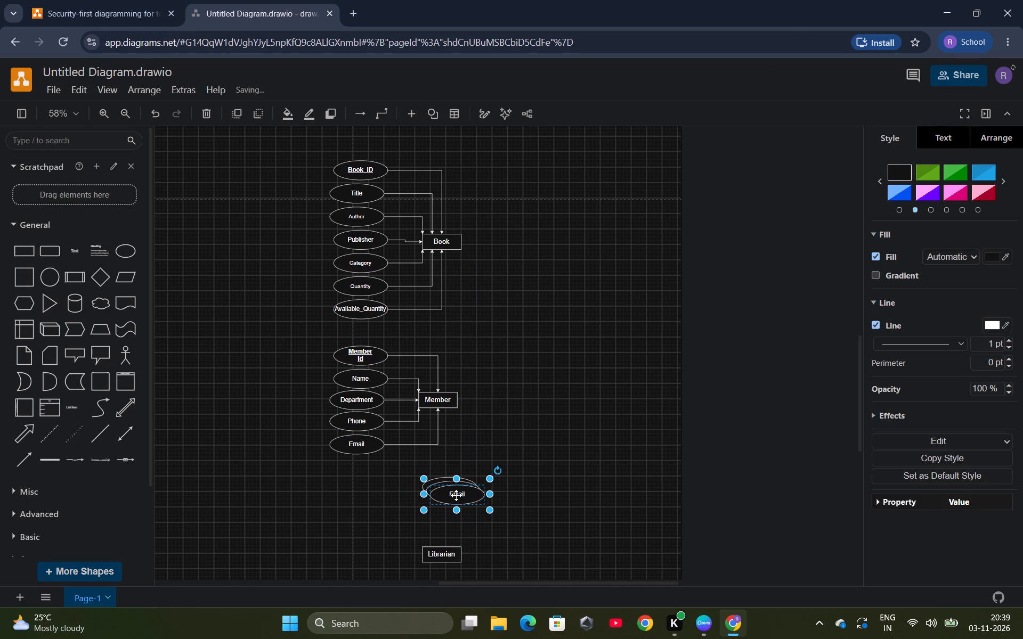
right_click(457, 494)
left_click(505, 356)
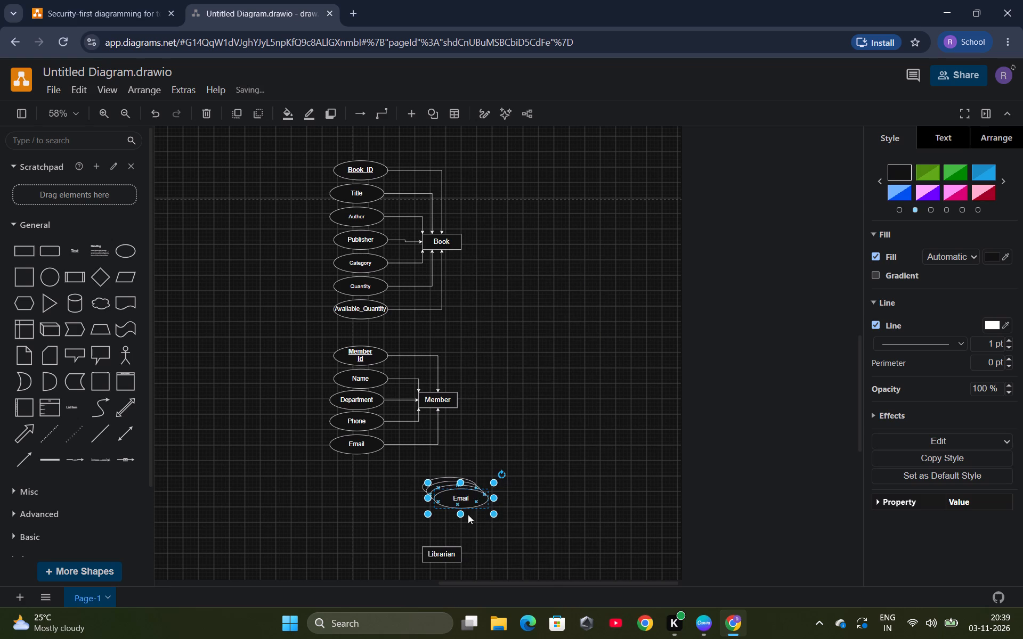
Move the topmost Email copy into the empty area to the right of the Member group and clear its label.
left_click_drag(471, 498, 568, 440)
left_click(570, 441)
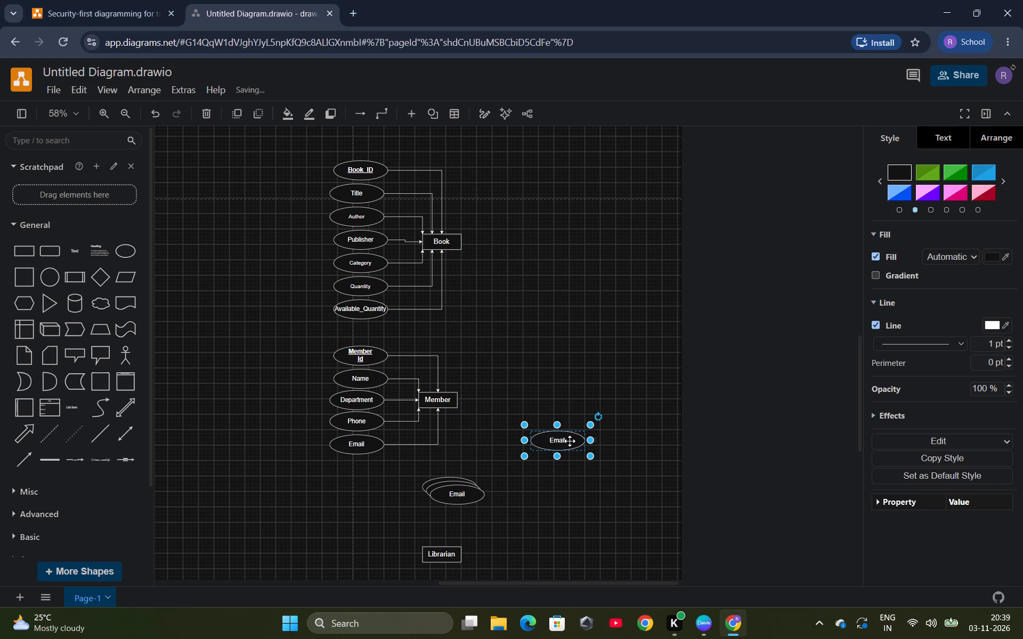
double_click(570, 441)
left_click(570, 441)
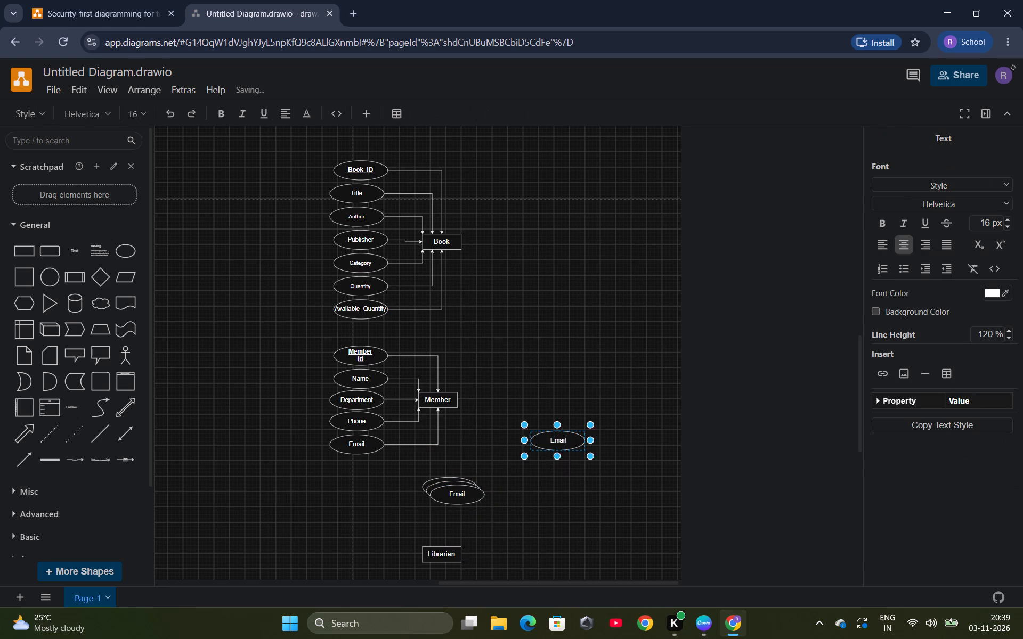
left_click(570, 441)
key("BackSpace")
key("BackSpace")
key("BackSpace")
key("BackSpace")
key("BackSpace")
key("BackSpace")
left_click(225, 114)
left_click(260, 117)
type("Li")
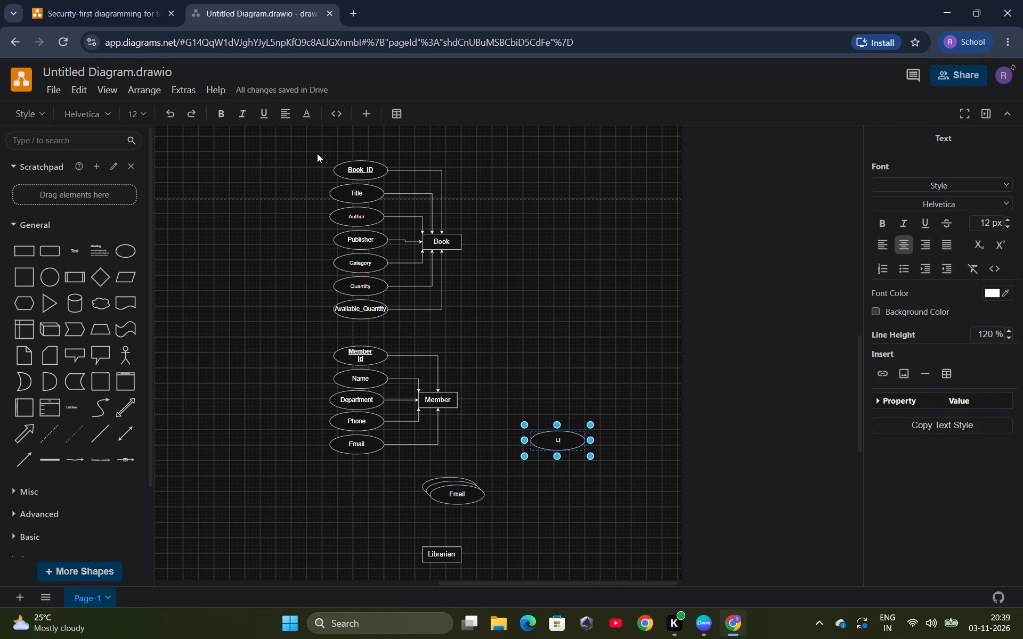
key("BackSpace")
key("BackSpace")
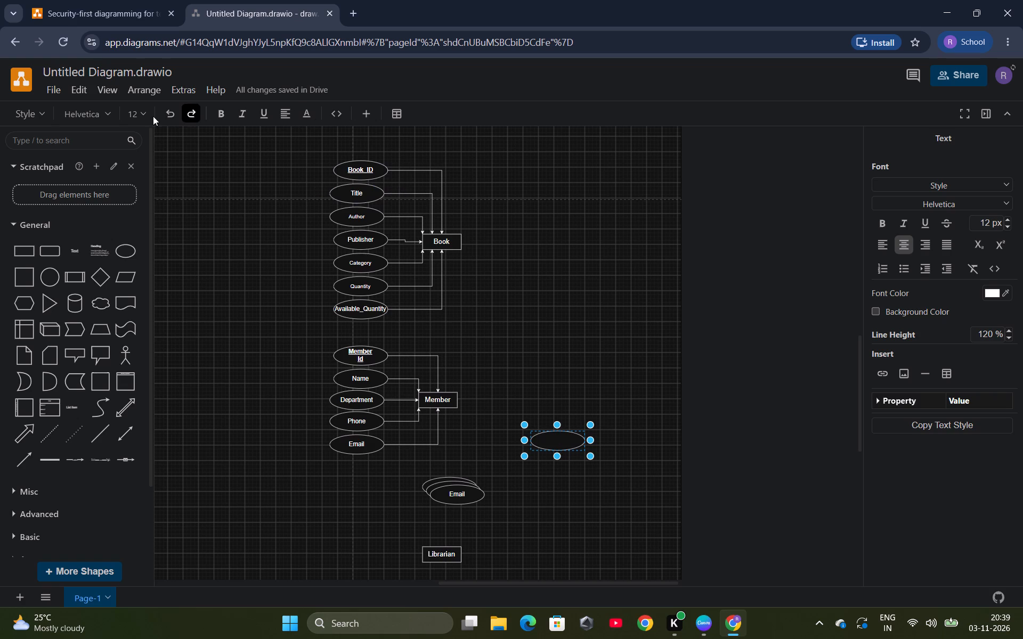
Label the emptied ellipse "Librian ID" in bold, underlined 16 px text.
left_click(142, 116)
left_click(148, 234)
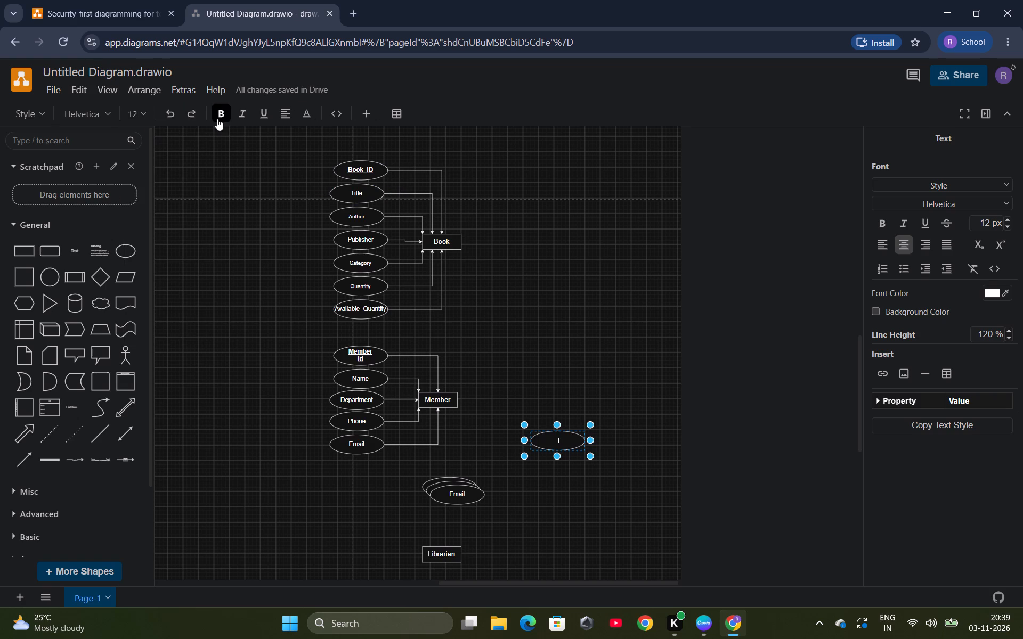
left_click(218, 115)
left_click(259, 113)
key("shift+l")
key("i")
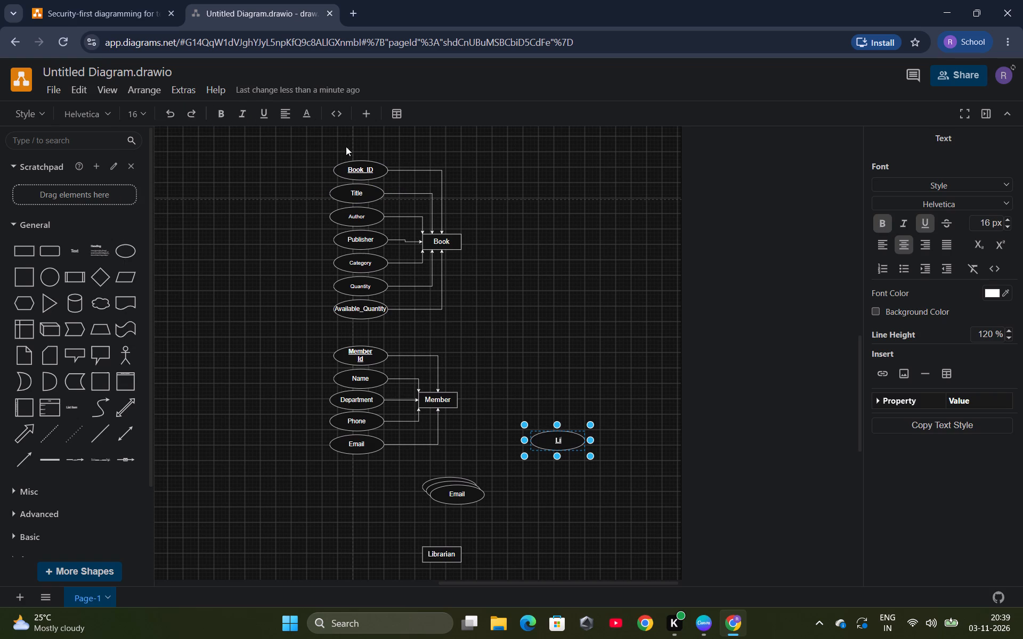
key("b")
type("rian")
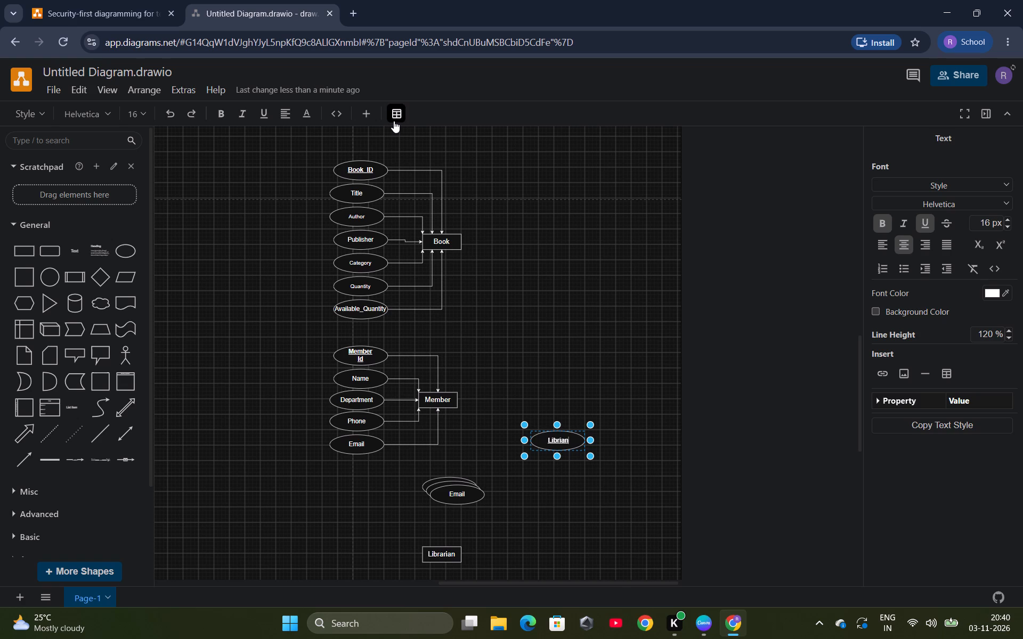
key("shift+i")
key("BackSpace")
key("space")
type("ID")
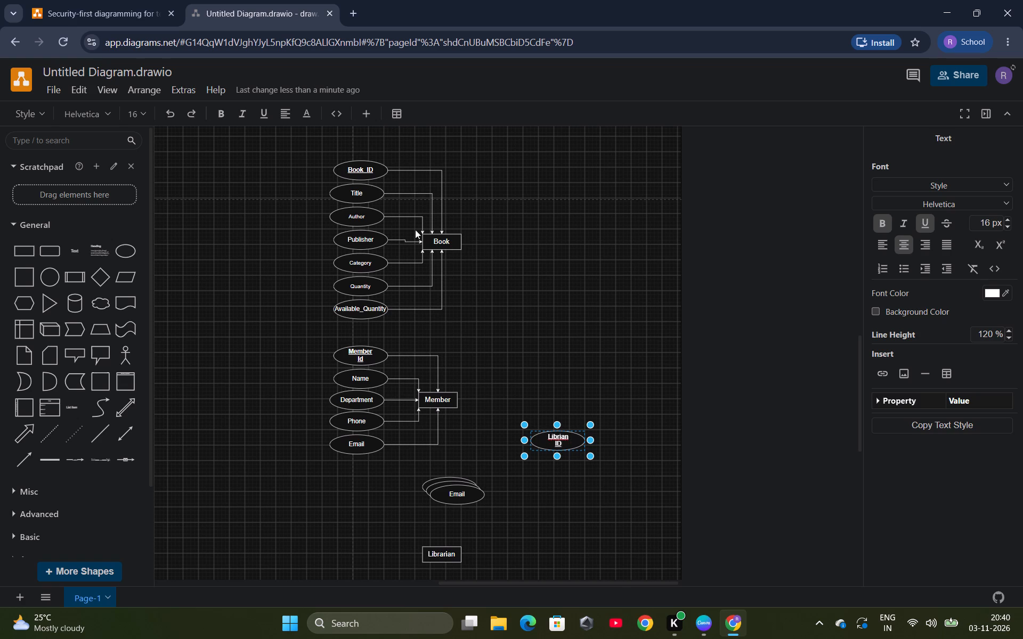
left_click(574, 499)
Place the Librian ID ellipse above and to the left of the Librarian box.
left_click_drag(559, 441, 404, 475)
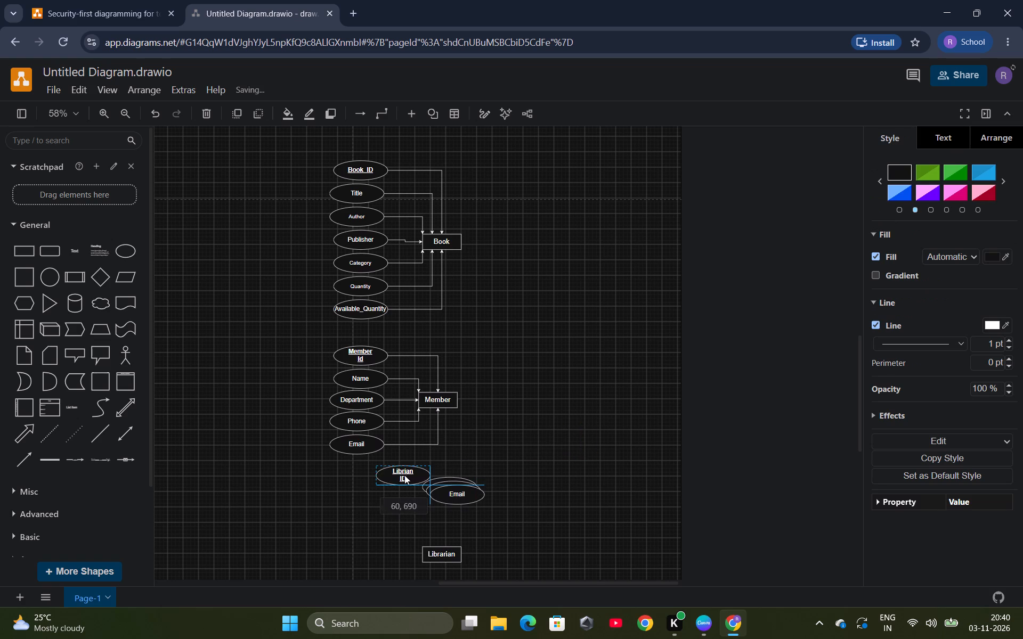
left_click_drag(404, 475, 370, 503)
Spread out the overlapping Email copies by moving two of them to the right, one above the other.
left_click_drag(449, 498, 522, 470)
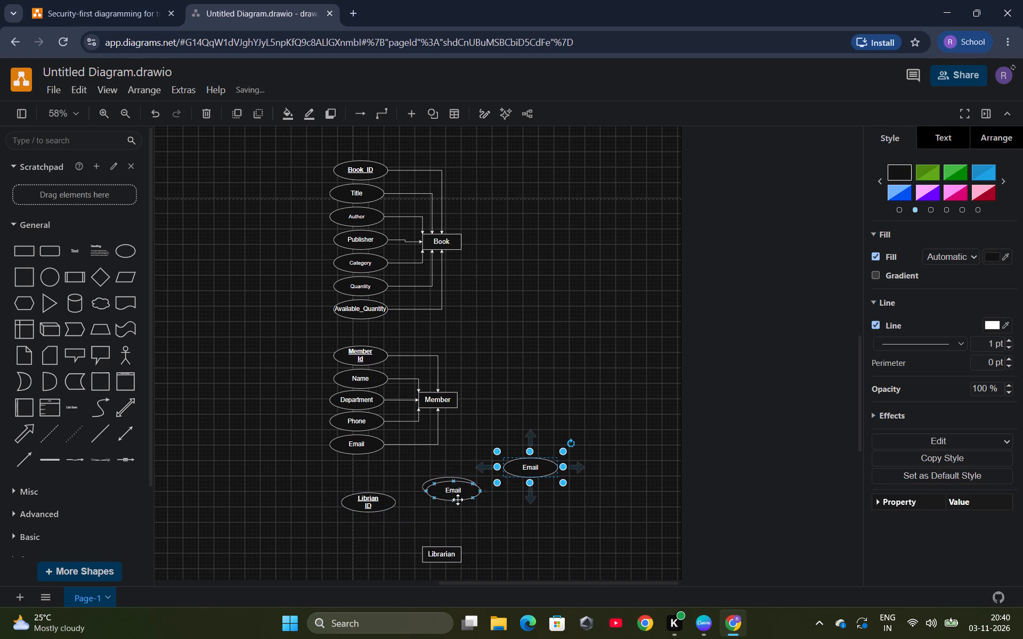
left_click_drag(458, 499, 529, 516)
key("ctrl+z")
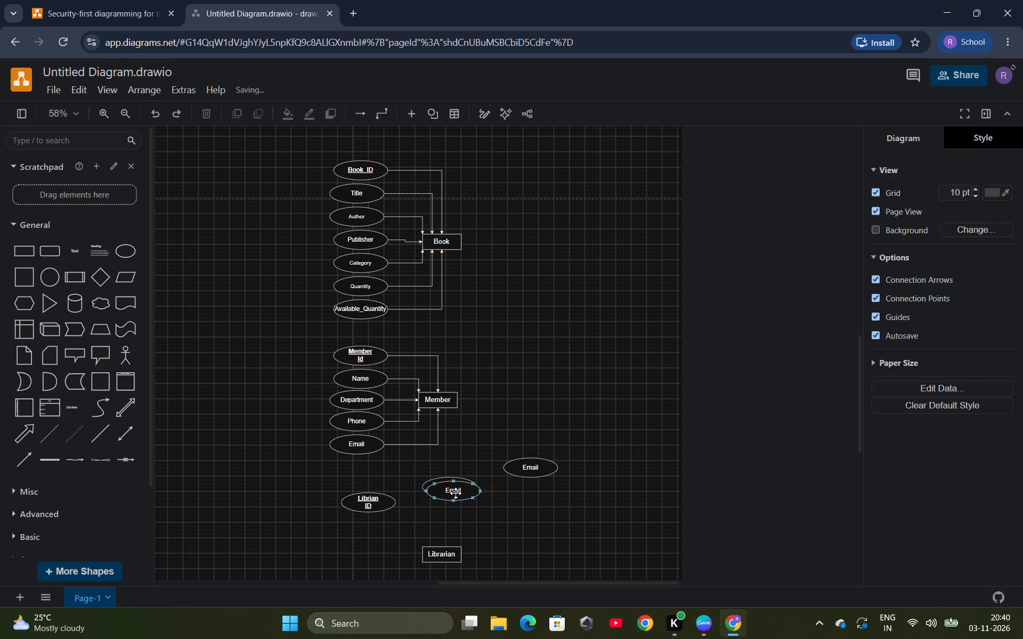
left_click_drag(456, 491, 527, 510)
Clear the label of the upper of the two Email copies to the right of the Member group.
double_click(535, 467)
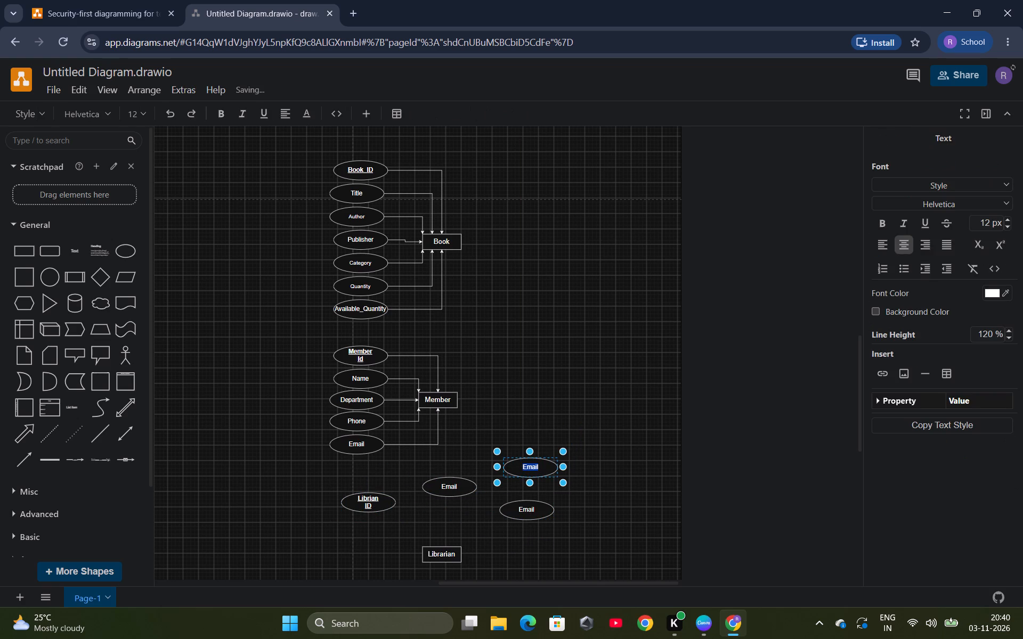
left_click(538, 465)
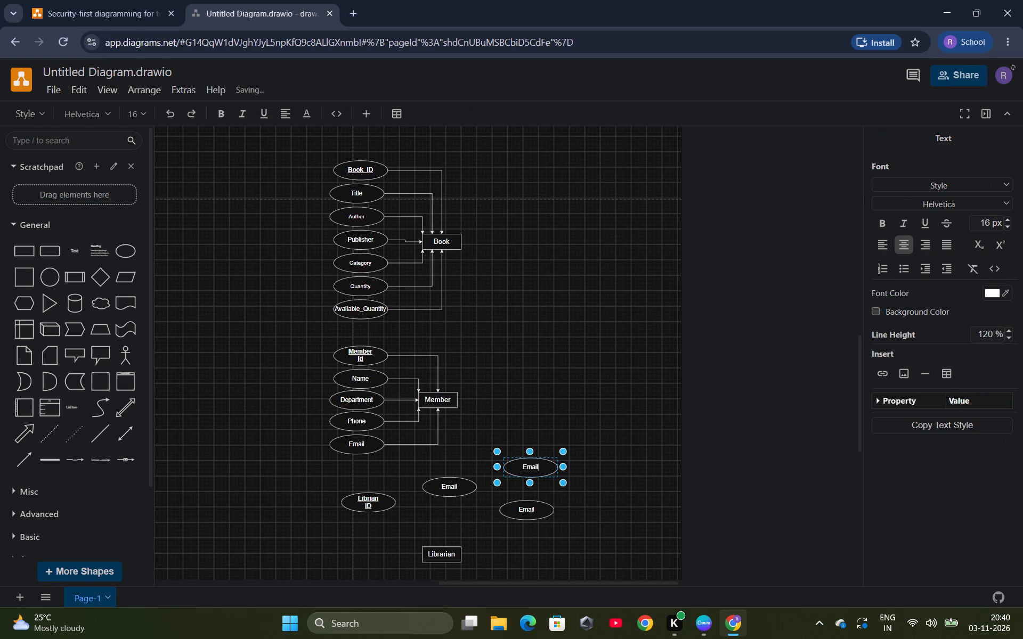
left_click(538, 465)
key("BackSpace")
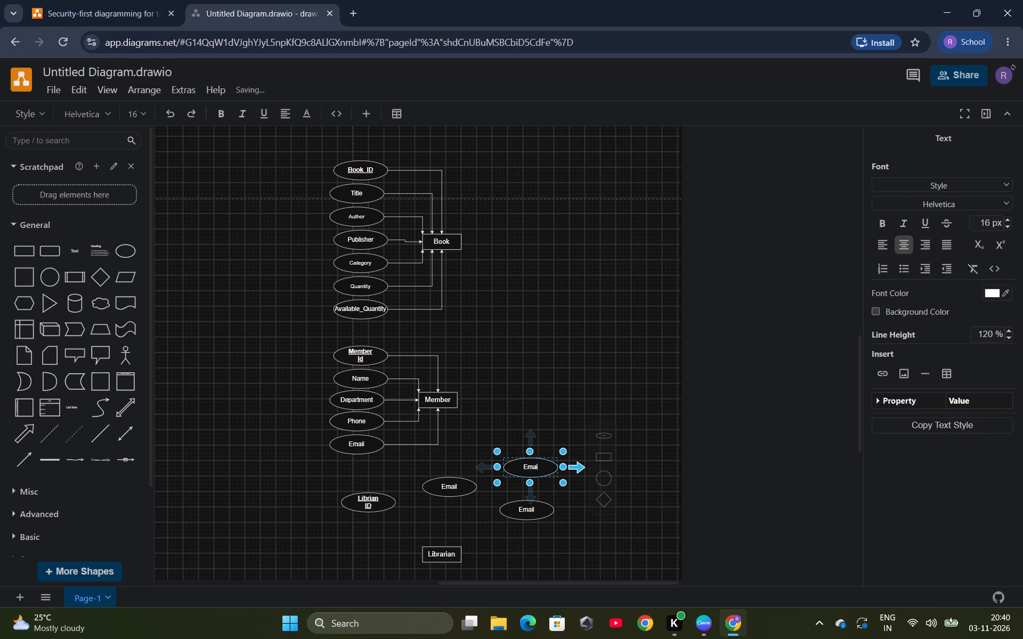
key("BackSpace")
key("BackSpace")
key("BackSpace")
key("BackSpace")
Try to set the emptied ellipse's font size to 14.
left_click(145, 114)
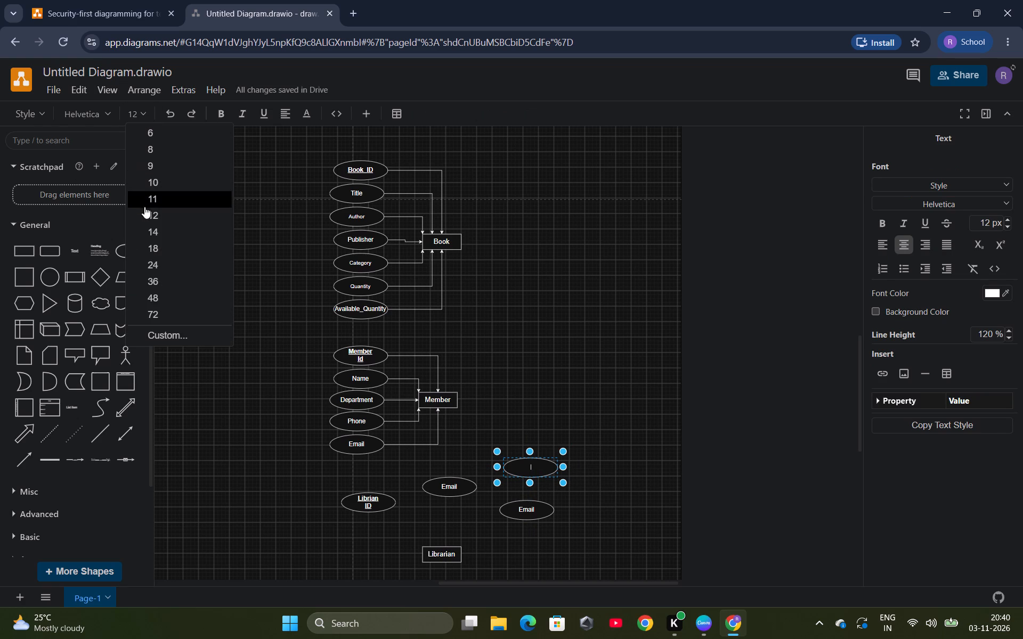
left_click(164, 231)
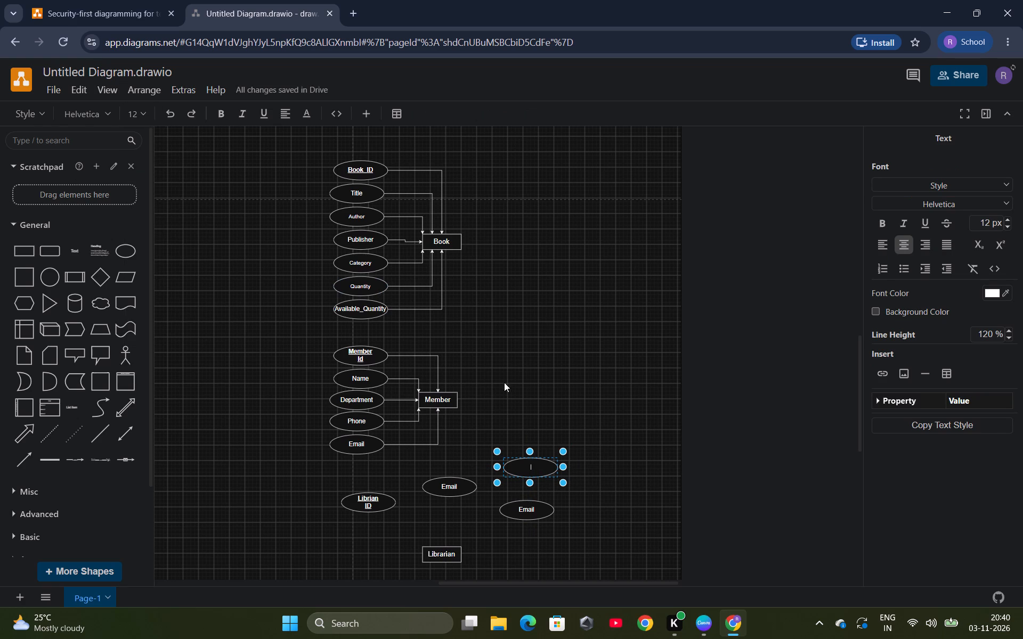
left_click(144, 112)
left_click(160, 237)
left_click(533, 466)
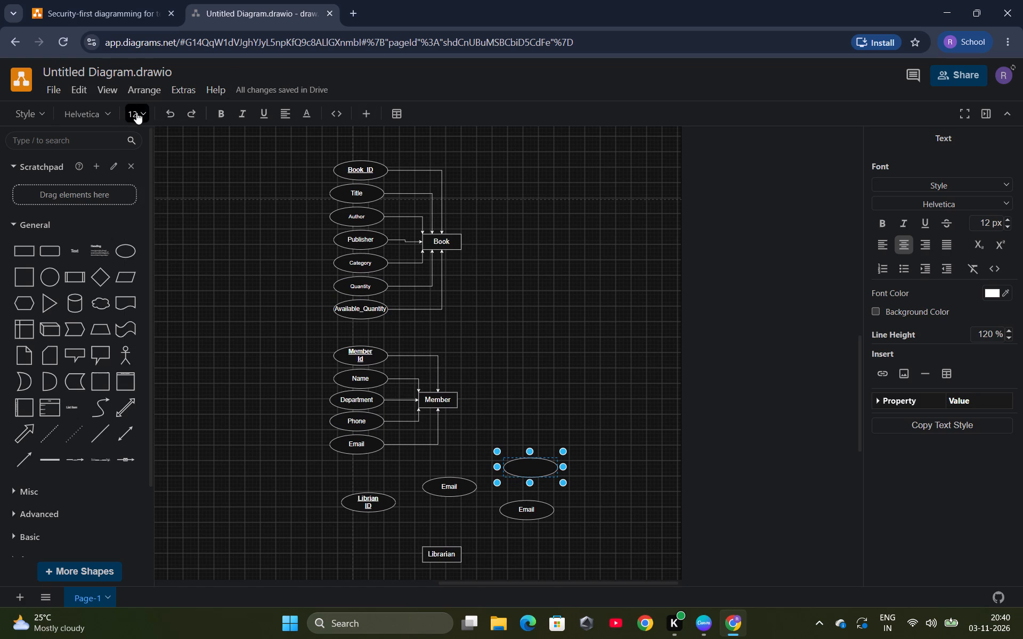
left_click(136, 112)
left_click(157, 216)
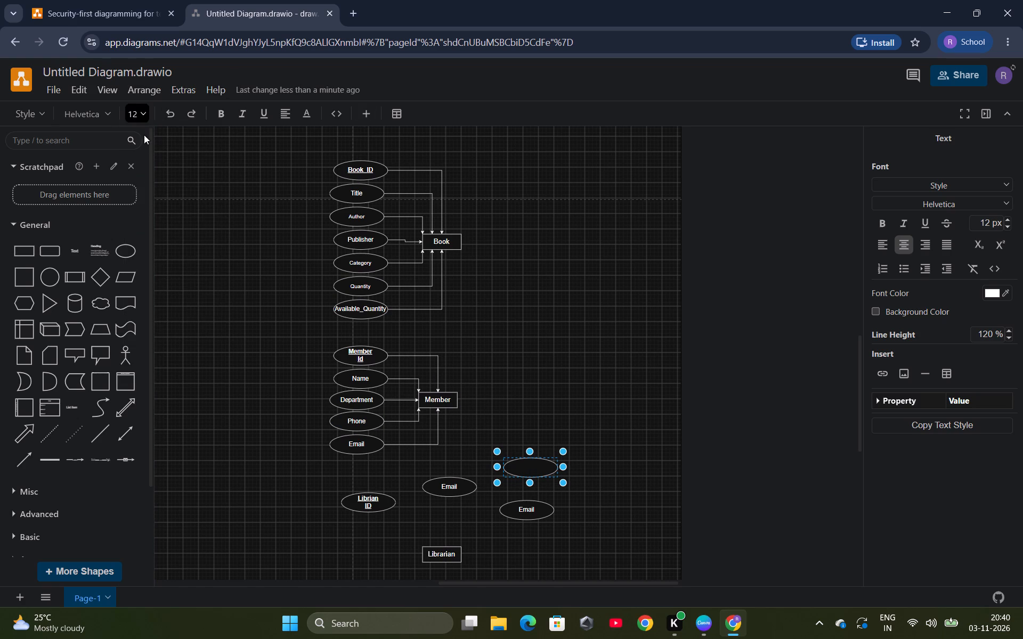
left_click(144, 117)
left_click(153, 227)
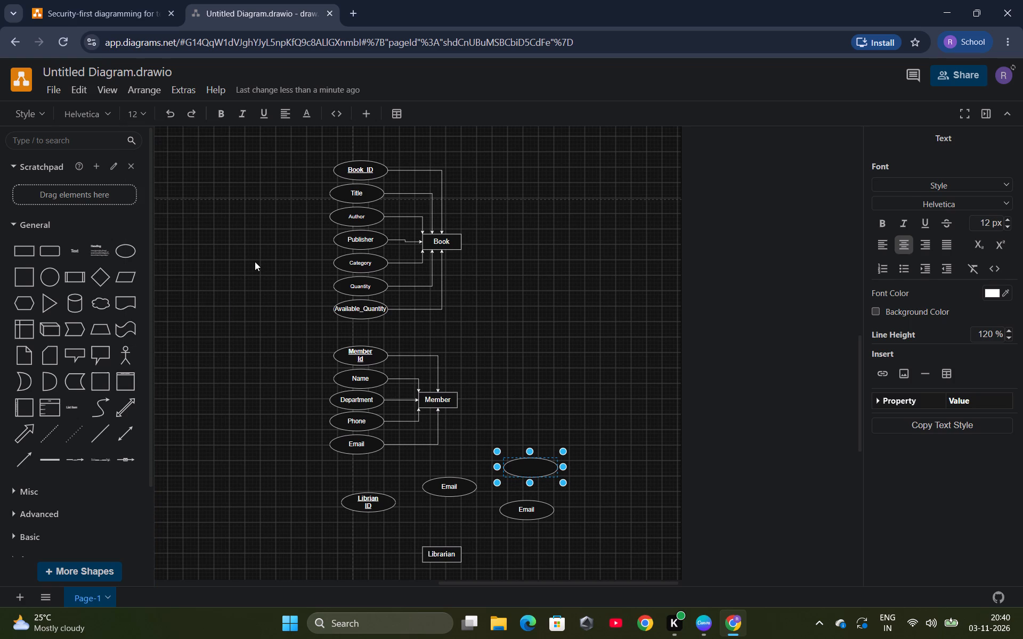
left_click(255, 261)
Label the emptied ellipse "Name" with the font size set to 14.
left_click(505, 462)
left_click(524, 458)
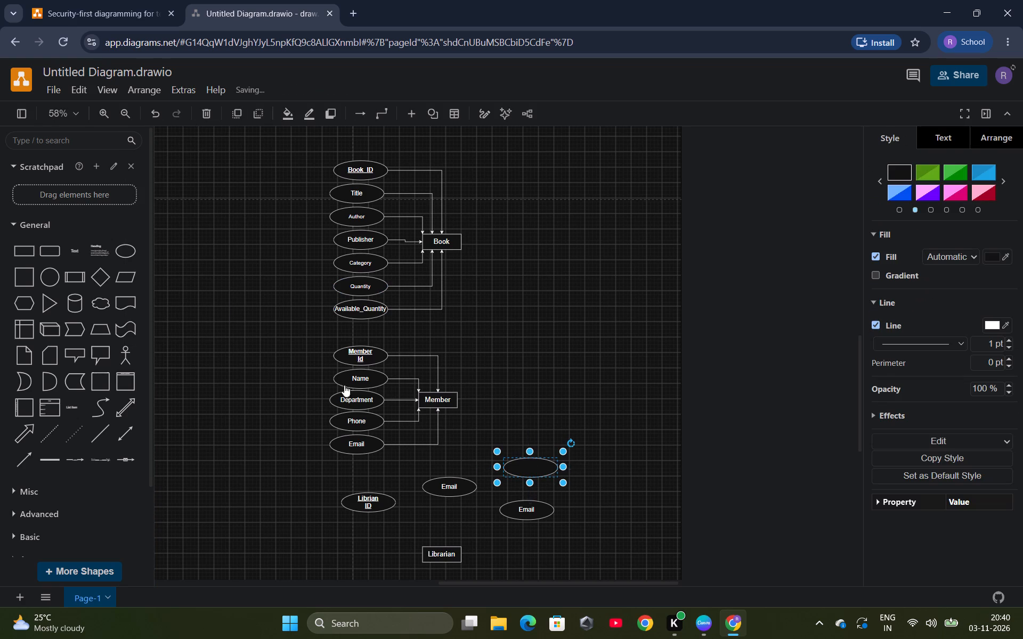
double_click(520, 472)
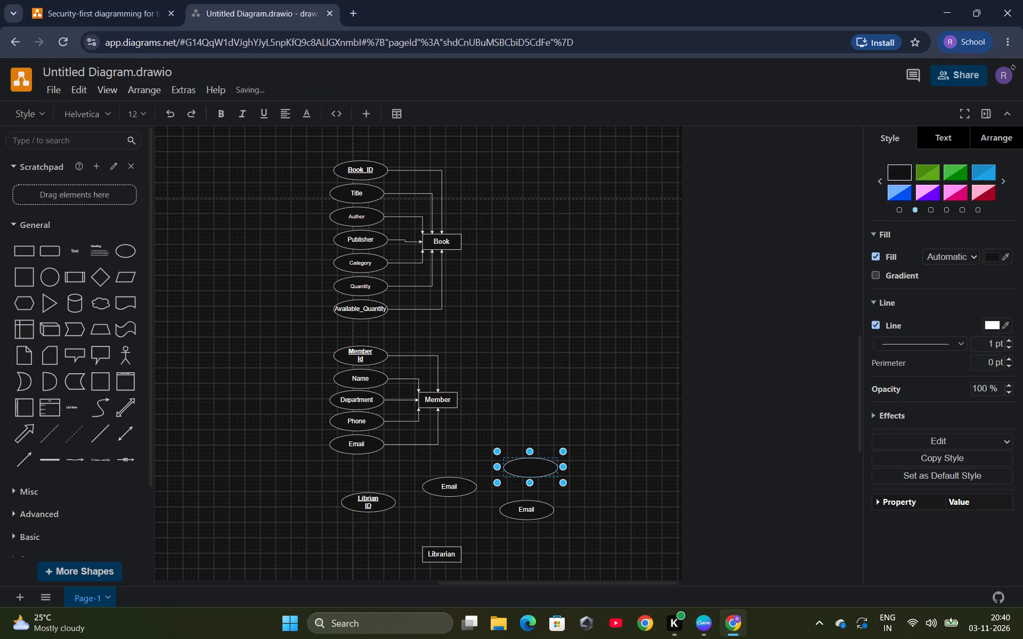
left_click(146, 115)
left_click(157, 229)
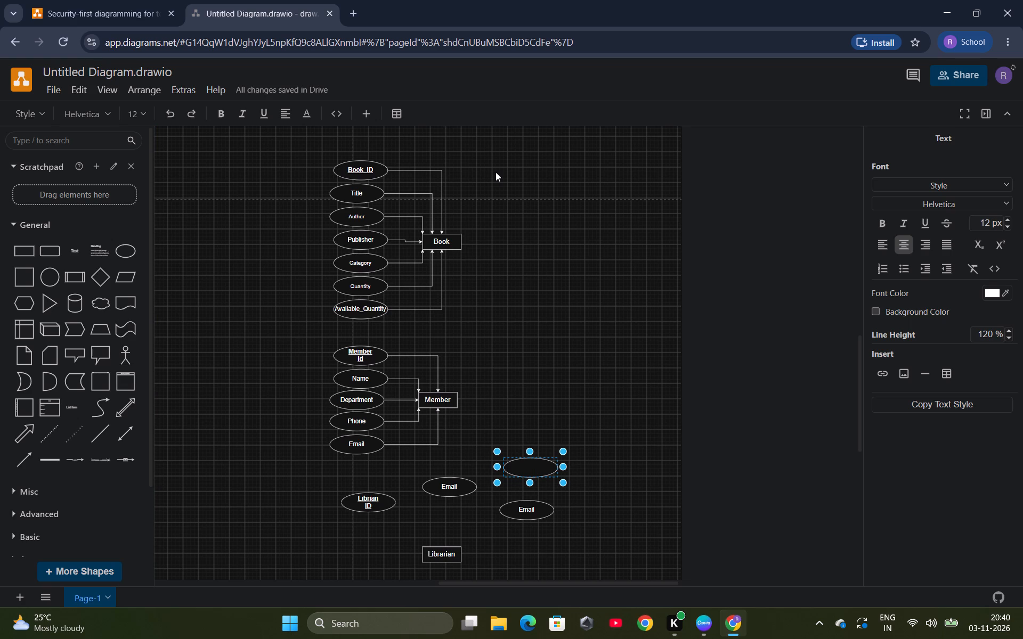
key("shift+n")
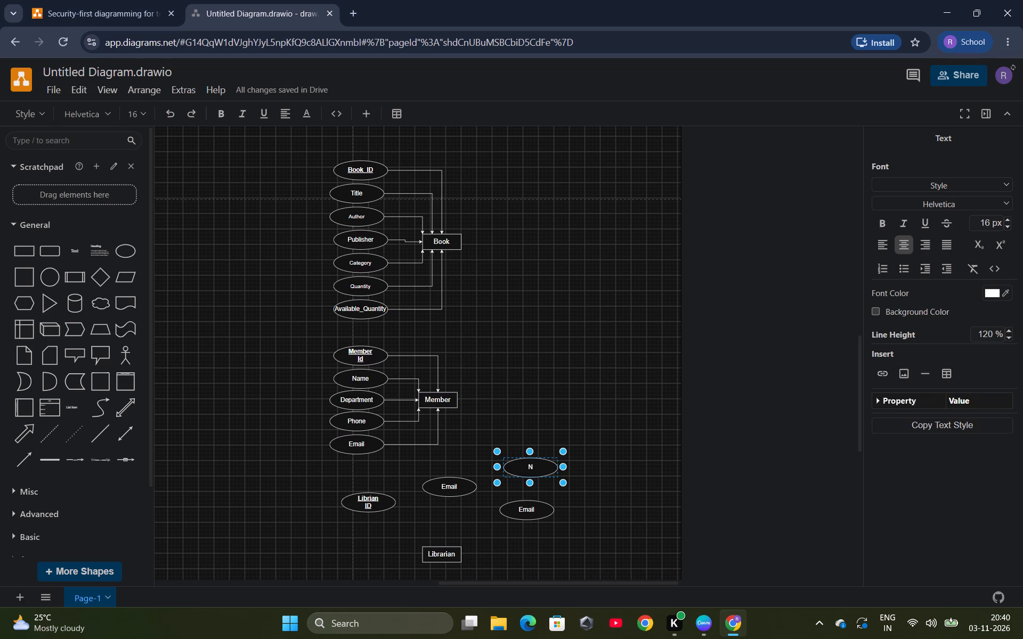
type("ame")
left_click(584, 532)
Relabel the Email copy directly above the Librarian box as "Phone" with the font size set to 14.
double_click(453, 491)
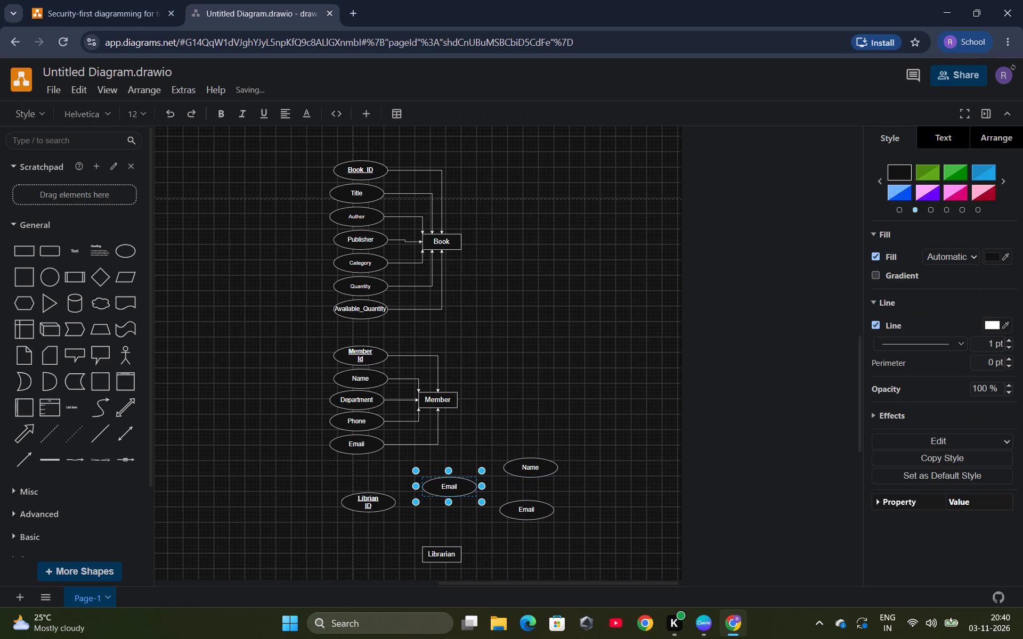
key("BackSpace")
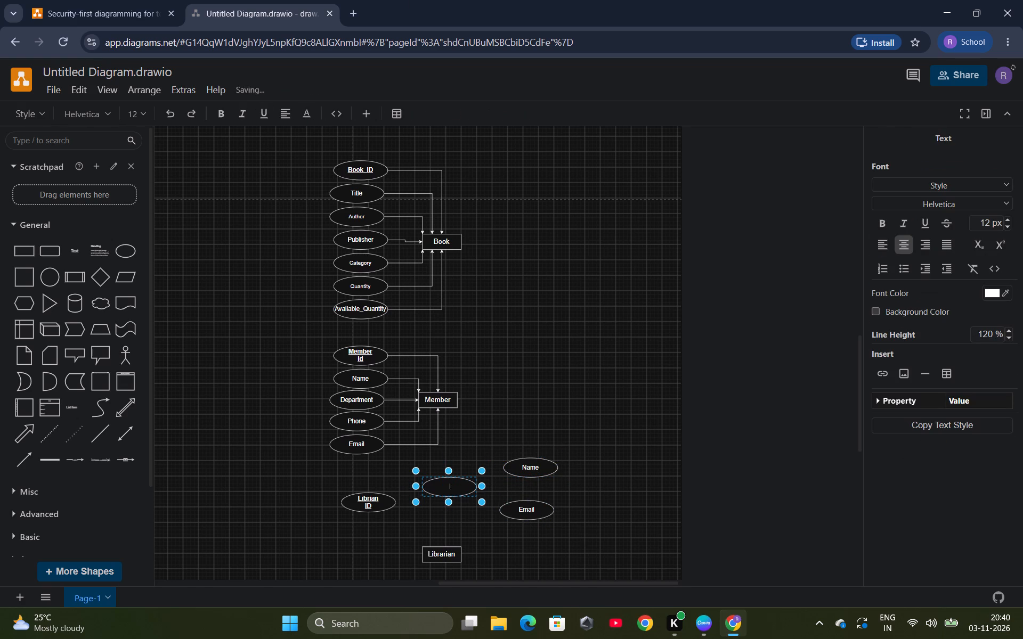
key("shift+p")
key("BackSpace")
left_click(146, 116)
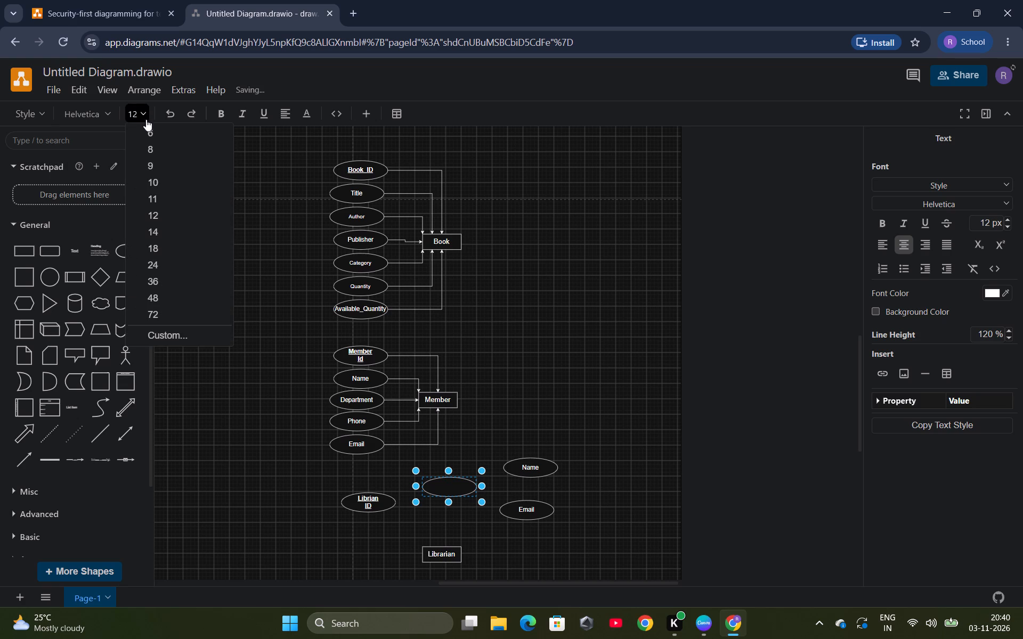
left_click(155, 234)
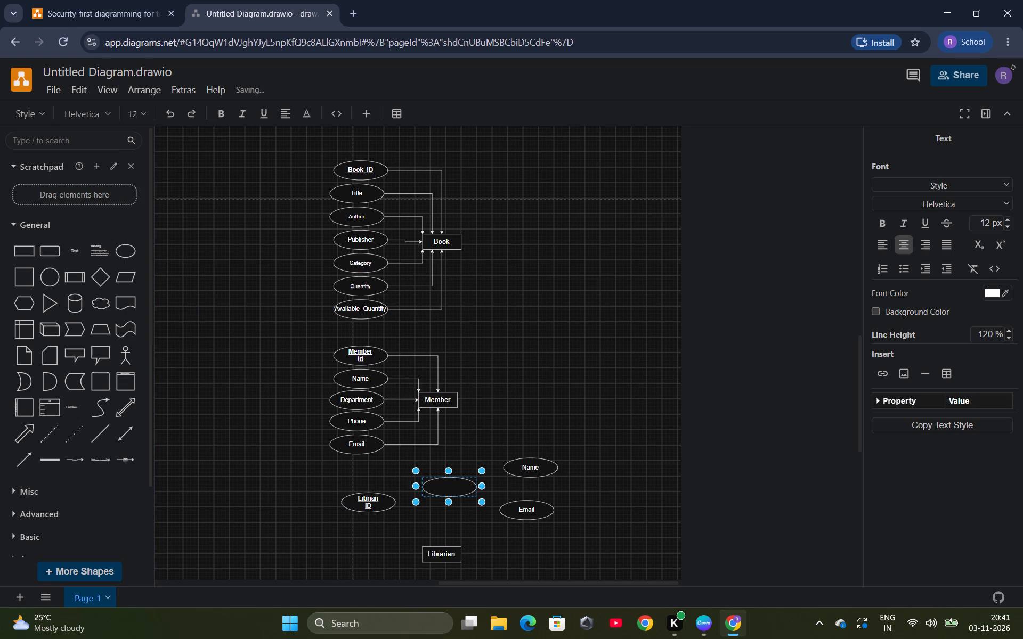
key("shift+p")
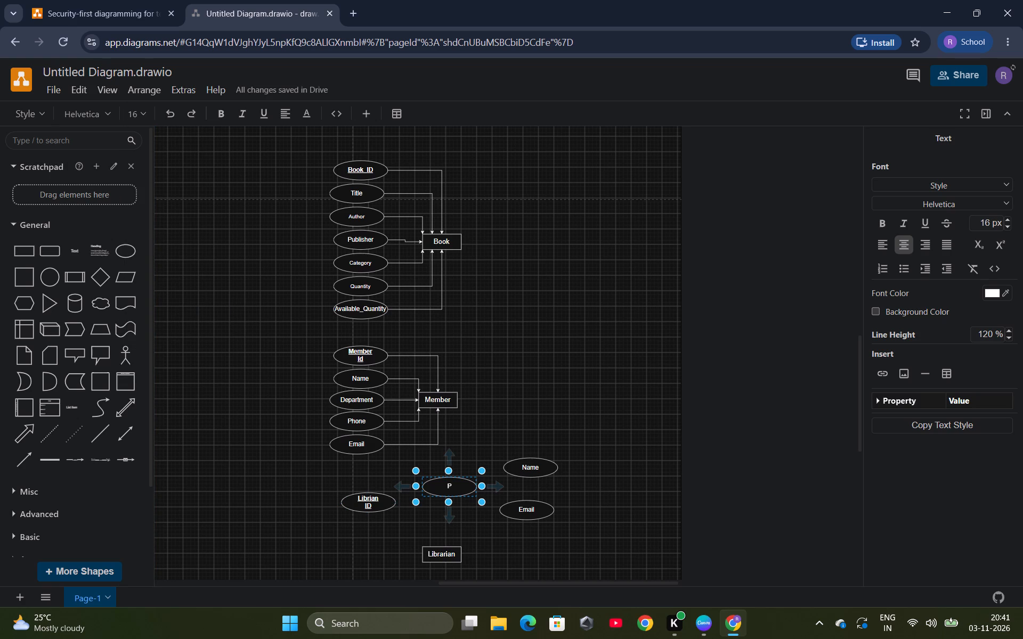
type("honr")
key("BackSpace")
key("e")
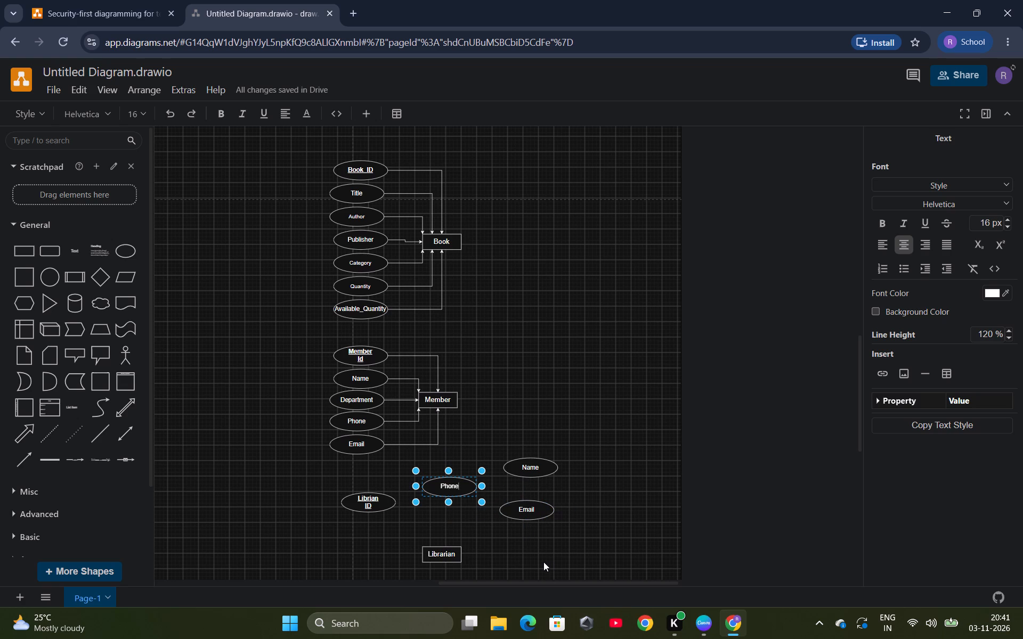
left_click(565, 558)
Move the Librian ID ellipse slightly down and left, in line with the Member attribute column.
scroll(437, 525, "down", 2)
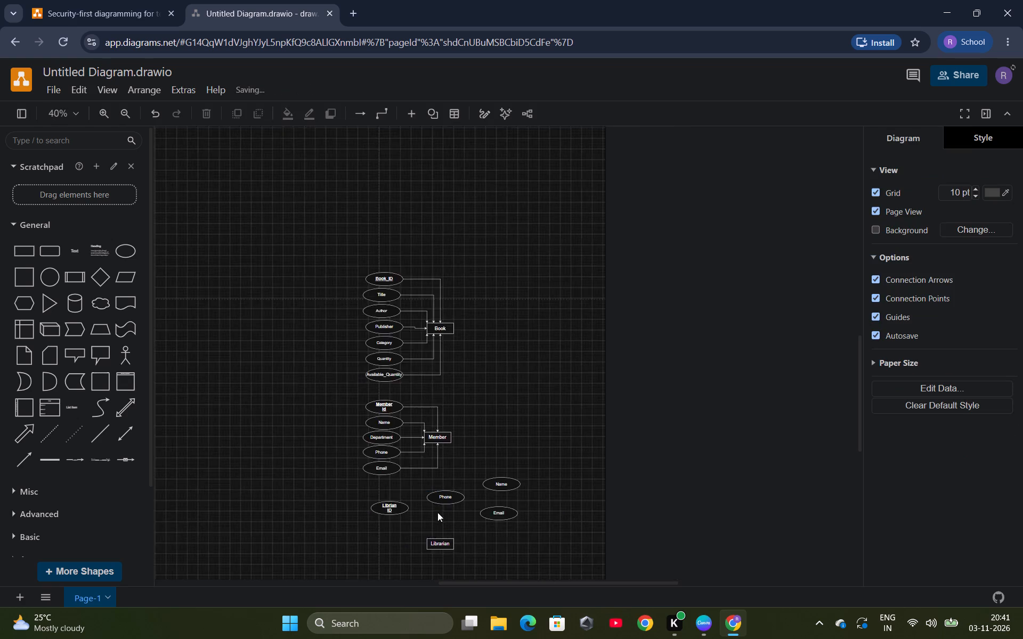
scroll(437, 512, "down", 1)
scroll(437, 512, "up", 2)
left_click_drag(377, 507, 374, 514)
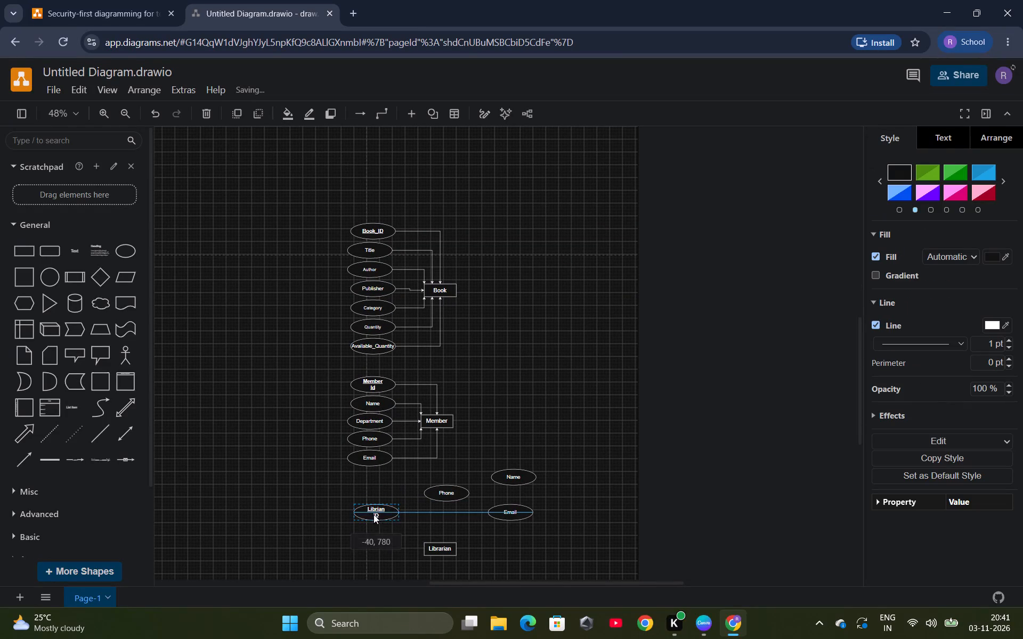
left_click_drag(374, 514, 367, 521)
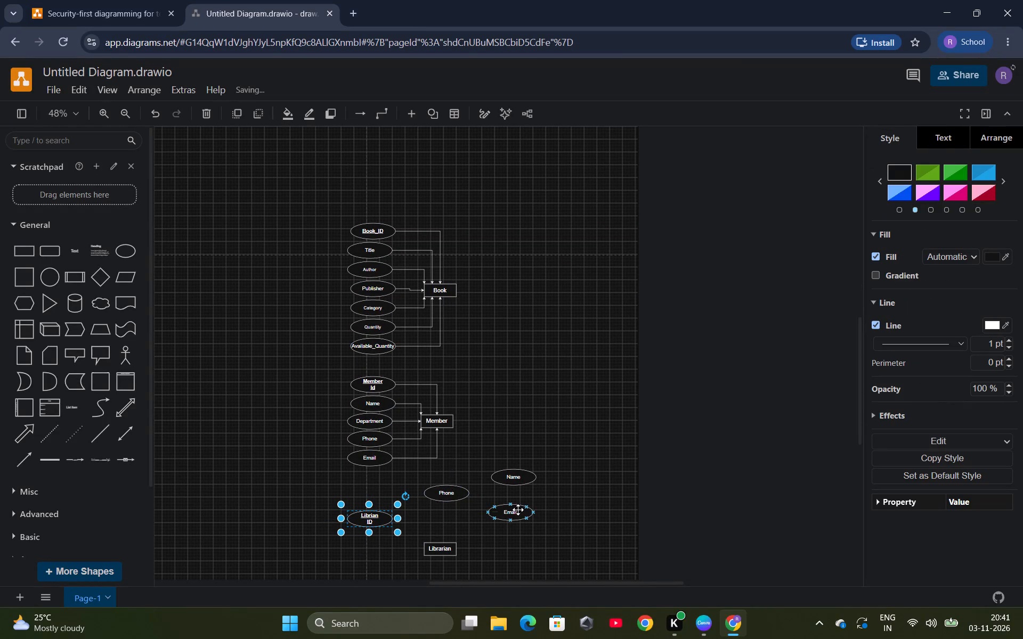
Move the loose Email copy below the Librian ID ellipse, lower than the Librarian box, leaving room between them.
left_click_drag(512, 513, 445, 566)
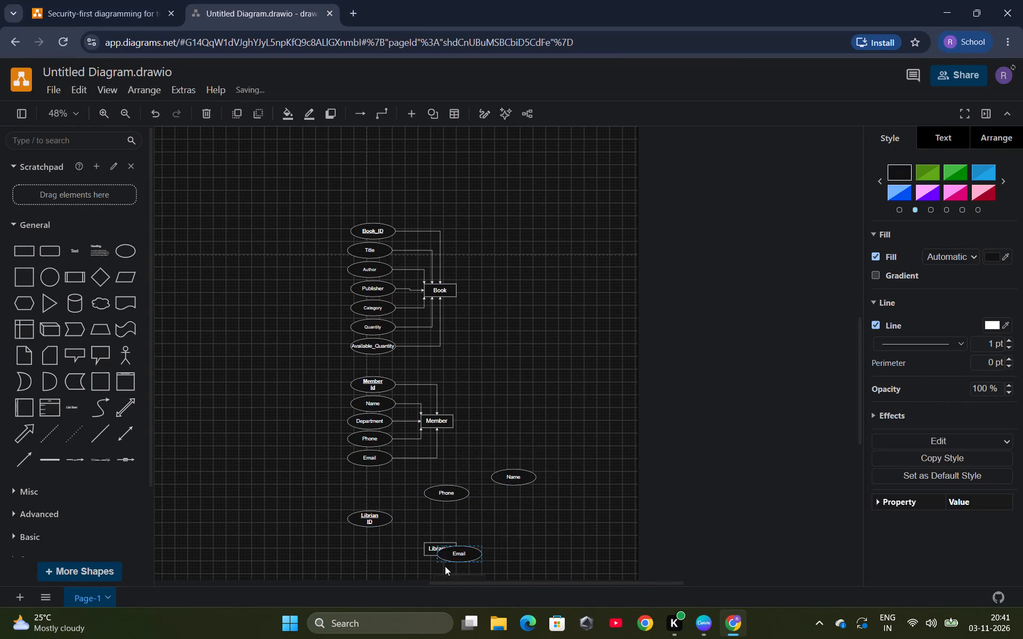
left_click_drag(445, 566, 377, 506)
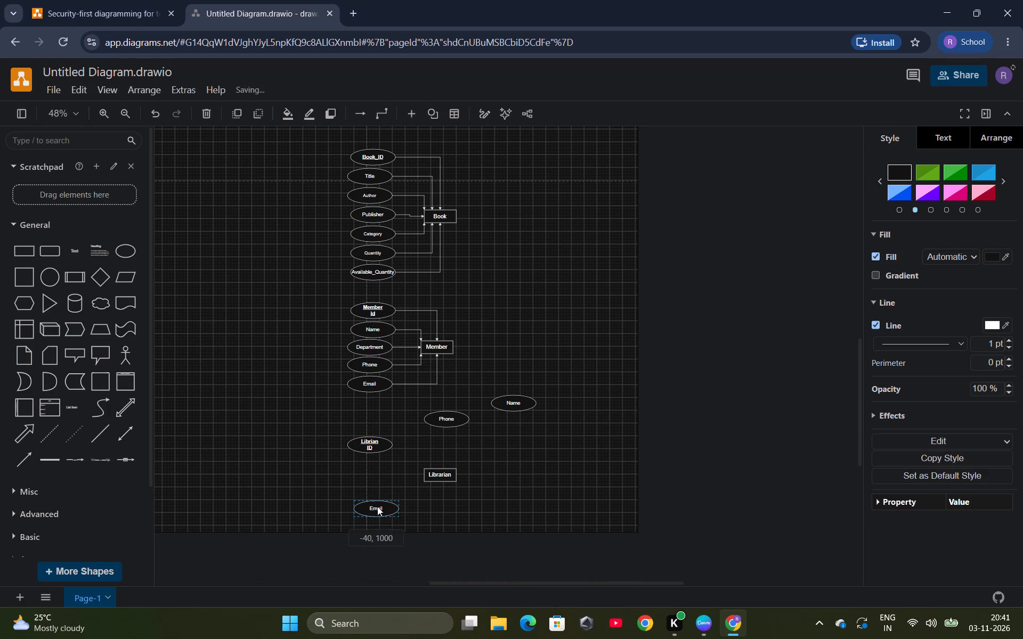
left_click_drag(377, 506, 368, 503)
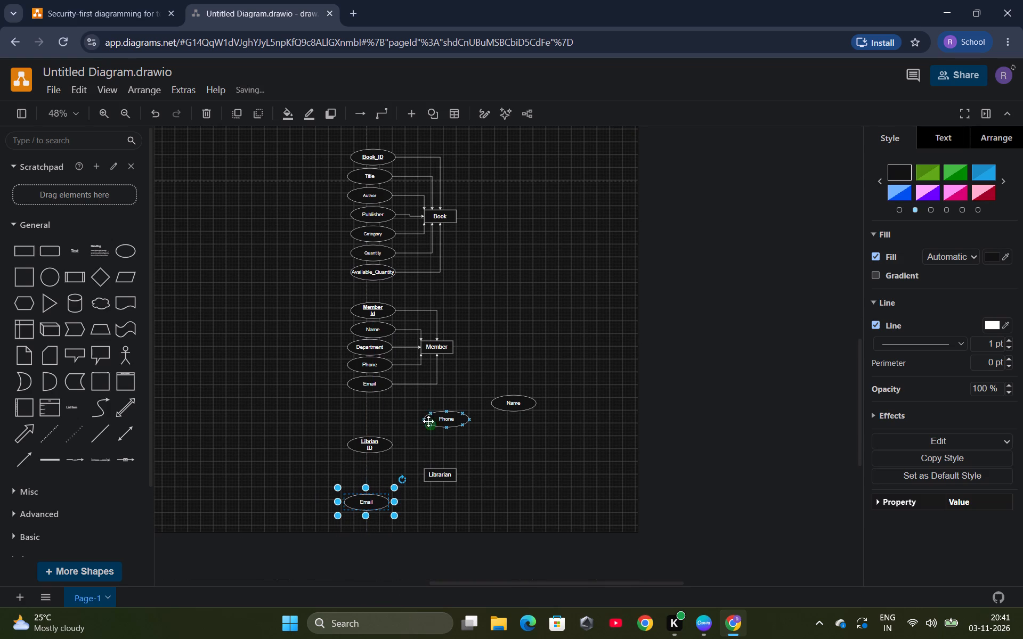
left_click_drag(371, 503, 373, 514)
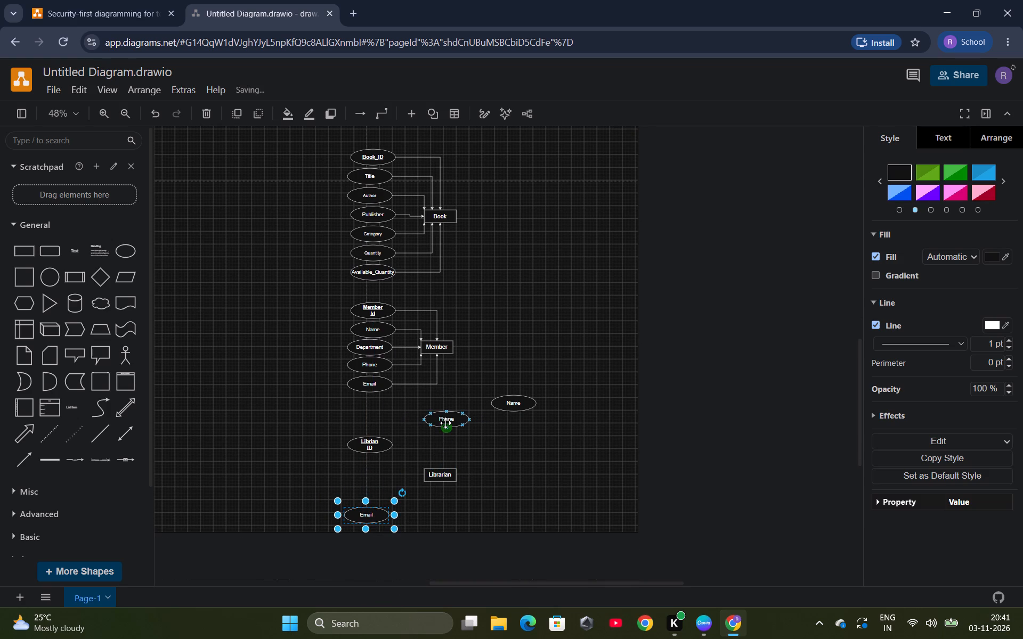
Place the loose Phone ellipse directly beneath the Librian ID ellipse, centred on it.
left_click_drag(445, 423, 399, 458)
key("ctrl+z")
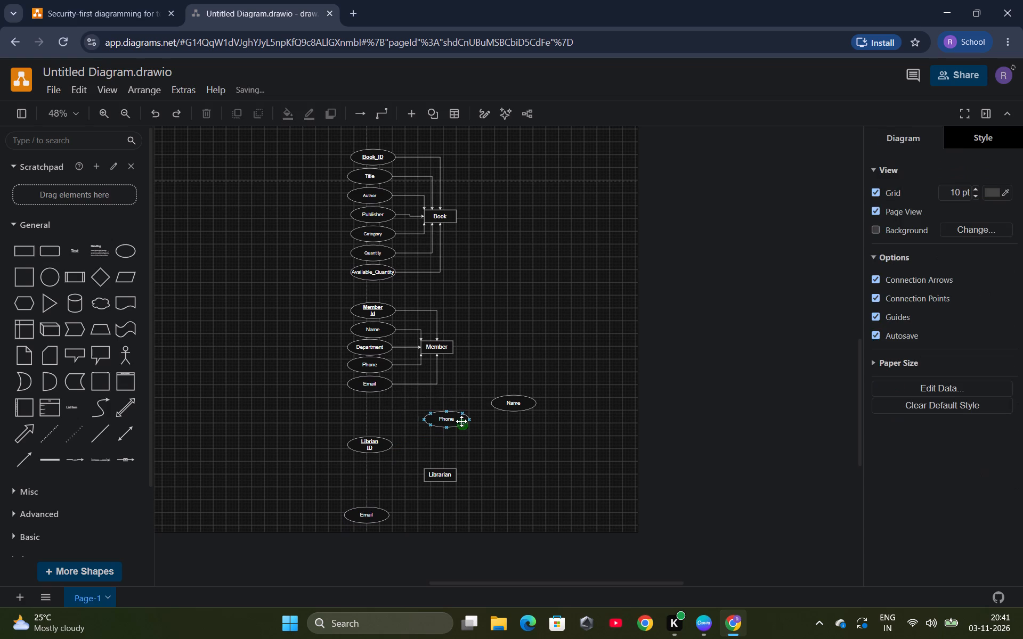
left_click_drag(450, 420, 374, 466)
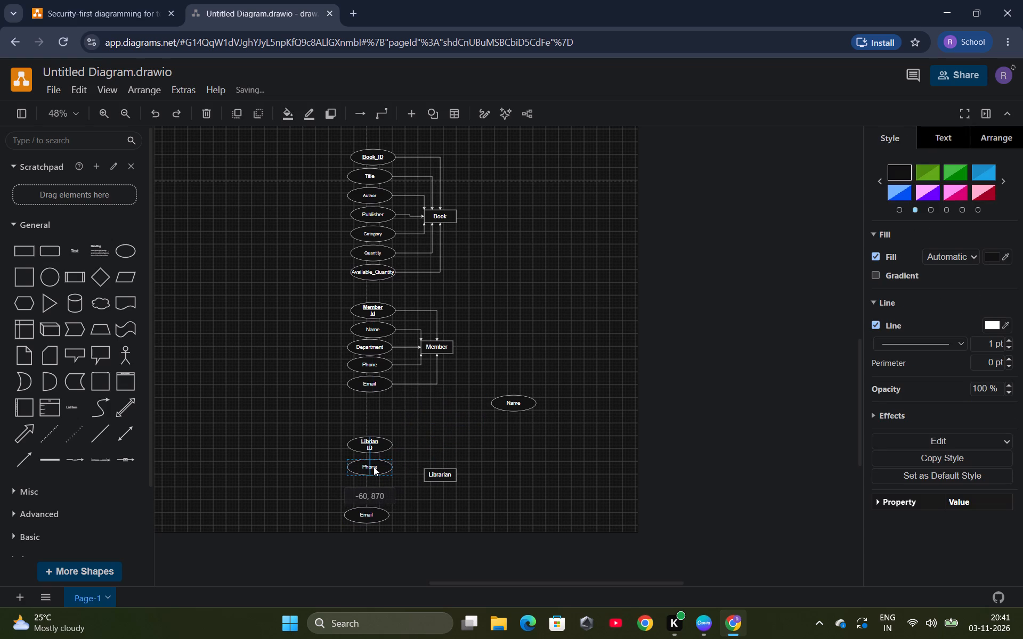
left_click_drag(374, 466, 373, 464)
Place the loose Name ellipse directly beneath the Phone ellipse in the Librarian attribute column.
left_click_drag(513, 400, 438, 454)
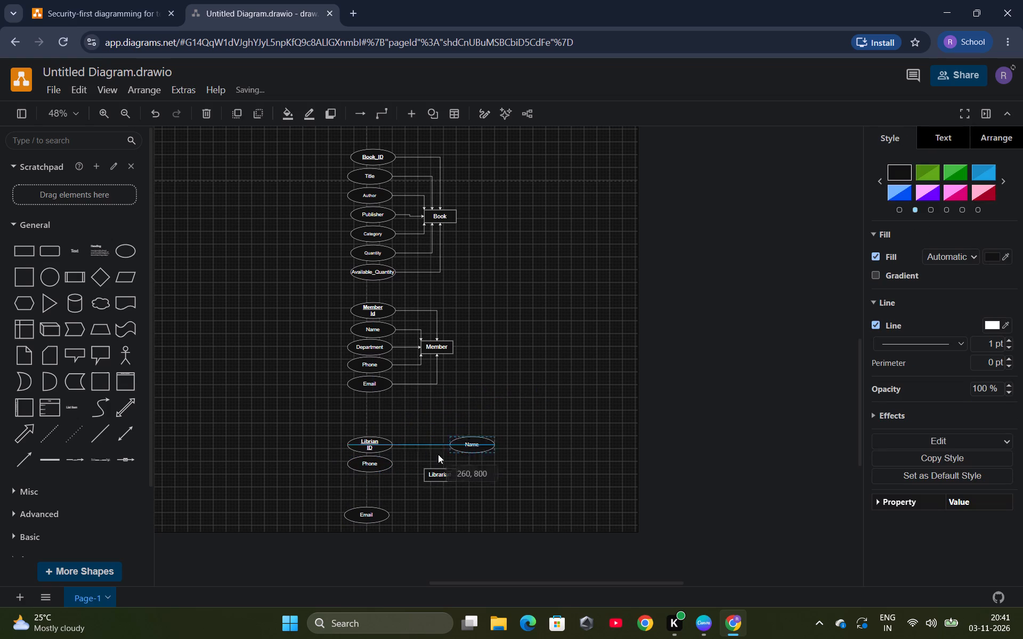
left_click_drag(438, 454, 369, 479)
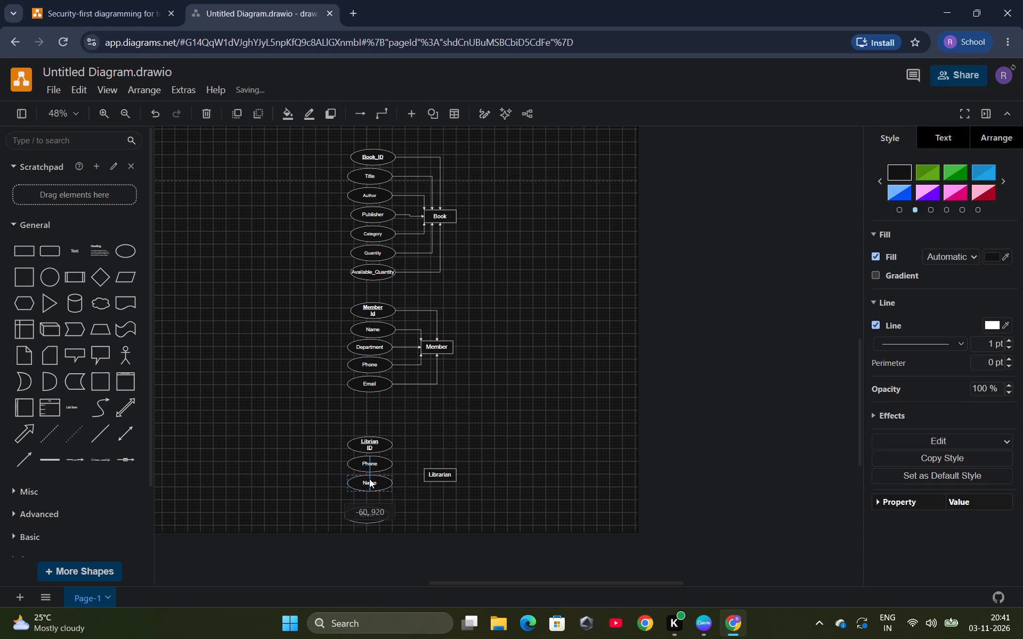
left_click_drag(369, 479, 368, 479)
left_click(402, 505)
Place the loose Email ellipse directly beneath the Name ellipse, centred in the Librarian attribute column.
left_click_drag(370, 522, 370, 498)
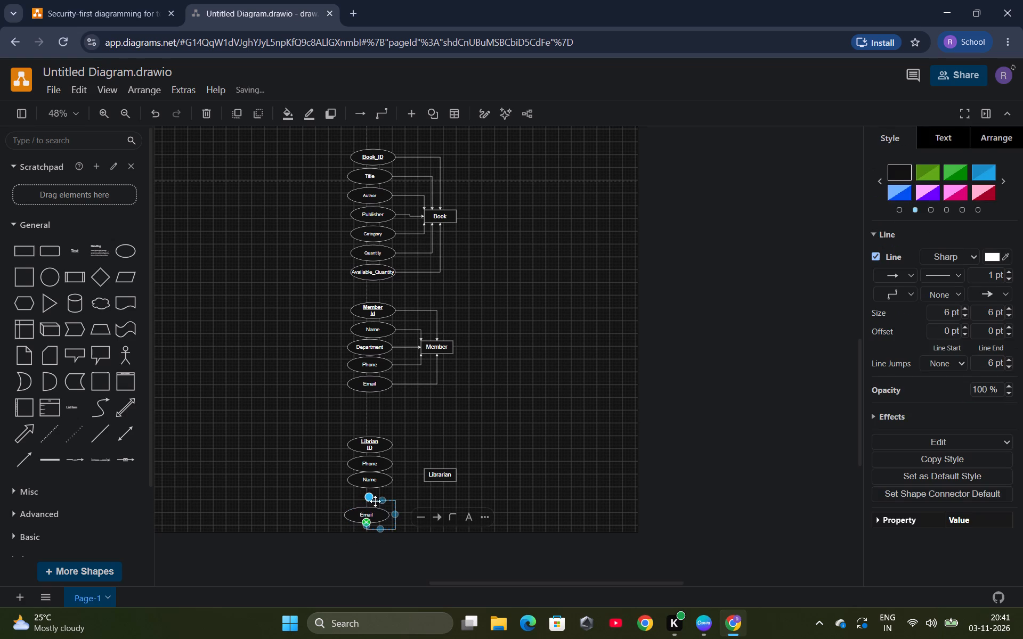
key("ctrl+z")
left_click_drag(371, 517, 372, 512)
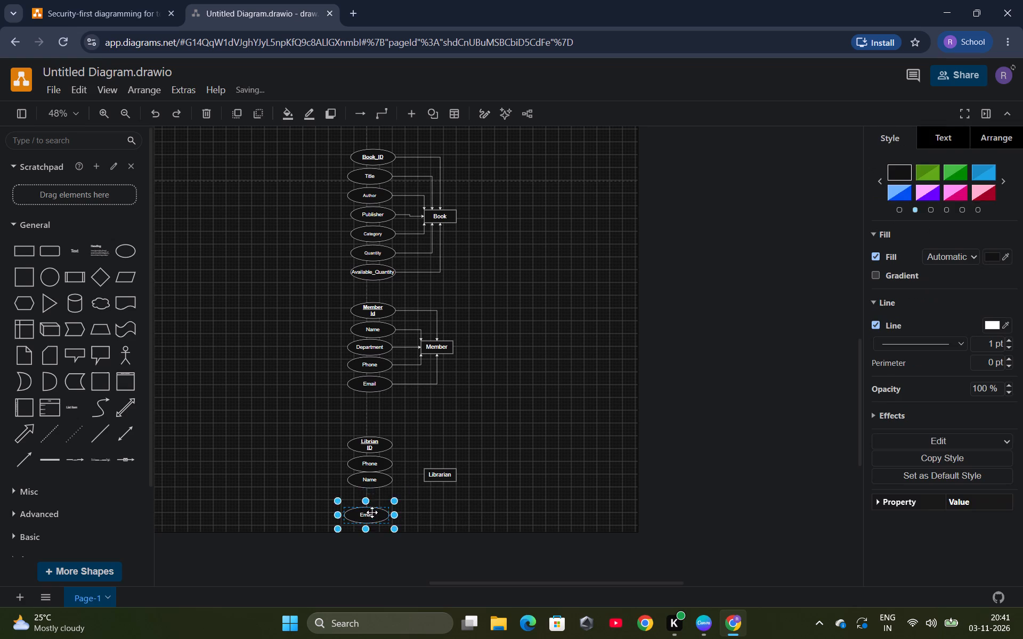
left_click_drag(372, 512, 374, 499)
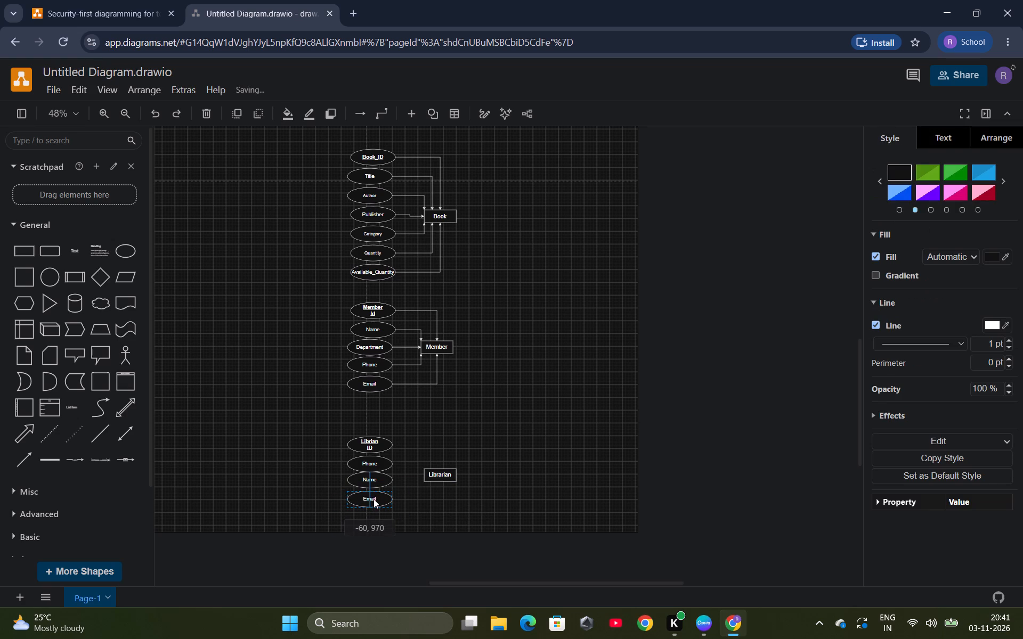
left_click_drag(374, 499, 374, 498)
left_click(459, 511)
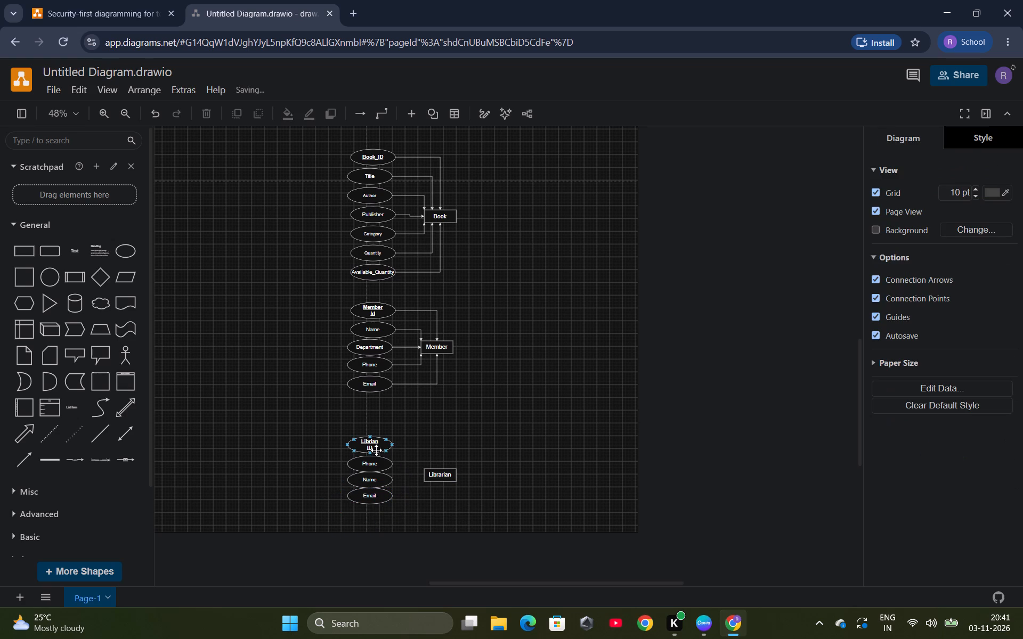
Move the Librian ID ellipse slightly down so that it sits directly on top of the Phone ellipse.
left_click(376, 447)
left_click(472, 454)
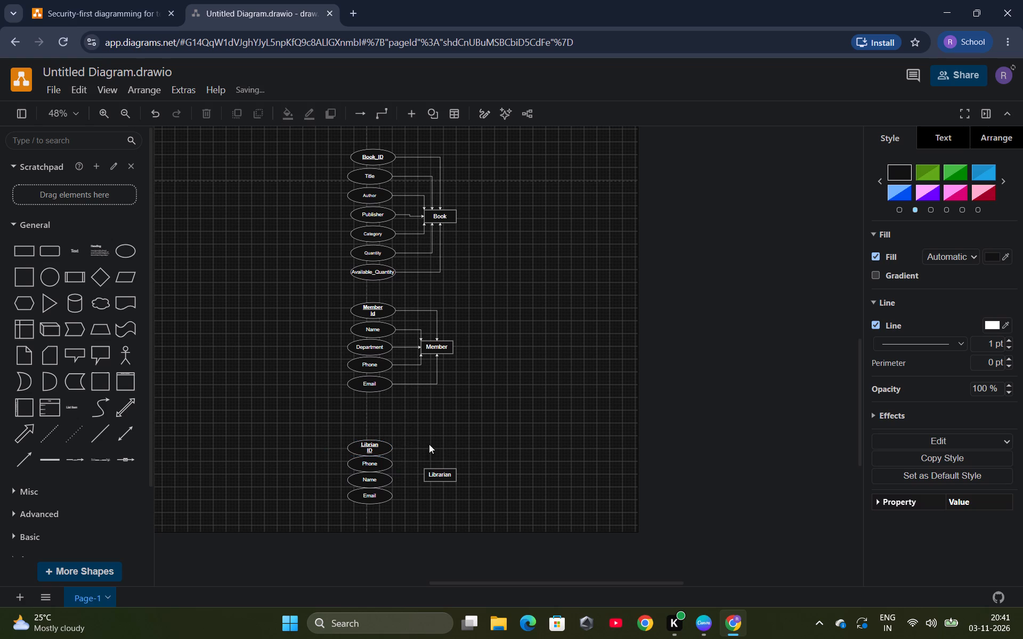
Connect the Librian ID, Phone, Name and Email ellipses to the Librarian box, with ID entering its top edge, Email its bottom and the others its left side.
left_click_drag(390, 448, 446, 466)
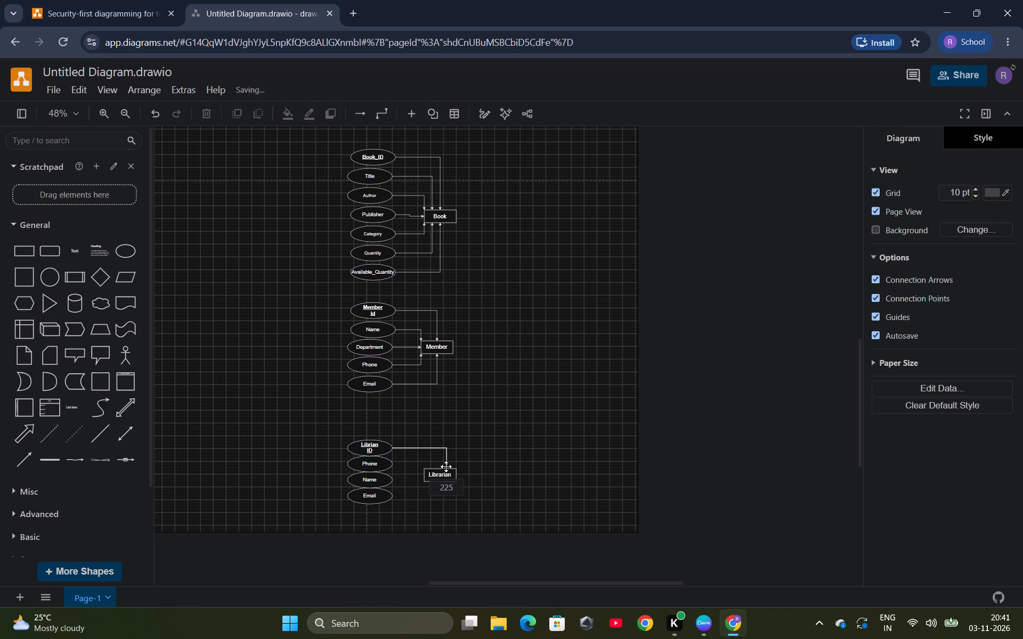
left_click_drag(446, 466, 442, 468)
left_click(493, 460)
left_click_drag(393, 464, 420, 470)
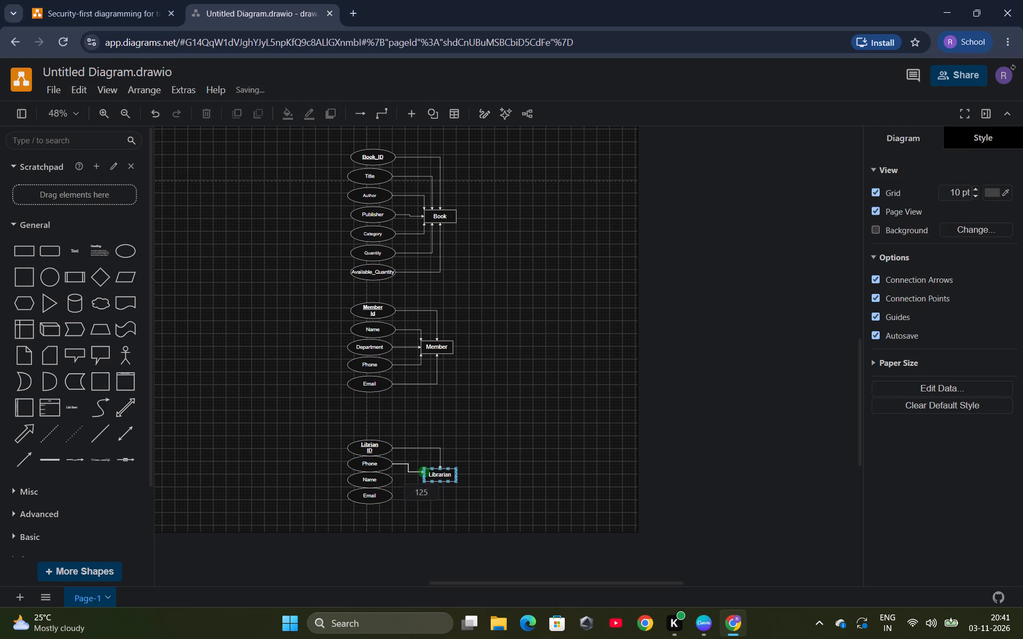
left_click_drag(420, 470, 422, 471)
left_click_drag(422, 471, 420, 473)
left_click(440, 510)
left_click_drag(392, 480, 427, 476)
left_click(432, 507)
left_click_drag(389, 499, 444, 490)
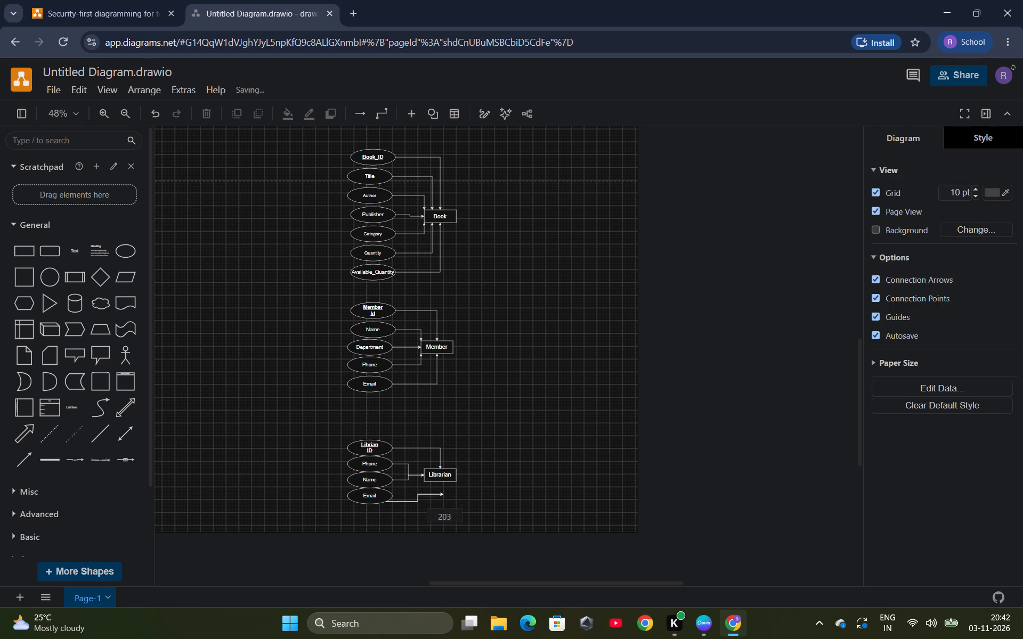
left_click_drag(444, 490, 437, 482)
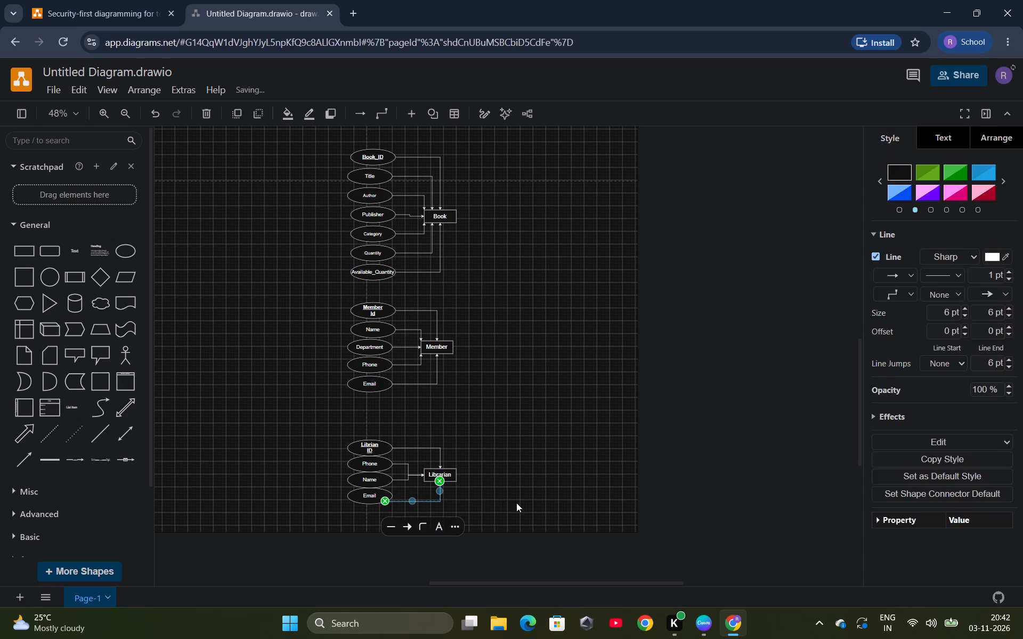
left_click(516, 503)
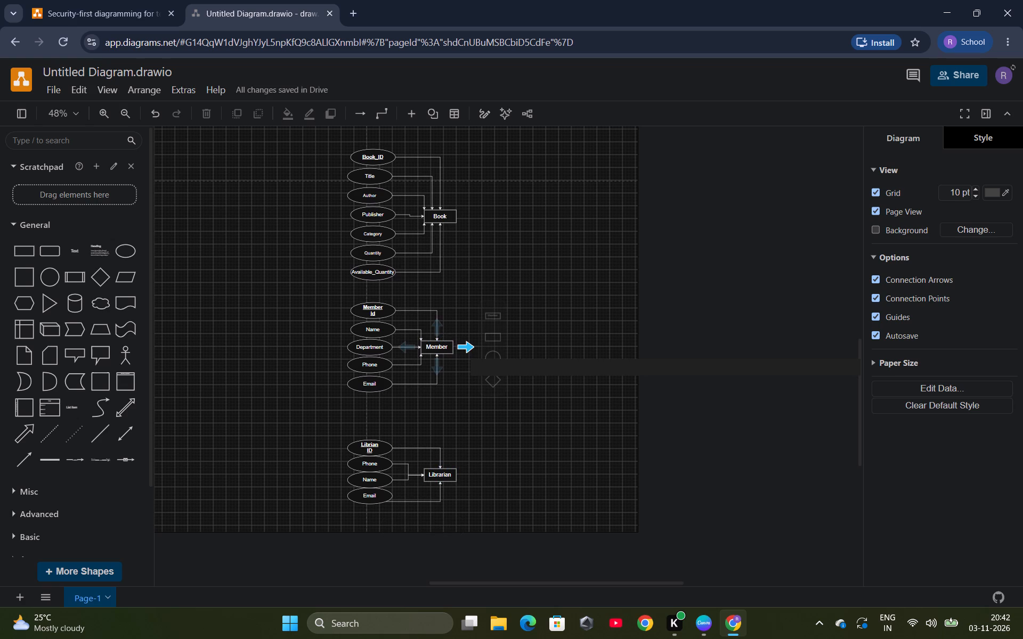
Add three diamond shapes to the right of the Member box and spread them apart vertically.
left_click(98, 275)
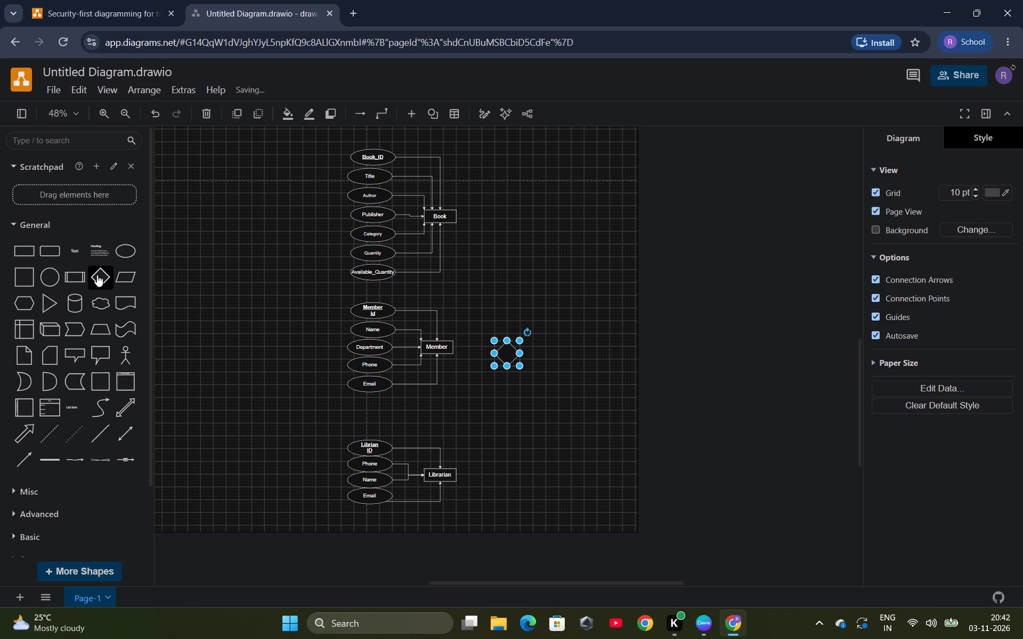
left_click(97, 275)
left_click(97, 275)
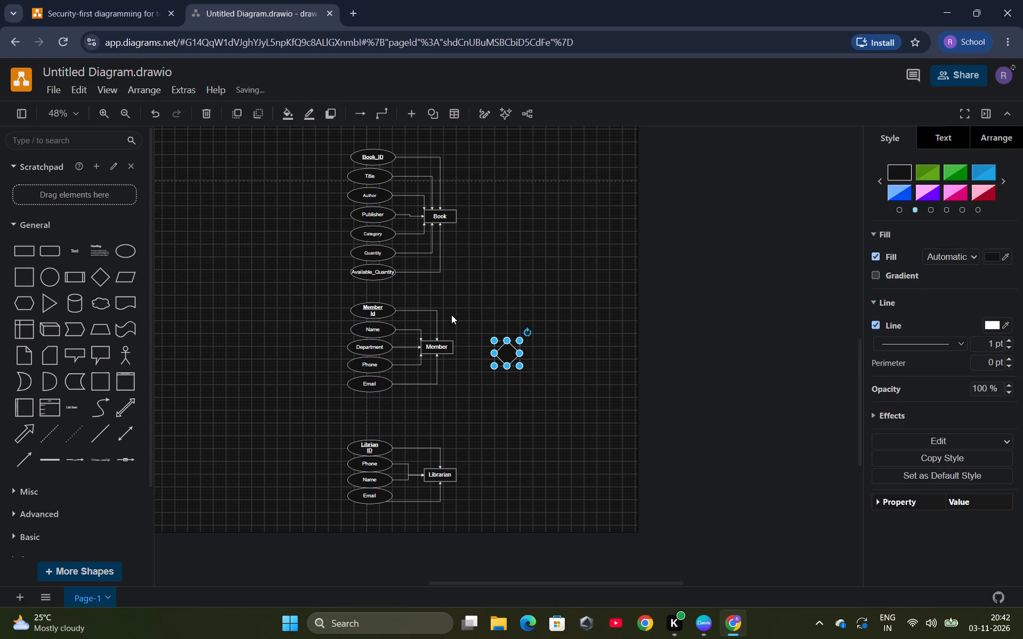
left_click_drag(505, 354, 513, 291)
left_click_drag(508, 341, 508, 347)
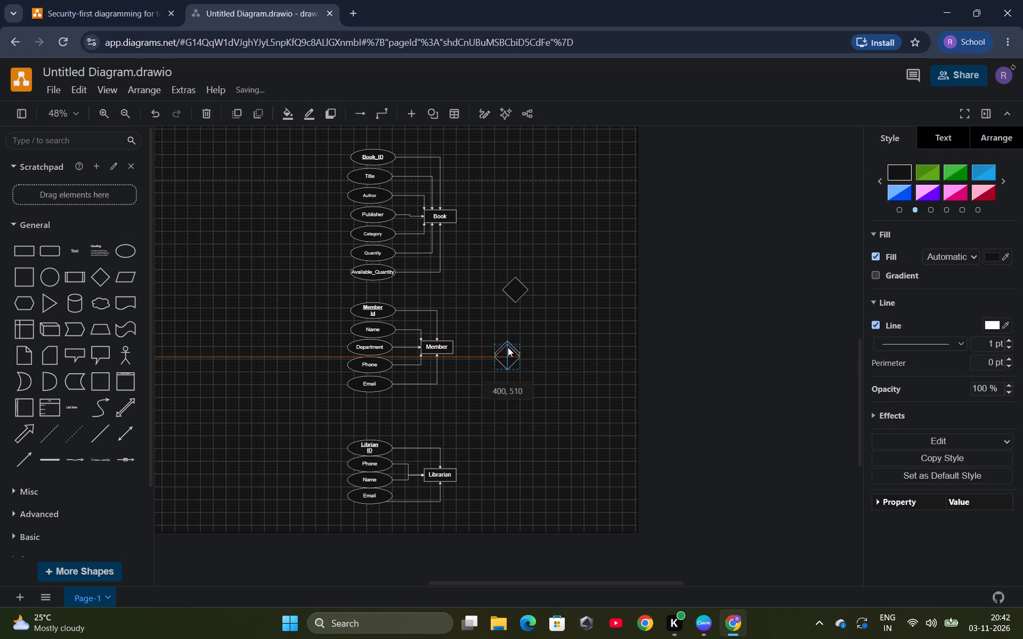
left_click_drag(508, 347, 516, 387)
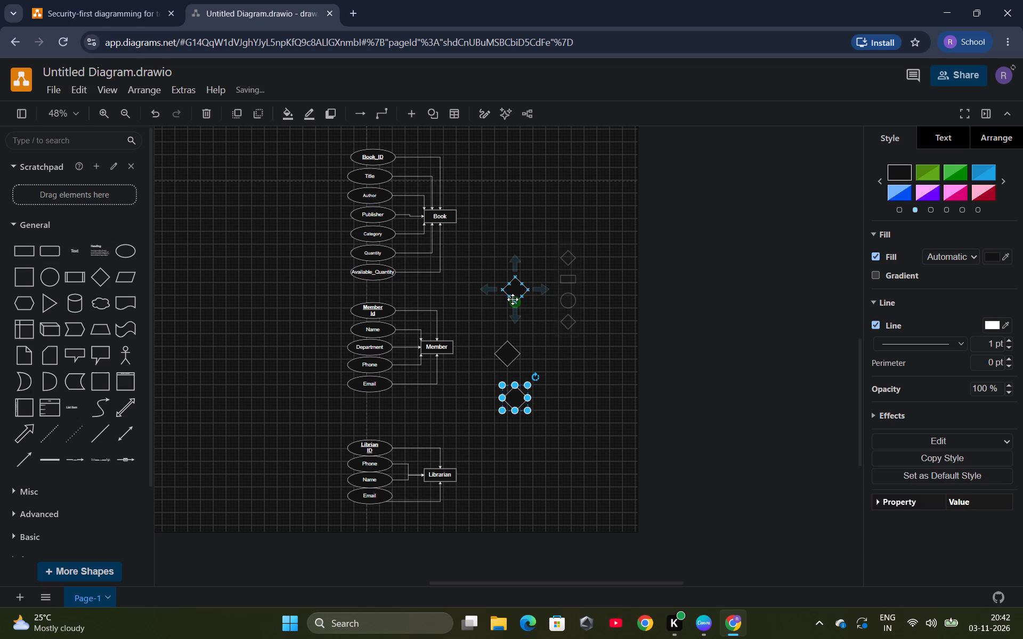
left_click(525, 319)
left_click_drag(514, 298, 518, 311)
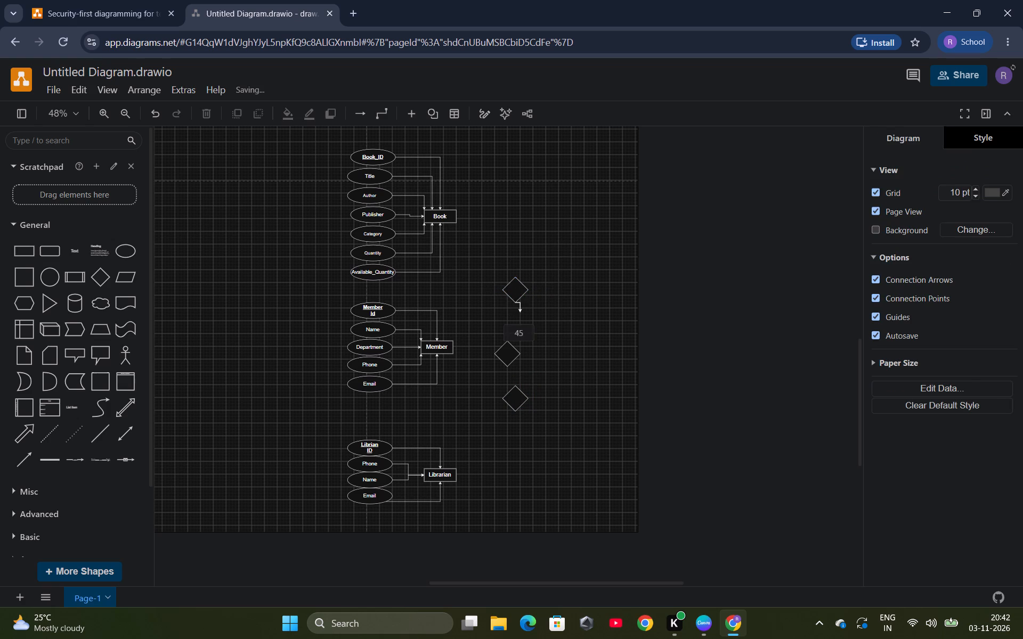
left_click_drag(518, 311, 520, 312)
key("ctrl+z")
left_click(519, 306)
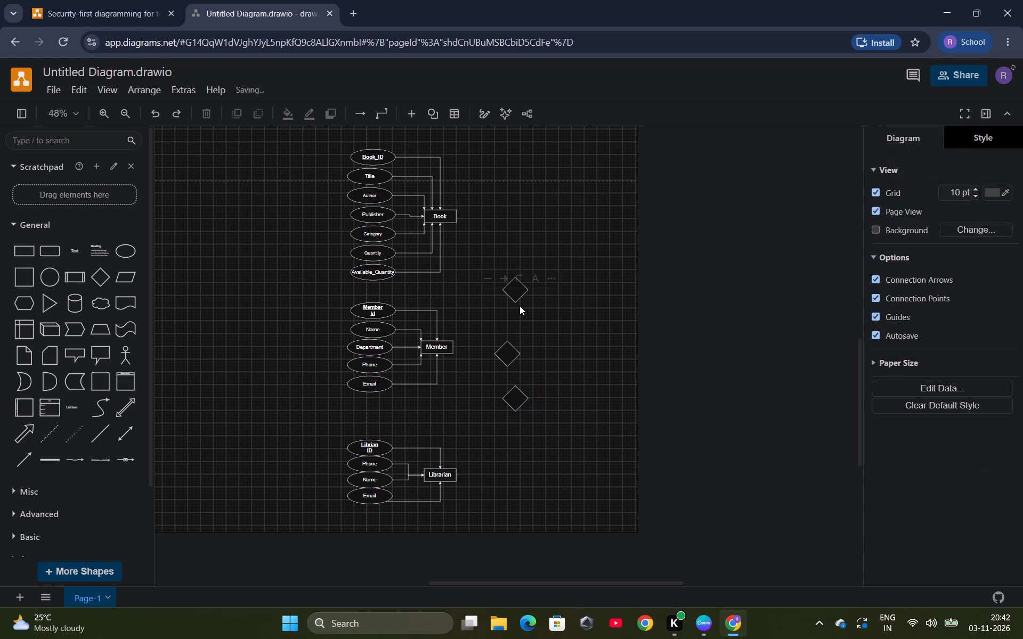
Enlarge the uppermost diamond so that it is wider than it is tall.
double_click(517, 296)
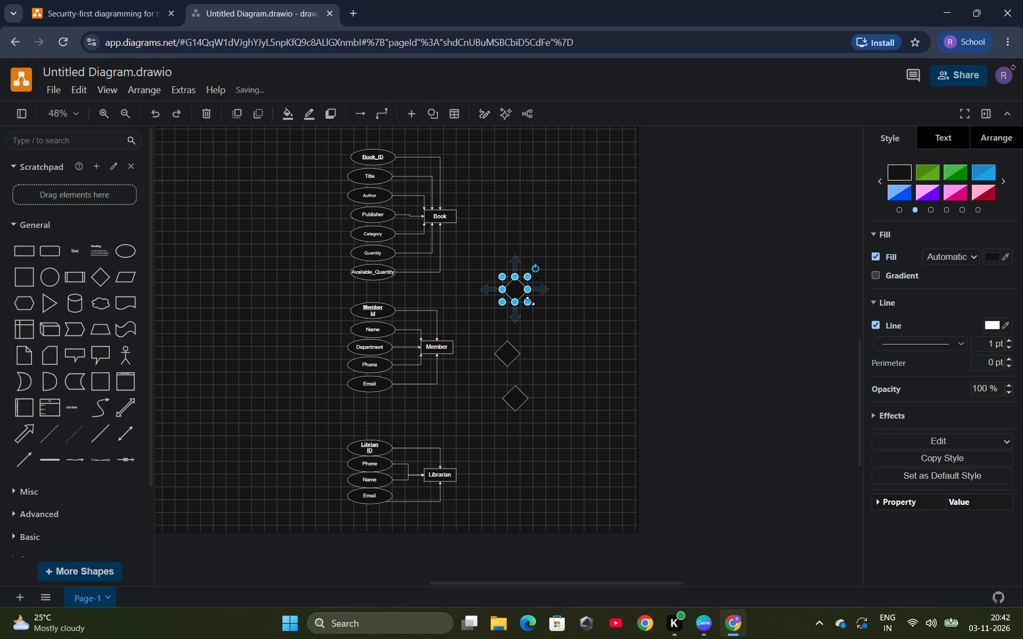
left_click_drag(531, 299, 555, 308)
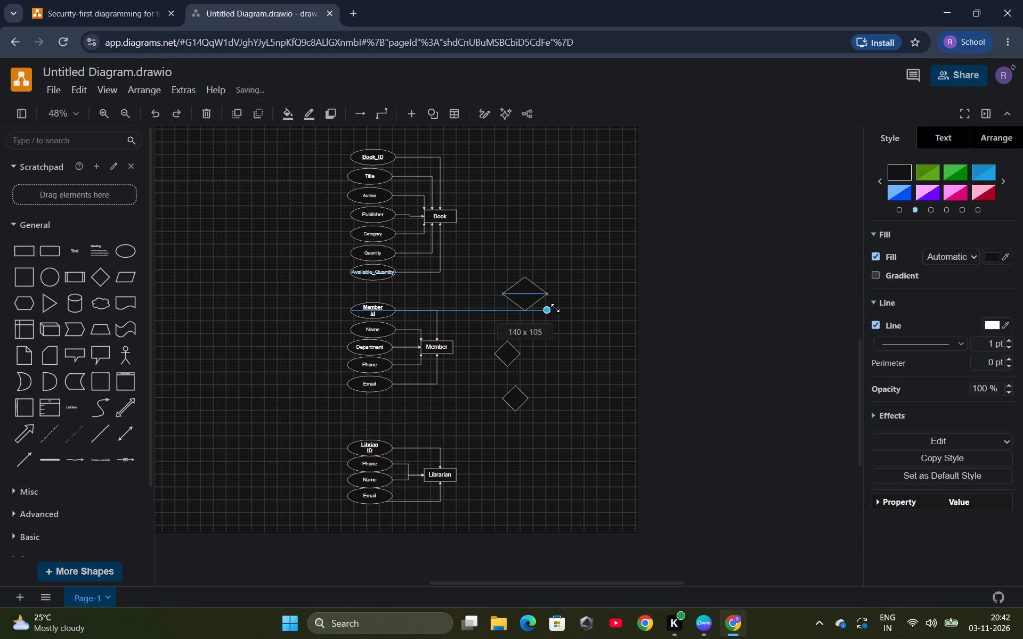
left_click_drag(555, 308, 561, 315)
left_click(561, 385)
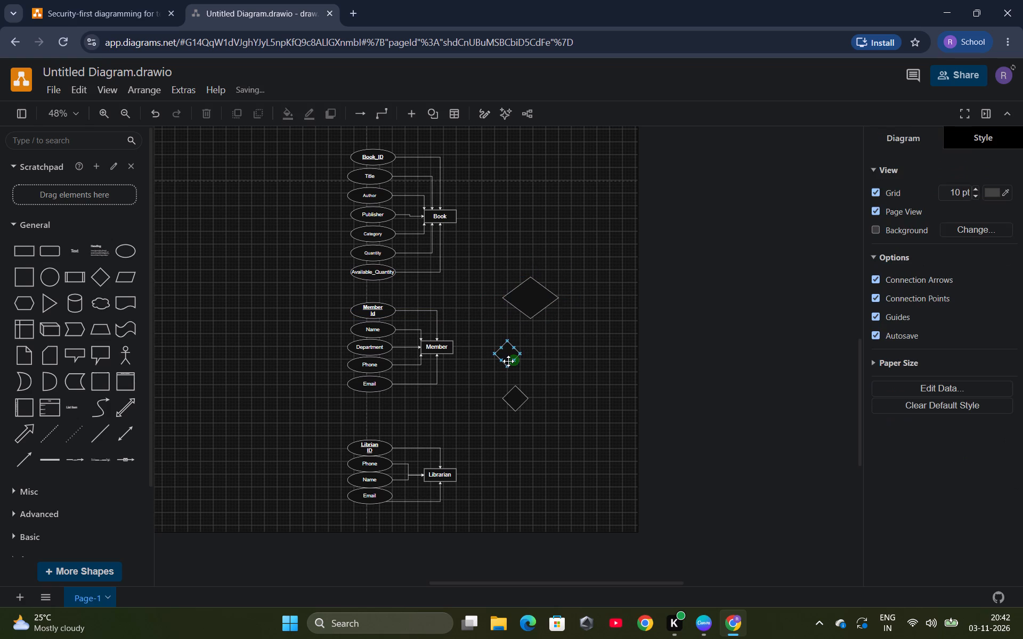
Delete the two small diamonds below the enlarged one.
left_click(507, 361)
key("BackSpace")
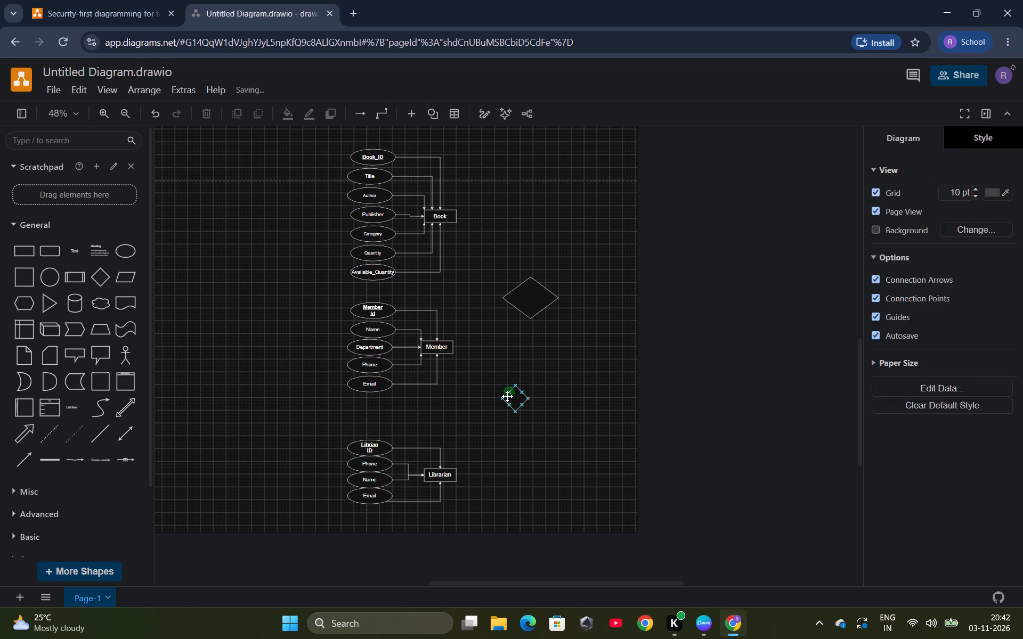
left_click(509, 397)
key("BackSpace")
Duplicate the enlarged diamond twice, placing one copy below it and the other to the right of the Book box.
right_click(533, 296)
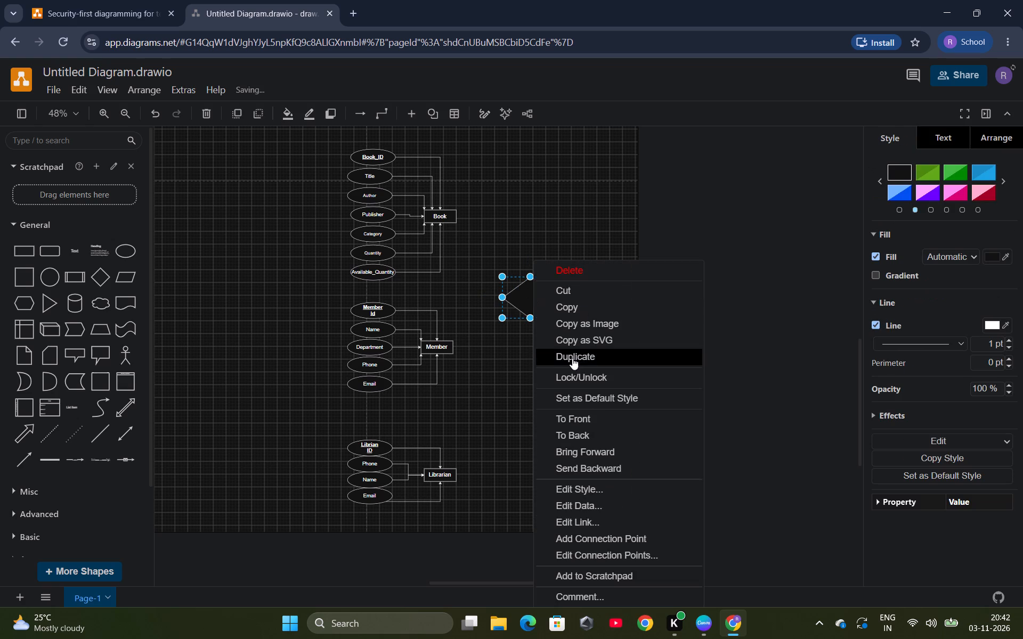
left_click(572, 358)
right_click(546, 306)
left_click(595, 359)
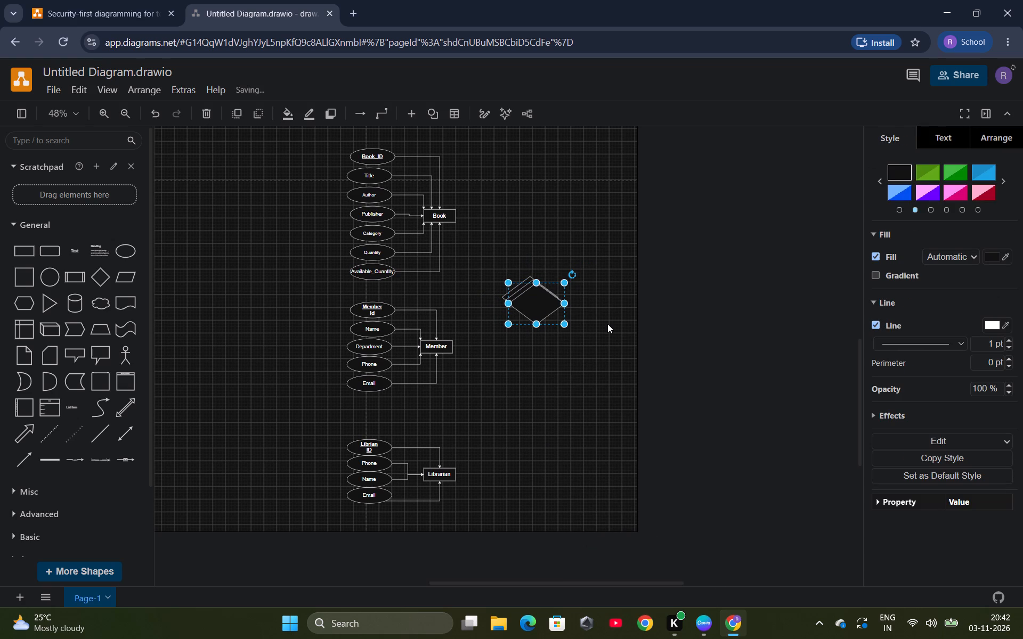
left_click_drag(530, 305, 534, 359)
left_click_drag(534, 307, 534, 302)
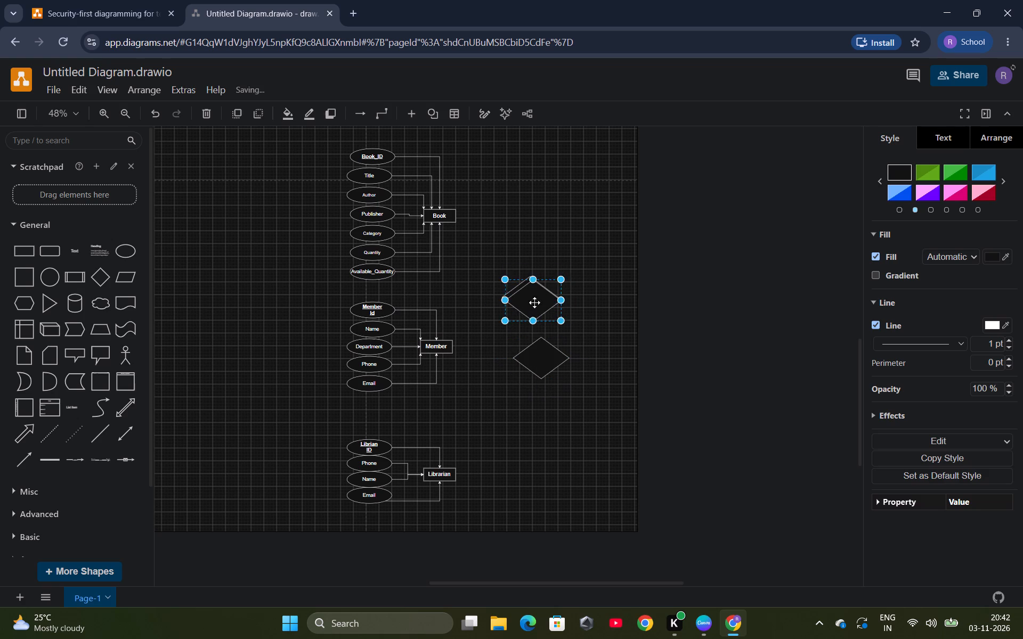
left_click_drag(534, 302, 530, 209)
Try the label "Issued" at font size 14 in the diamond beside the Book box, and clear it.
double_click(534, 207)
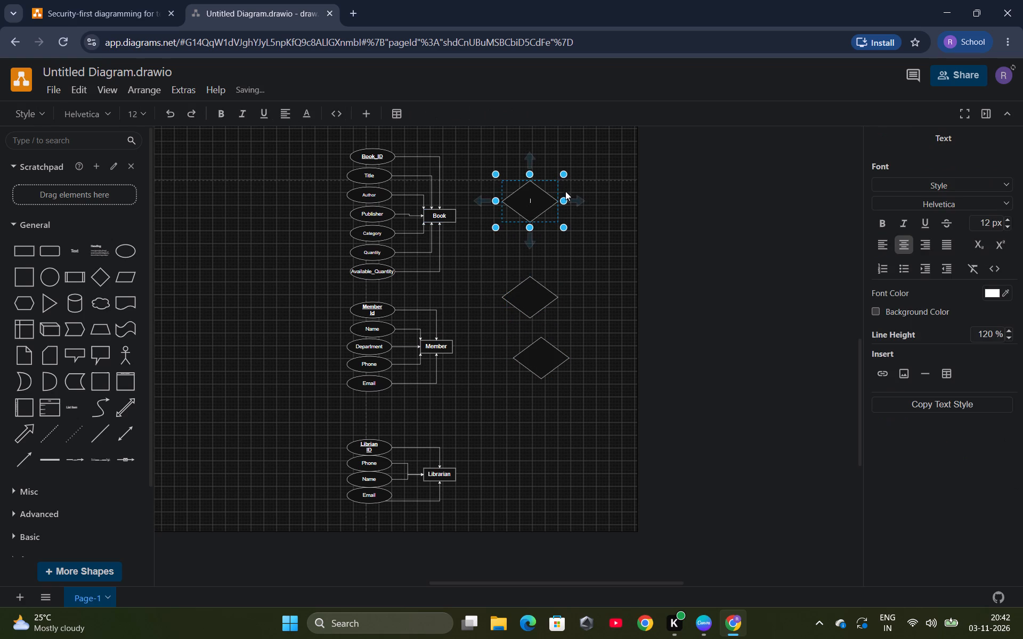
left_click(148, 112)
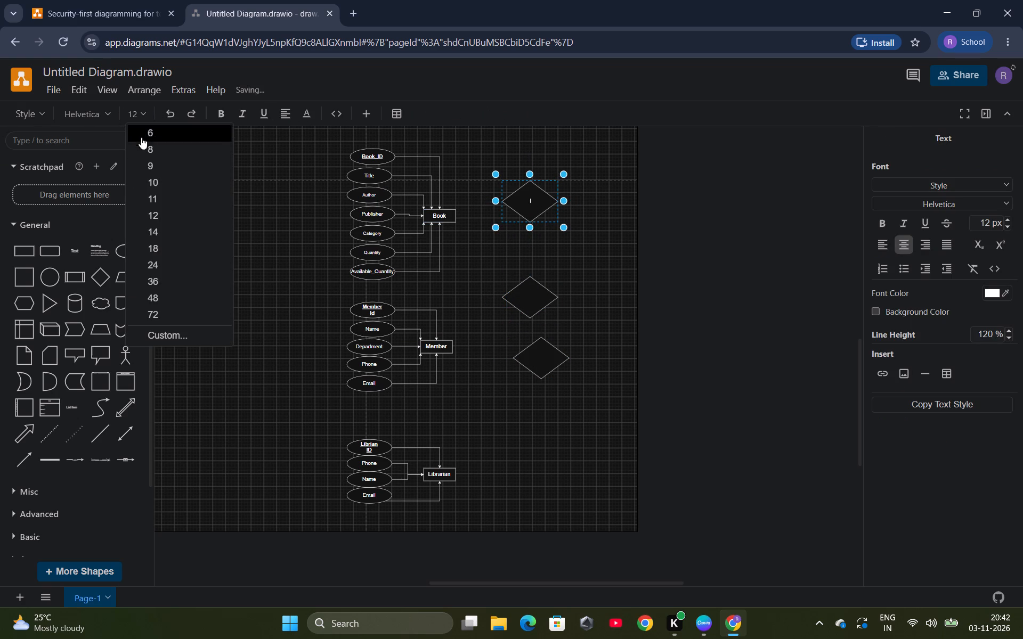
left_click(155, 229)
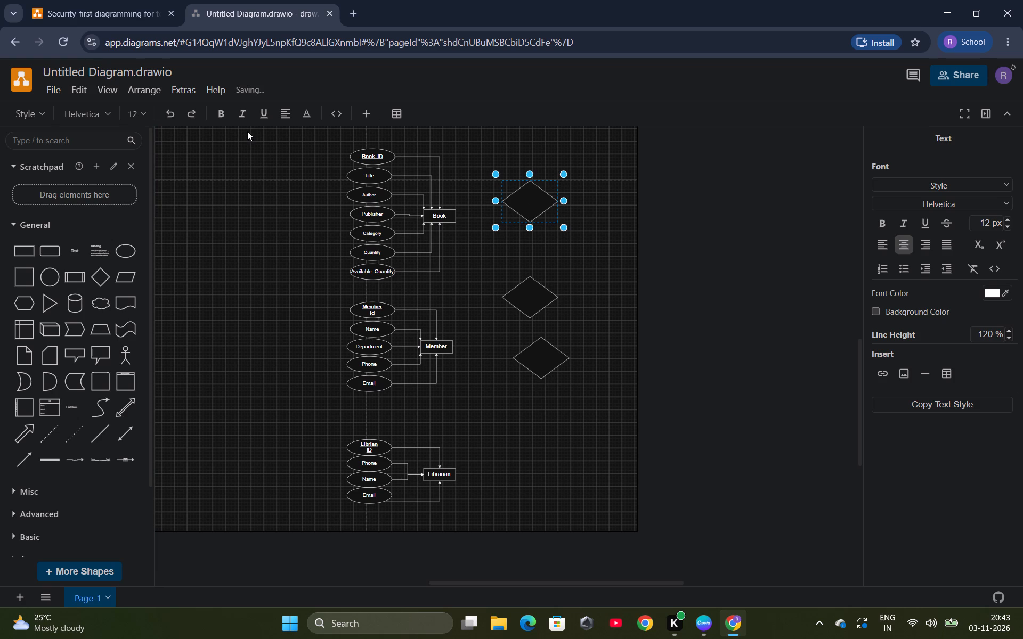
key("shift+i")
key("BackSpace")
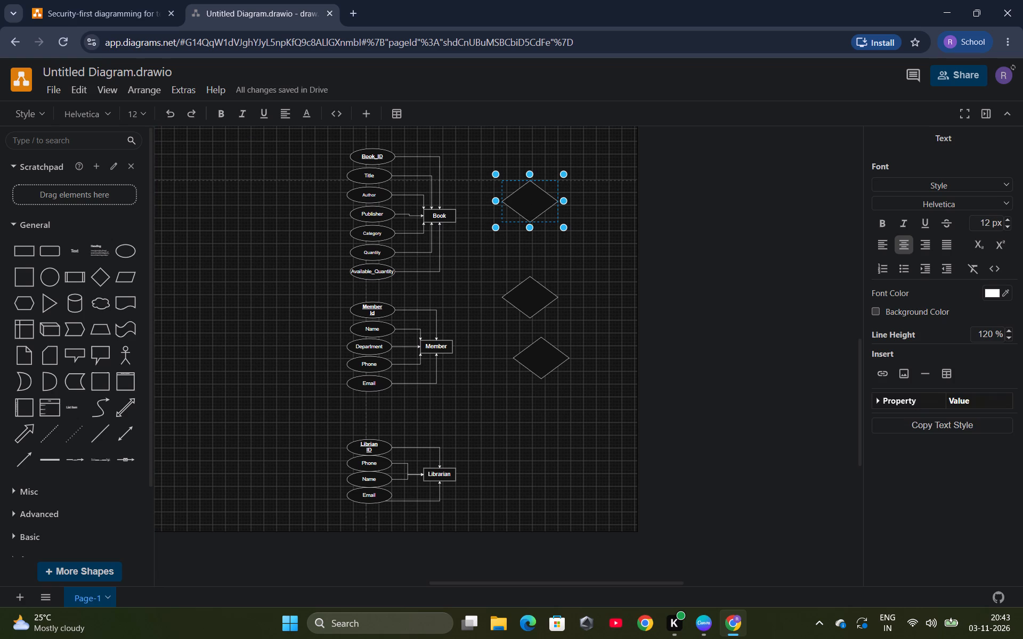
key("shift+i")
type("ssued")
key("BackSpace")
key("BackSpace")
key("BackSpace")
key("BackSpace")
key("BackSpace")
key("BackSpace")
Label the empty diamond beside the Book box "Issued In".
left_click(144, 112)
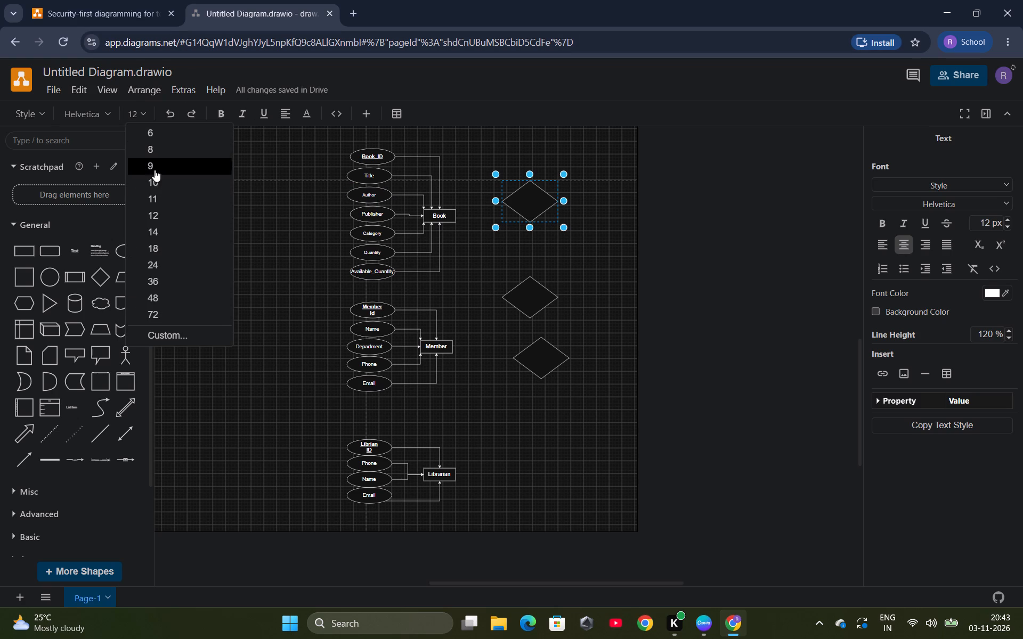
left_click(163, 249)
left_click(537, 200)
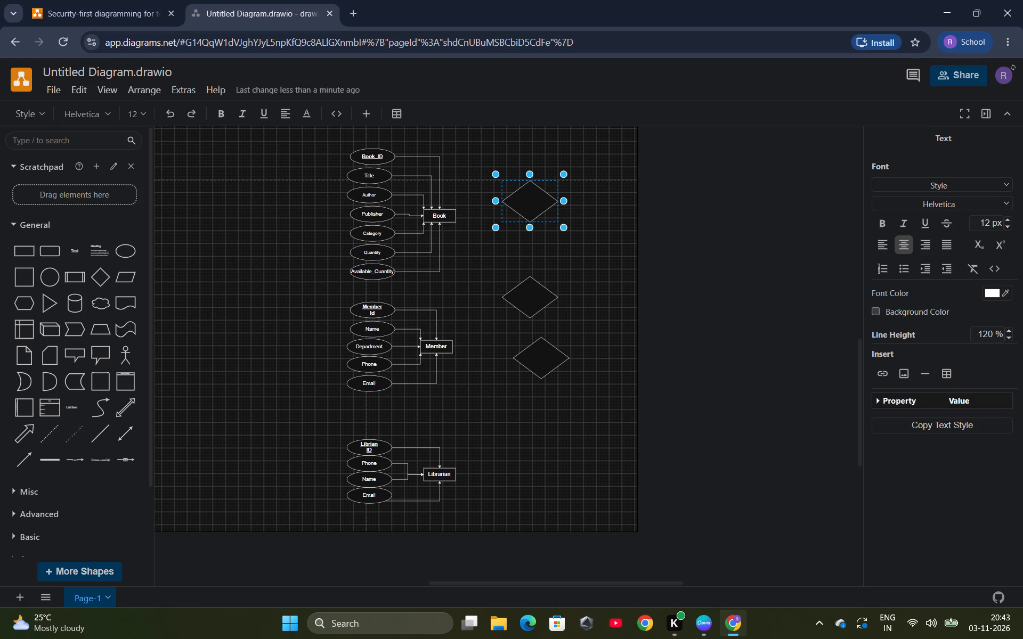
key("shift+i")
type("ssu")
key("e")
type("d")
key("space")
key("shift+i")
key("shift+n")
key("BackSpace")
type("n")
key("space")
left_click(574, 286)
Shrink the Issued In diamond slightly, keeping its label on a single line.
left_click(519, 199)
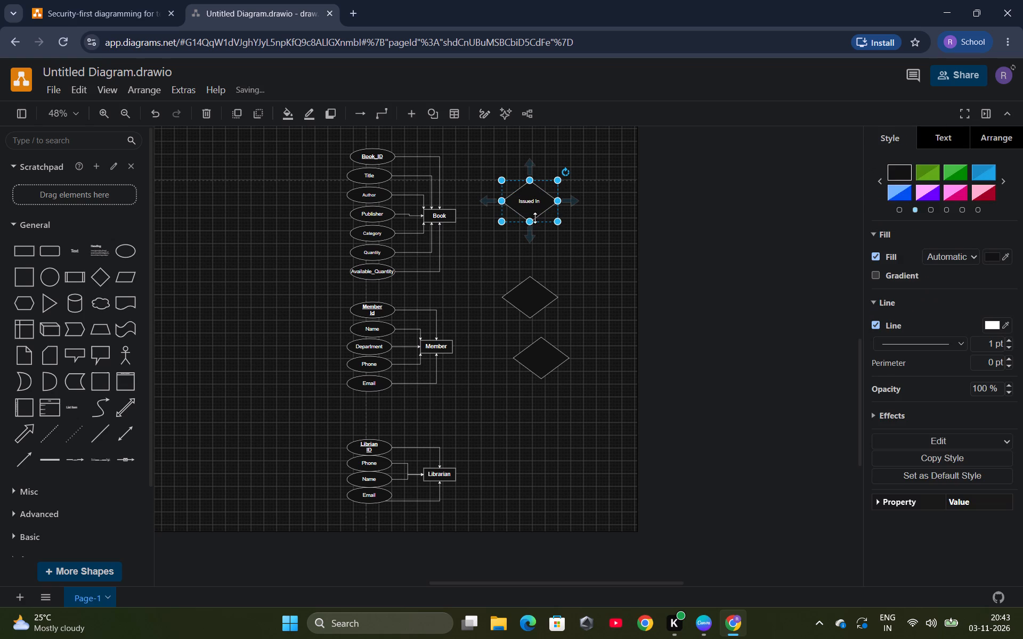
left_click_drag(557, 223, 541, 214)
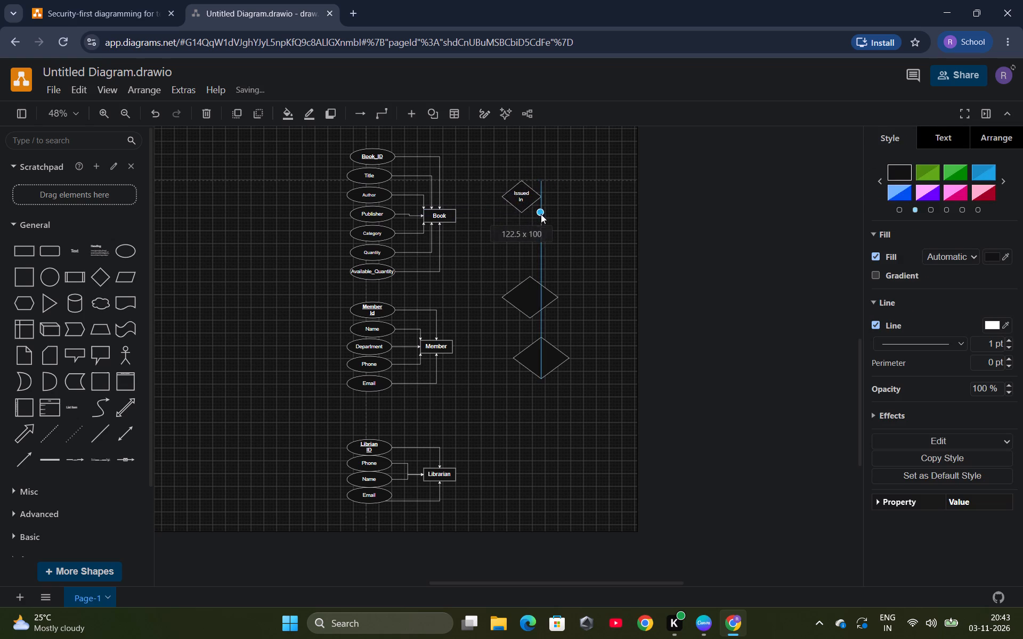
left_click_drag(541, 214, 551, 217)
Set the whole "Issued In" label to font size 18.
double_click(535, 204)
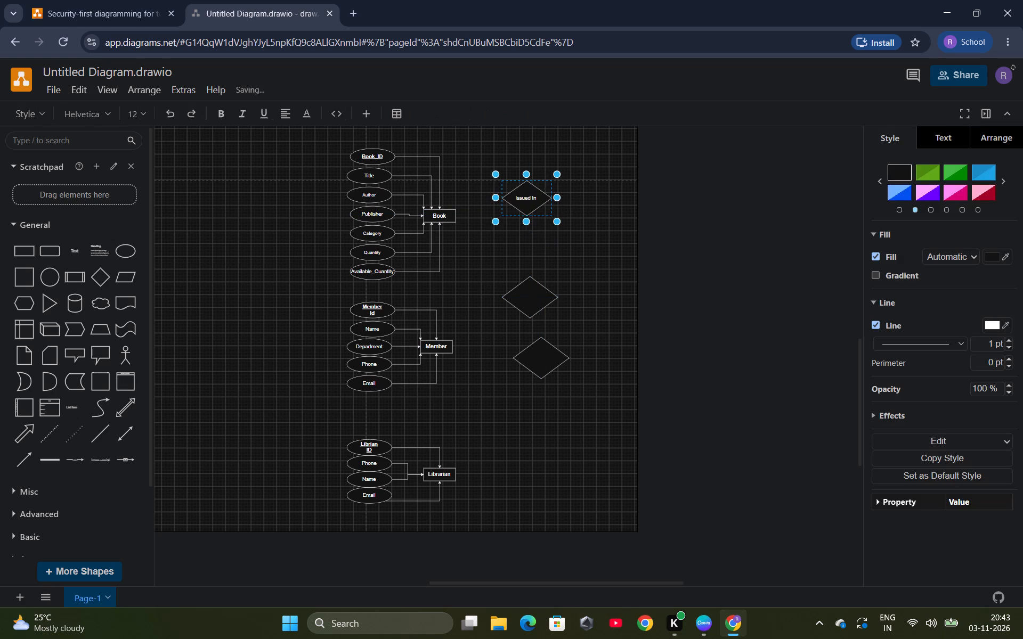
triple_click(535, 200)
left_click(147, 114)
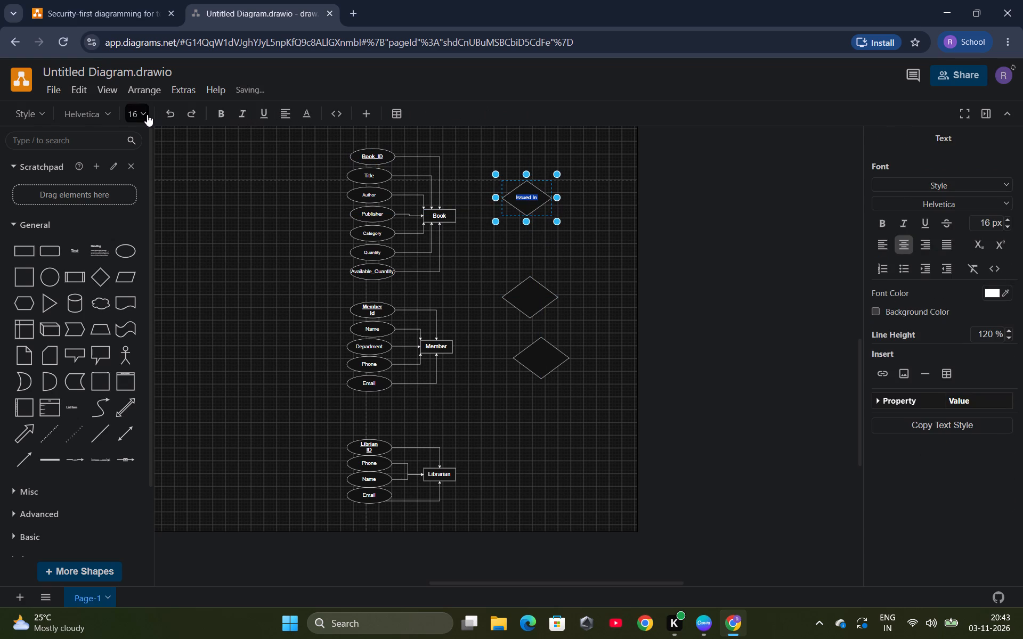
left_click(162, 253)
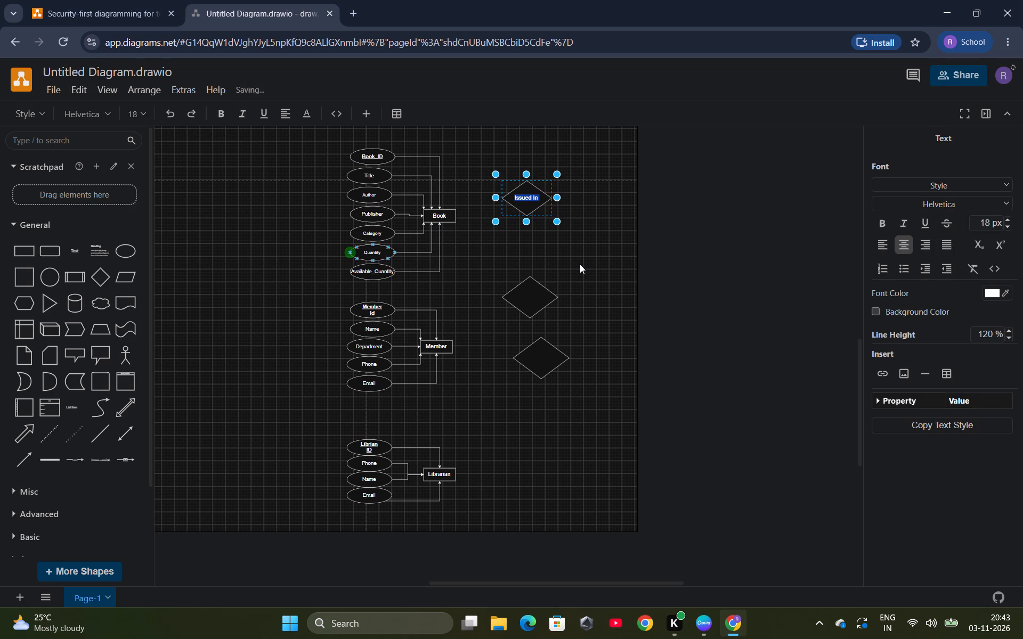
left_click(580, 264)
Label the middle empty diamond, directly below Issued In, "Borrows".
left_click(533, 296)
double_click(533, 296)
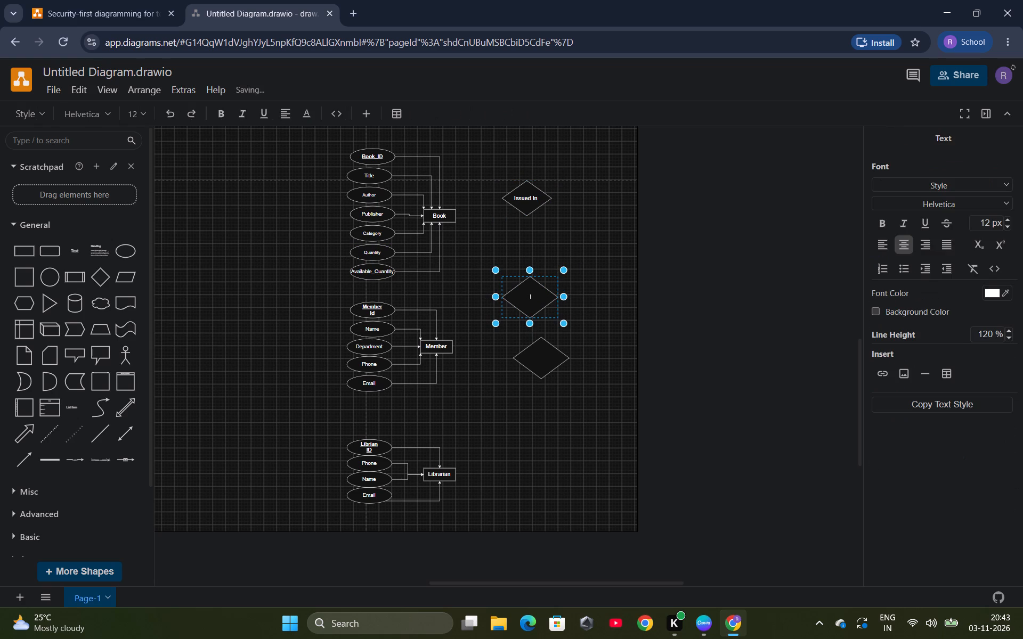
key("shift+b")
key("o")
type("rr")
key("o")
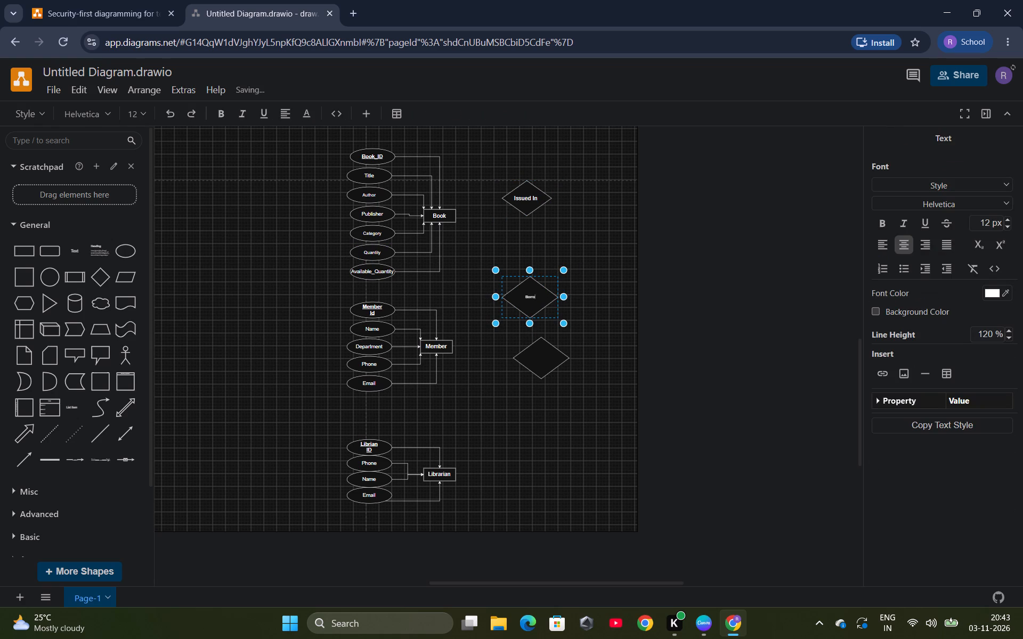
key("w")
key("s")
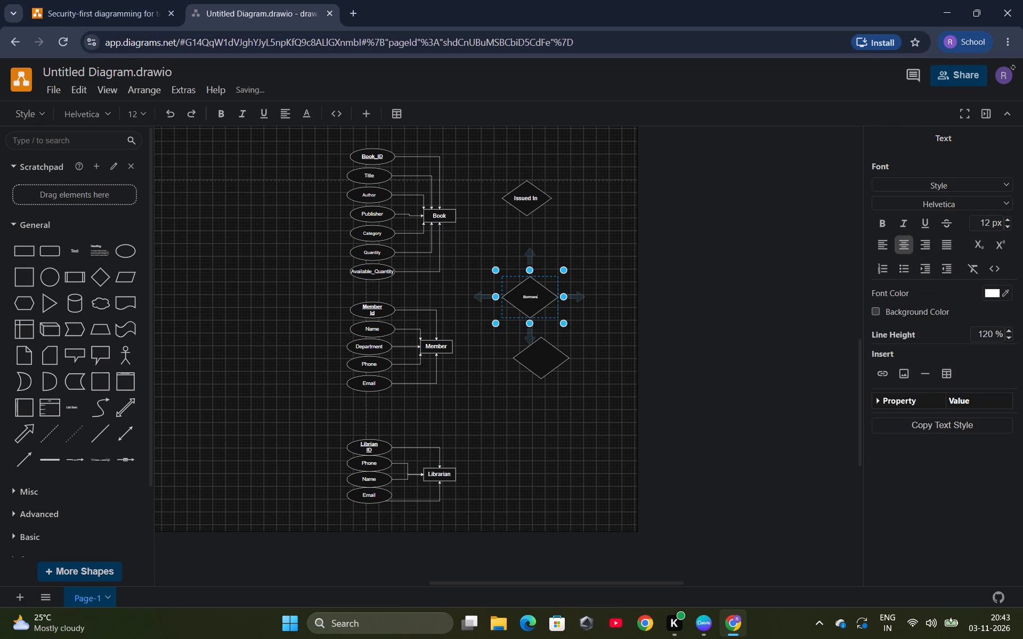
Set the whole "Borrows" label to font size 18.
double_click(541, 300)
double_click(538, 296)
double_click(537, 296)
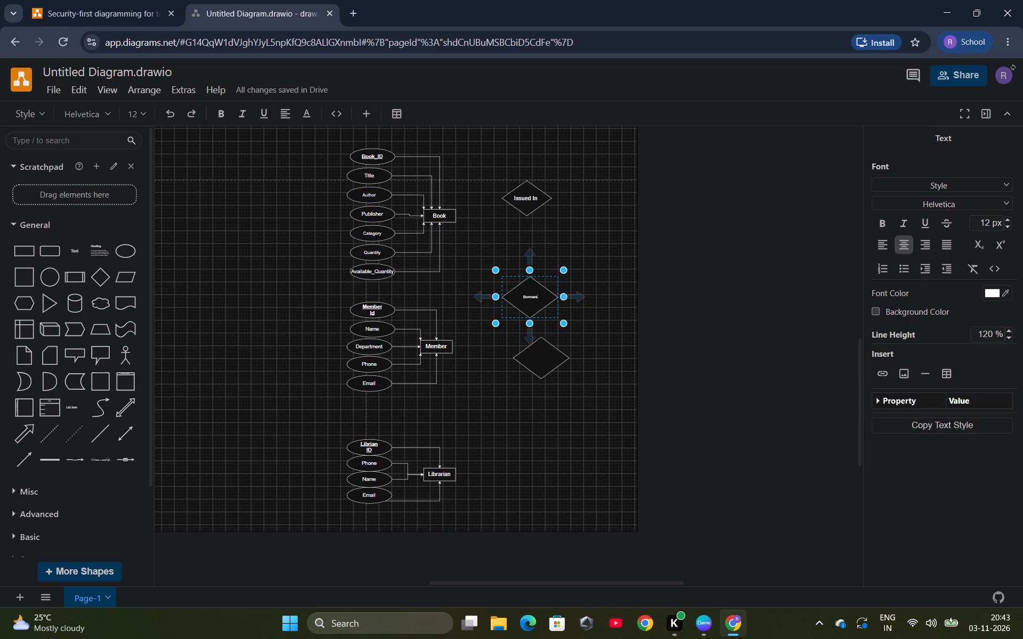
triple_click(532, 297)
left_click(140, 114)
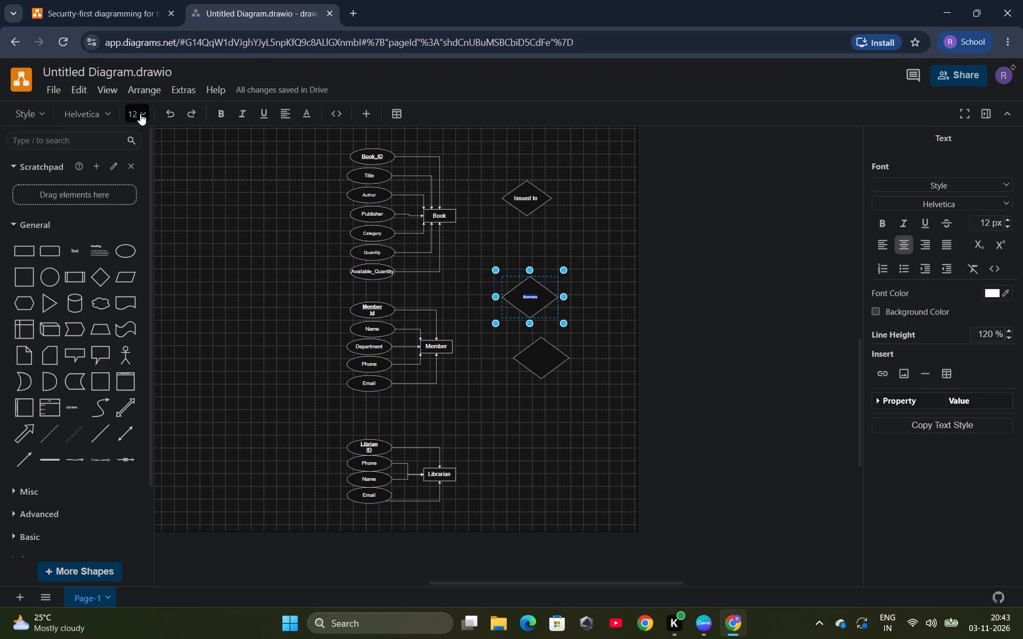
left_click(161, 248)
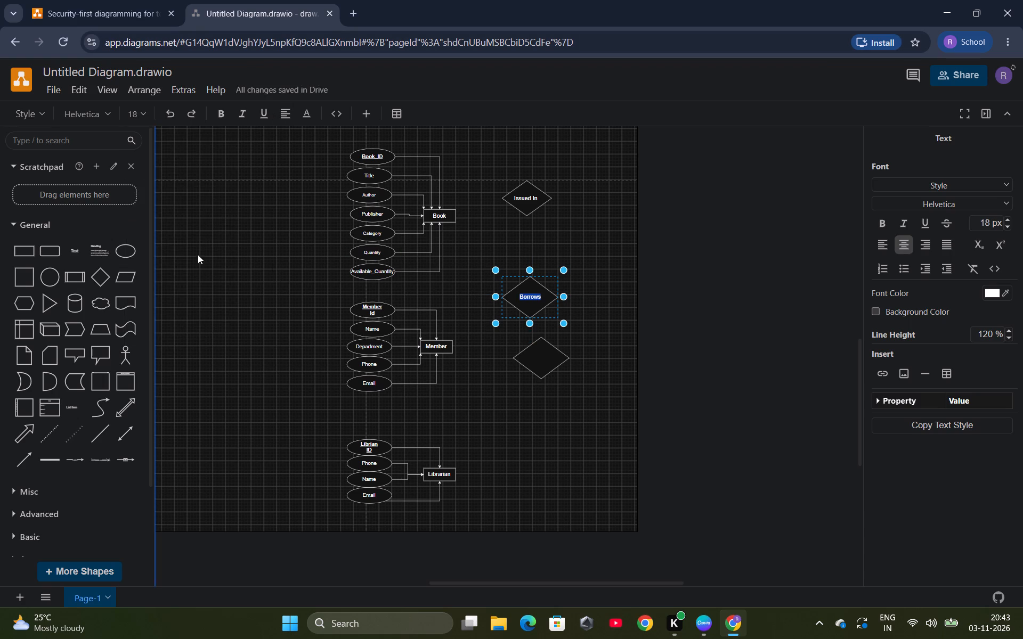
left_click(598, 361)
Label the lowest empty diamond "Processes" and set its text to font size 18.
double_click(539, 357)
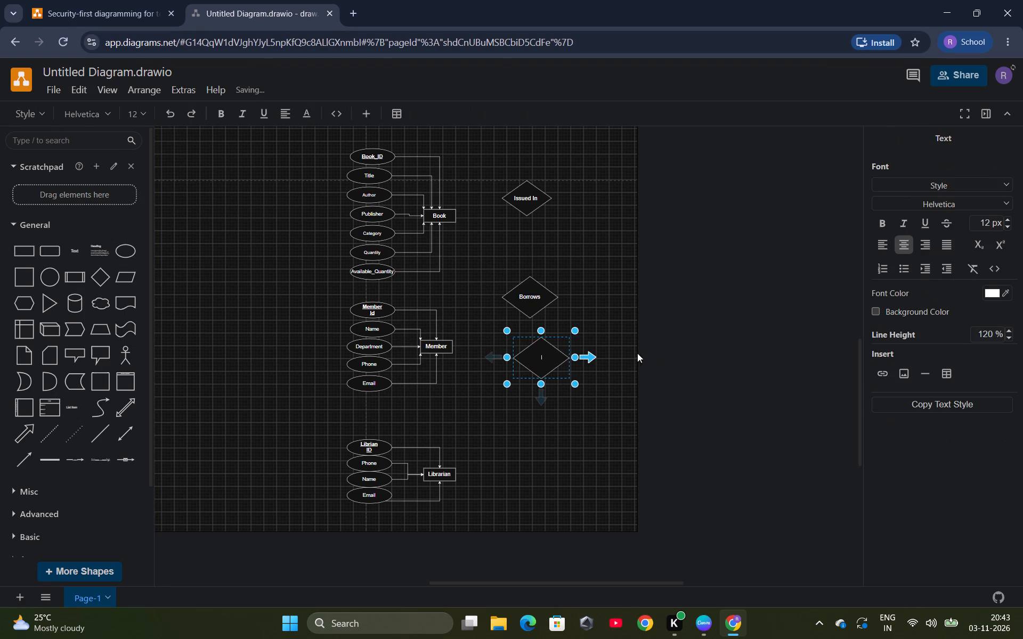
key("shift+p")
type("ro")
type("ce")
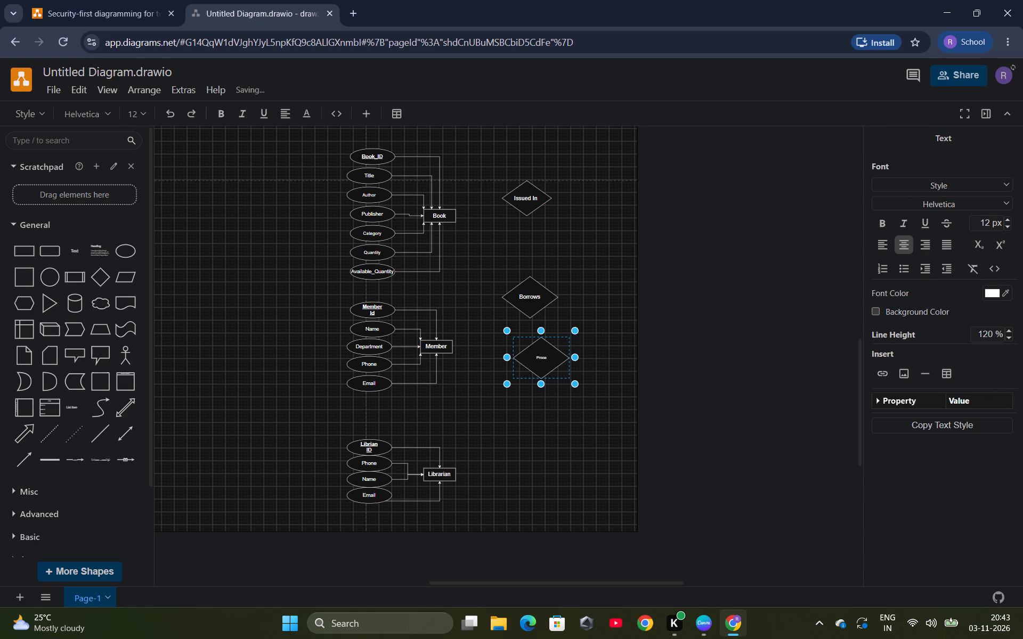
type("sses")
double_click(547, 359)
left_click(142, 103)
left_click(143, 110)
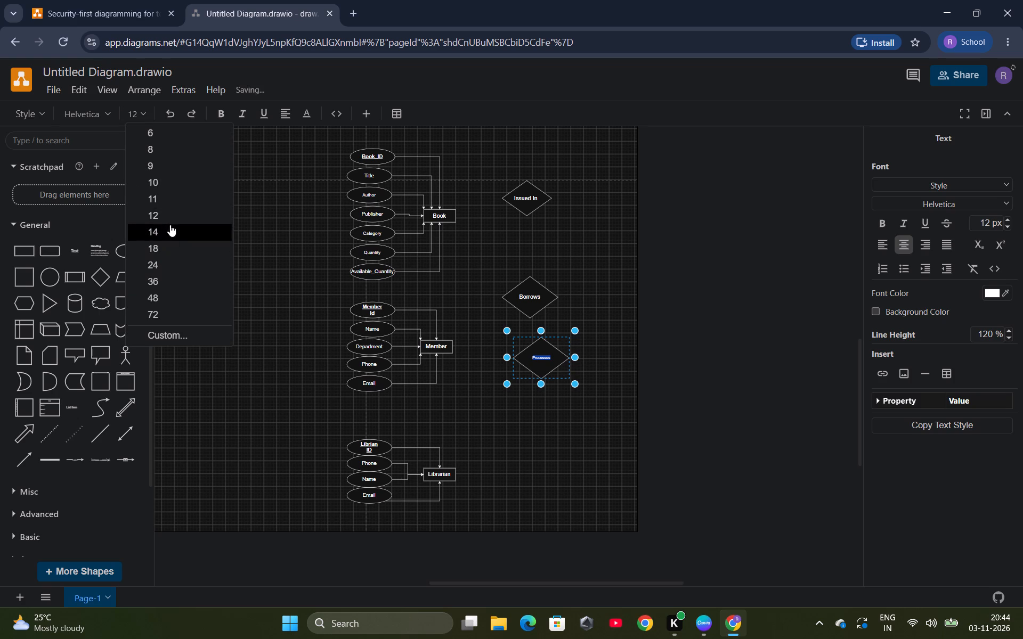
left_click(165, 251)
left_click(525, 452)
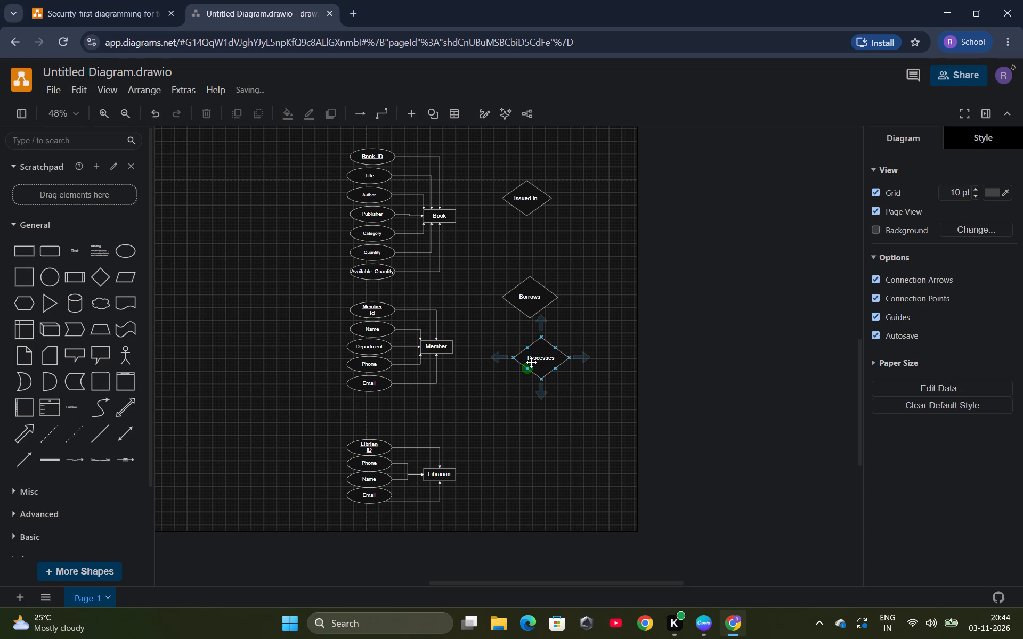
Move the Processes diamond down between the Member and Librarian levels, and shift the Borrows diamond slightly up and to the right.
left_click_drag(531, 362, 531, 417)
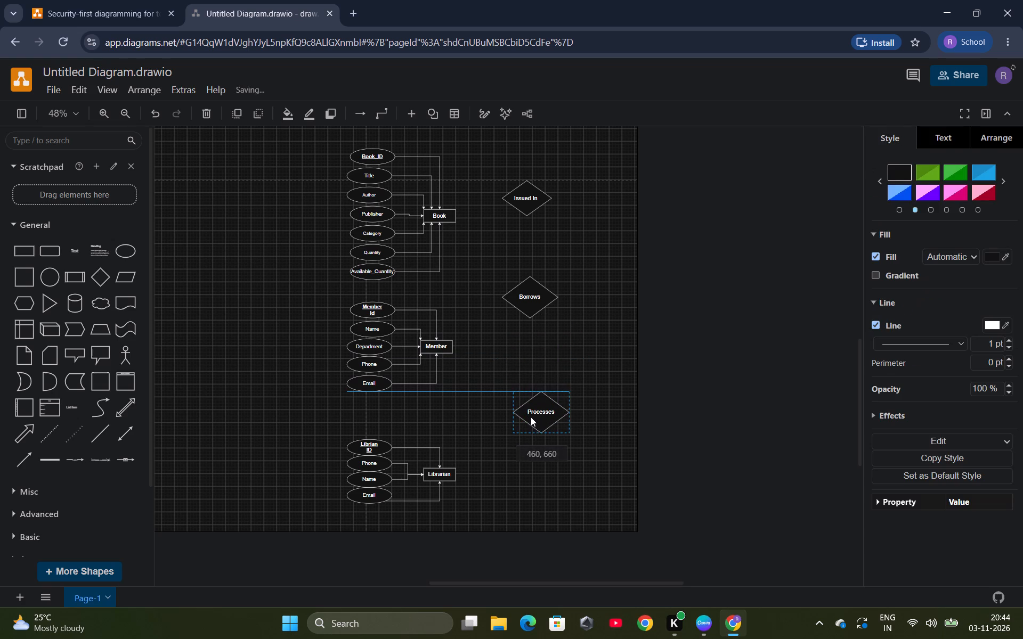
left_click_drag(531, 417, 528, 415)
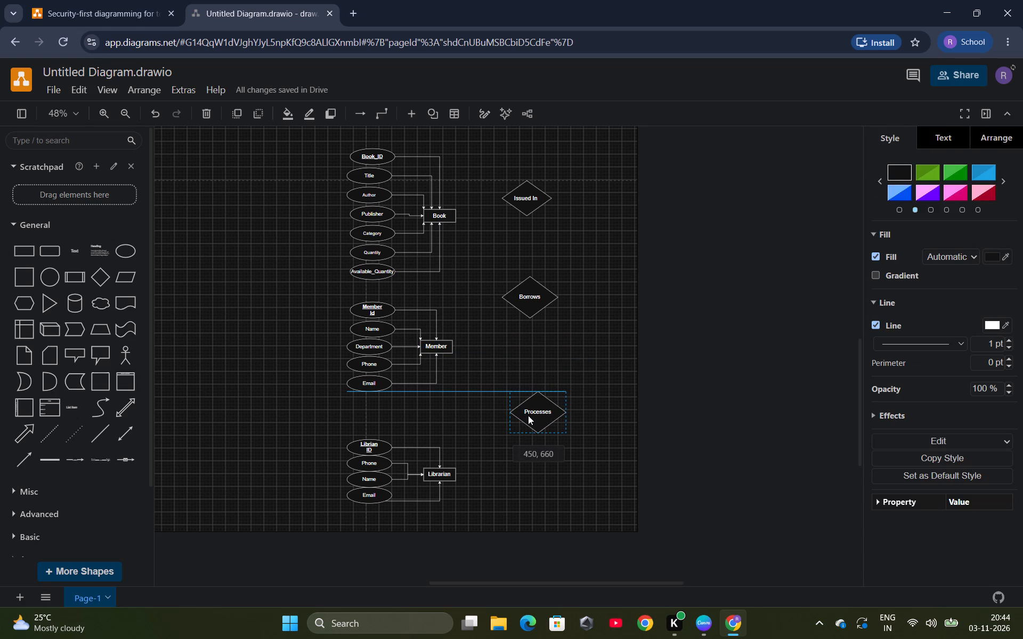
left_click_drag(528, 415, 524, 414)
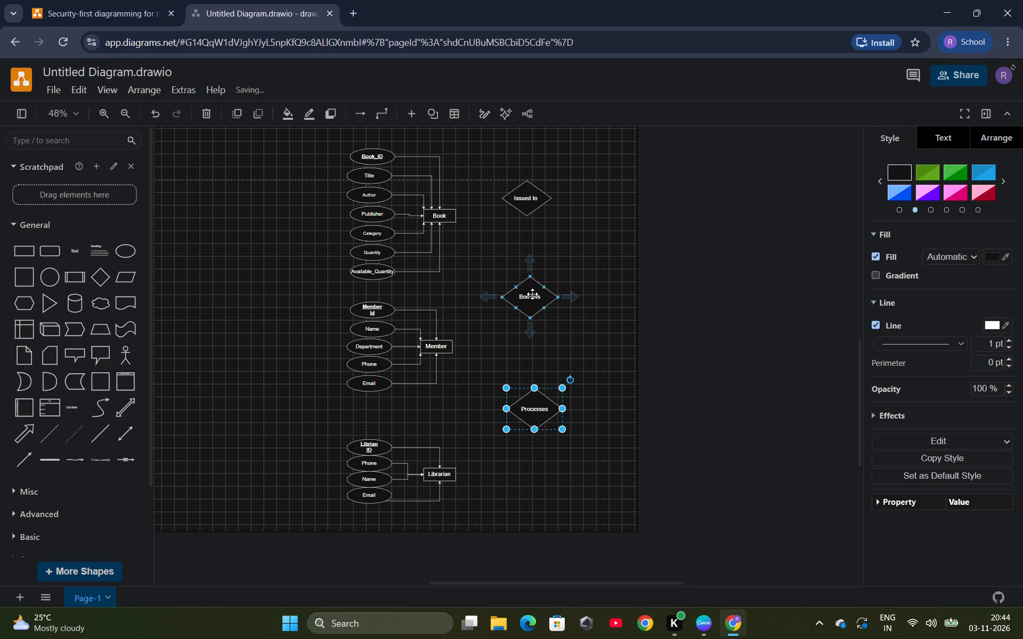
left_click_drag(532, 294, 548, 287)
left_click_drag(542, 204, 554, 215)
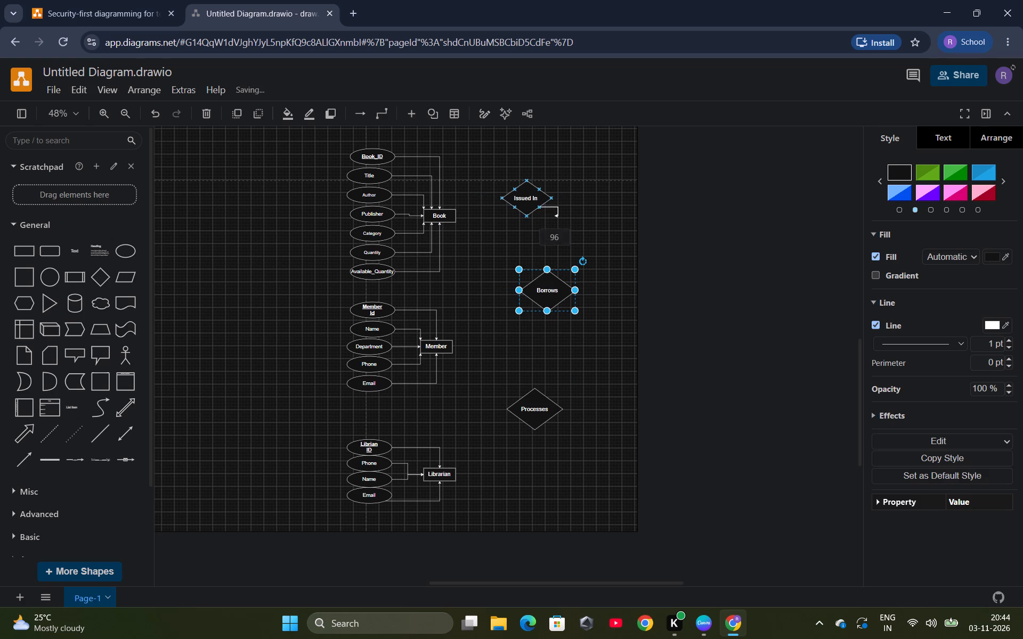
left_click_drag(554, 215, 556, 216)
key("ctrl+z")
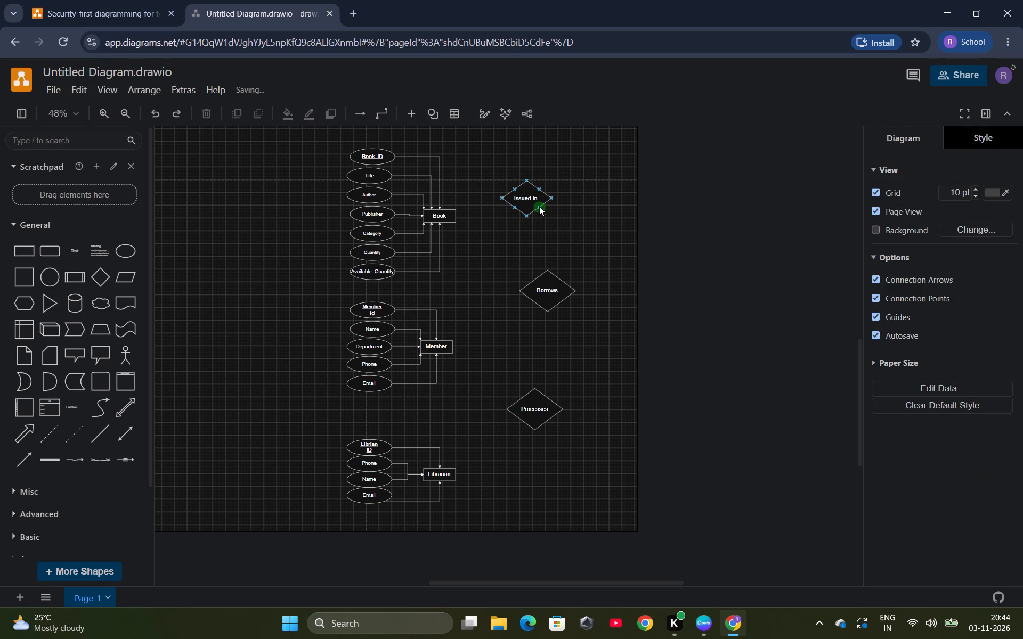
Line up the Issued In, Borrows and Processes diamonds in one vertical column, a little farther from the entity rectangles.
left_click_drag(527, 198, 550, 220)
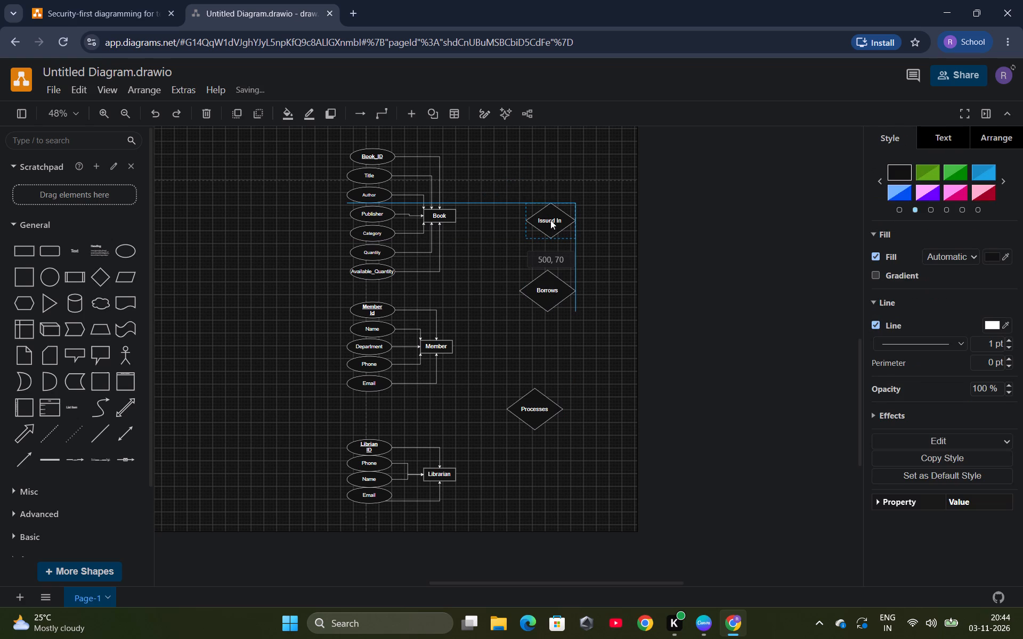
left_click_drag(550, 220, 550, 220)
left_click_drag(550, 220, 549, 217)
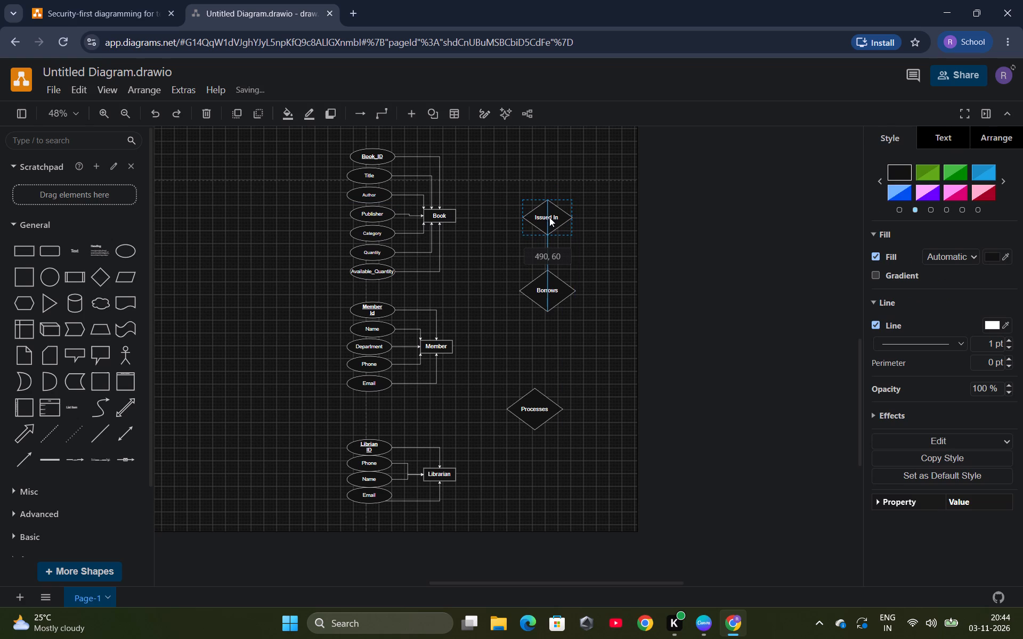
left_click_drag(549, 217, 559, 219)
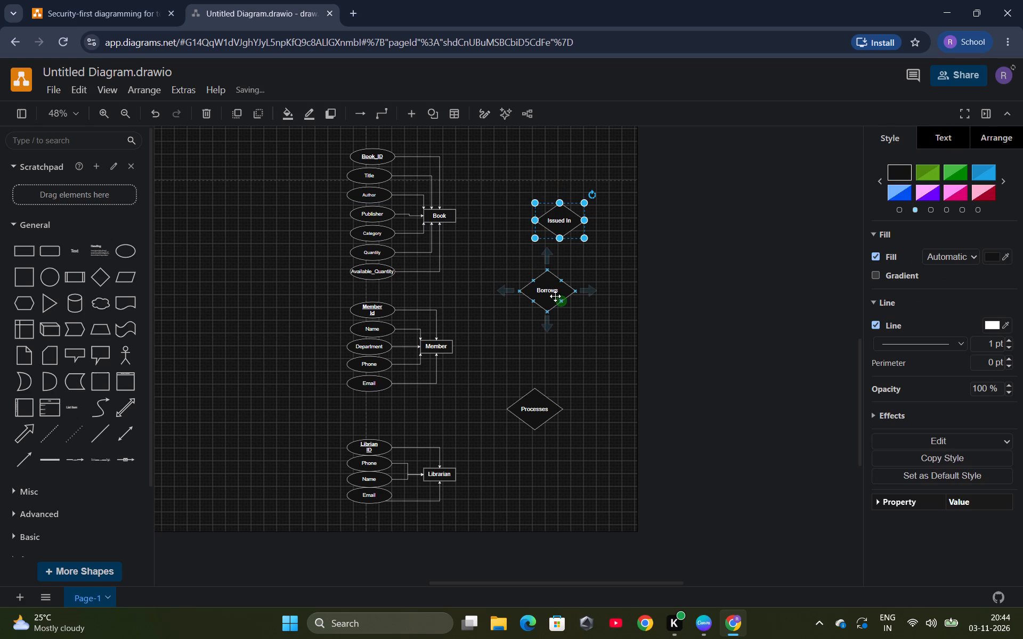
left_click_drag(555, 296, 570, 298)
left_click_drag(534, 421, 566, 399)
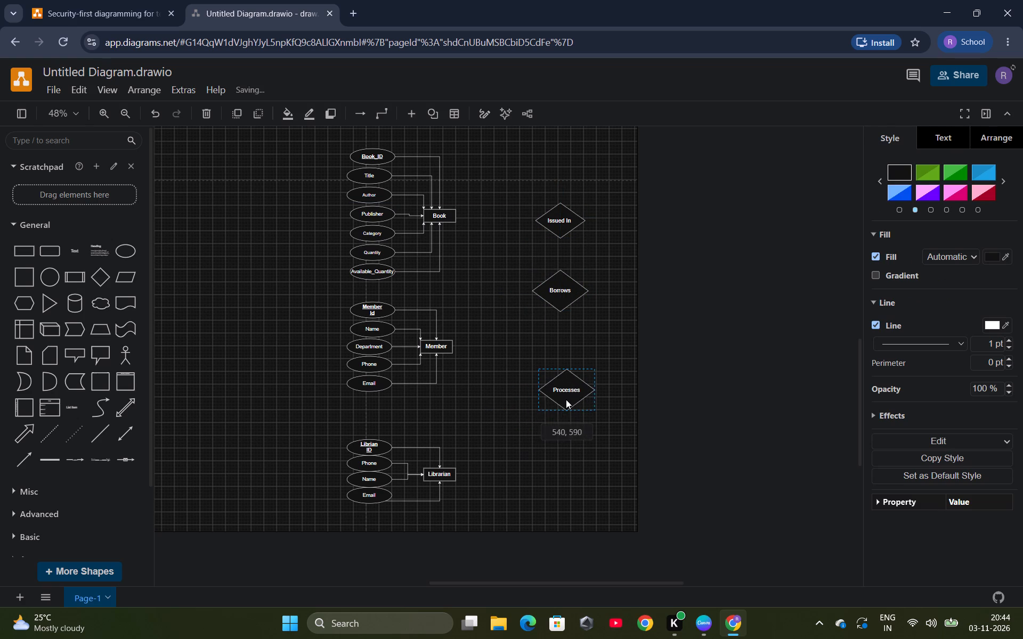
left_click_drag(566, 399, 562, 412)
left_click(560, 491)
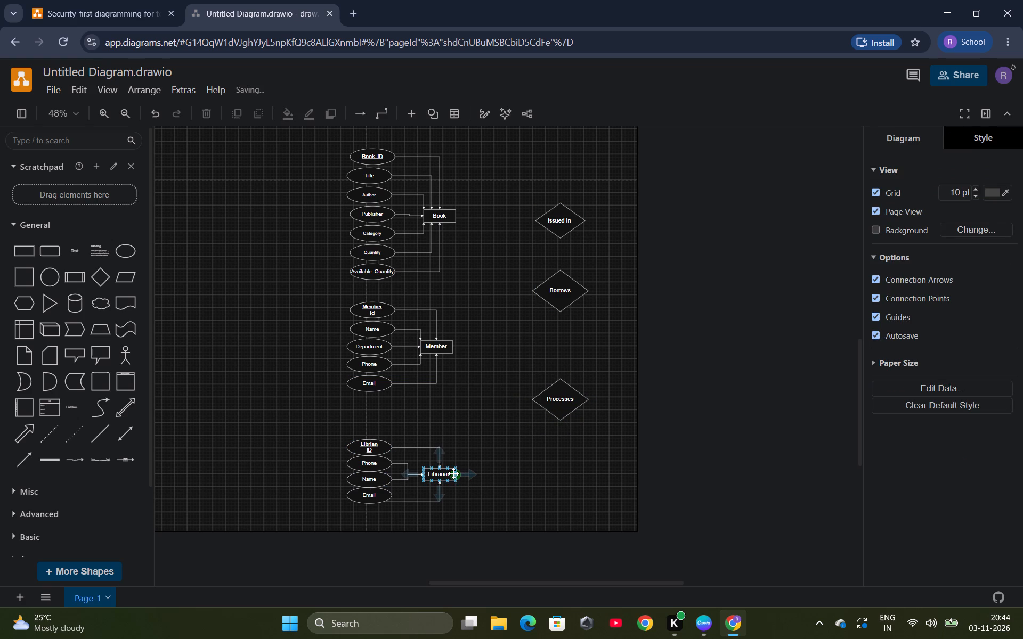
Draw a connector from the Librarian entity to the near corner of the Processes diamond.
left_click_drag(453, 473, 511, 409)
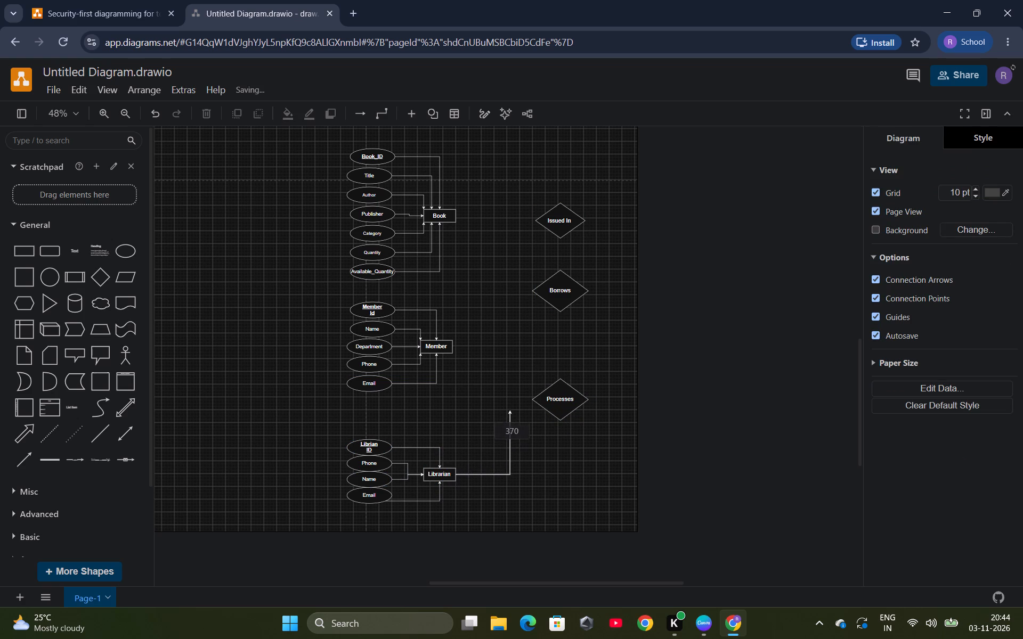
left_click_drag(511, 409, 535, 402)
left_click(539, 474)
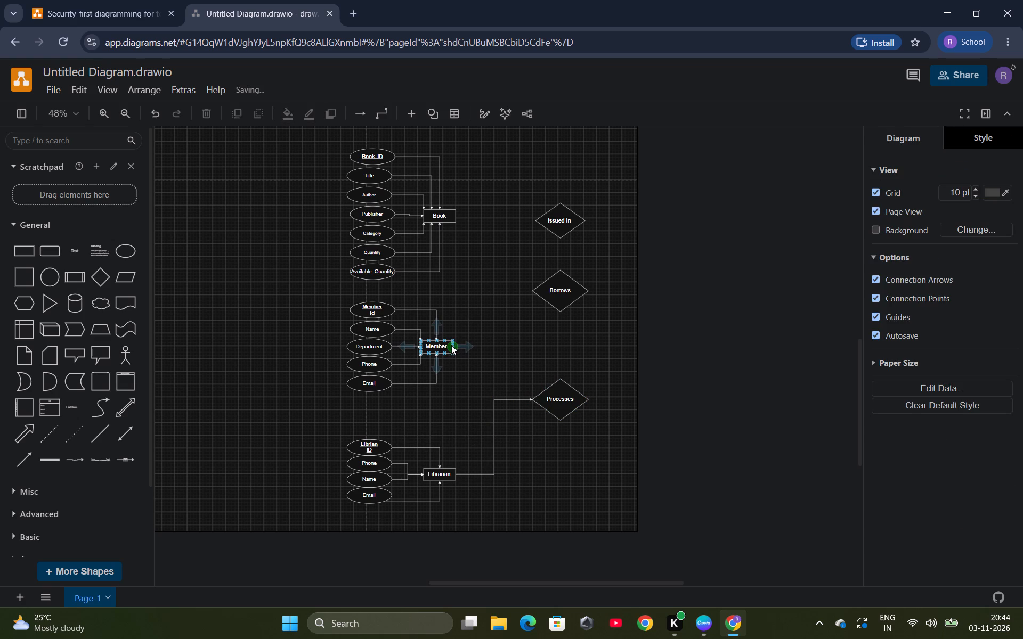
Draw a connector from the Member entity to the near corner of the Borrows diamond.
left_click_drag(453, 346, 480, 344)
left_click_drag(480, 344, 532, 290)
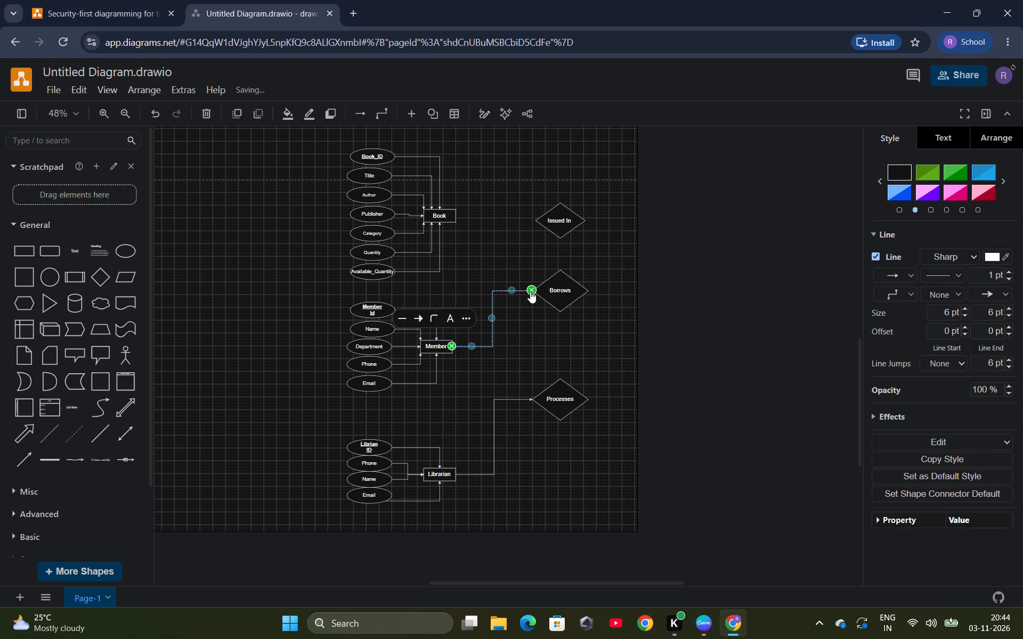
left_click(535, 331)
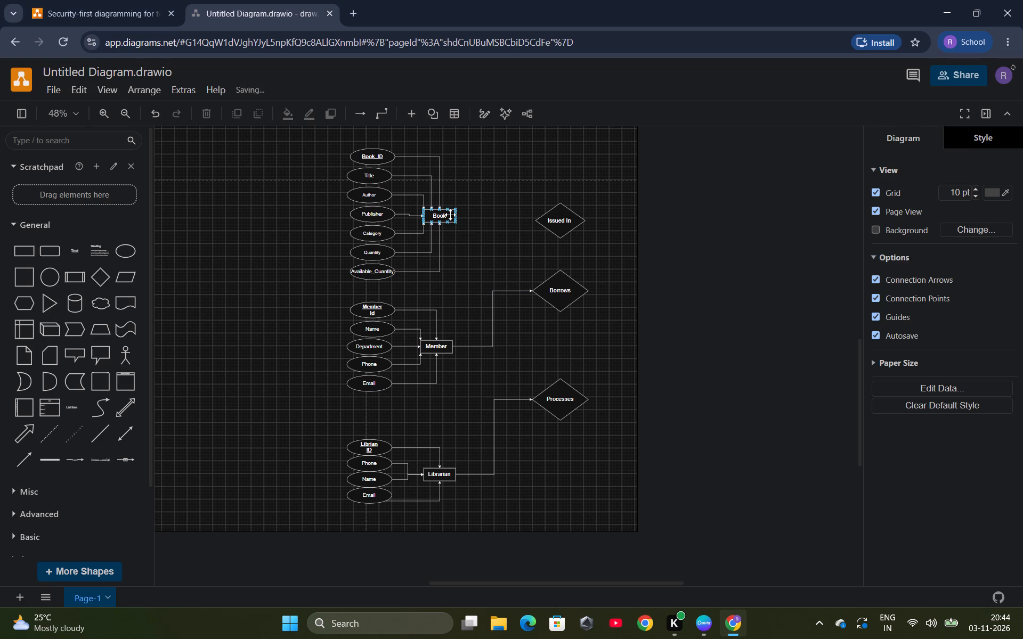
Draw a connector from the Book entity to the near corner of the Issued In diamond.
left_click(457, 216)
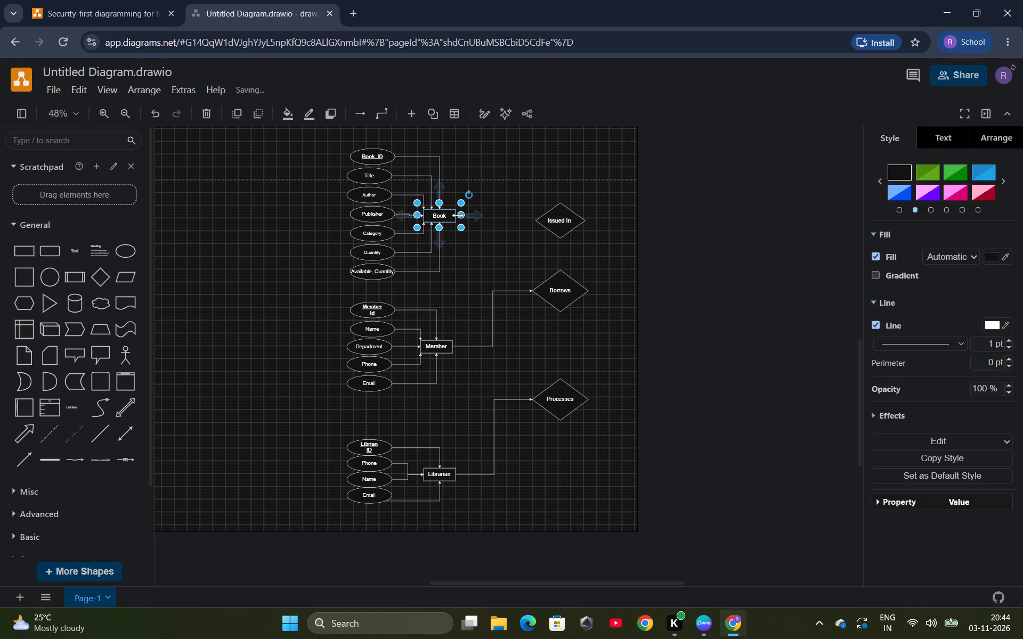
left_click(503, 242)
left_click_drag(457, 212, 458, 214)
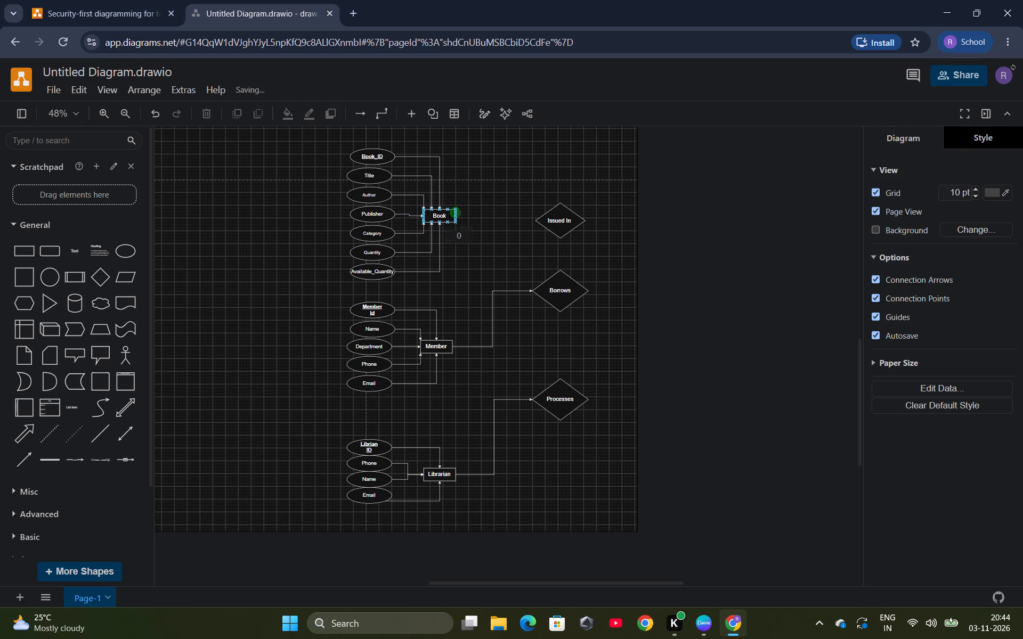
left_click_drag(458, 214, 539, 217)
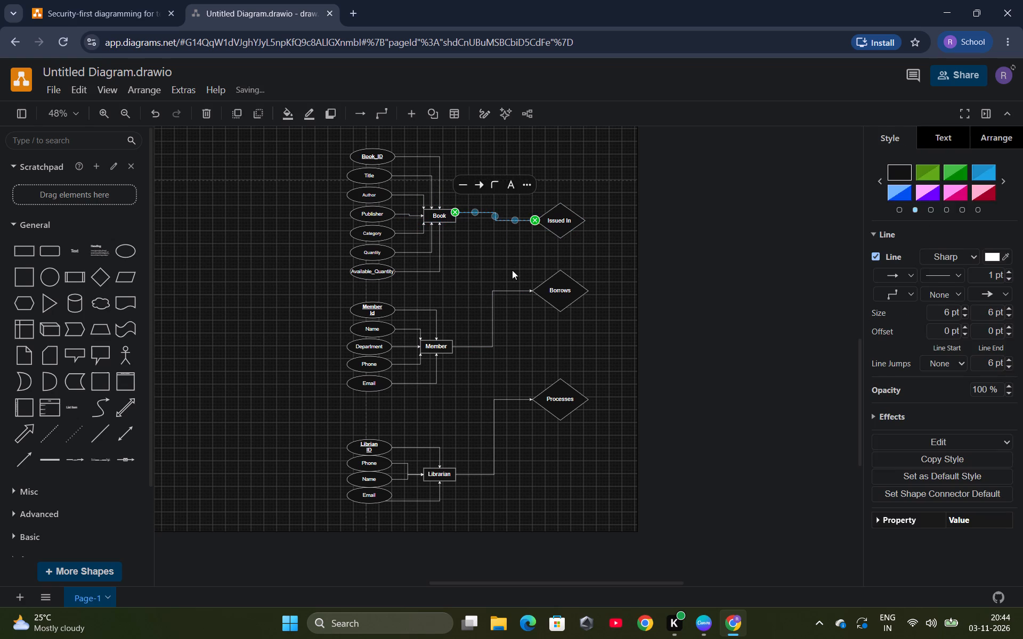
left_click(512, 270)
Move the Issued In diamond up so that it sits higher than the Book entity.
left_click_drag(556, 228, 556, 220)
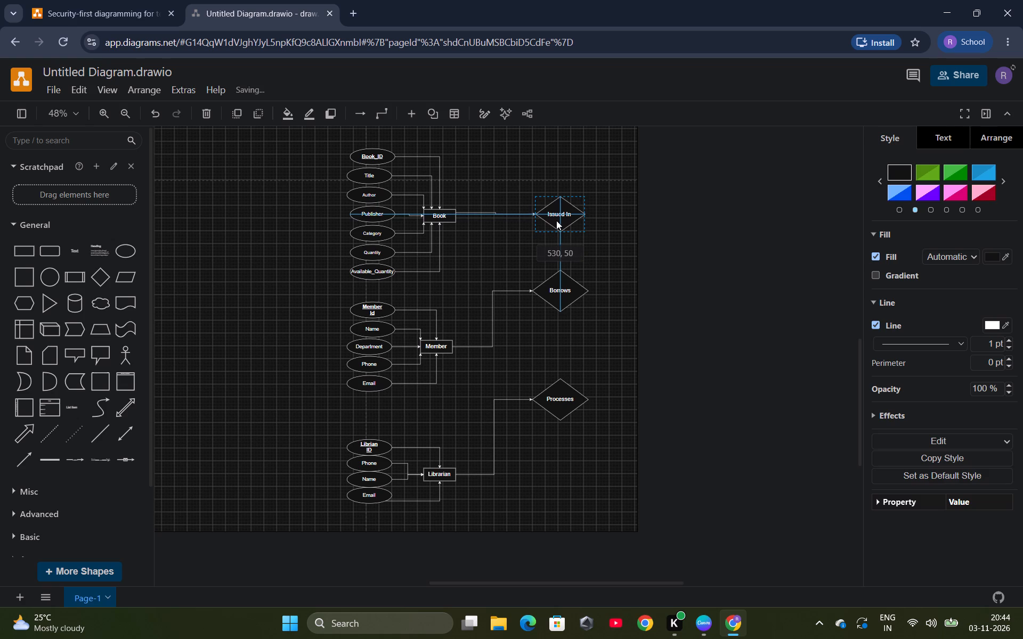
left_click_drag(556, 220, 556, 222)
left_click_drag(556, 222, 556, 212)
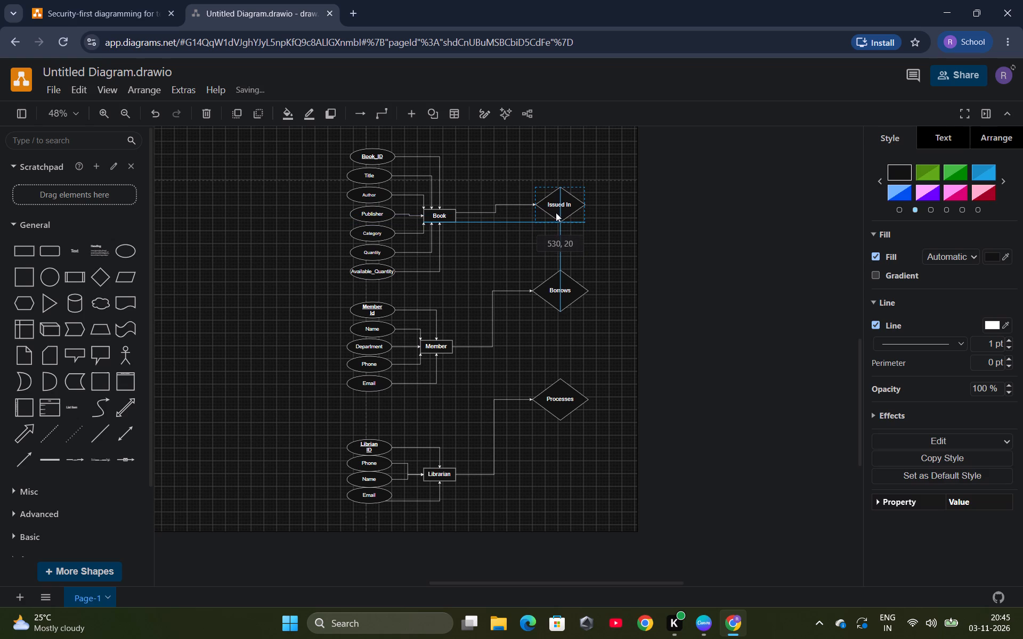
left_click_drag(556, 212, 553, 194)
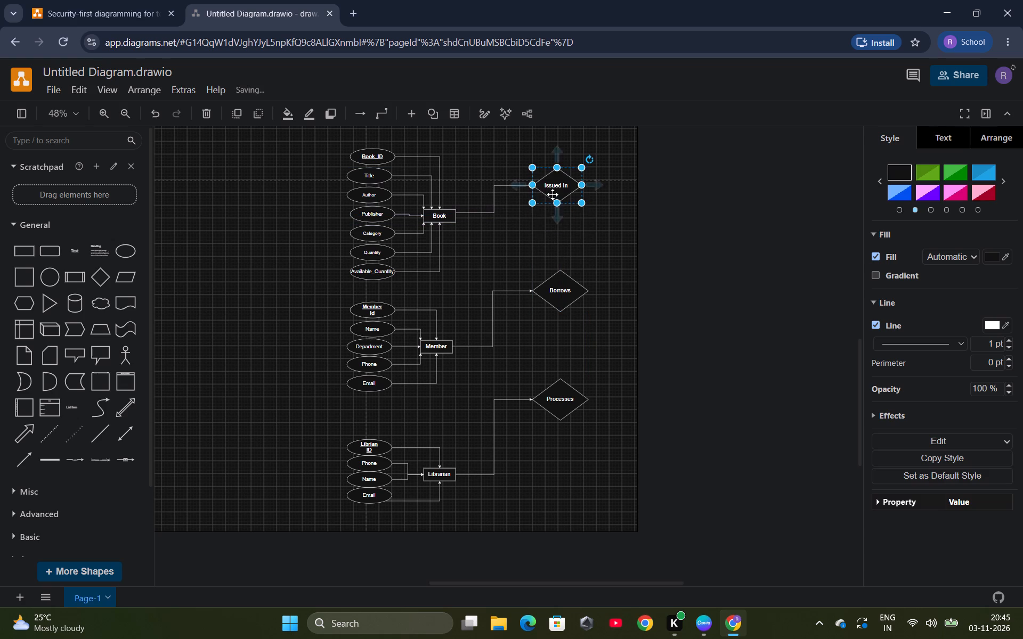
left_click(484, 275)
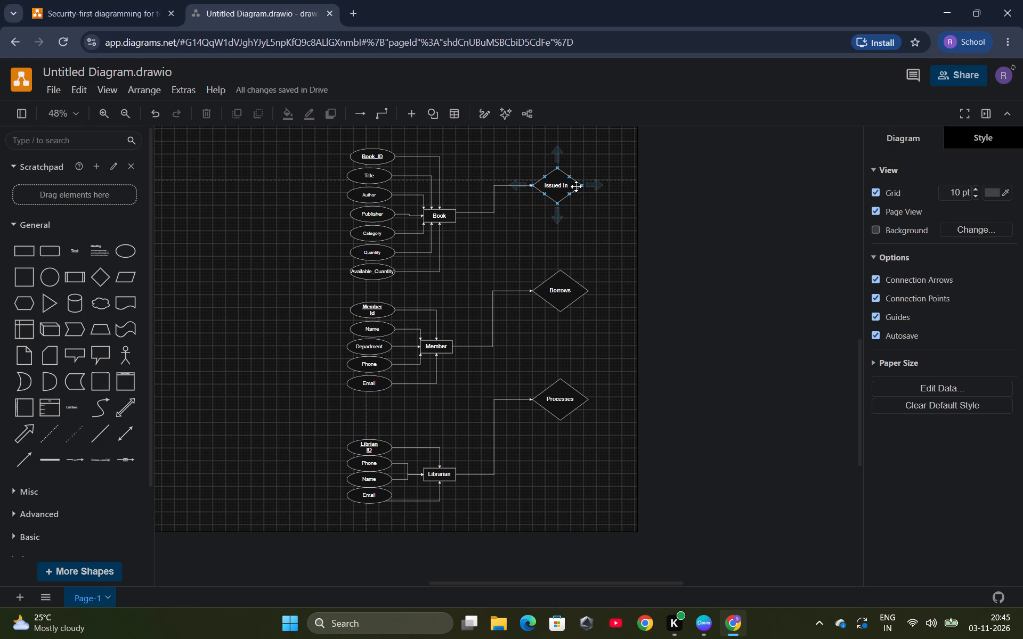
Add a new rectangle to the diagram and label it "Issue".
left_click(16, 251)
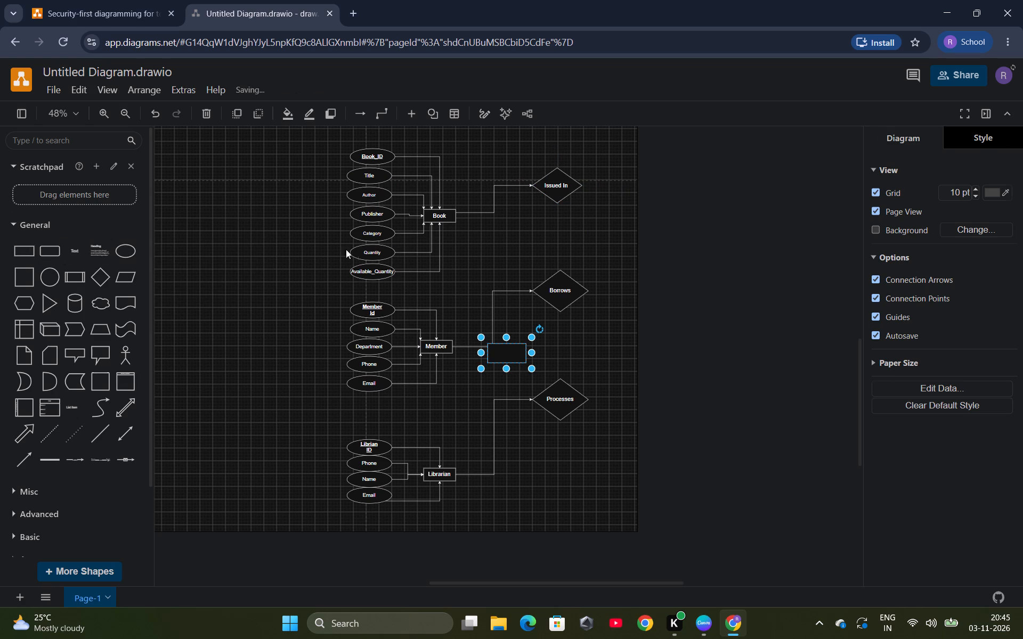
double_click(503, 350)
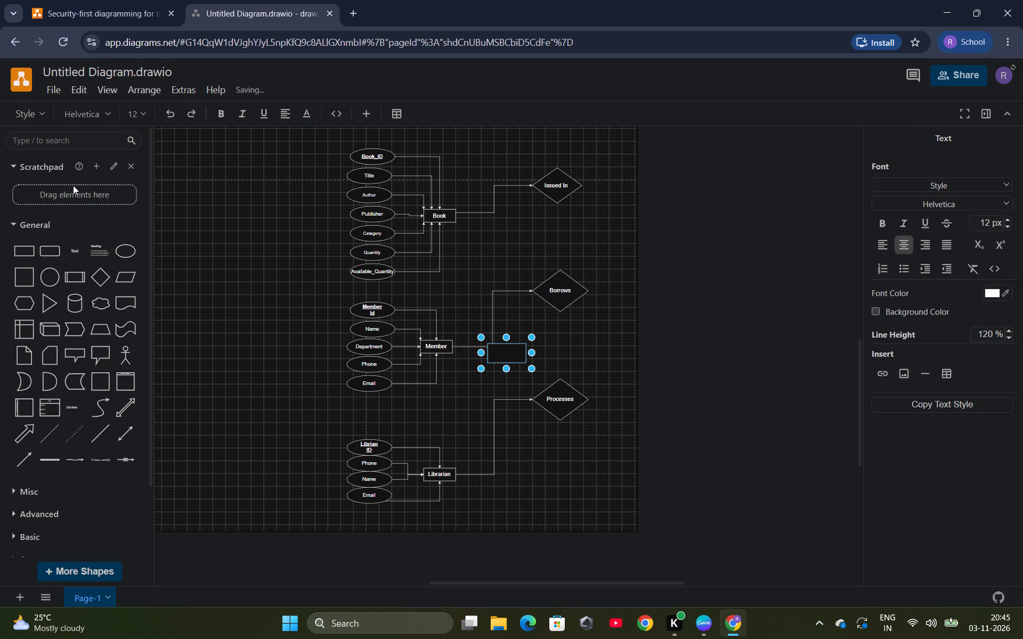
left_click(142, 114)
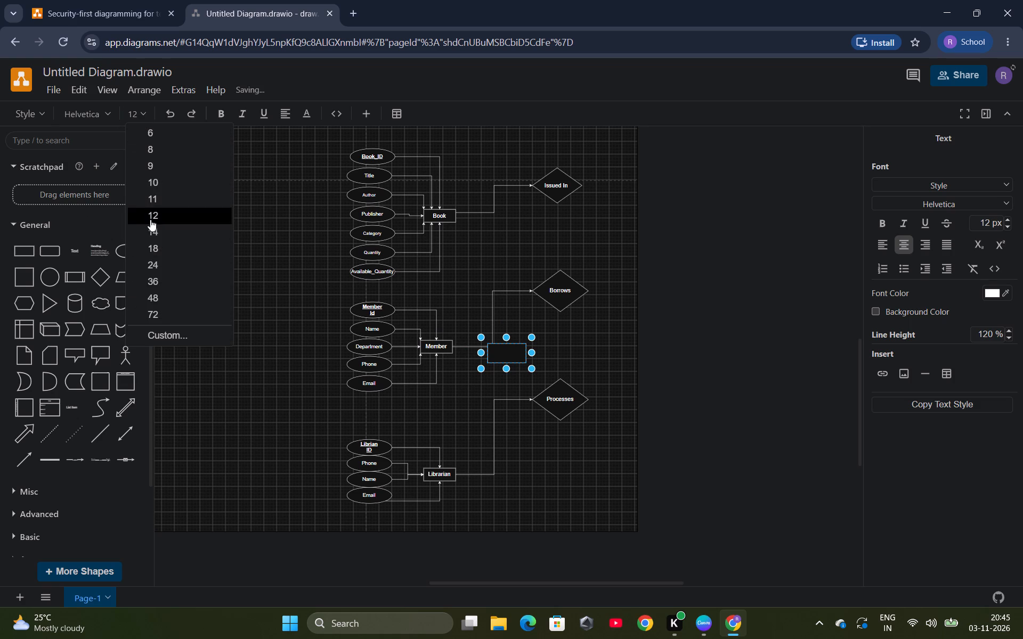
left_click(153, 242)
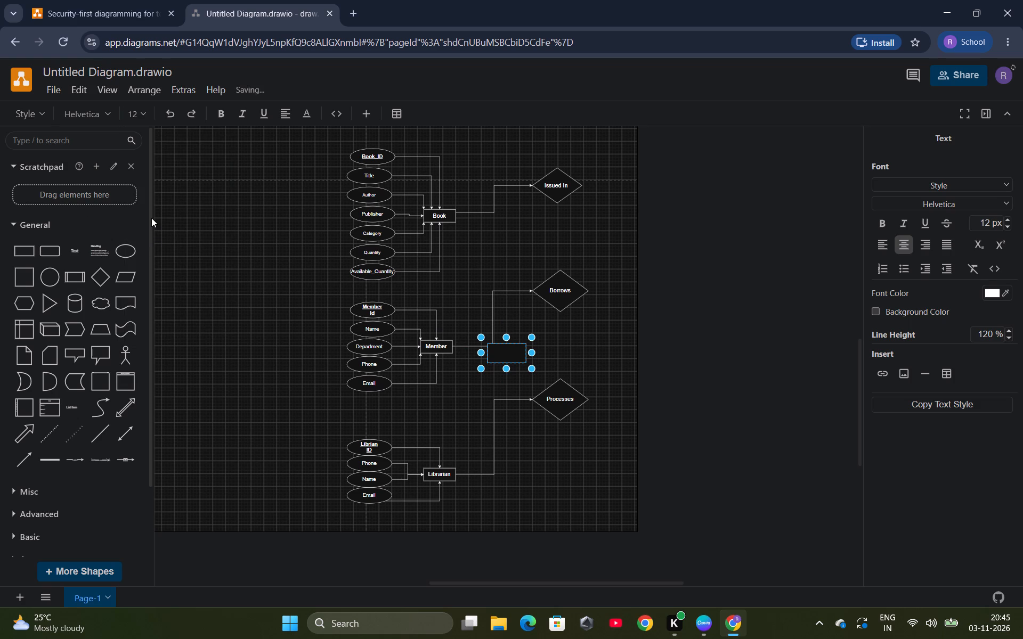
key("shift+i")
type("ss")
key("u")
key("e")
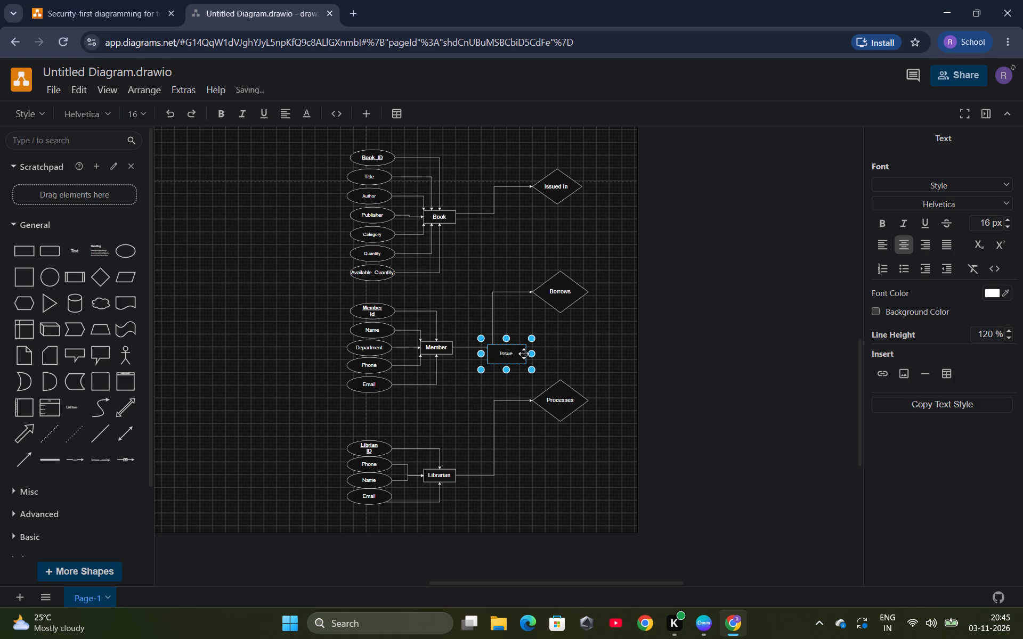
Set the whole "Issue" label to font size 24.
double_click(521, 353)
double_click(514, 353)
left_click(144, 111)
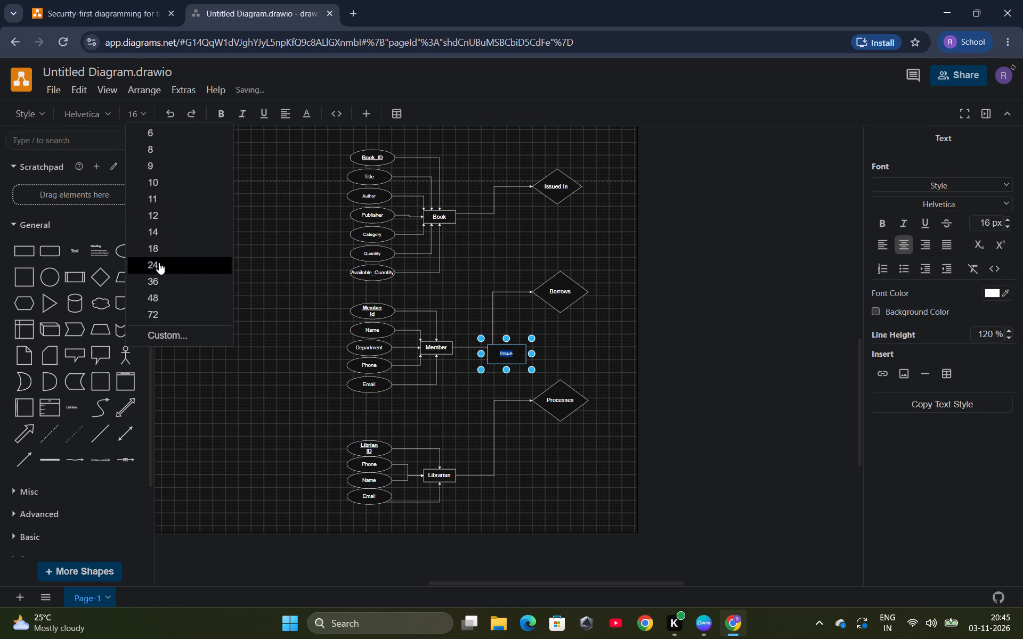
left_click(158, 264)
left_click(559, 479)
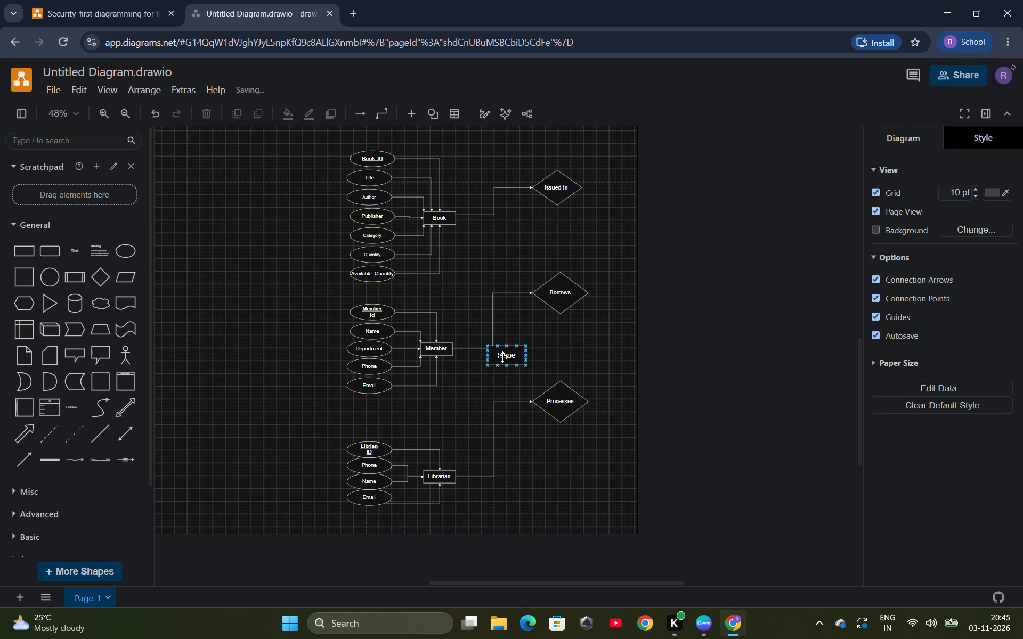
Move the Issue rectangle well to the right of the Issued In diamond, level with its centre.
left_click_drag(502, 357, 691, 187)
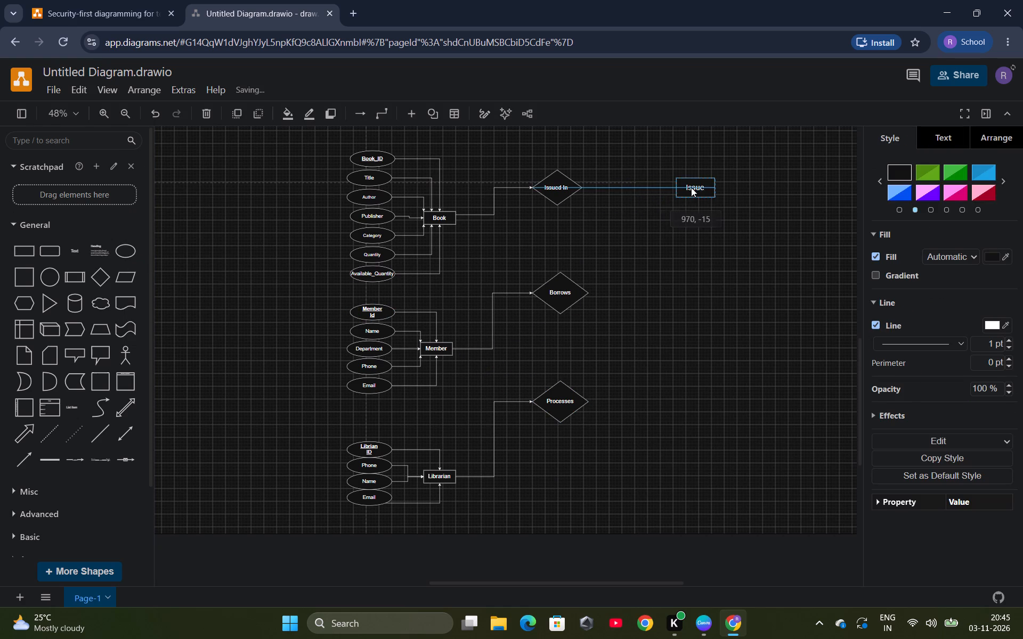
left_click_drag(691, 187, 695, 187)
left_click_drag(695, 187, 727, 187)
left_click(709, 324)
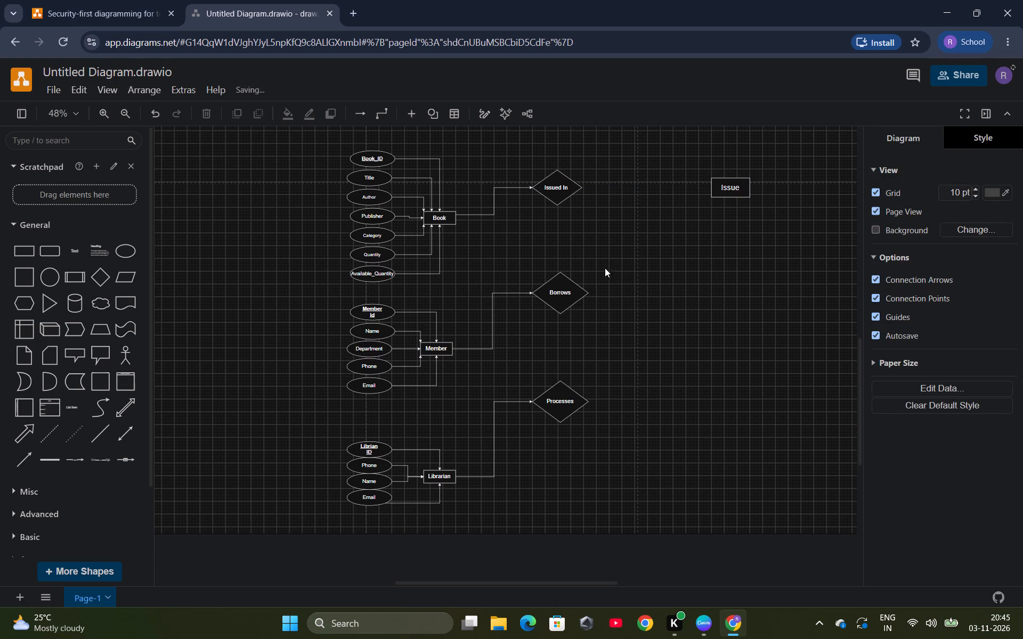
Duplicate the Borrows diamond and place the copy centred below the Issue rectangle.
right_click(554, 296)
left_click(605, 316)
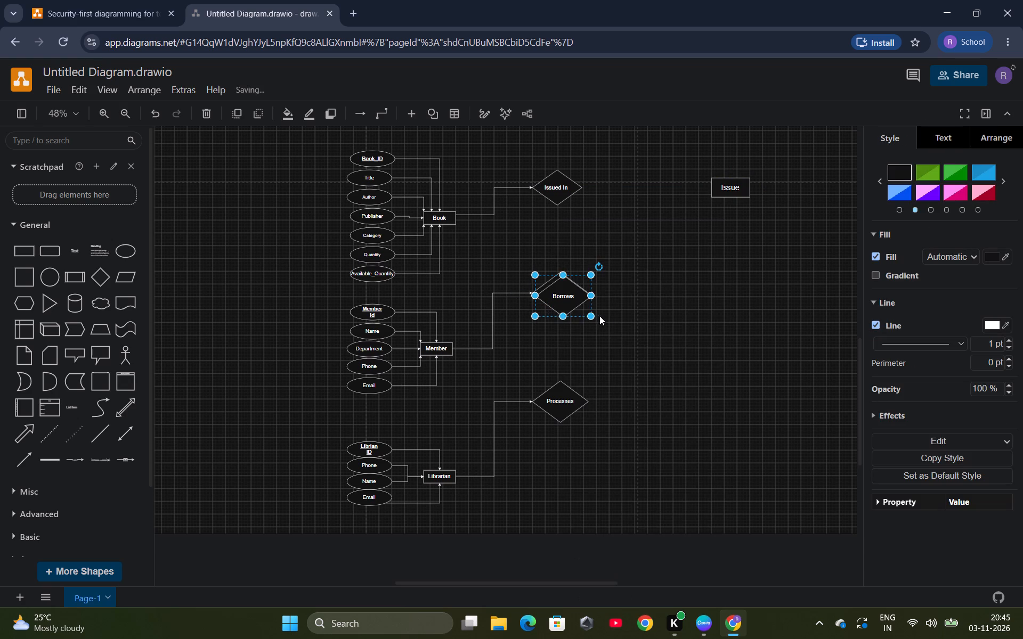
left_click_drag(565, 296, 424, 259)
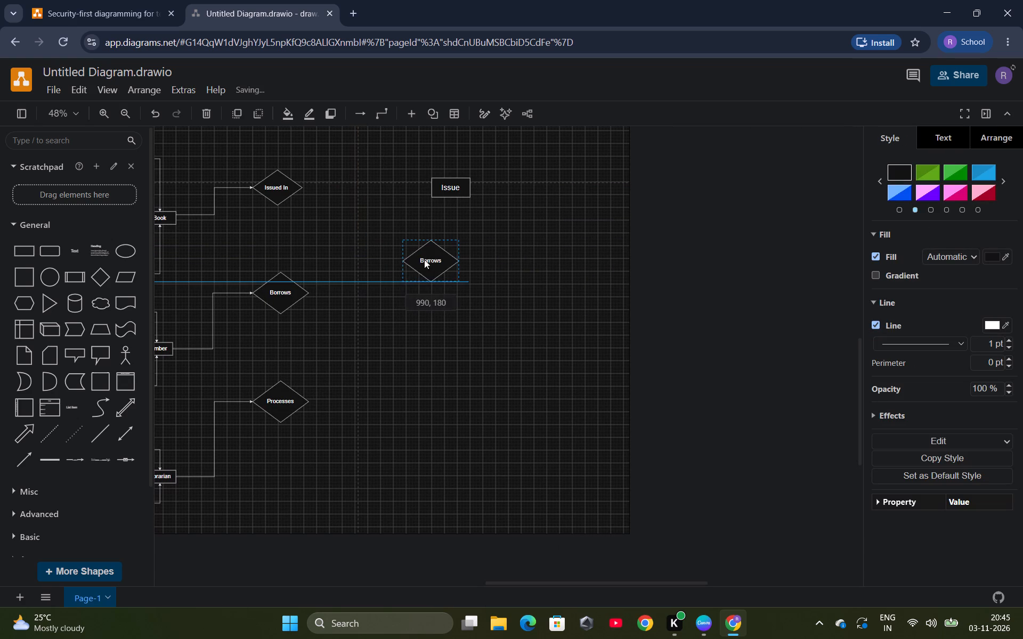
left_click_drag(424, 259, 446, 261)
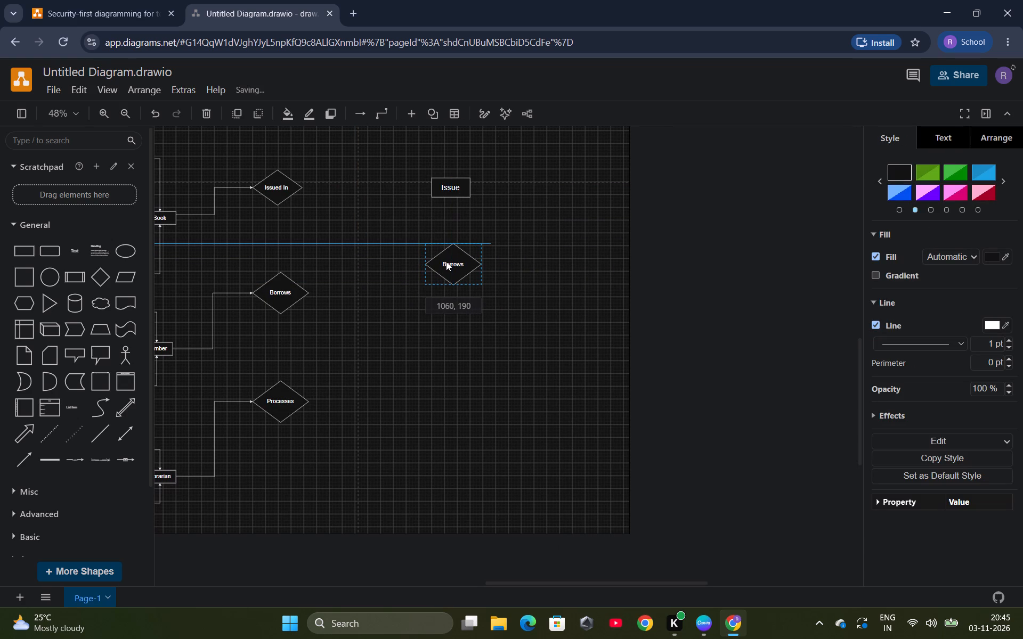
left_click_drag(446, 261, 445, 268)
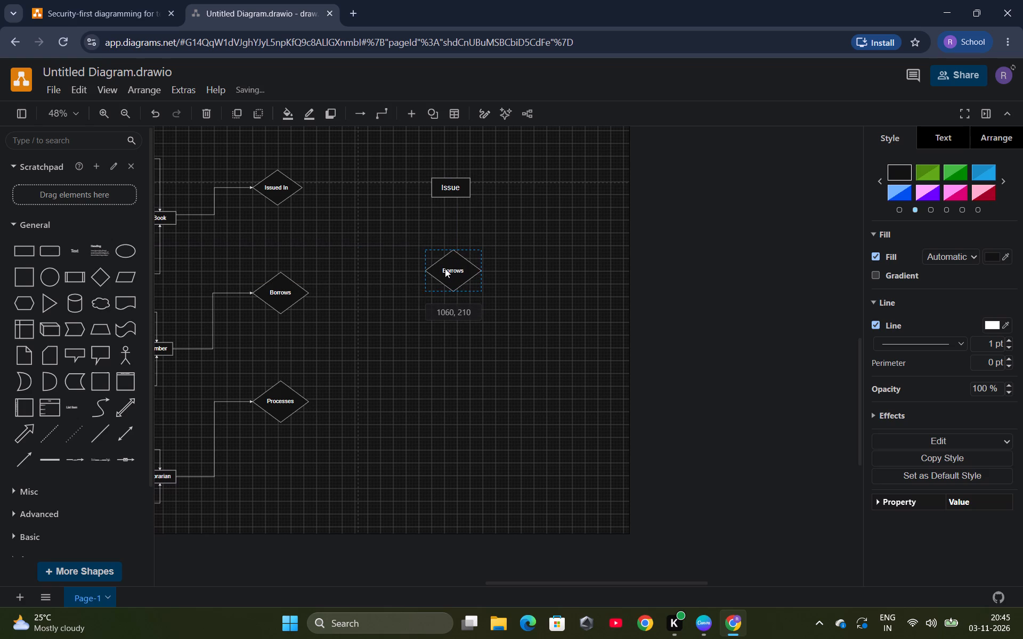
left_click_drag(445, 268, 442, 274)
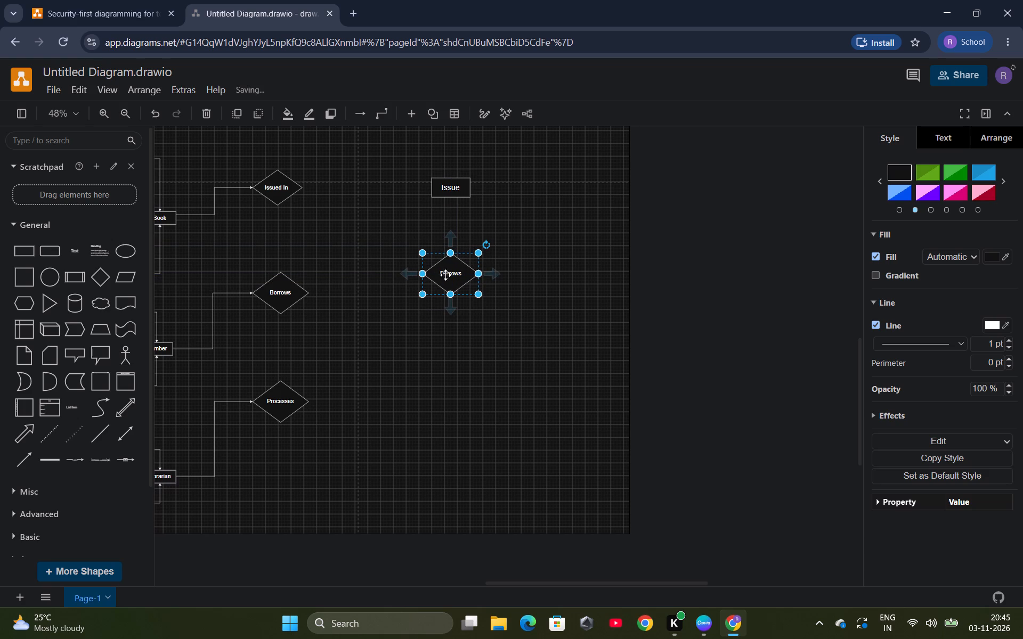
Replace the label of the copied diamond below Issue with "INcurs".
double_click(456, 275)
key("BackSpace")
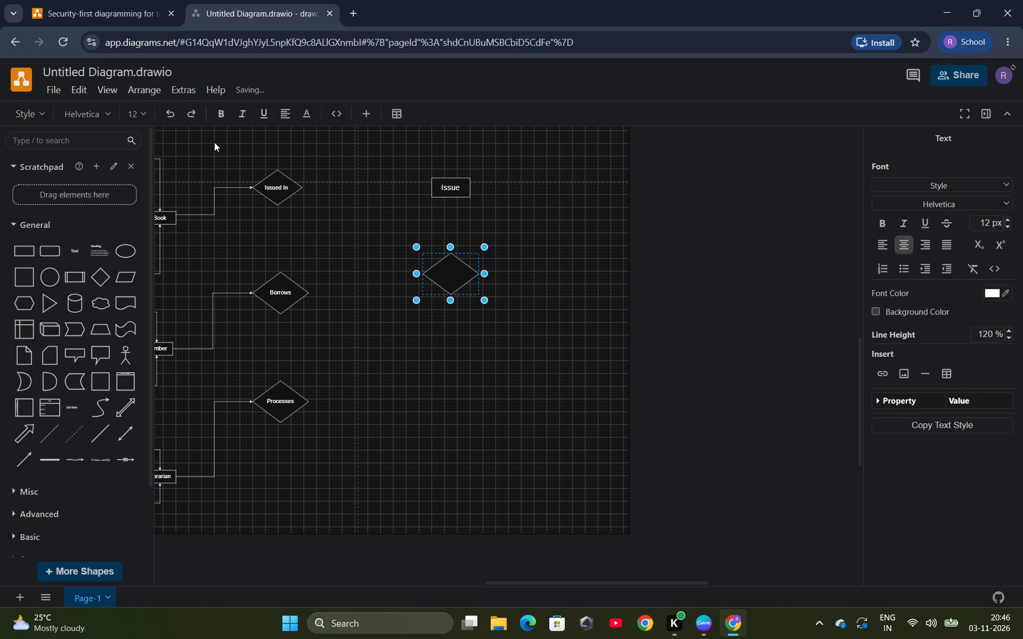
type("IN")
type("curs")
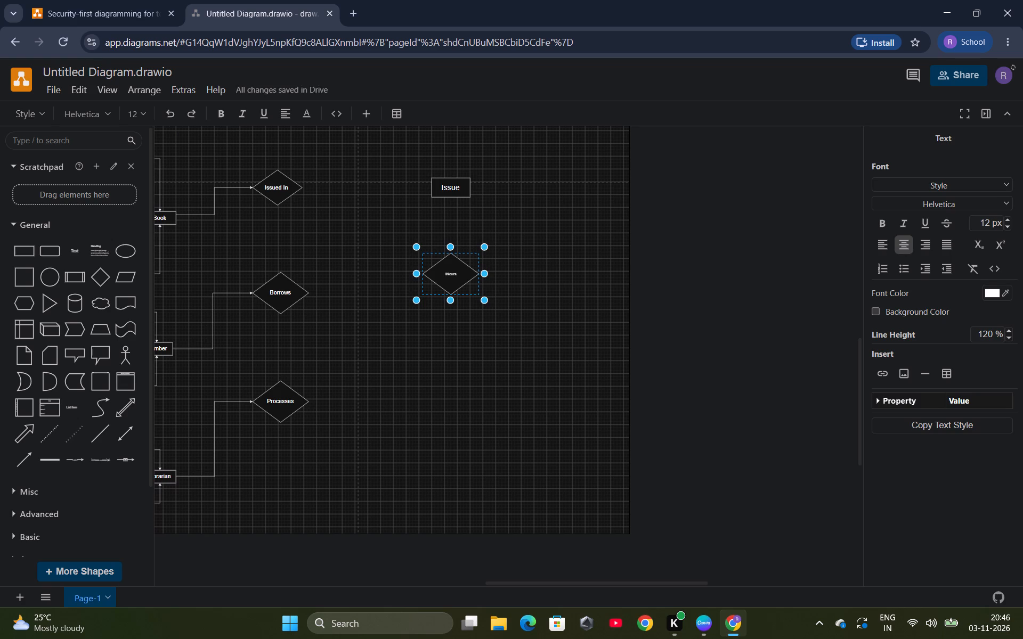
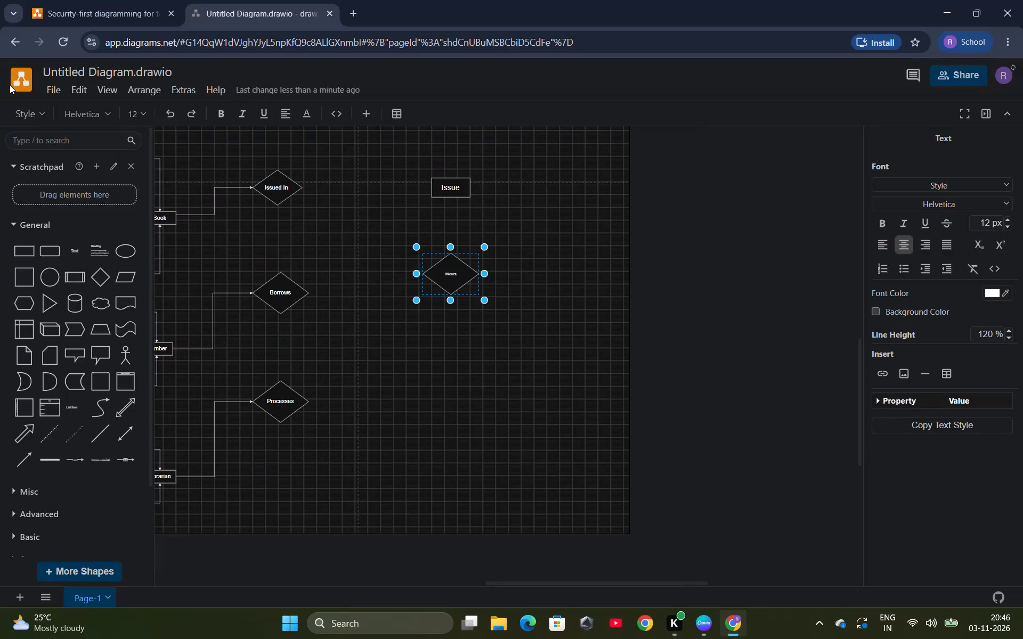
Set the whole "INcurs" label in the diamond below Issue to font size 24.
left_click(145, 111)
left_click(161, 250)
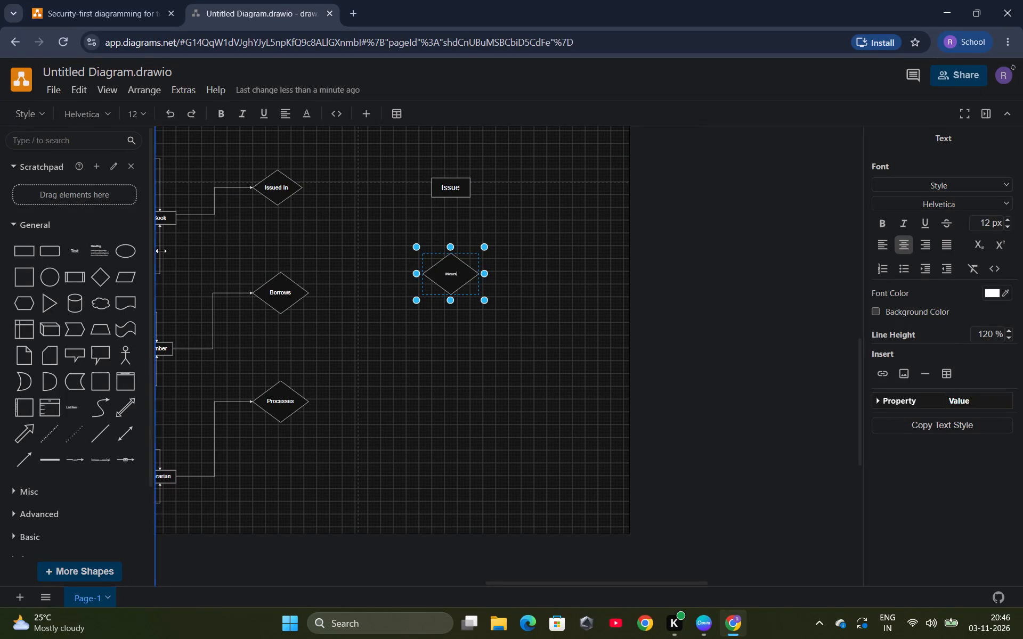
left_click(146, 114)
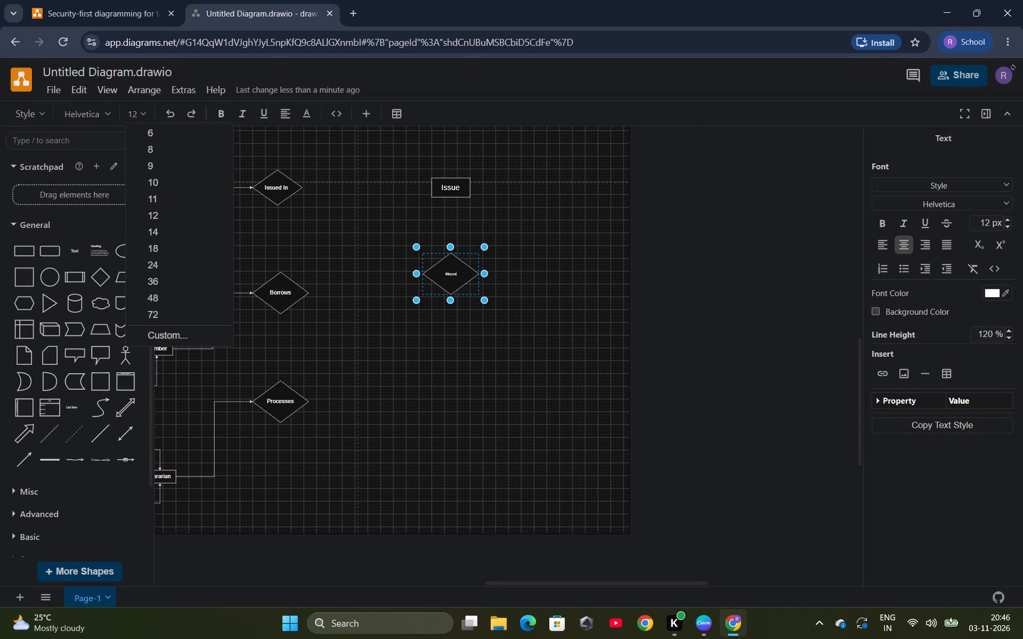
double_click(458, 276)
double_click(453, 273)
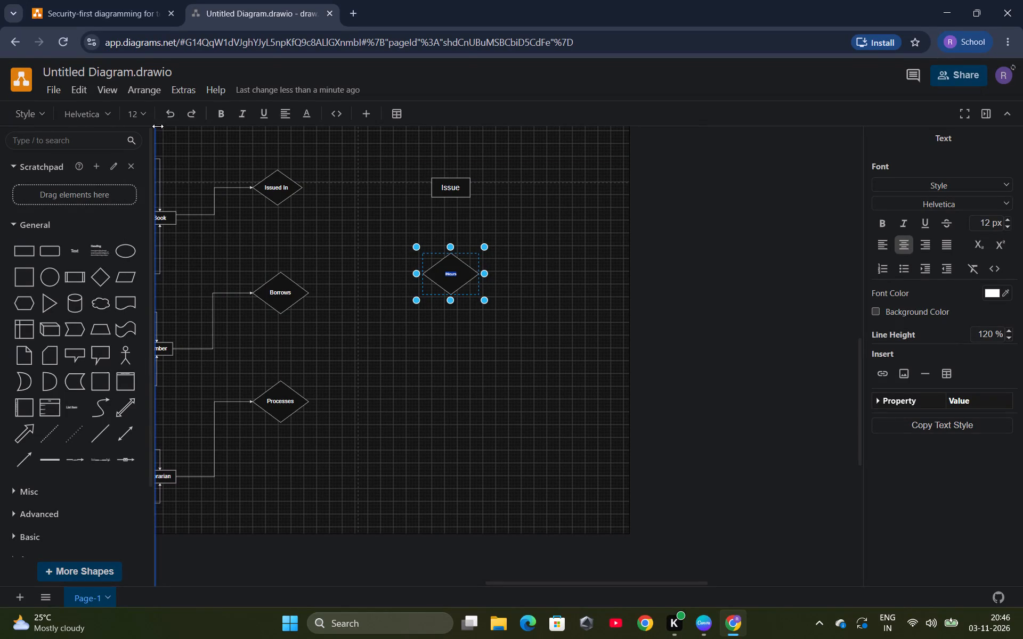
left_click(145, 118)
left_click(167, 262)
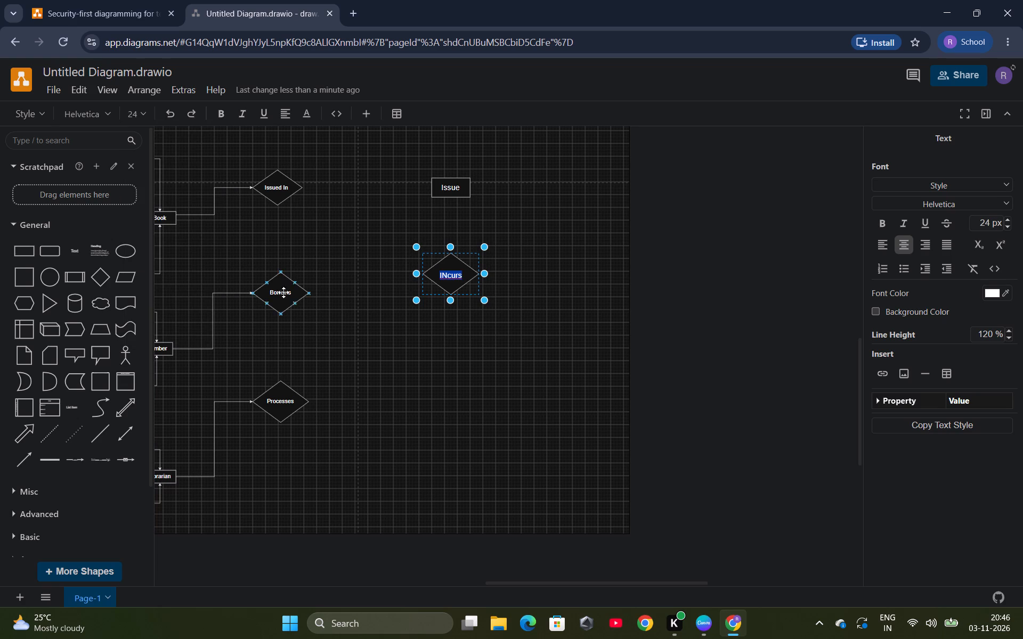
Correct the diamond label's capitalisation so that it reads "Incurs".
left_click(449, 273)
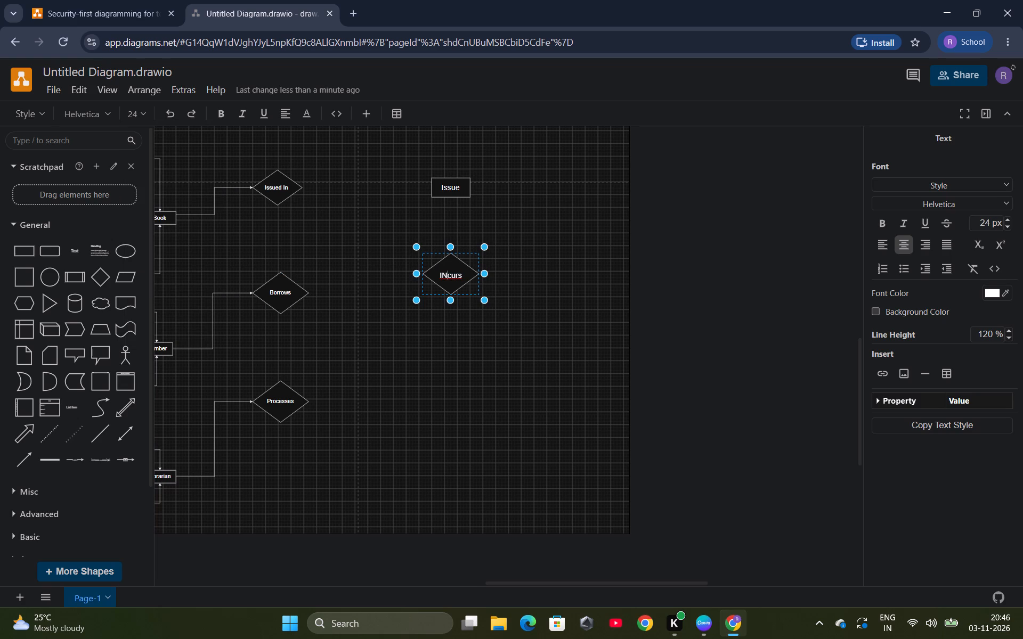
left_click(448, 275)
key("BackSpace")
key("n")
left_click(442, 354)
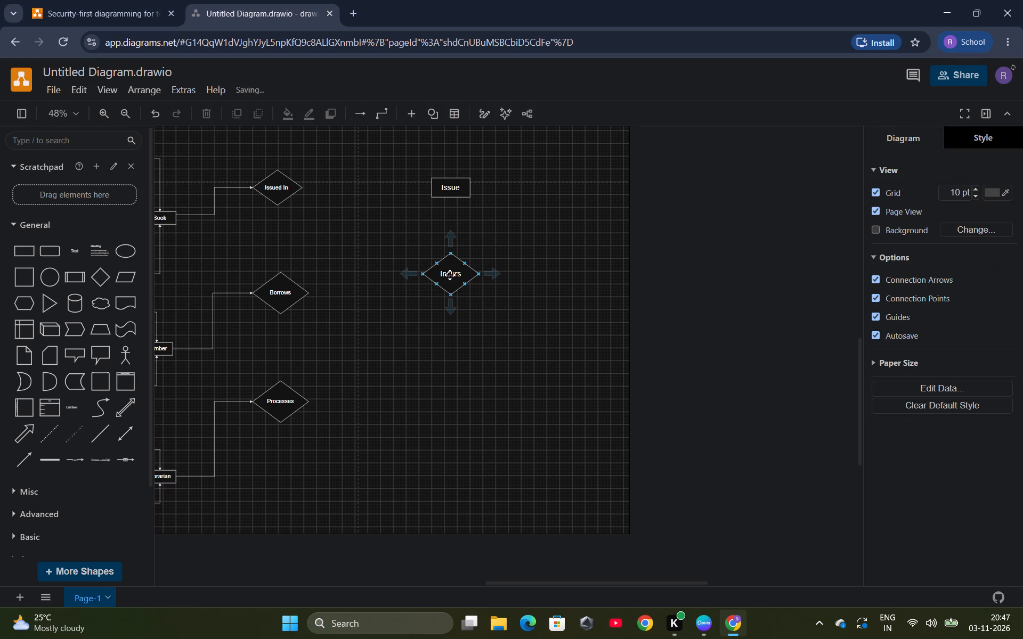
Move the Incurs diamond slightly further down, centred beneath Issue and roughly level with the Borrows diamond.
left_click_drag(448, 275, 446, 278)
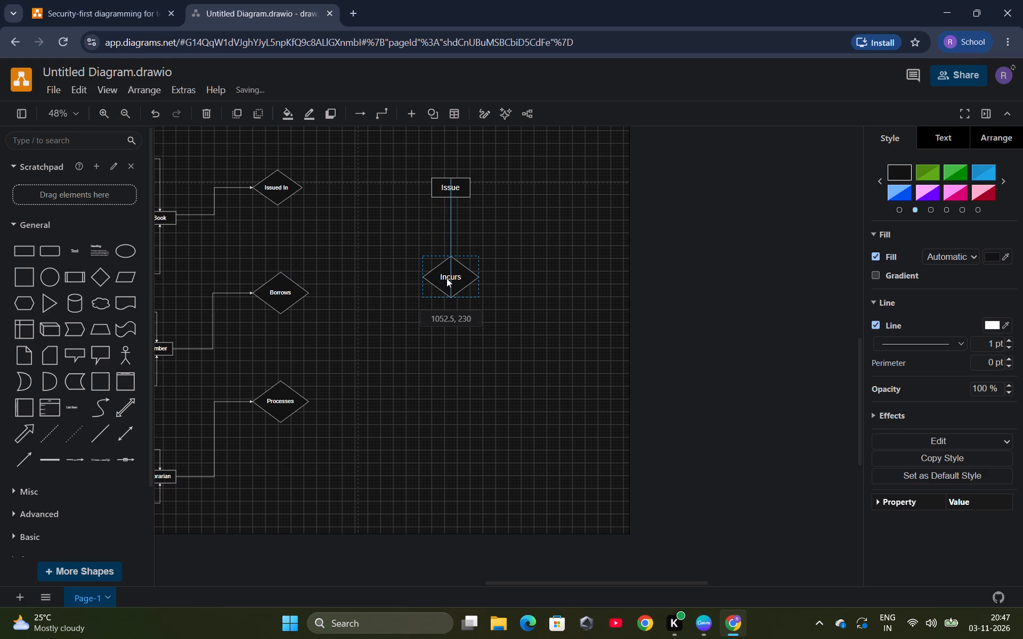
left_click_drag(446, 278, 446, 291)
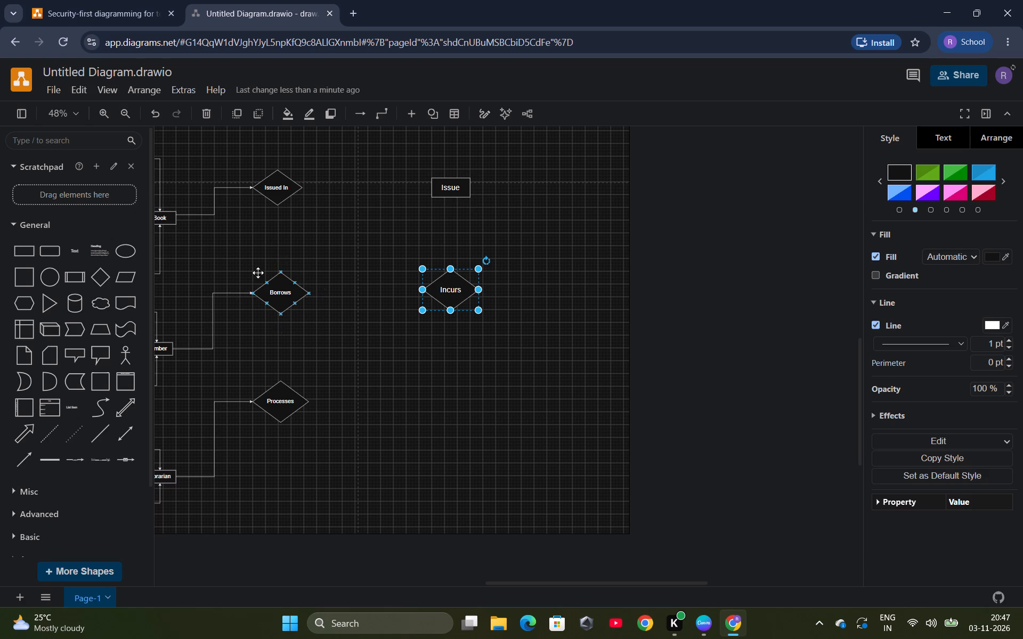
Duplicate the Issue rectangle and place the copy below the Incurs diamond, vertically aligned with its centre.
right_click(441, 182)
left_click(477, 264)
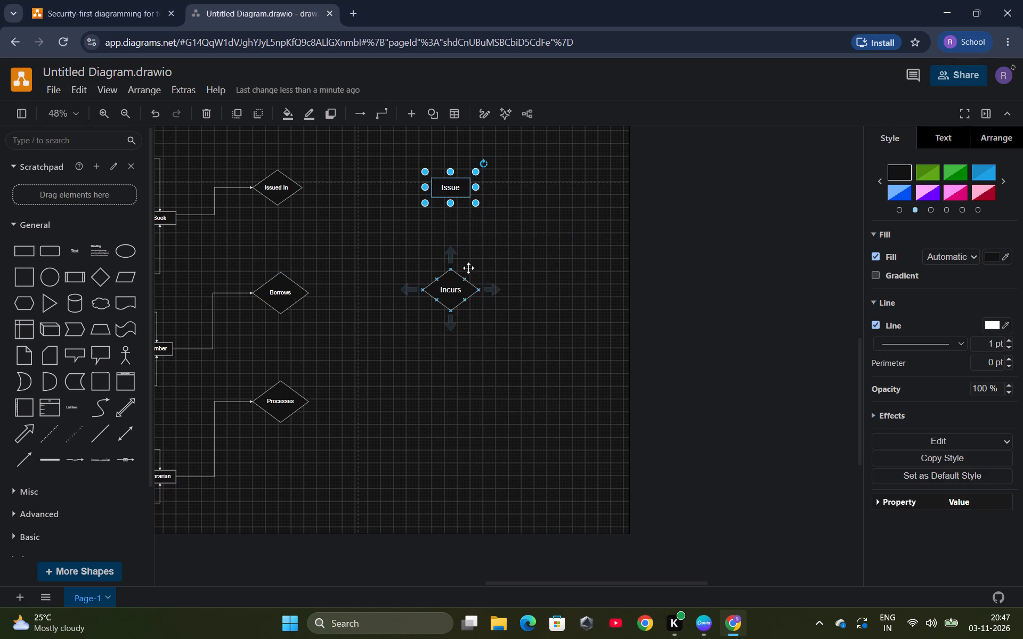
right_click(450, 187)
left_click(509, 288)
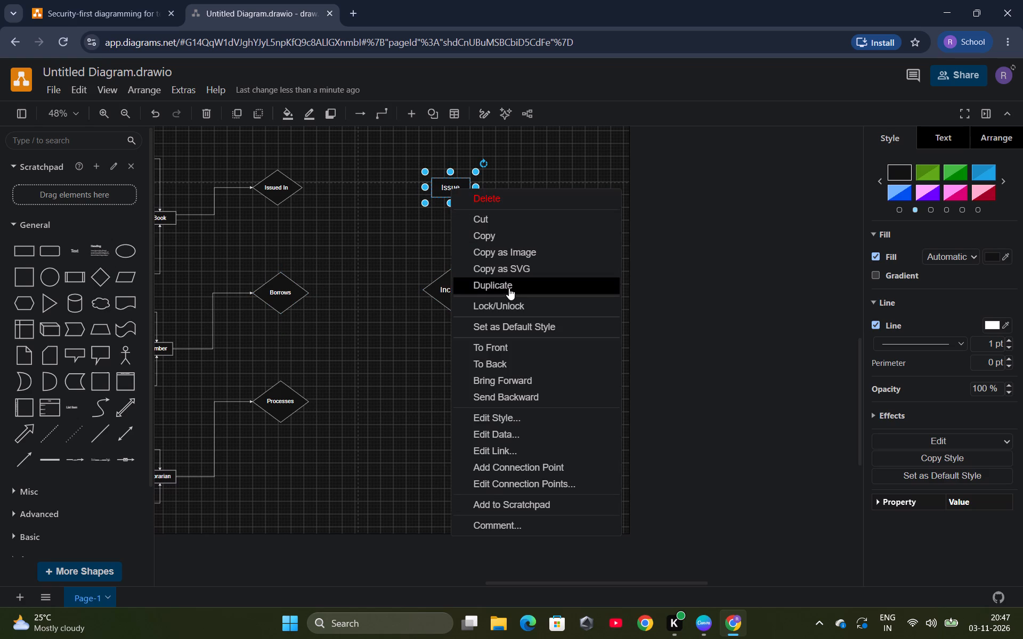
left_click_drag(455, 194, 448, 413)
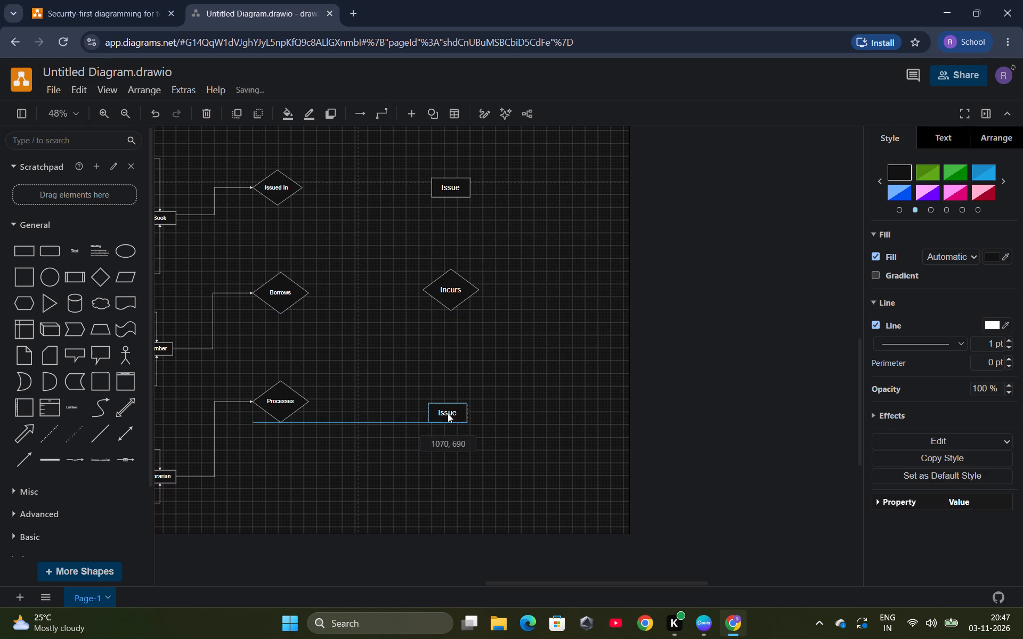
left_click_drag(448, 413, 446, 395)
double_click(447, 395)
left_click_drag(445, 390, 451, 390)
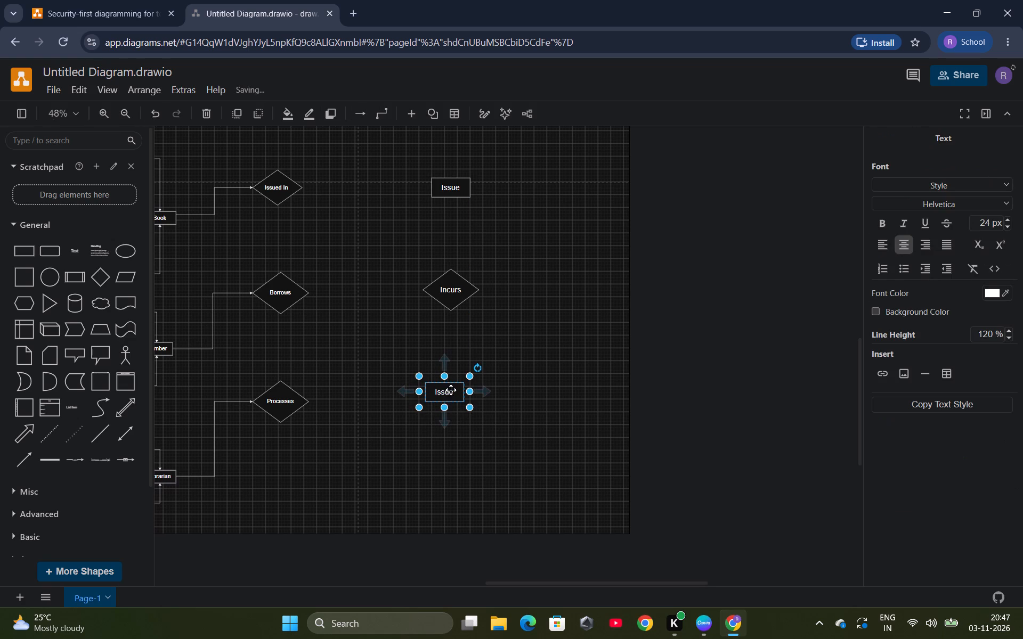
left_click_drag(451, 390, 454, 390)
left_click(456, 440)
left_click_drag(449, 394, 453, 395)
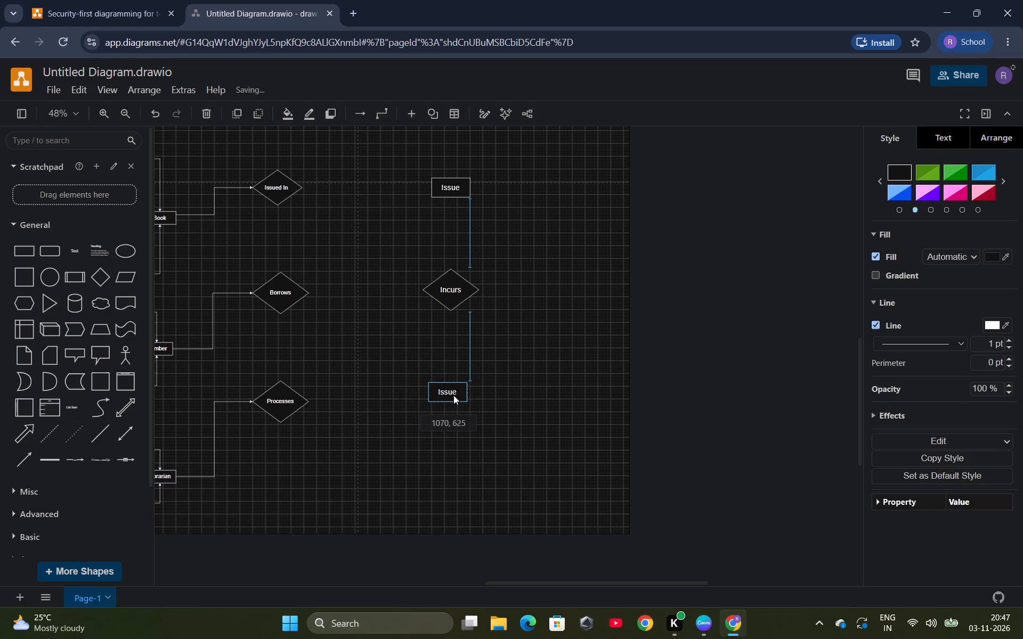
left_click_drag(453, 395, 454, 395)
left_click(449, 450)
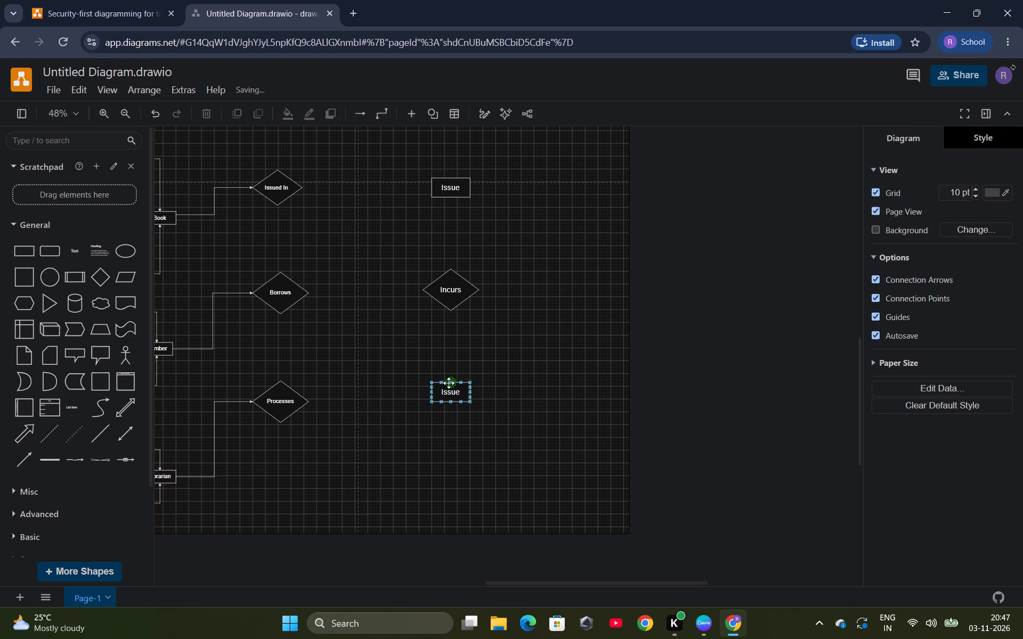
Replace the label of the copied rectangle below Incurs with "Fine".
left_click(449, 382)
double_click(453, 394)
key("BackSpace")
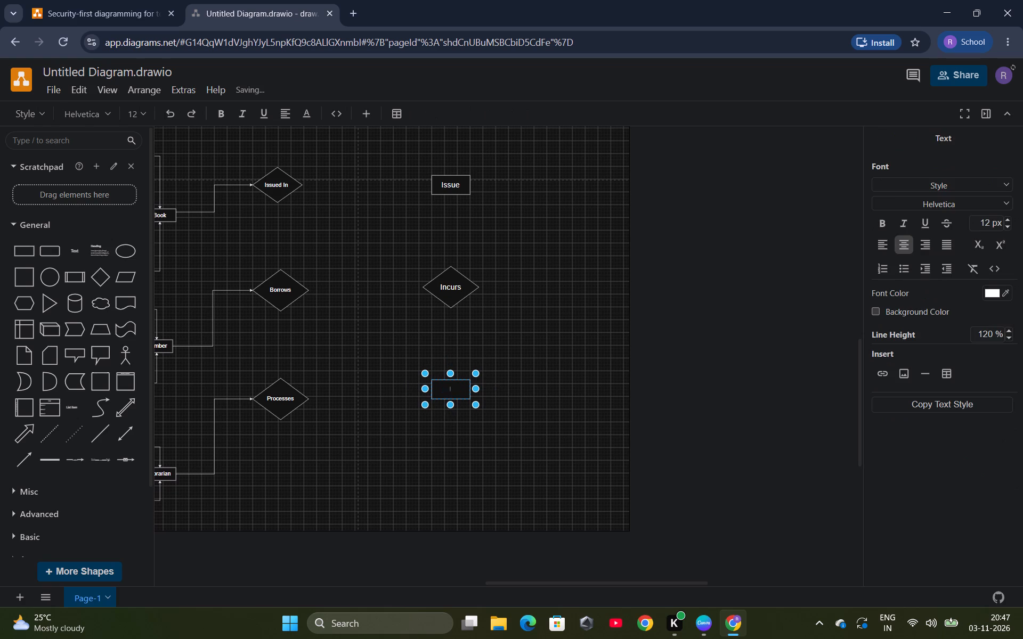
type("Fine")
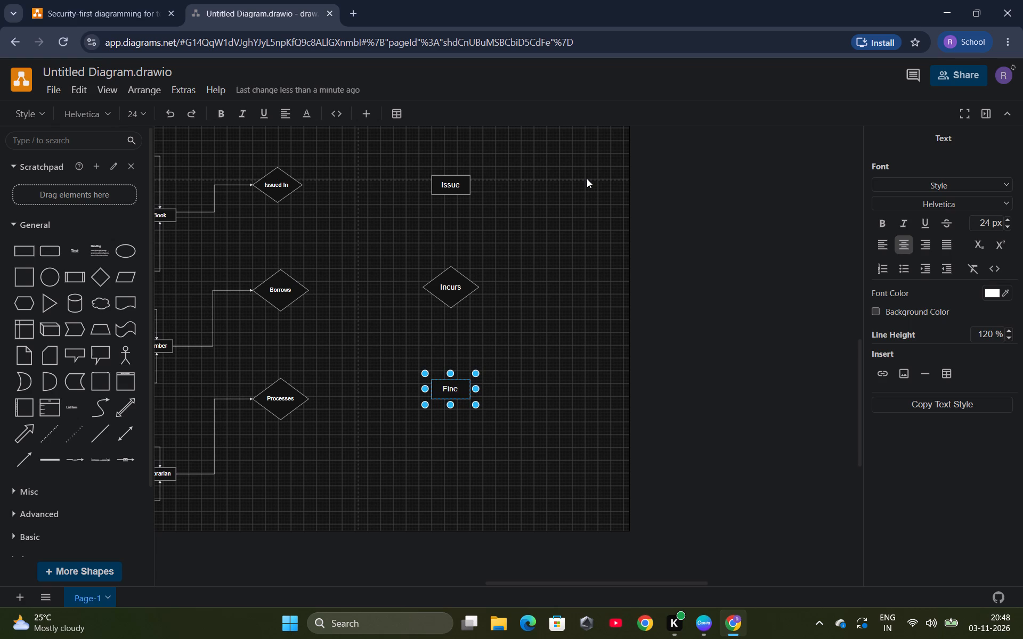
left_click(546, 476)
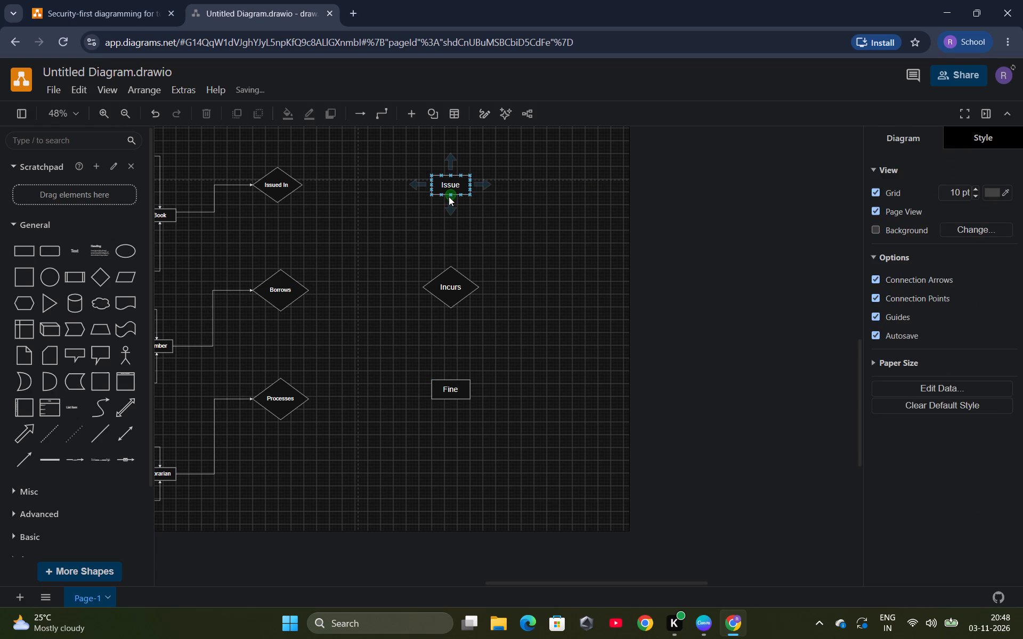
Link Issue, Incurs and Fine with straight vertical arrows, from Issue down to Incurs and from Incurs down to Fine.
left_click_drag(451, 192, 450, 275)
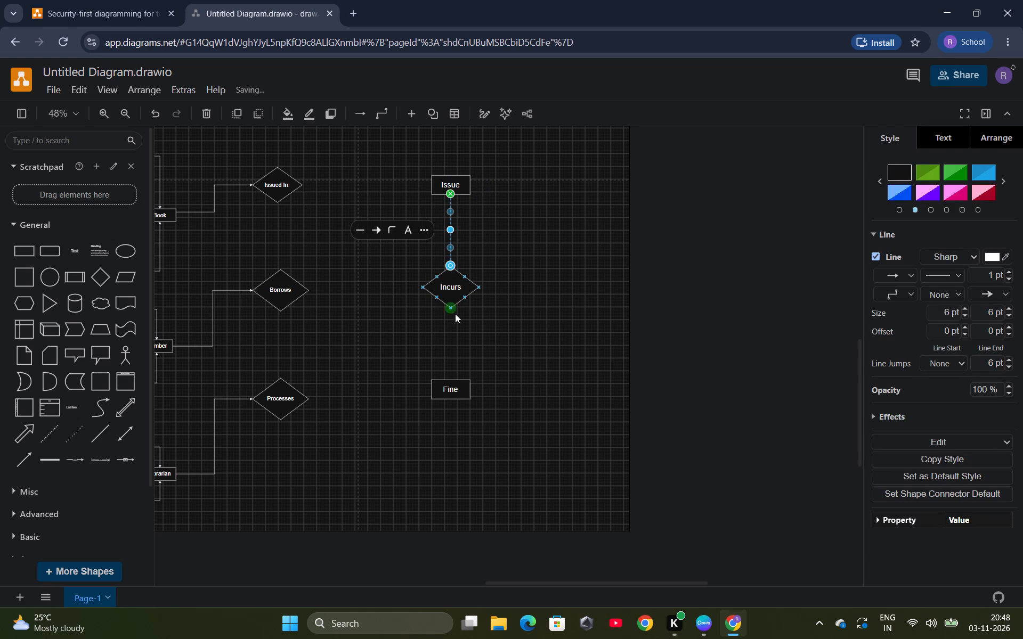
left_click(458, 328)
left_click_drag(449, 307, 449, 378)
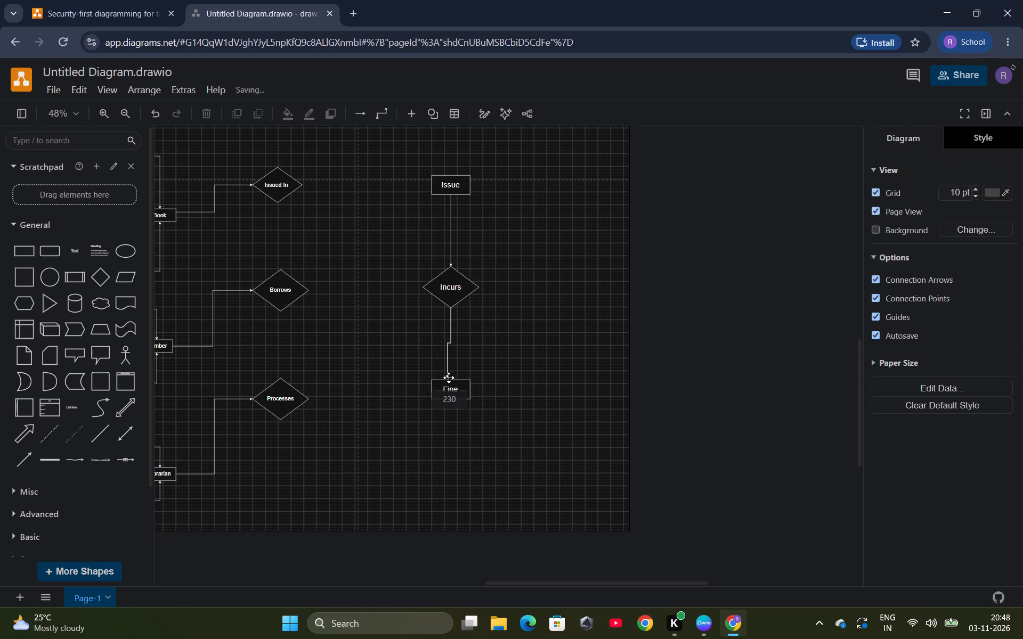
left_click_drag(449, 378, 449, 382)
left_click(533, 396)
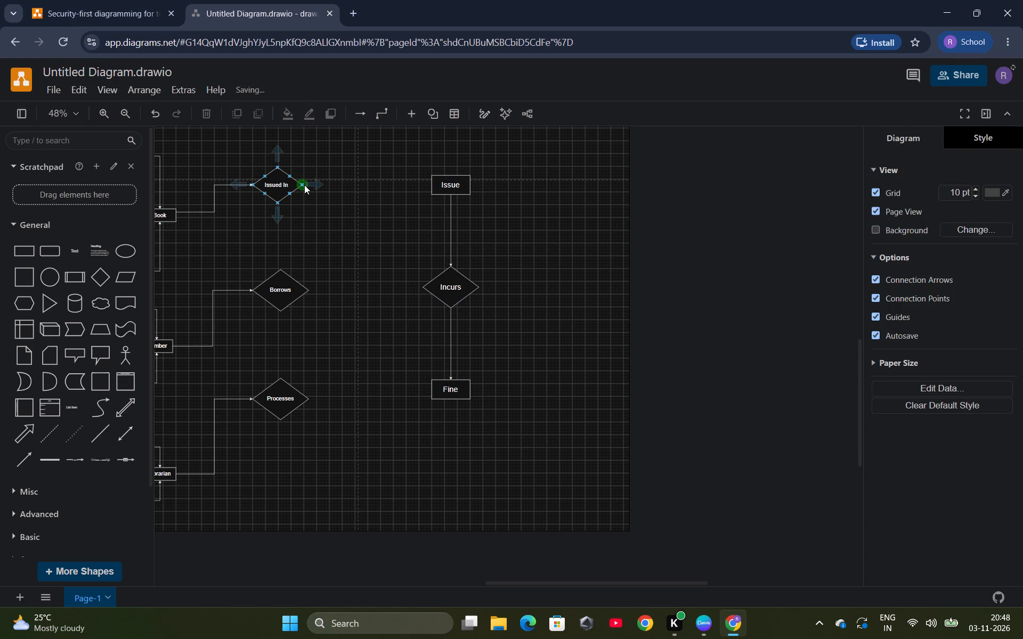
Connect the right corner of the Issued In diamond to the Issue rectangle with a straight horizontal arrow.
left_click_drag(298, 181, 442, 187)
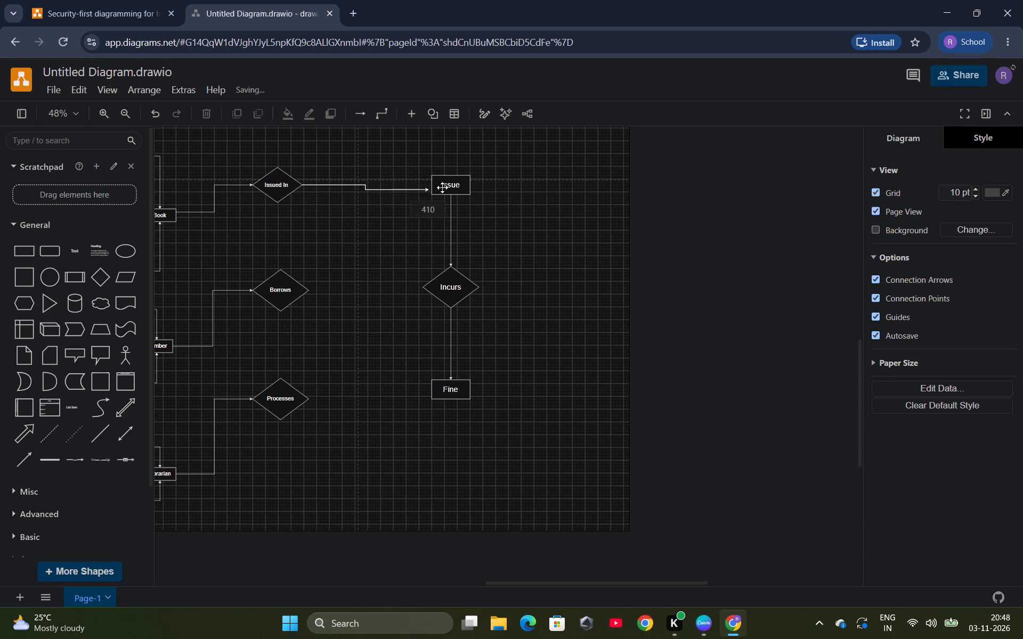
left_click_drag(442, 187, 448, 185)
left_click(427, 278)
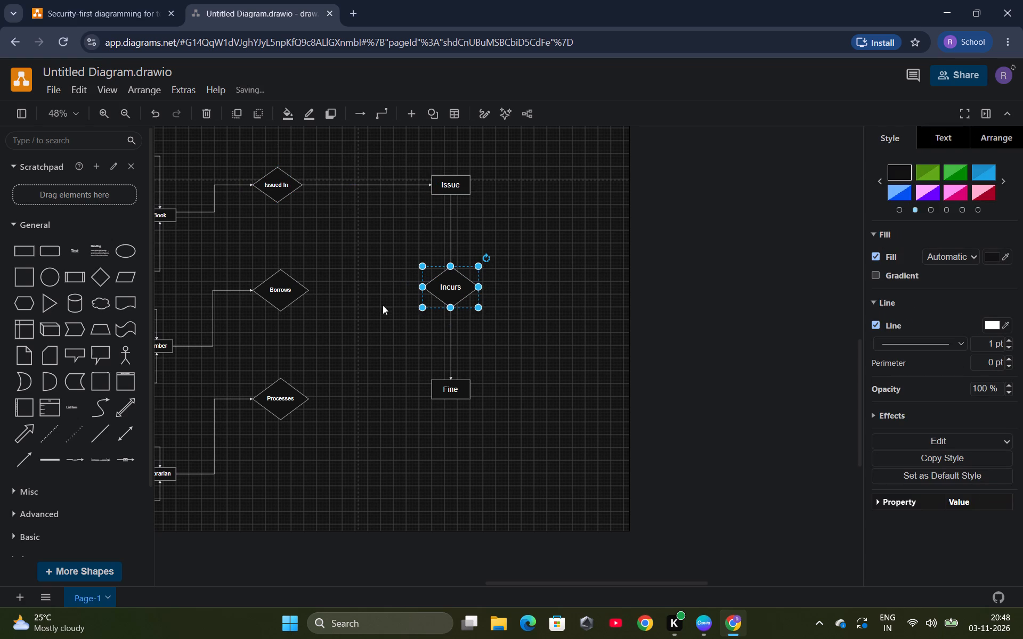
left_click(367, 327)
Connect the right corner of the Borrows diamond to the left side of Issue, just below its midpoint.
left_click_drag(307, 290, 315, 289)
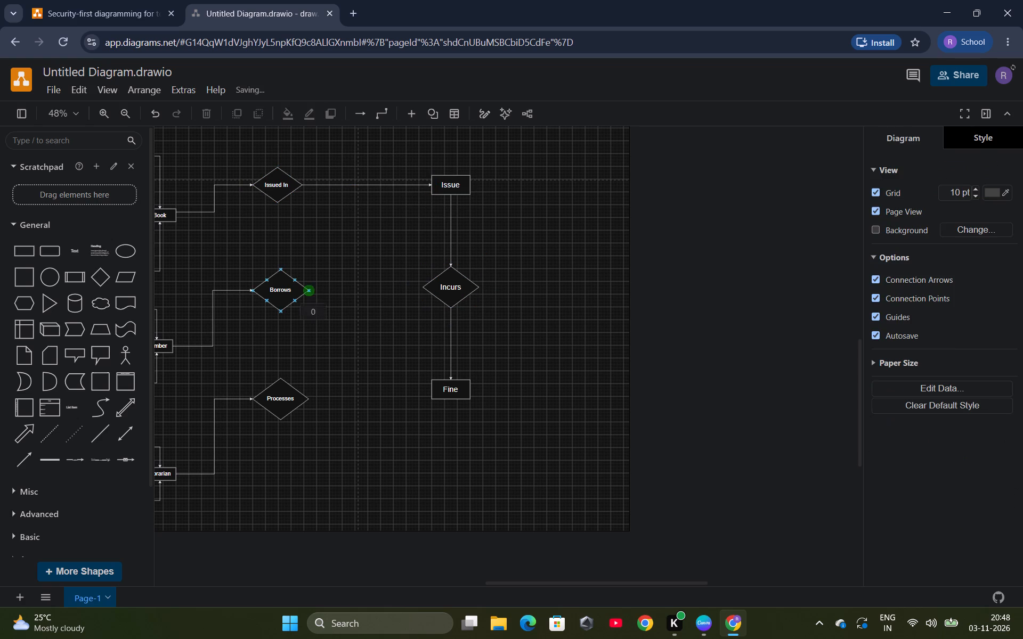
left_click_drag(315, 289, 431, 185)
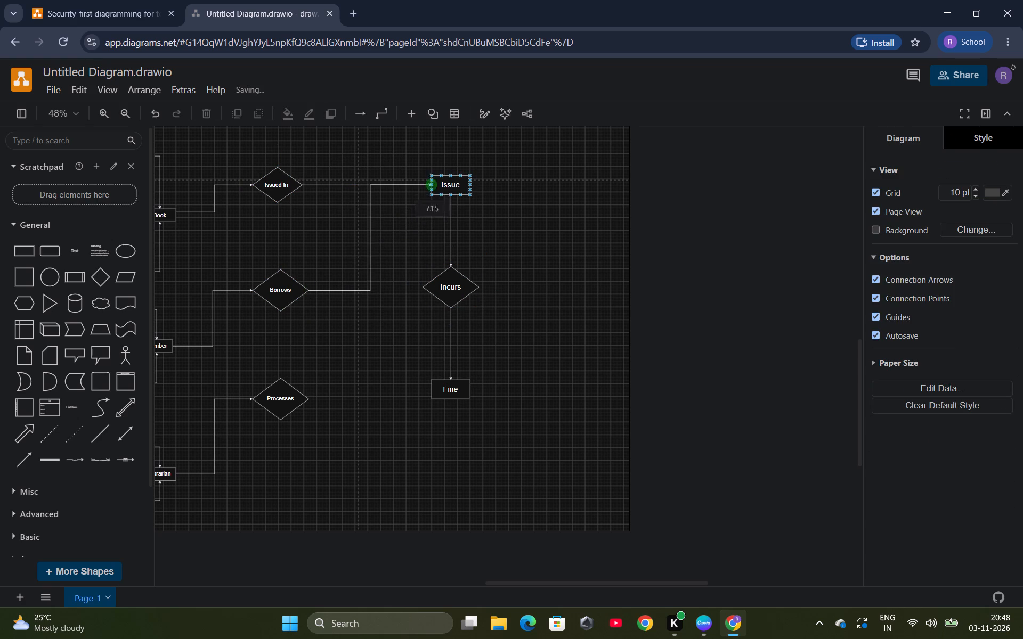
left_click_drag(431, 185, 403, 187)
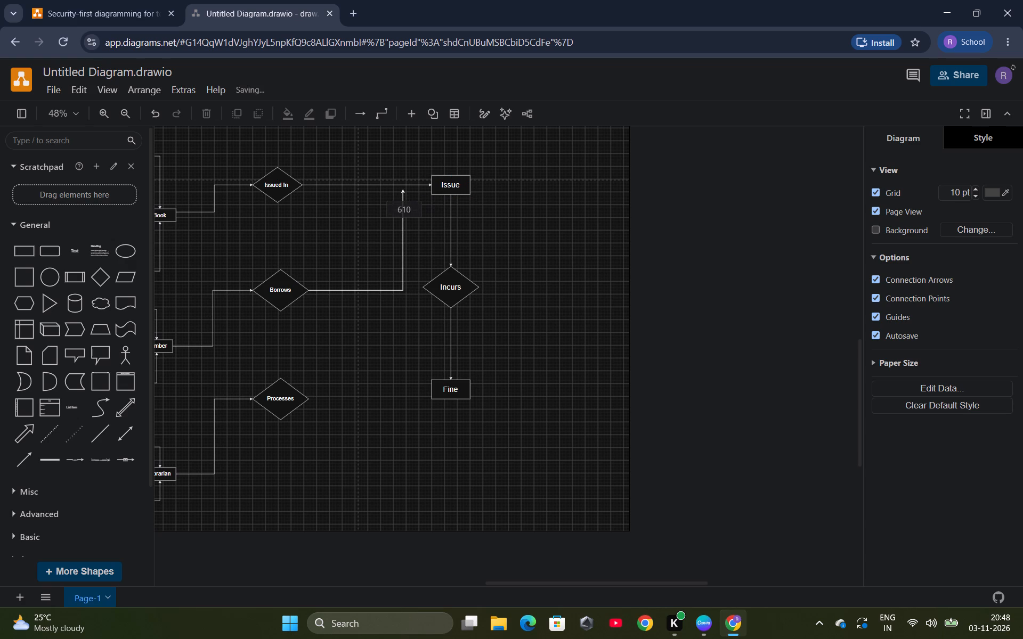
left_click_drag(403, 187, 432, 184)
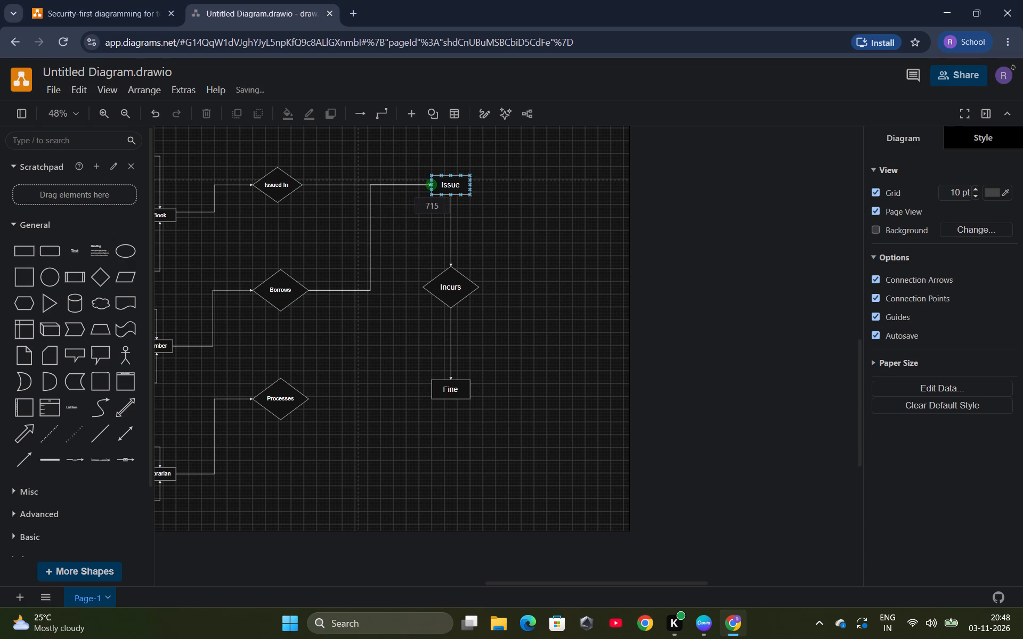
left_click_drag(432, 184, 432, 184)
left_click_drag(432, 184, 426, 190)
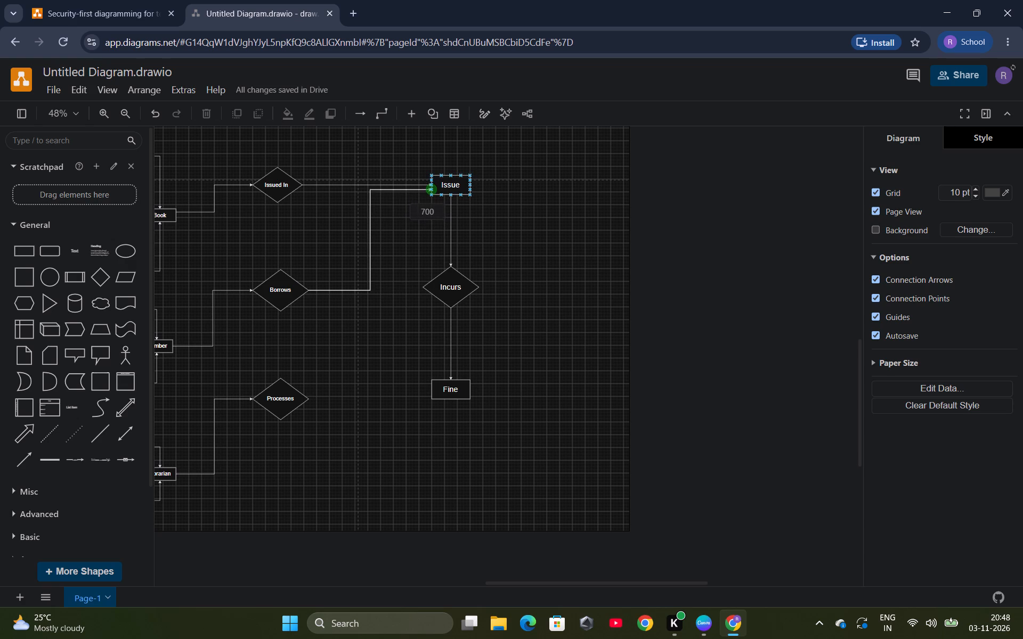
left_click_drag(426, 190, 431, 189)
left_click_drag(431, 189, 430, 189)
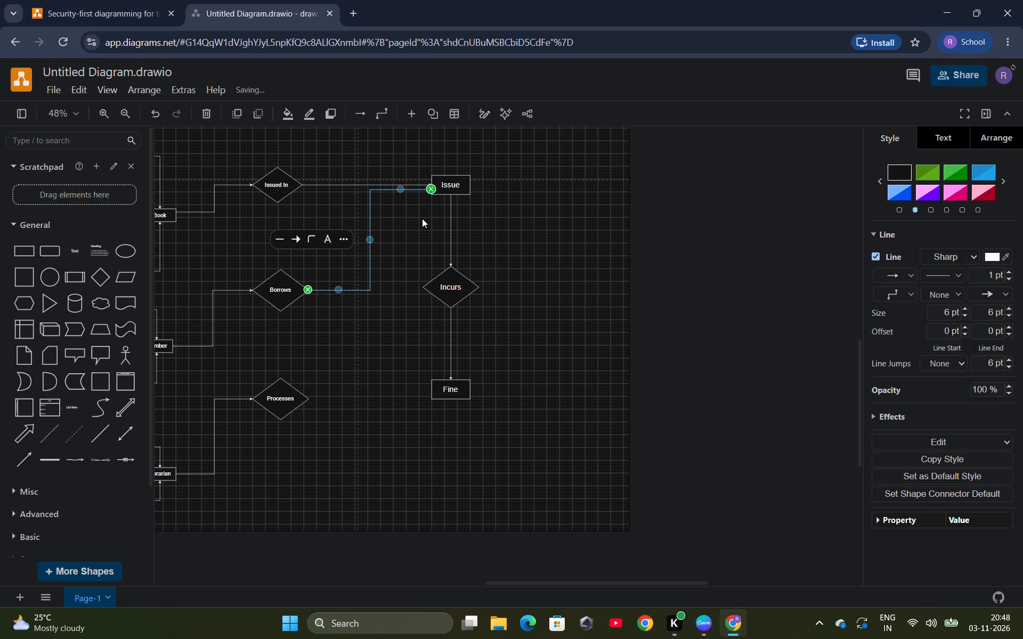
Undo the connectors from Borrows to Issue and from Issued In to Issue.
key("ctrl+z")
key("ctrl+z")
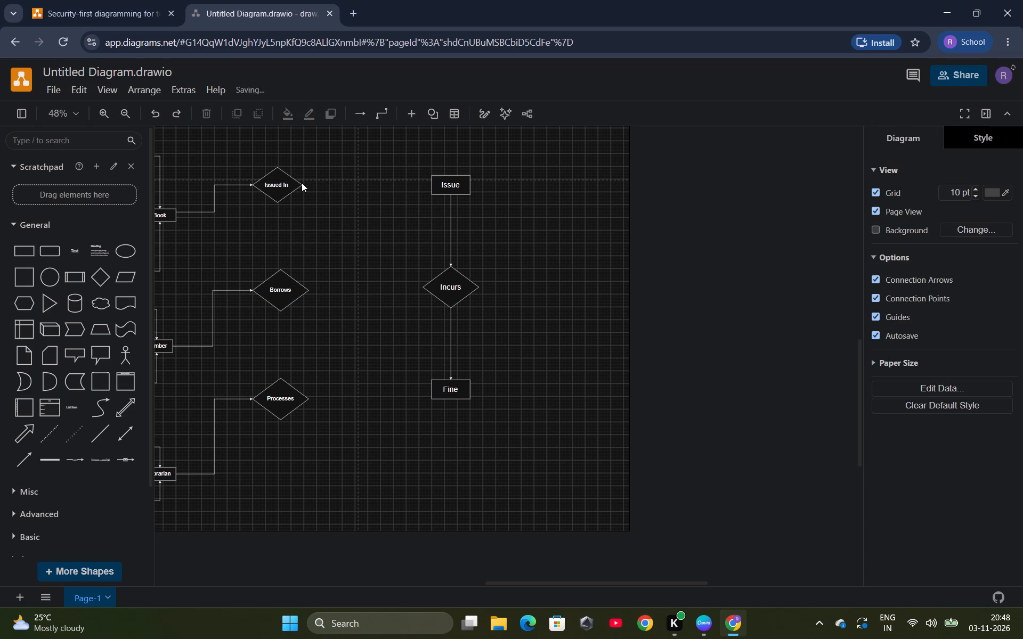
Connect the right corner of the Issued In diamond to the top-left corner of the Issue rectangle.
left_click_drag(304, 184, 434, 177)
left_click_drag(434, 177, 429, 171)
left_click(386, 242)
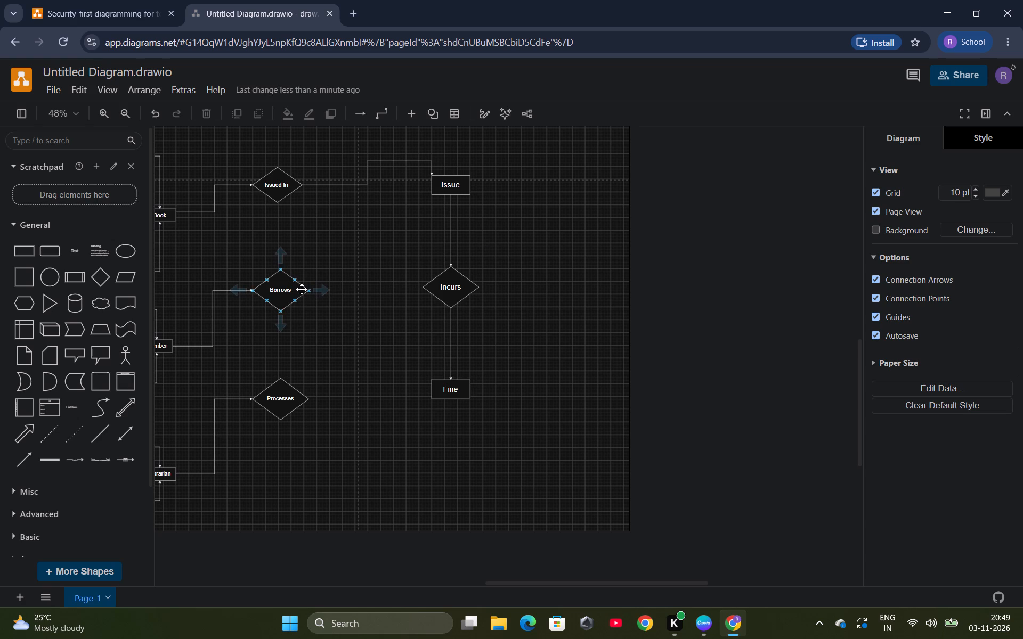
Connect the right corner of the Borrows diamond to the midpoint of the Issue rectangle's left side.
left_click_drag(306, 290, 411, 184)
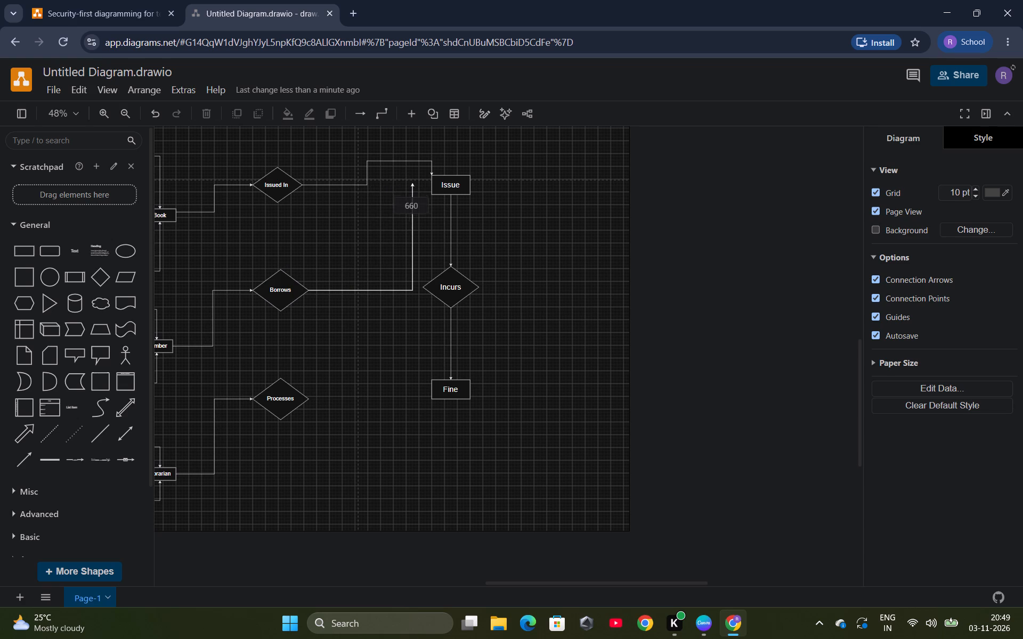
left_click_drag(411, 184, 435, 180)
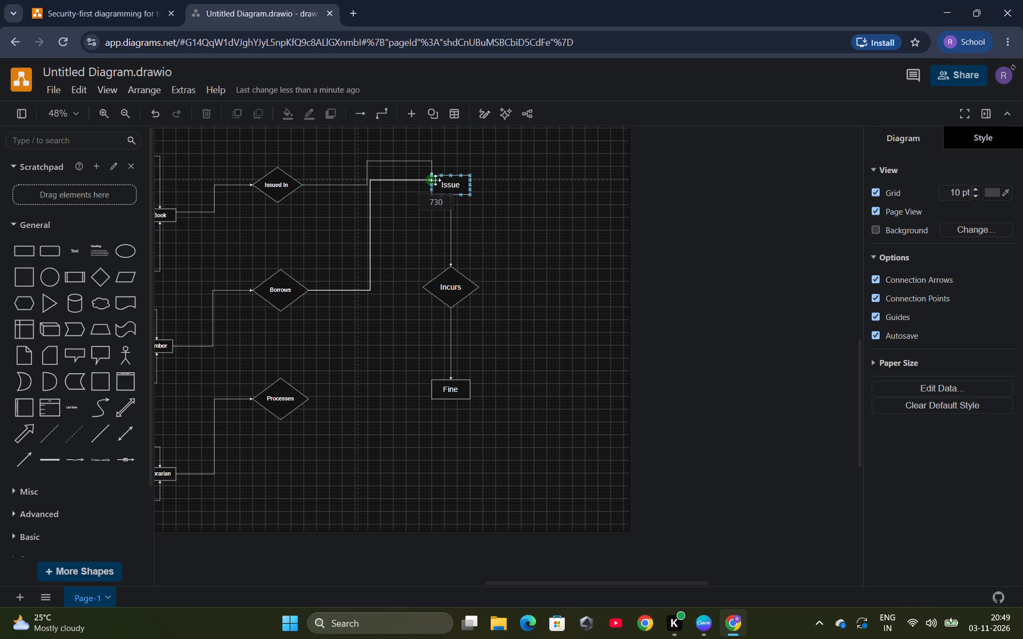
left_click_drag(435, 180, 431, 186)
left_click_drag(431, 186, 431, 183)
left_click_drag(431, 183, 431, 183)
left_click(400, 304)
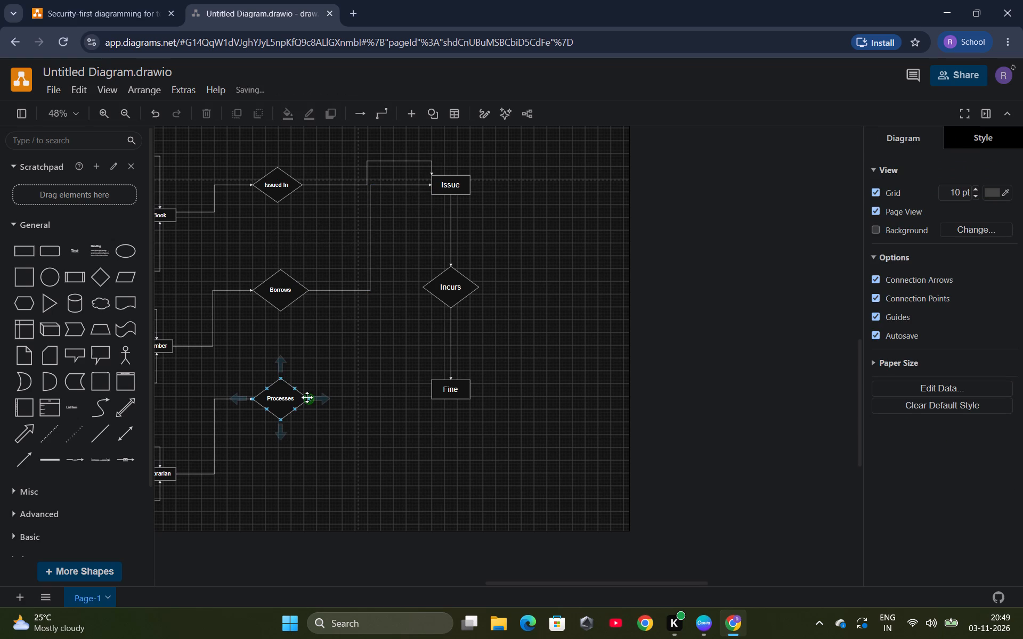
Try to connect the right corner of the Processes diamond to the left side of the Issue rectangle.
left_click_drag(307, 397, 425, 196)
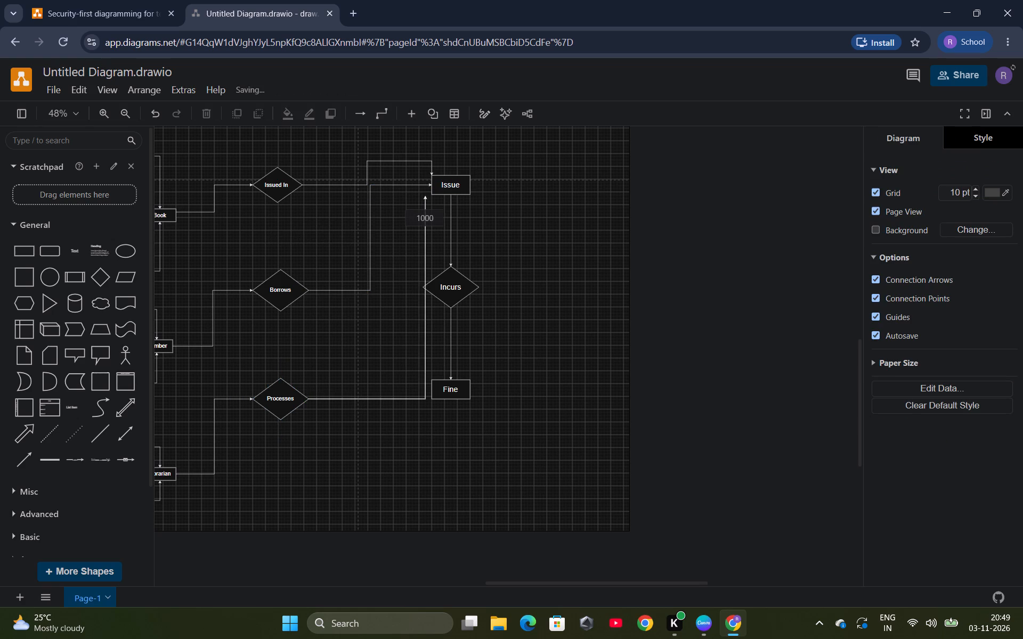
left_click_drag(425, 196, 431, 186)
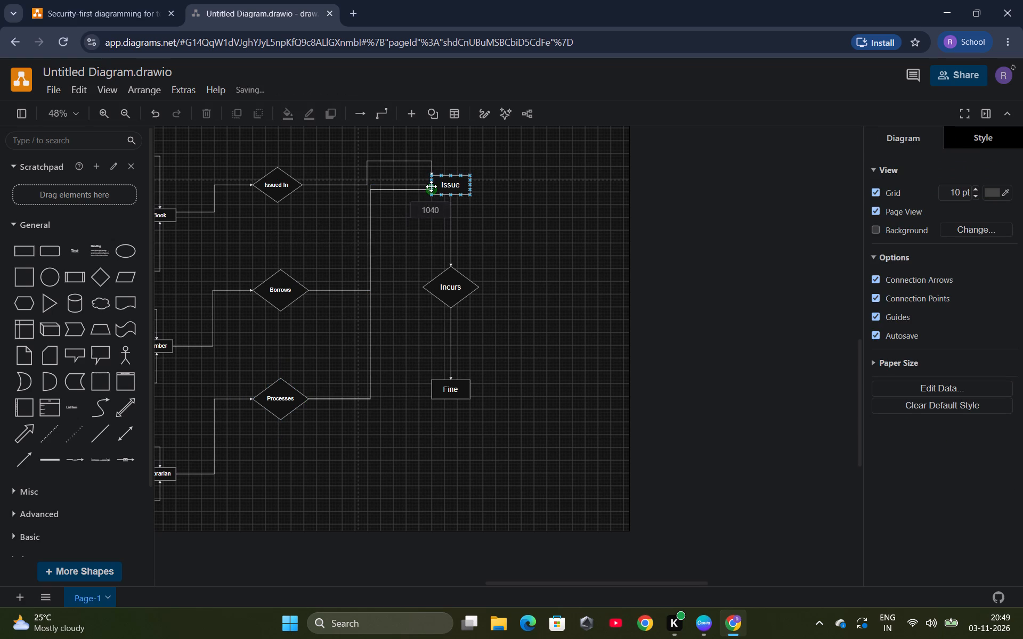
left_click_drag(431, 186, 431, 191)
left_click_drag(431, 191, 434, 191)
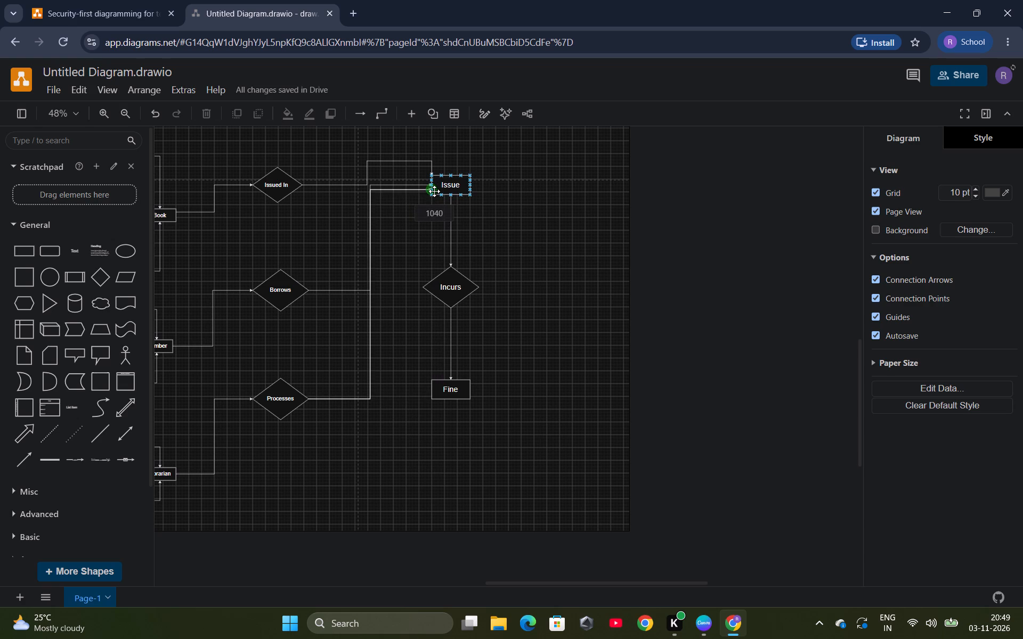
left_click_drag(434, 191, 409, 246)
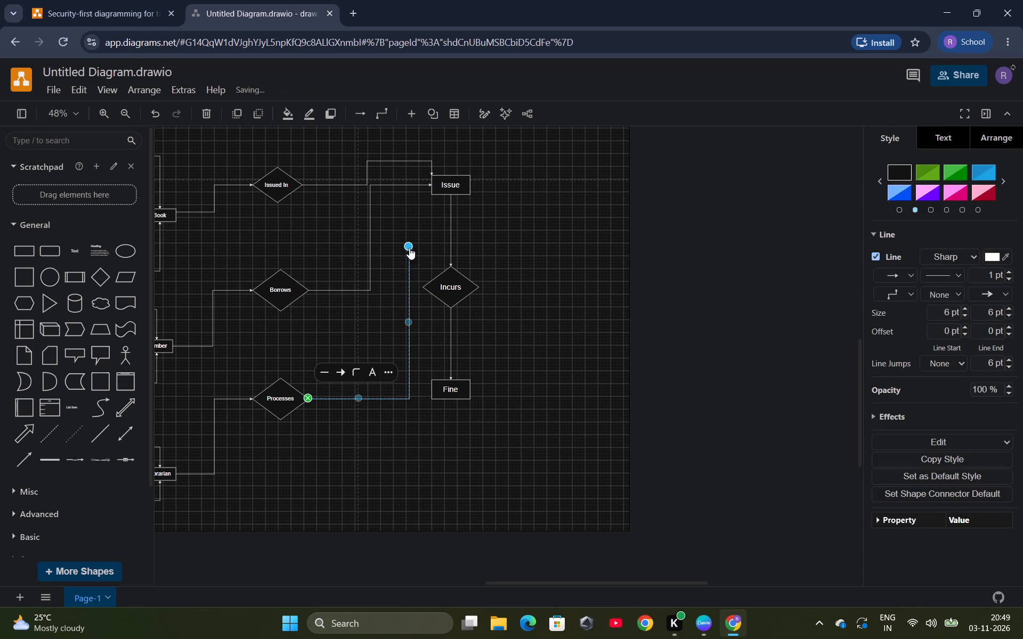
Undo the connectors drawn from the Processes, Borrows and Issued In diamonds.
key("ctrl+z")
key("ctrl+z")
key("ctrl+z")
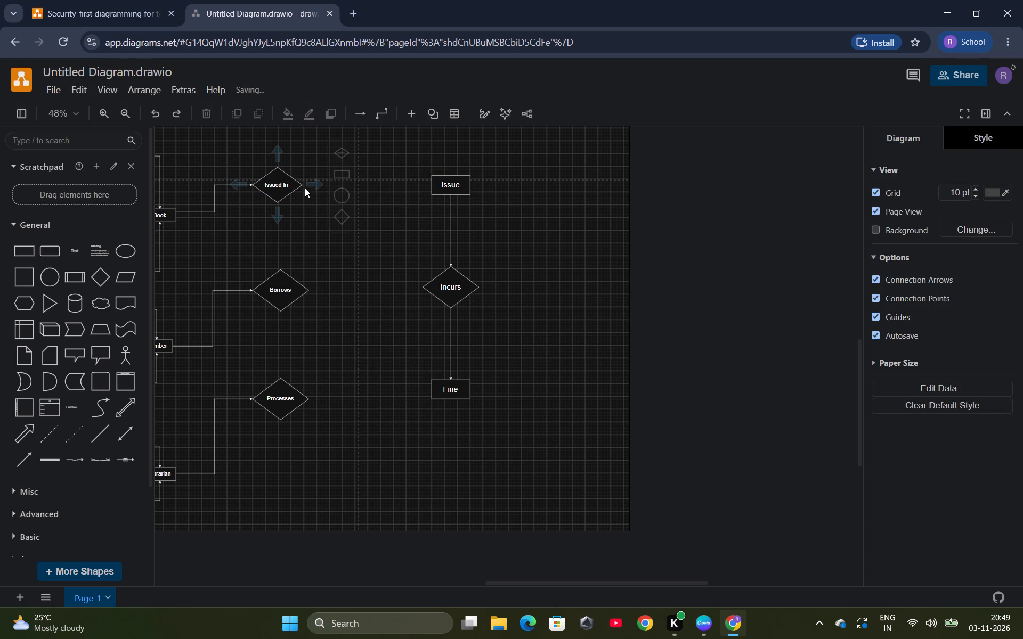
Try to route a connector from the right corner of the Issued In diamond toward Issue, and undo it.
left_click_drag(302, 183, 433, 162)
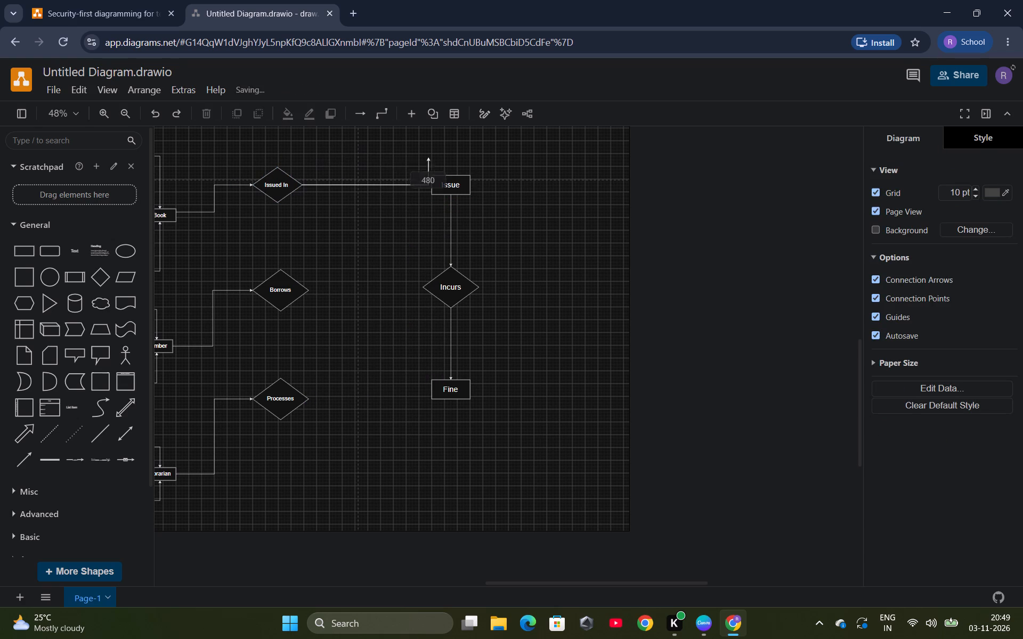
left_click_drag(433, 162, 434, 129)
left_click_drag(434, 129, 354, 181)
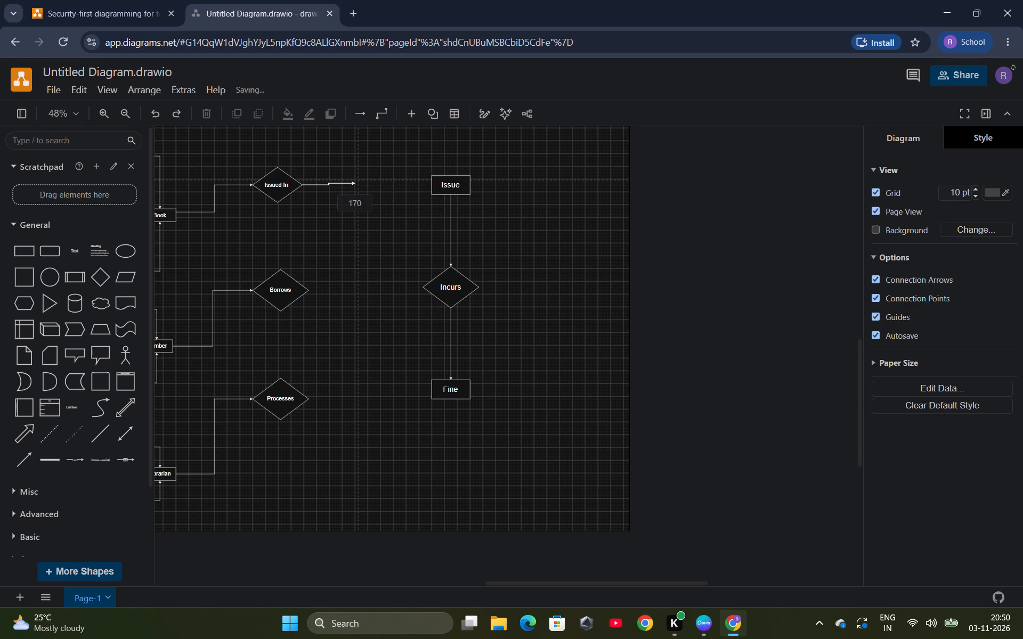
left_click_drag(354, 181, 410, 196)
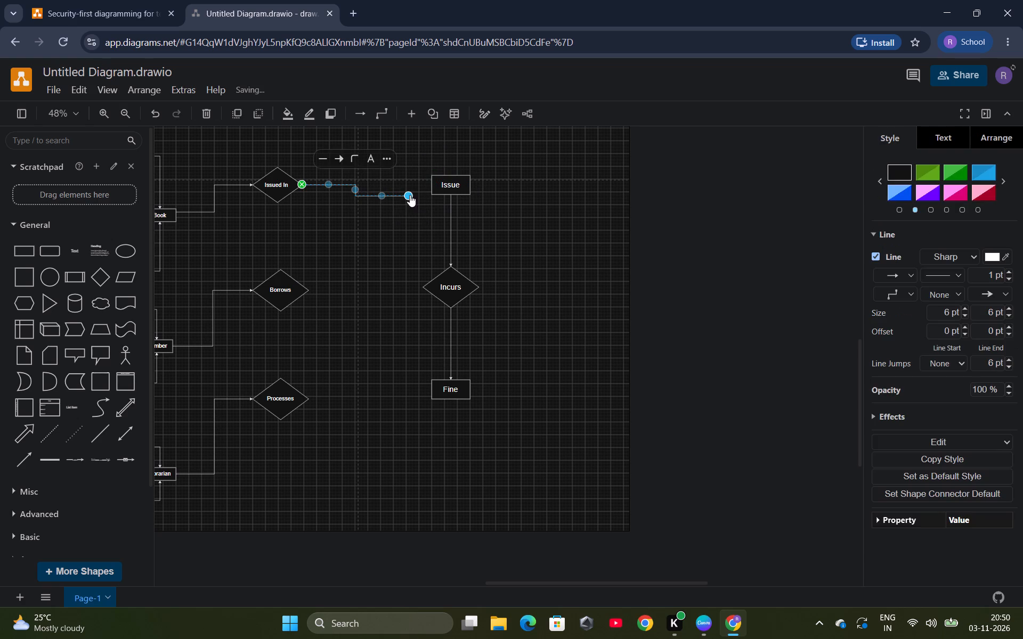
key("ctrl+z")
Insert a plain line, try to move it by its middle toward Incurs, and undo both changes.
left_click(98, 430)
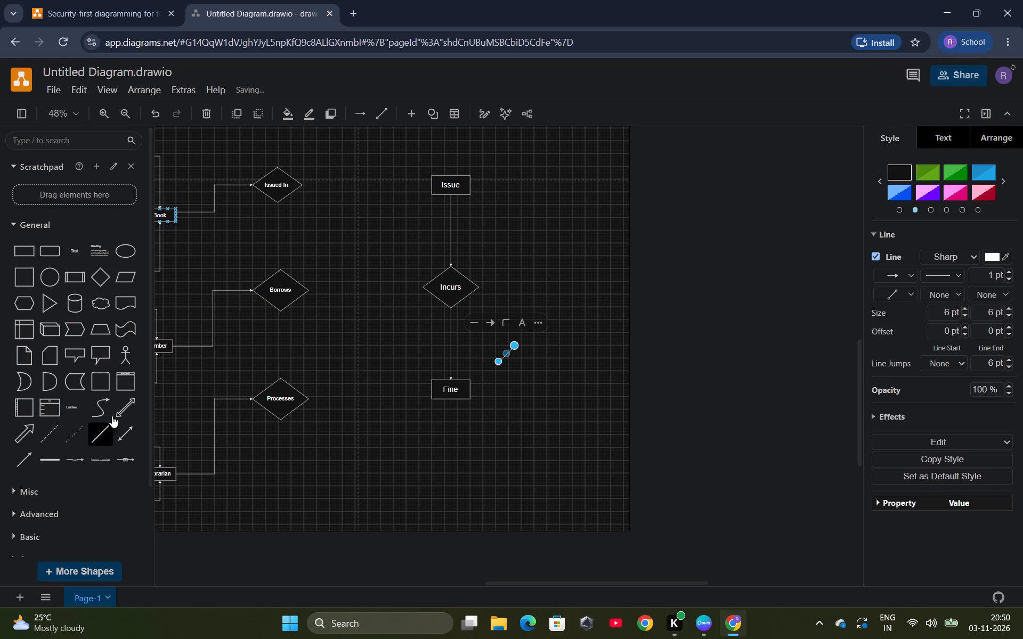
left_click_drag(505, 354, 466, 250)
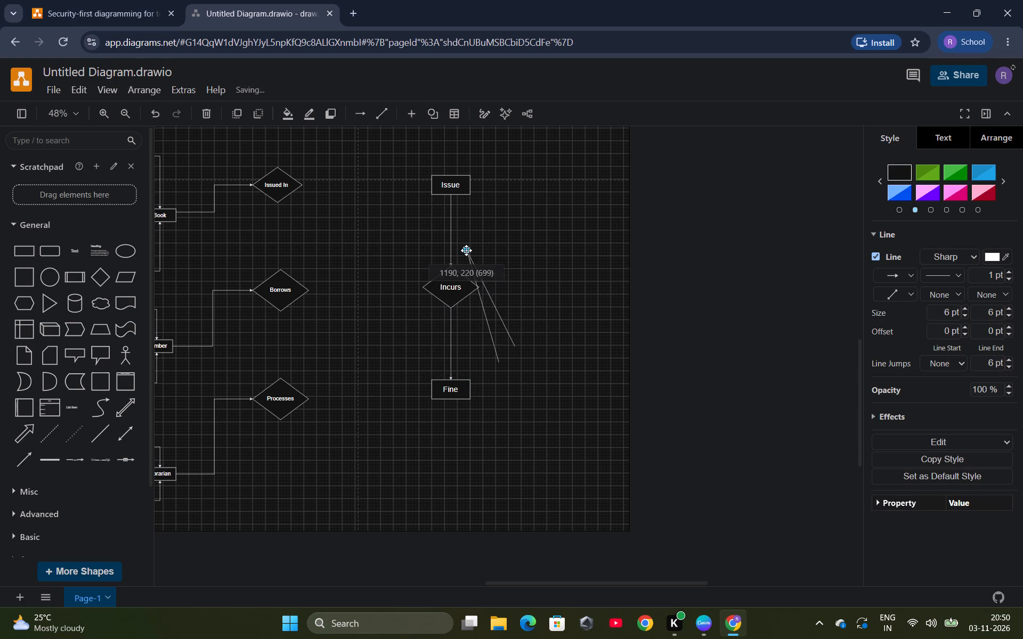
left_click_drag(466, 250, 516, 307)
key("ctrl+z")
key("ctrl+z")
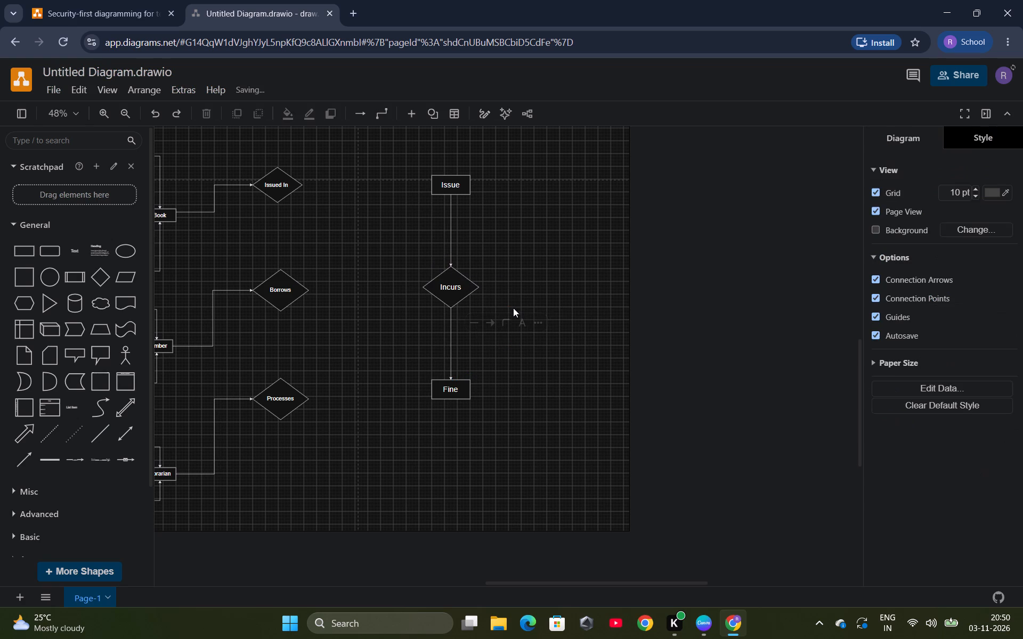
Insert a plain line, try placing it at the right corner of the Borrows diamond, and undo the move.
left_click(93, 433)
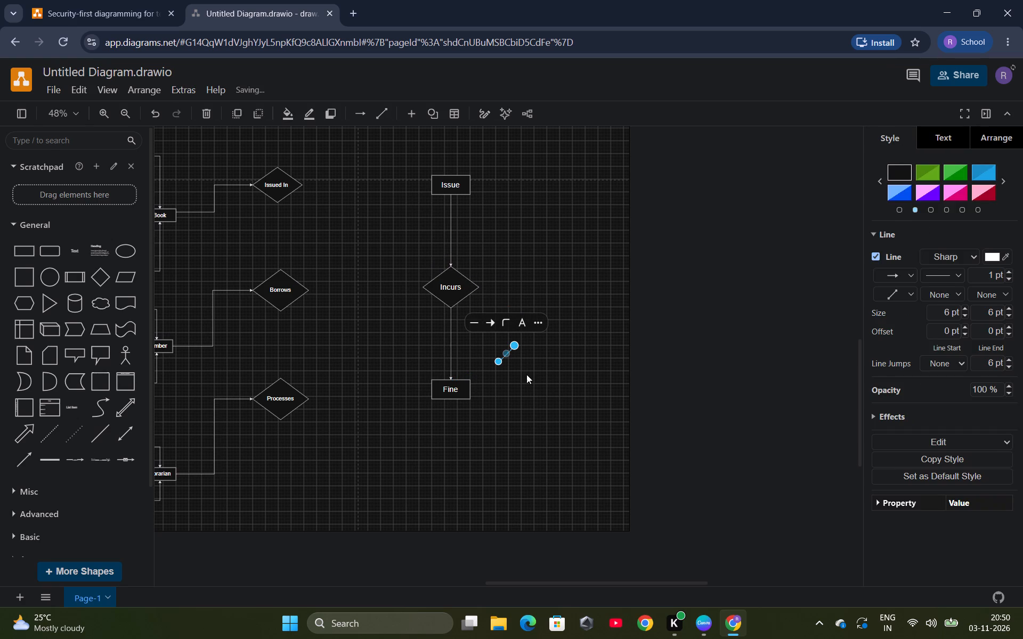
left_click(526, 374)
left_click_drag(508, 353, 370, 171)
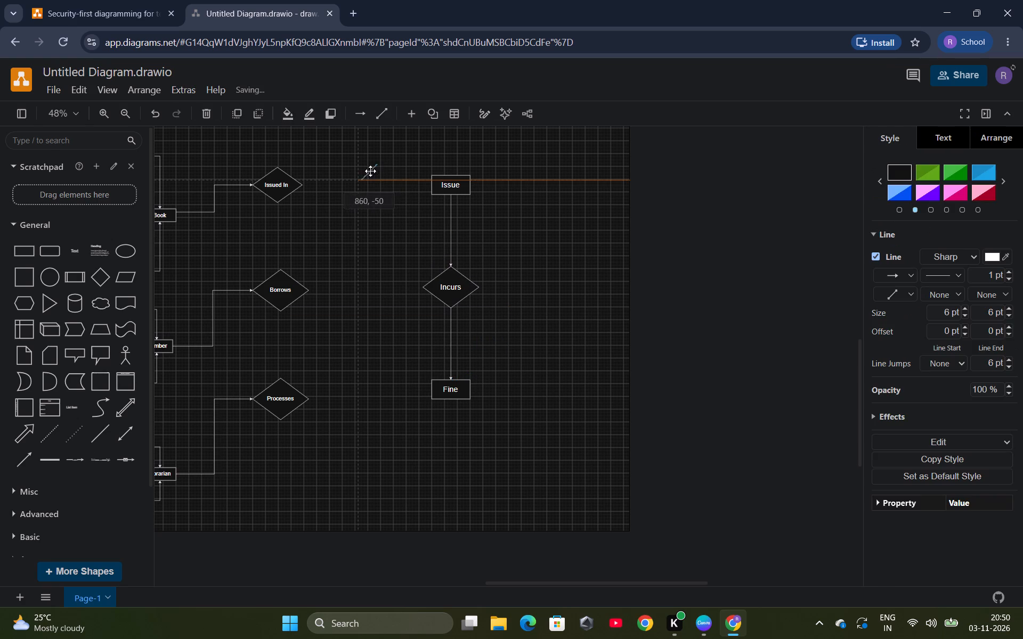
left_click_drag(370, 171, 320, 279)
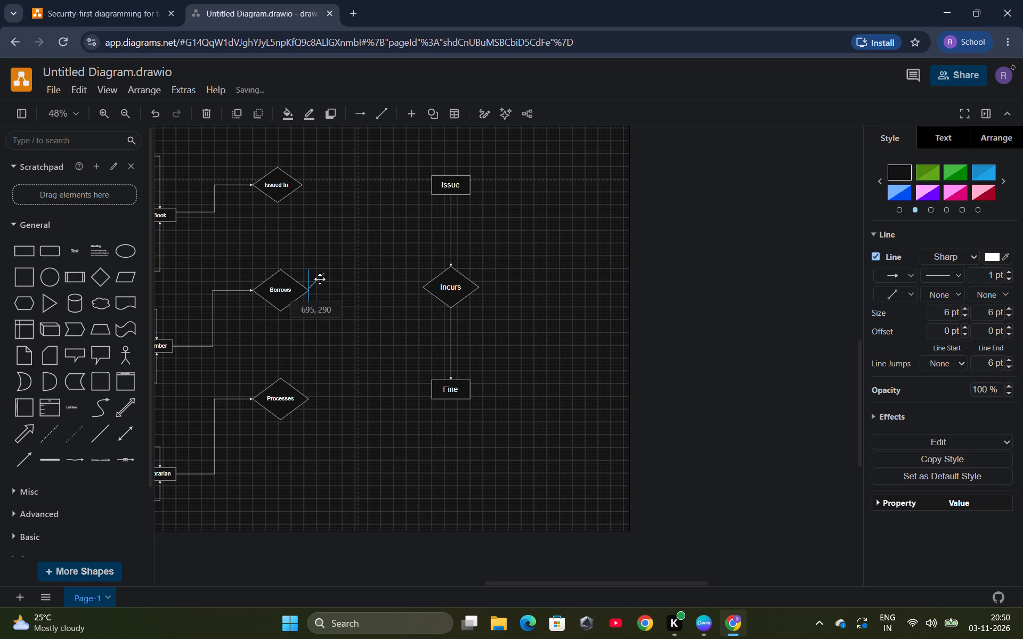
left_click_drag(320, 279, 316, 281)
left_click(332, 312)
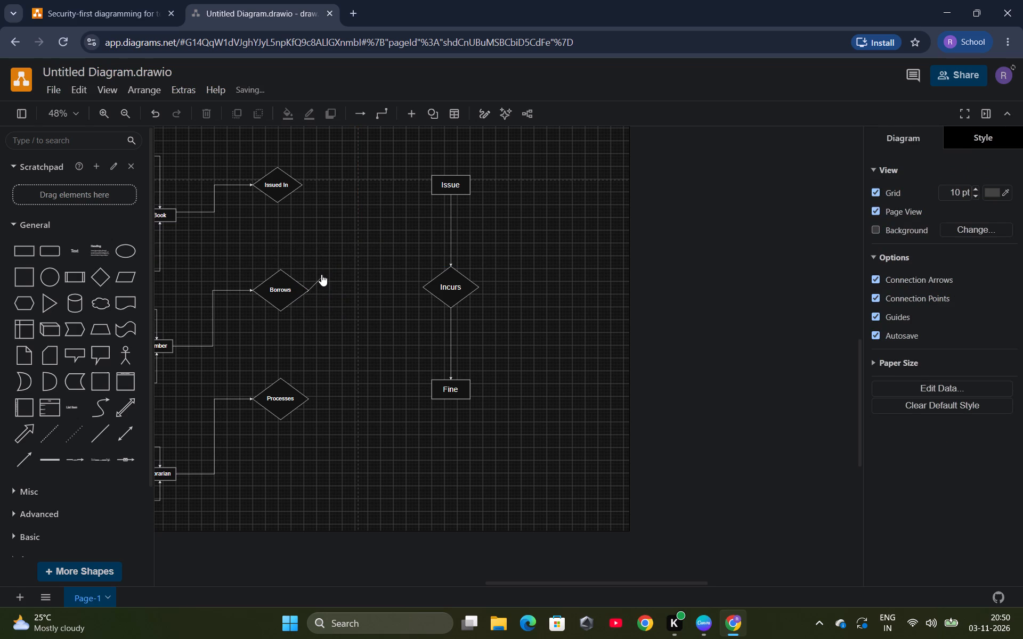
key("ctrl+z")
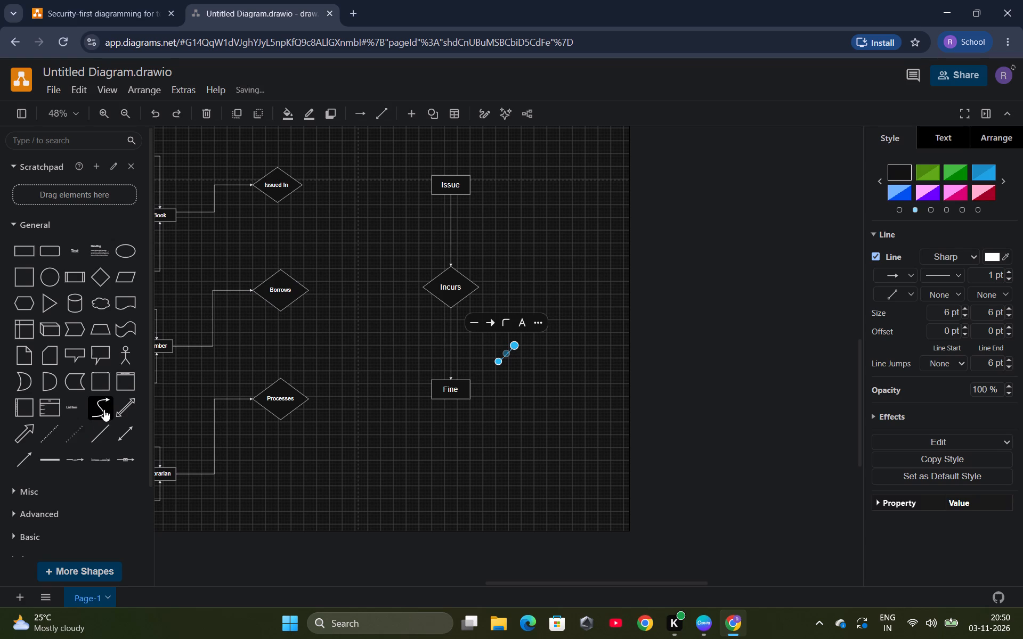
Insert a straight single-headed arrow and place it beside the right corner of the Borrows diamond.
left_click(21, 456)
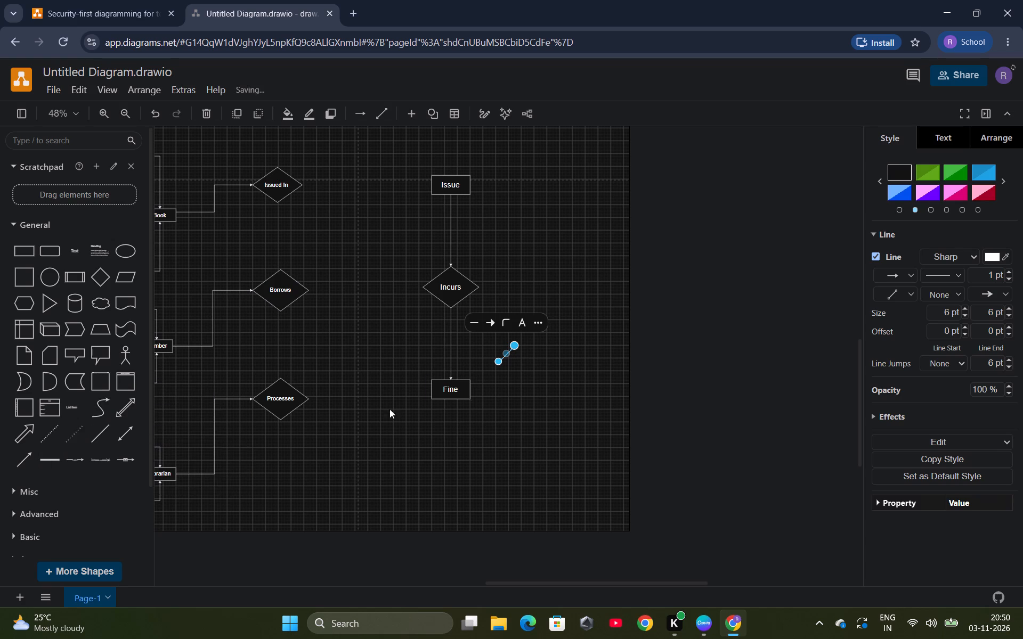
left_click(525, 378)
left_click_drag(507, 354, 312, 180)
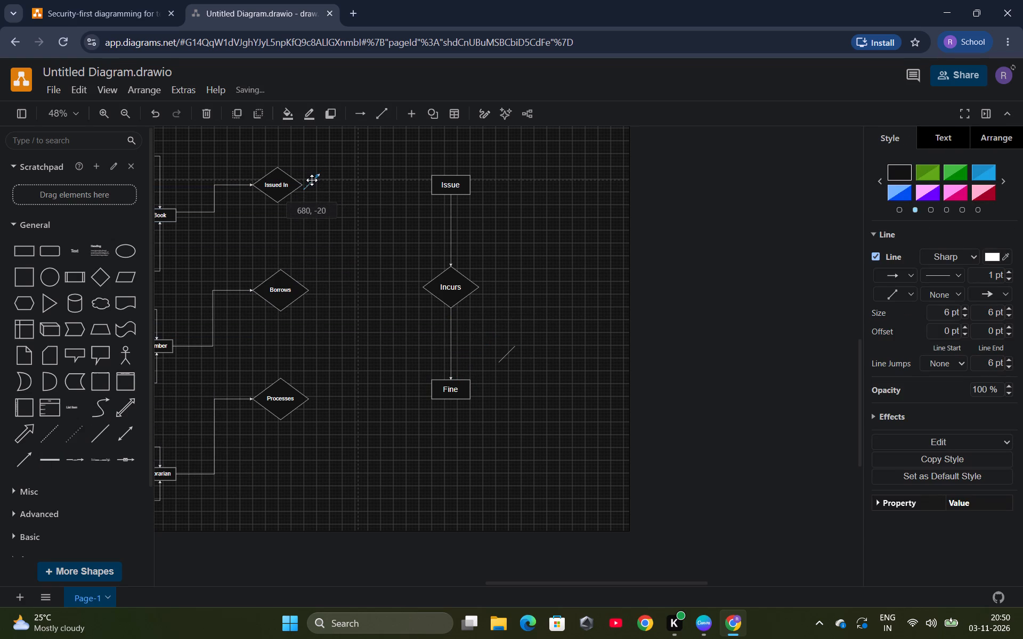
left_click_drag(312, 180, 318, 282)
left_click_drag(318, 282, 318, 282)
left_click(524, 355)
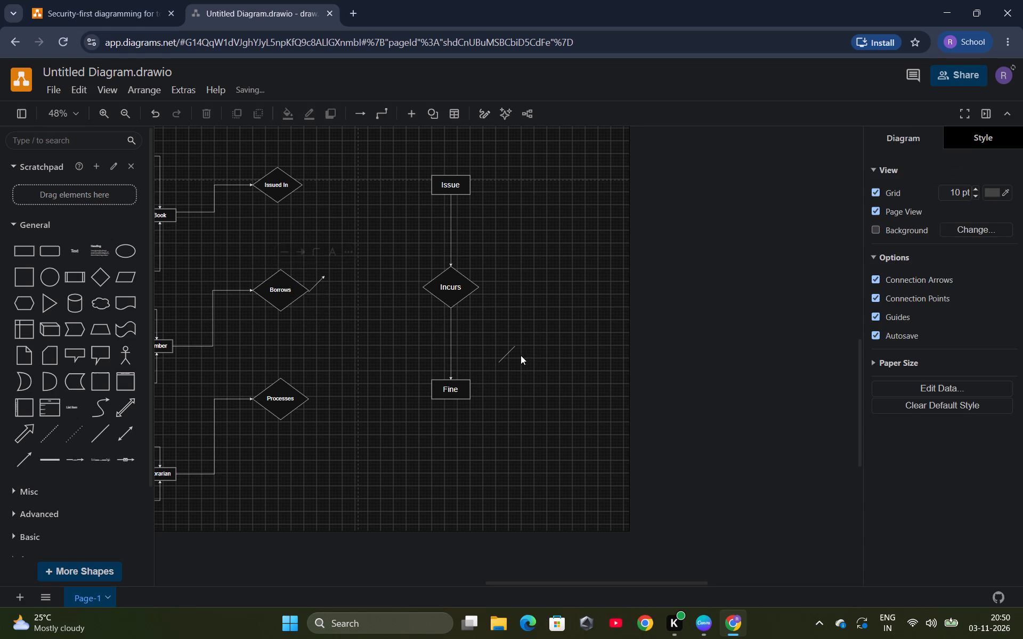
Delete the leftover plain line between Incurs and Fine.
left_click(509, 354)
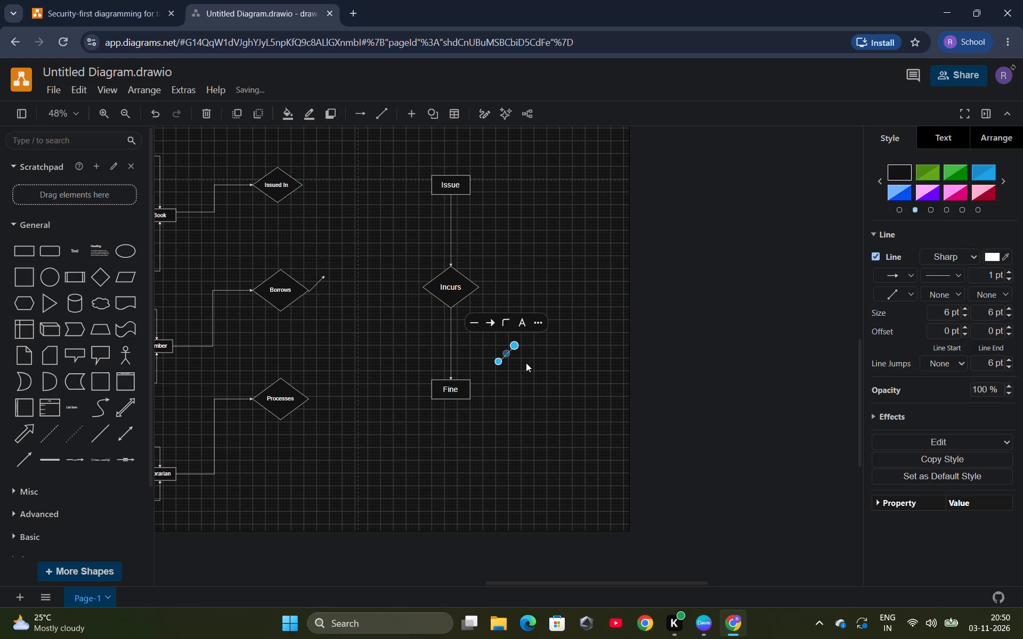
key("BackSpace")
Nudge the Borrows arrow to 695, 290 so its tail meets the diamond's right corner.
left_click(316, 284)
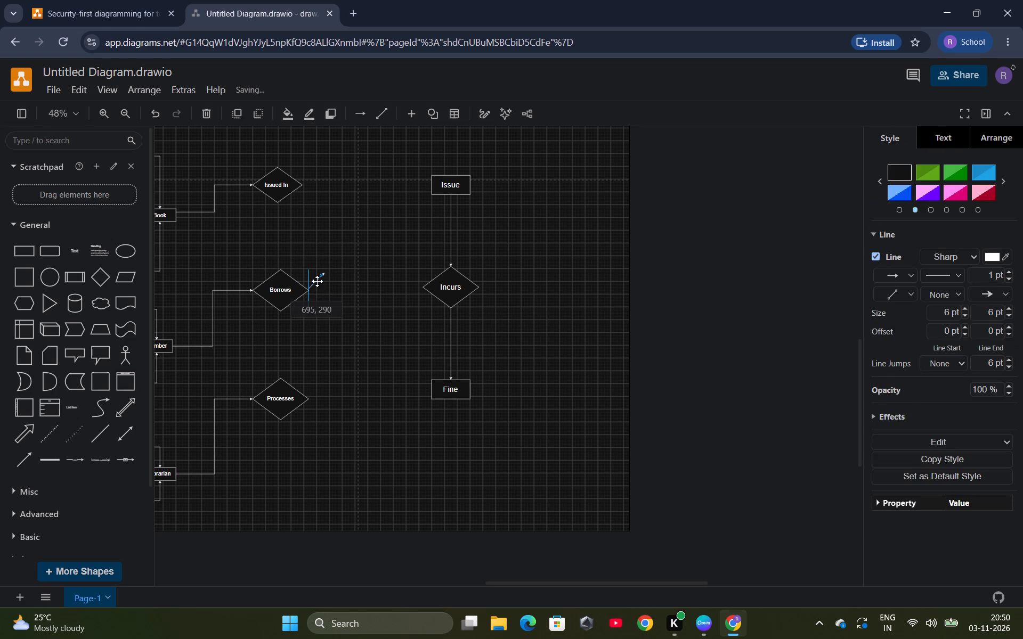
left_click(342, 325)
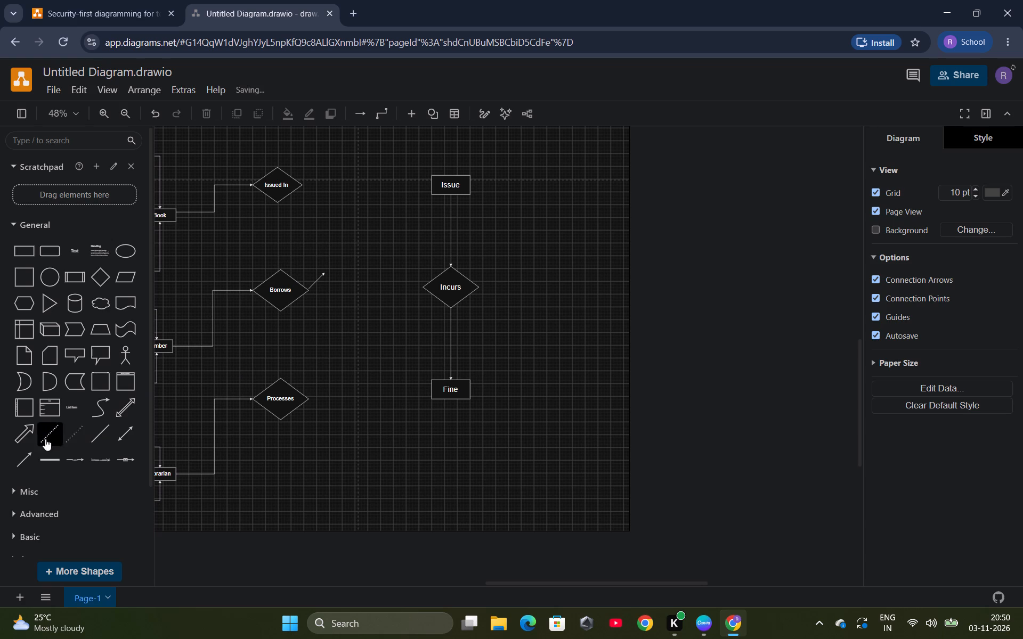
Insert a second straight single-headed arrow with its tail at the right corner of the Processes diamond.
left_click(28, 453)
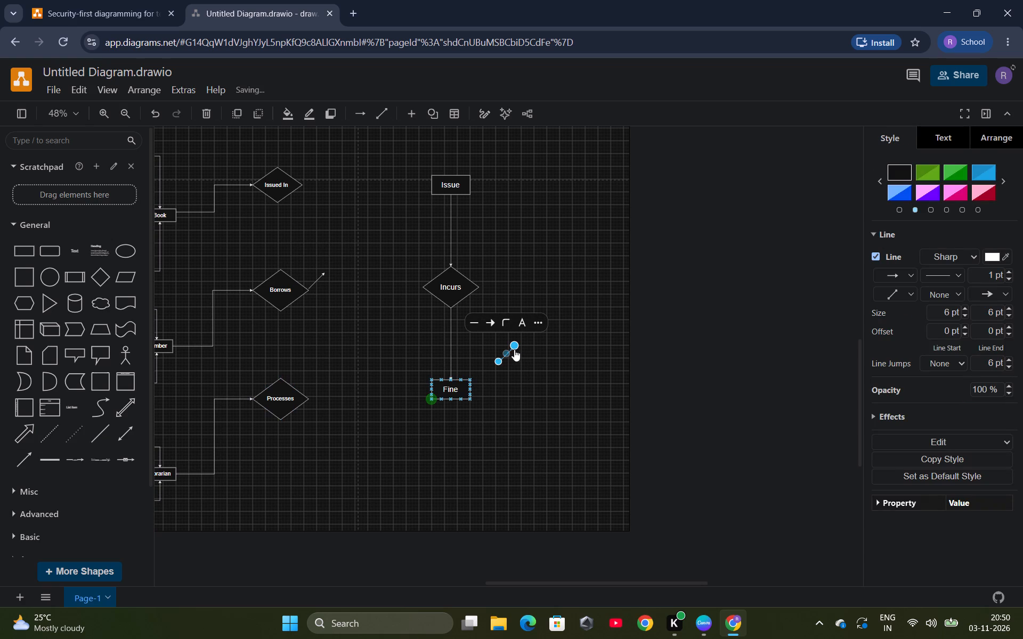
left_click(515, 372)
left_click_drag(507, 357, 317, 394)
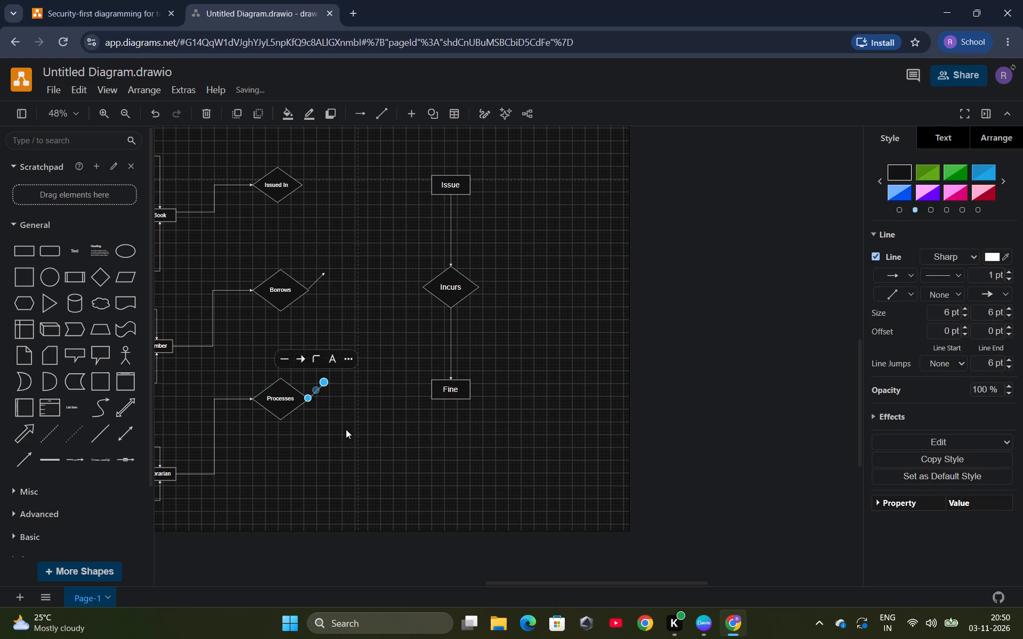
left_click_drag(346, 431, 342, 425)
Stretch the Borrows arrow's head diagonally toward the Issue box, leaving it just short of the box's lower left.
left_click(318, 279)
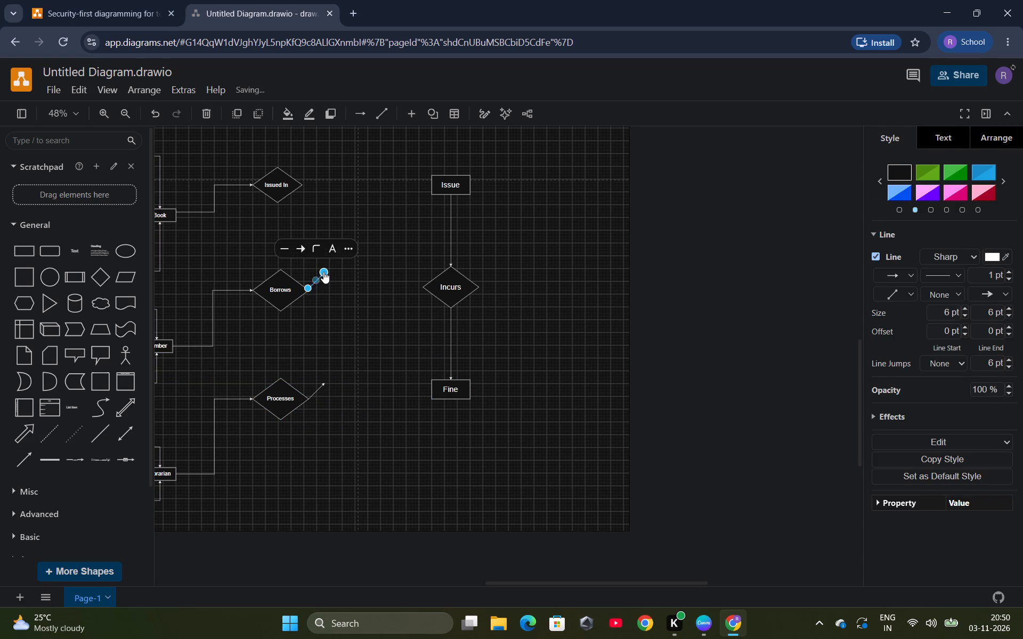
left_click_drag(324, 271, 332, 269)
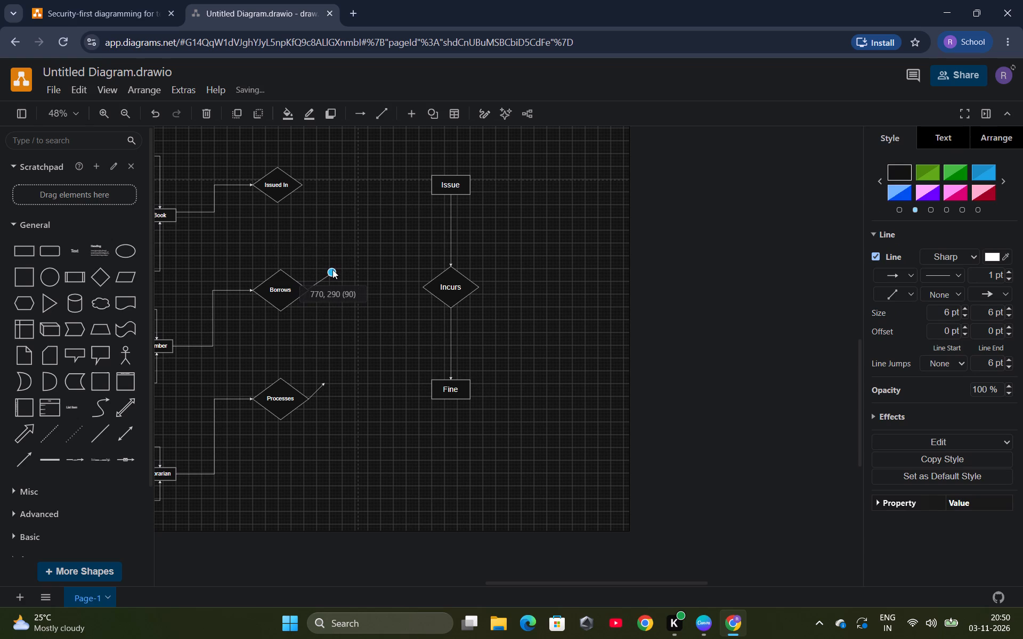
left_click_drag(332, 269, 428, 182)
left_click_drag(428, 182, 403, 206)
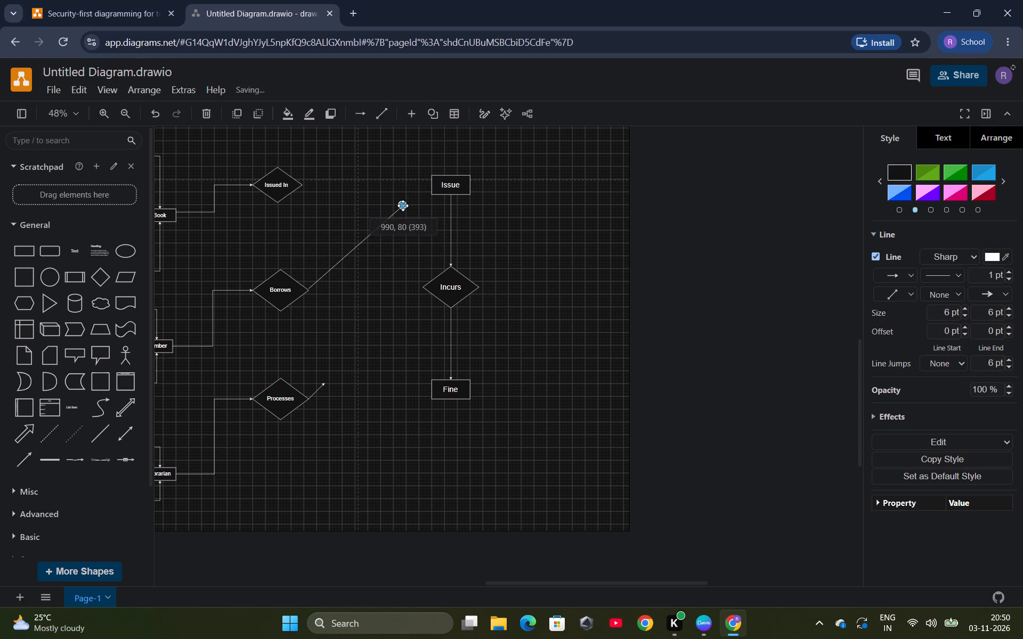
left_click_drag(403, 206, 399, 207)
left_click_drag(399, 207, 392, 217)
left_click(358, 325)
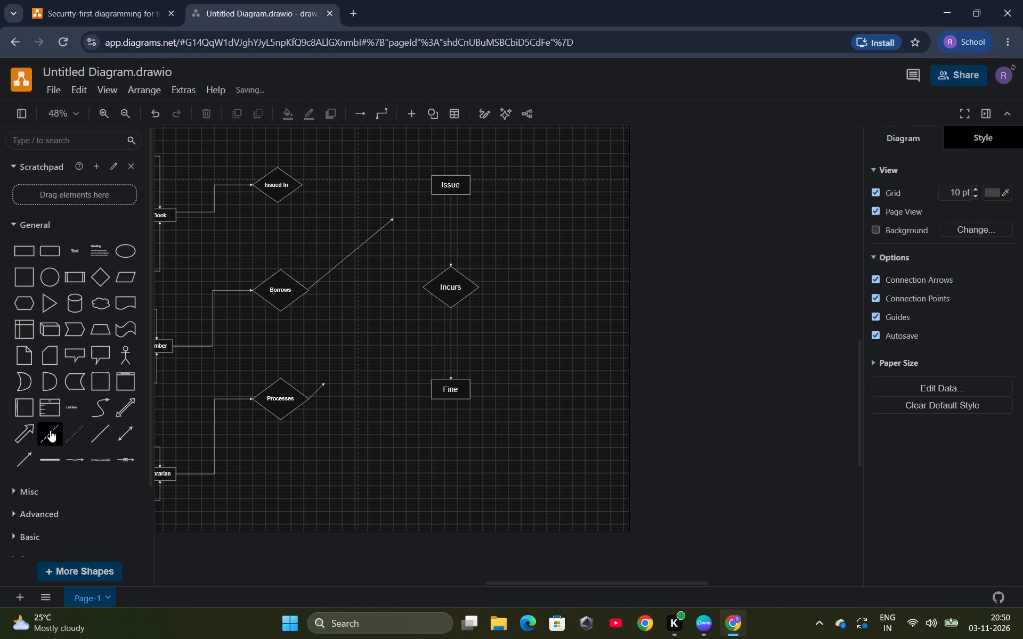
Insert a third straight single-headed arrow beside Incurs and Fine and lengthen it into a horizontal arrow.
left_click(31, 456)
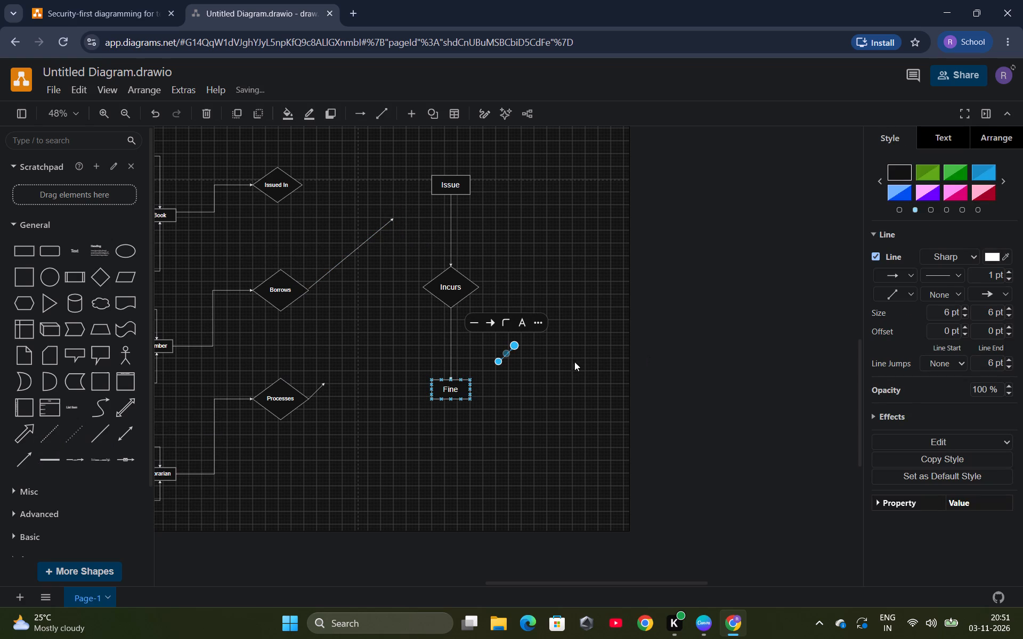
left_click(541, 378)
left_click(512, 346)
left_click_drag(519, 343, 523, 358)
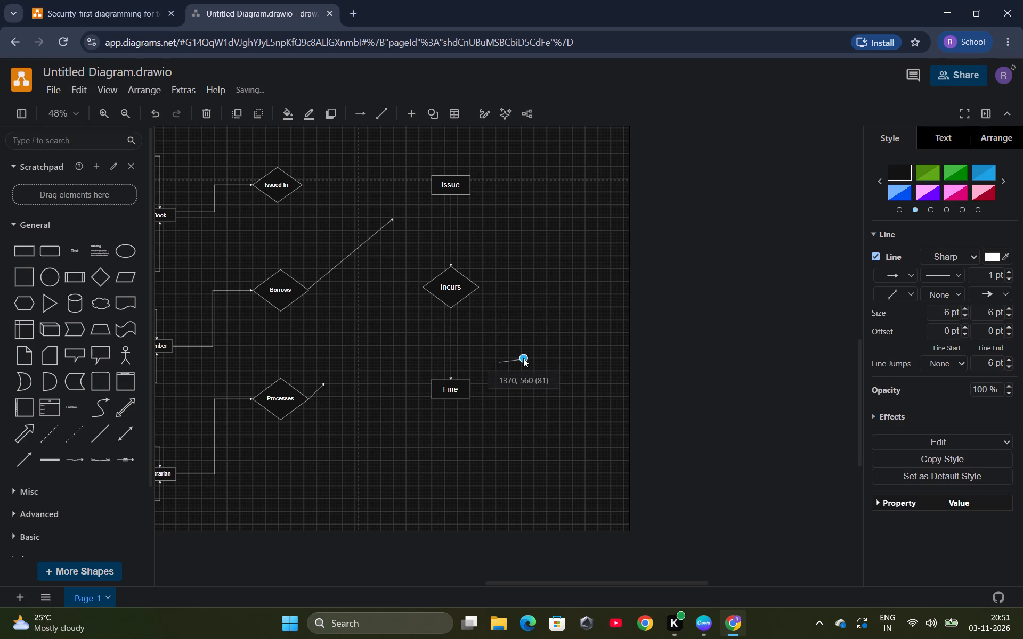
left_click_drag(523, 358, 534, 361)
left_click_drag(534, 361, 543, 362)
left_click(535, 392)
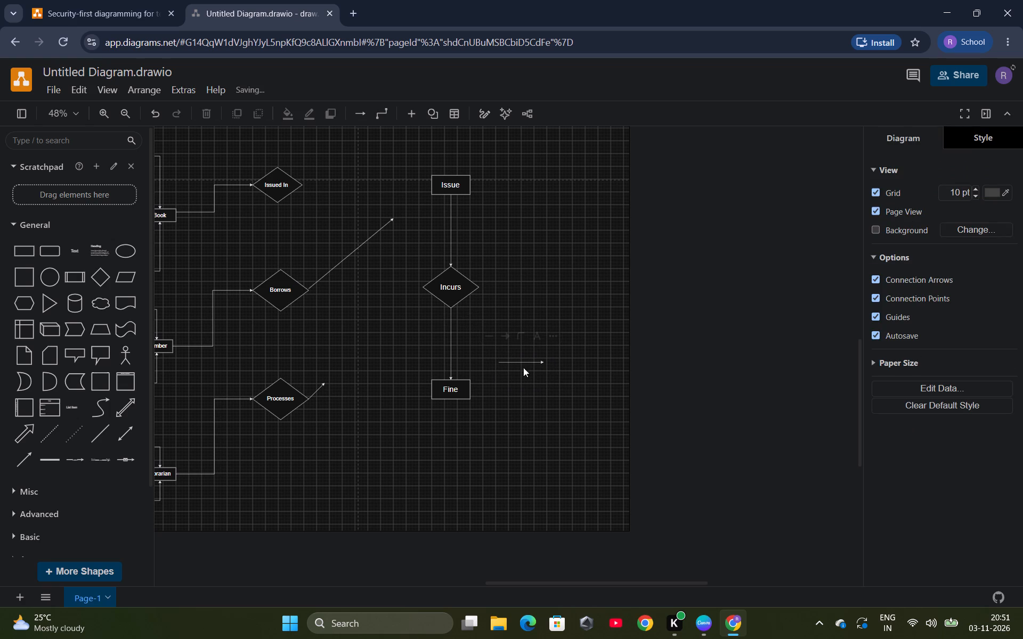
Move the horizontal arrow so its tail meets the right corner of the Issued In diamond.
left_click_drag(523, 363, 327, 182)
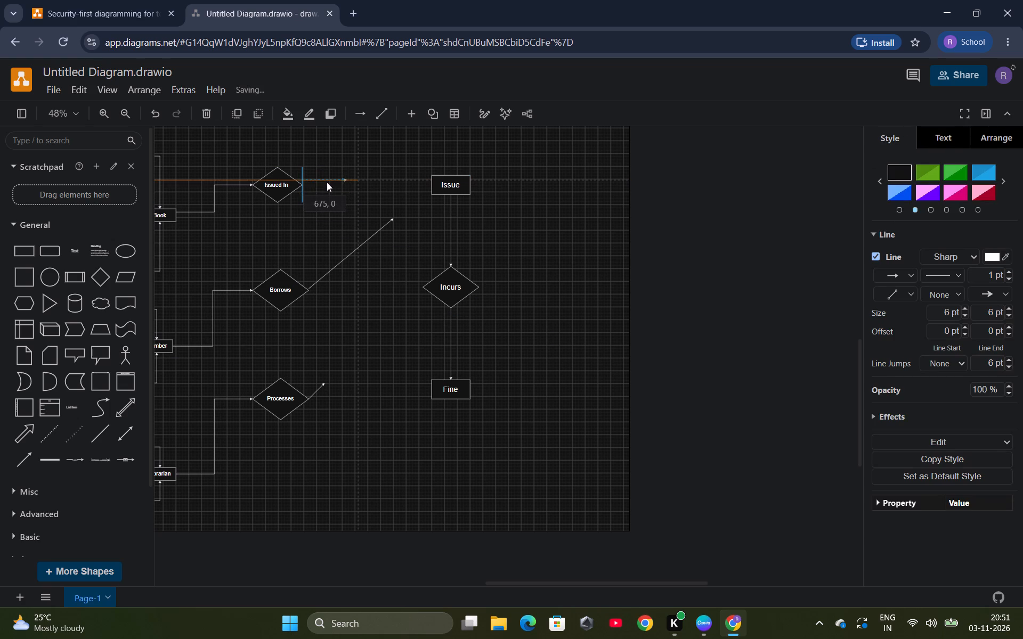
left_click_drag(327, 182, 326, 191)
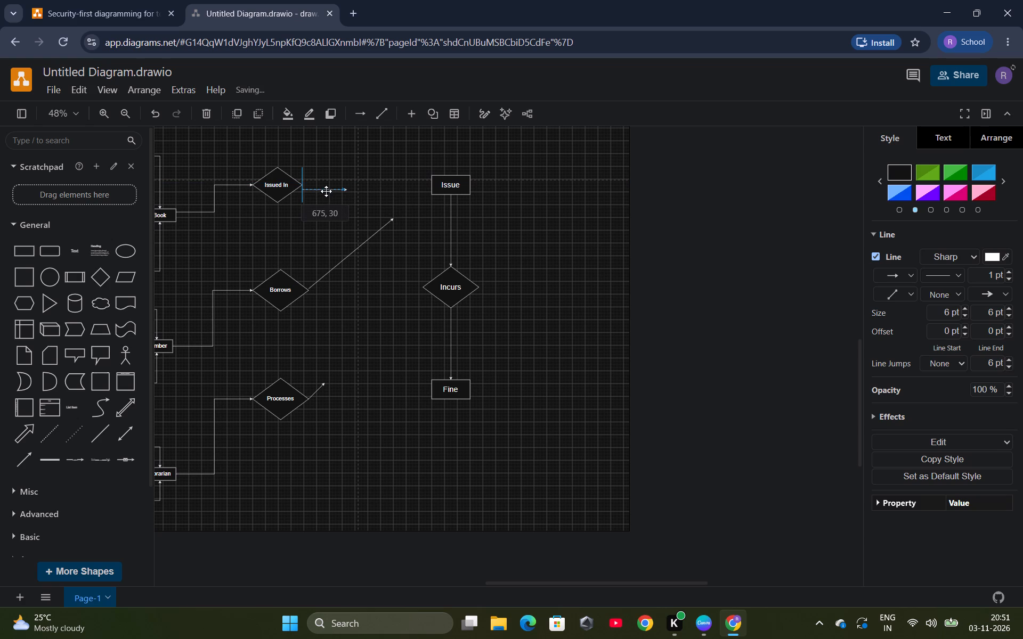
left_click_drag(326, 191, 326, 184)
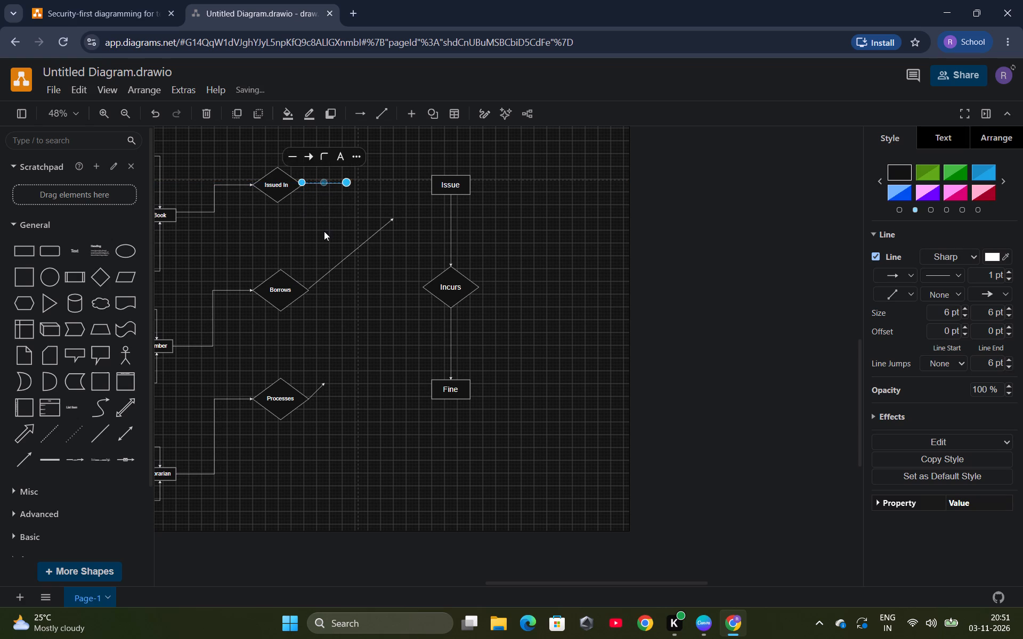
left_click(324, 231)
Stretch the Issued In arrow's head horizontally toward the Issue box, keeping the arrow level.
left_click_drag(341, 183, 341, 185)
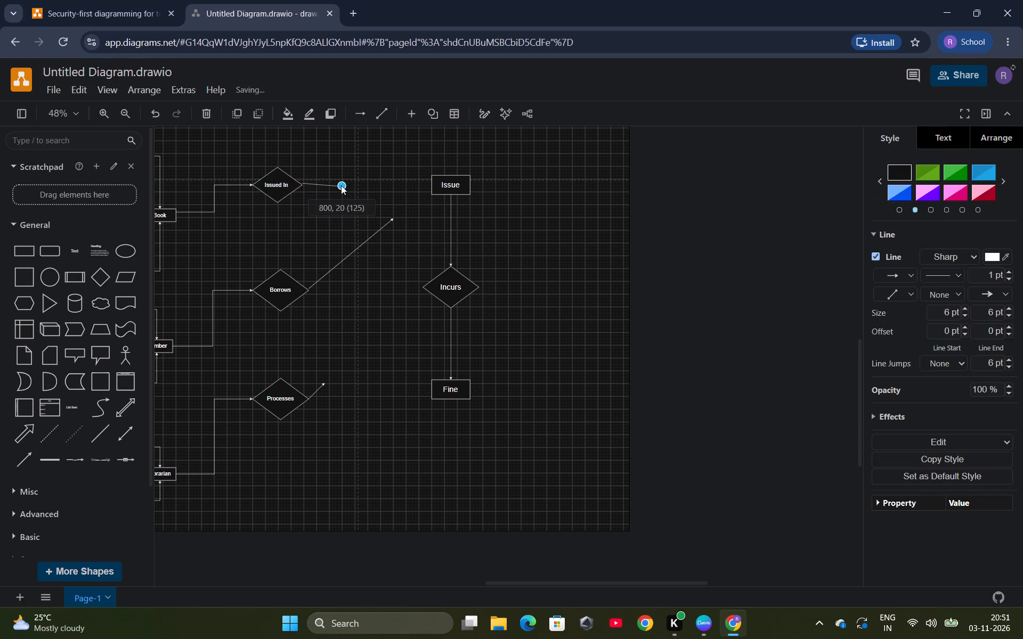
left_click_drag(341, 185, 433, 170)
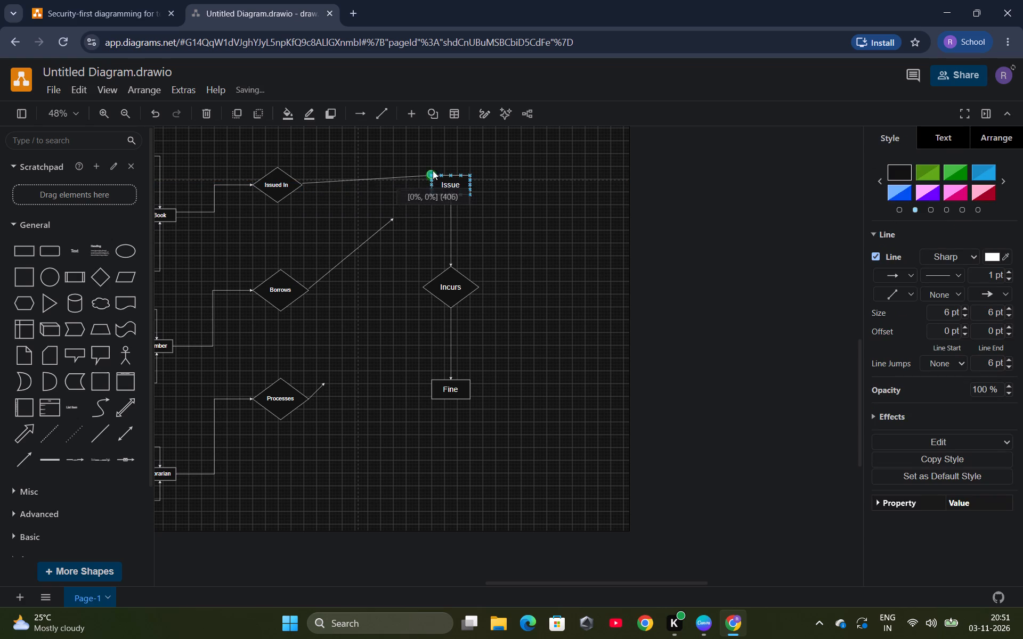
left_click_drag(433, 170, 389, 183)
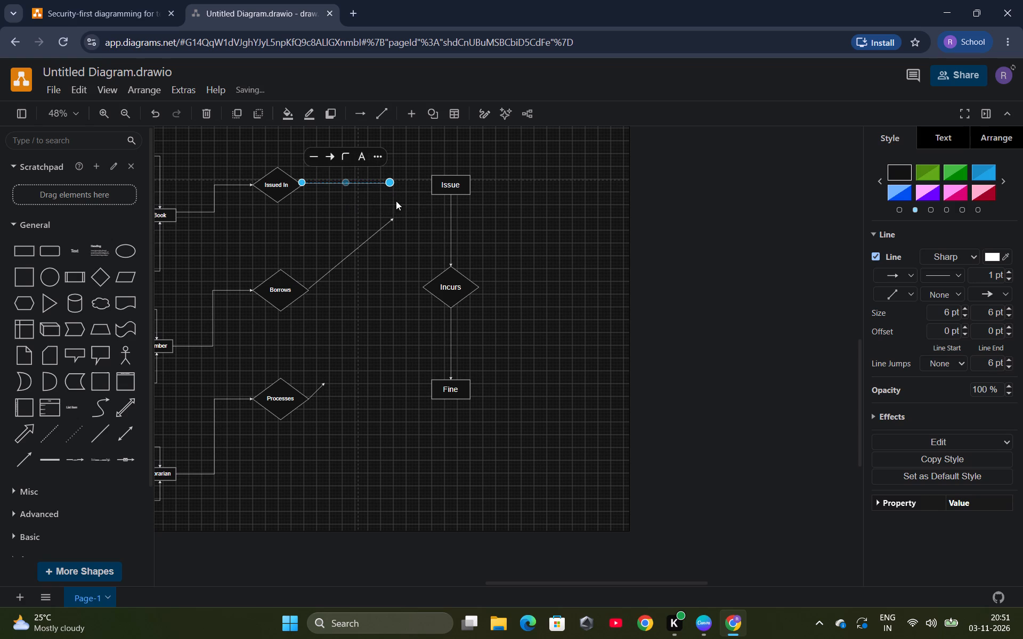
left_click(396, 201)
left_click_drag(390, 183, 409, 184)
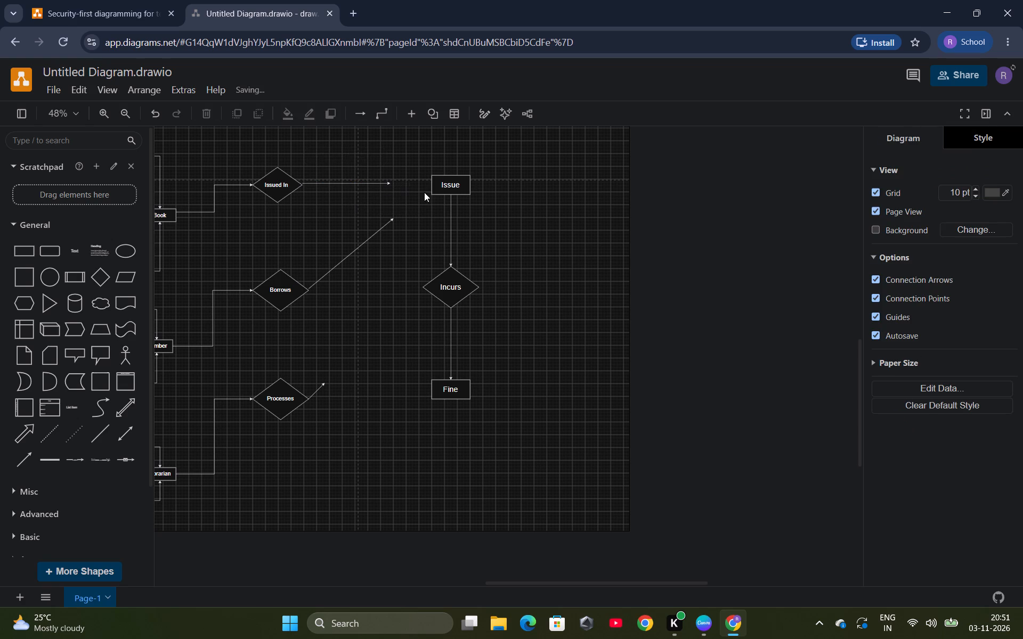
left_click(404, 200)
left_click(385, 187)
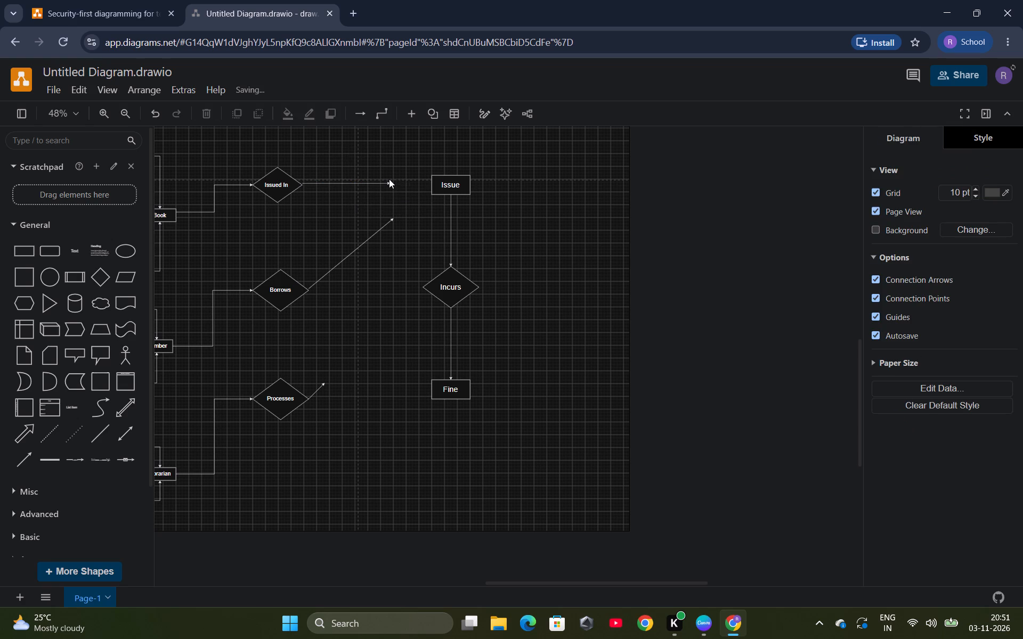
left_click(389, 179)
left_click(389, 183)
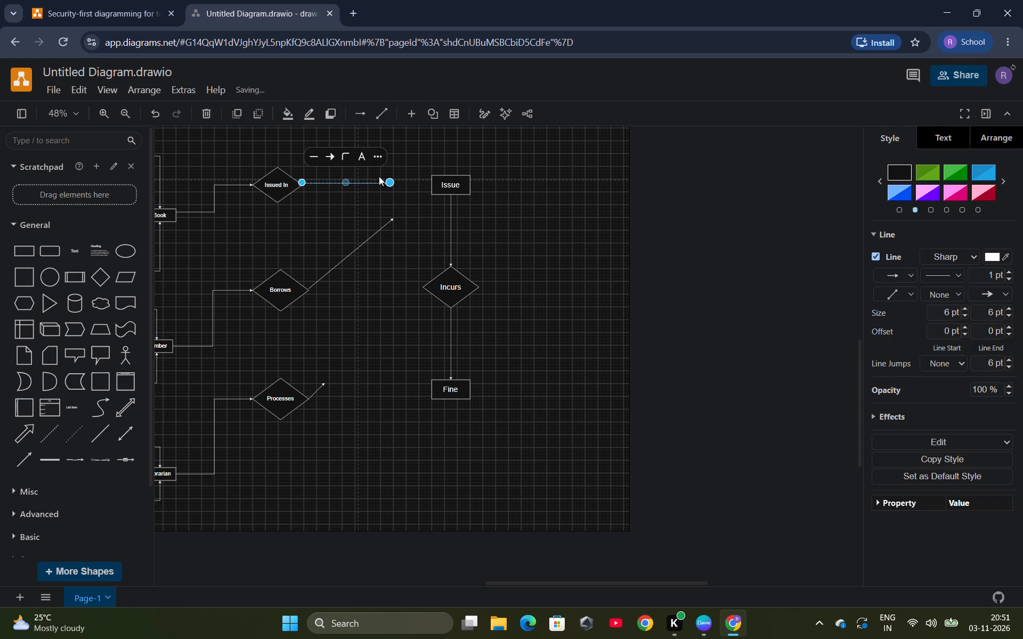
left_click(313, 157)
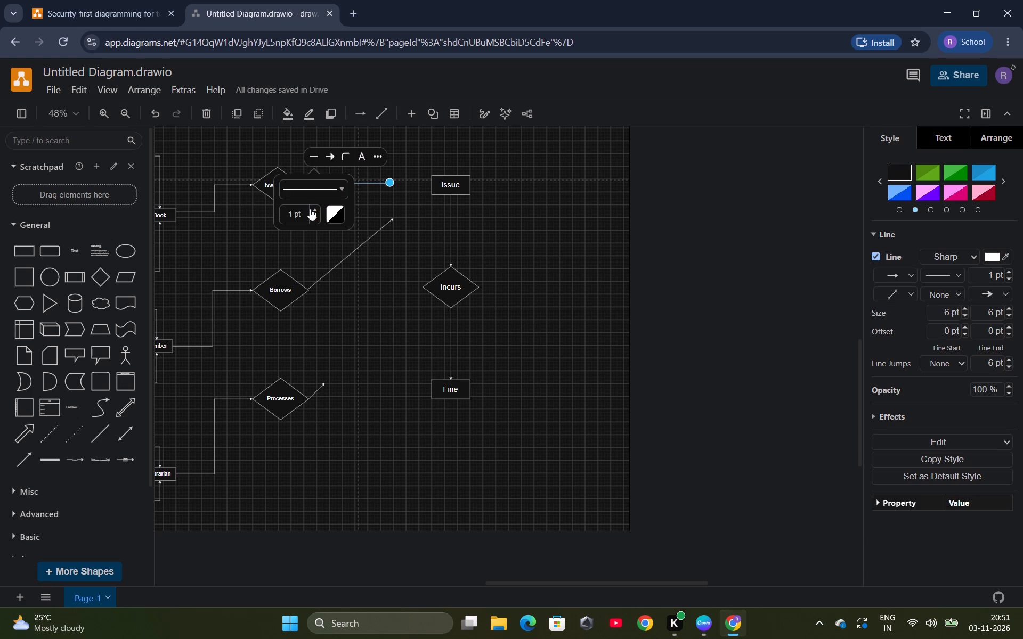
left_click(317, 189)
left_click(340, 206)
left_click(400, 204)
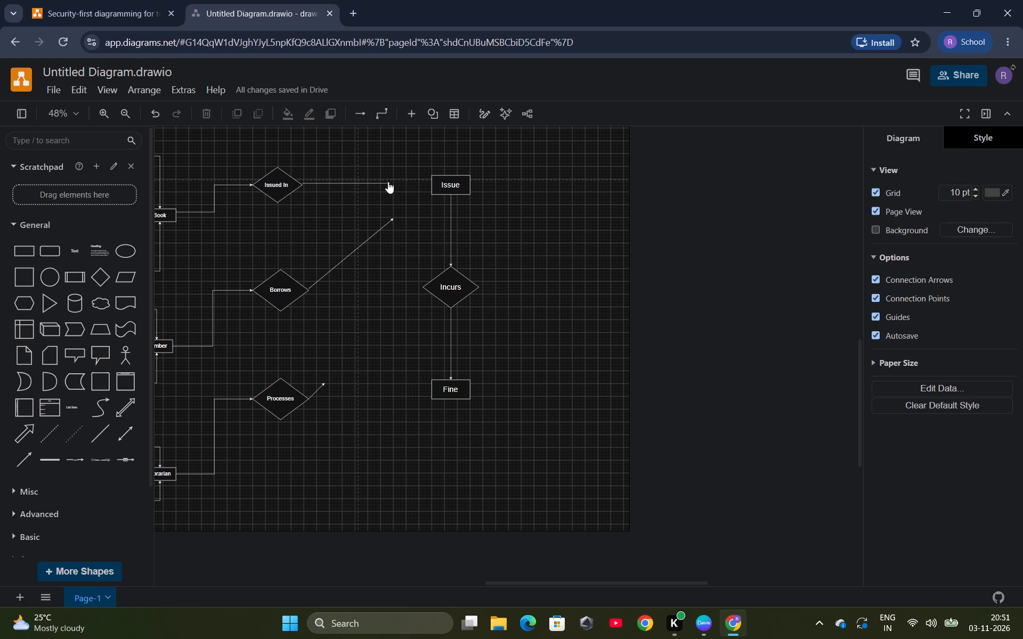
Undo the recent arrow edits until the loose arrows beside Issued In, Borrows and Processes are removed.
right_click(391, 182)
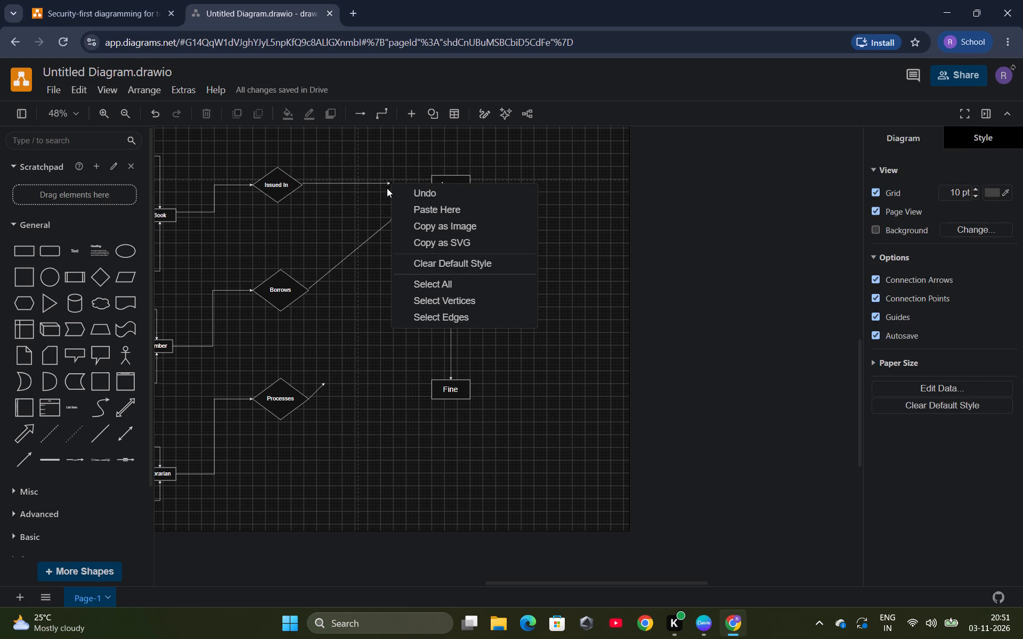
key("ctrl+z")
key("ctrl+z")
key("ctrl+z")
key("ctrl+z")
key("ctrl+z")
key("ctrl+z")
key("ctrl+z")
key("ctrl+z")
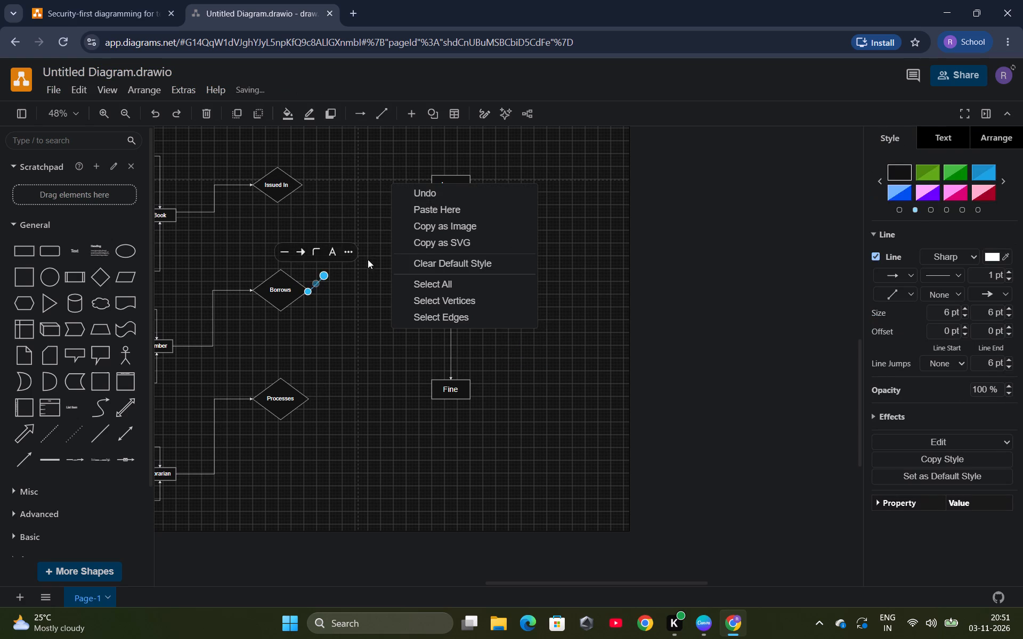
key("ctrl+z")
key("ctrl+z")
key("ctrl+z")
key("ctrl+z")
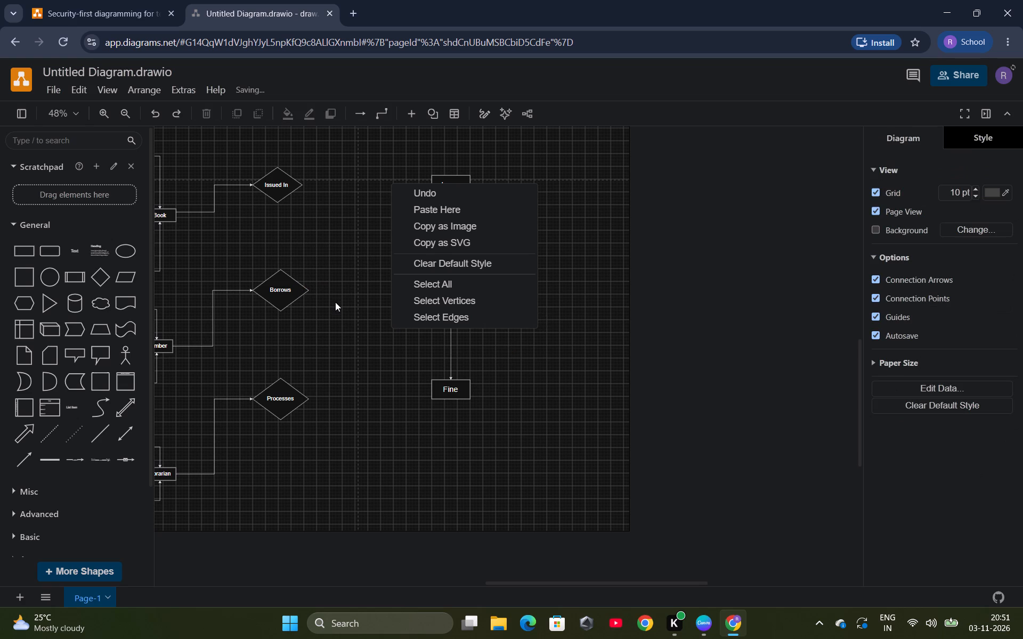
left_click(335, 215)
Draw a connector from the right corner of the Issued In diamond to the top midpoint of the Issue box.
left_click_drag(299, 185, 302, 186)
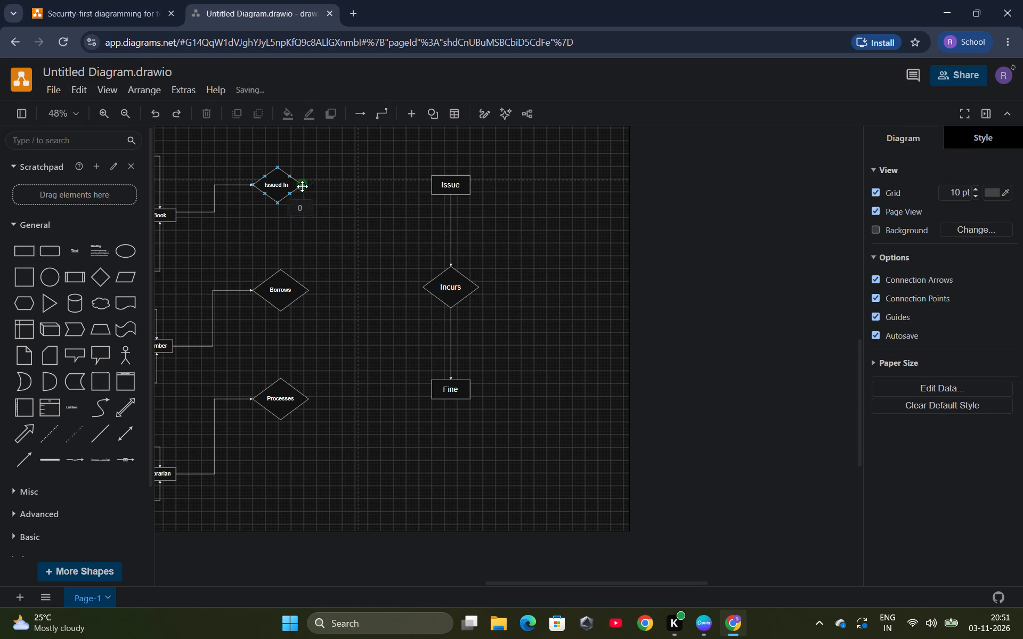
left_click_drag(302, 186, 466, 184)
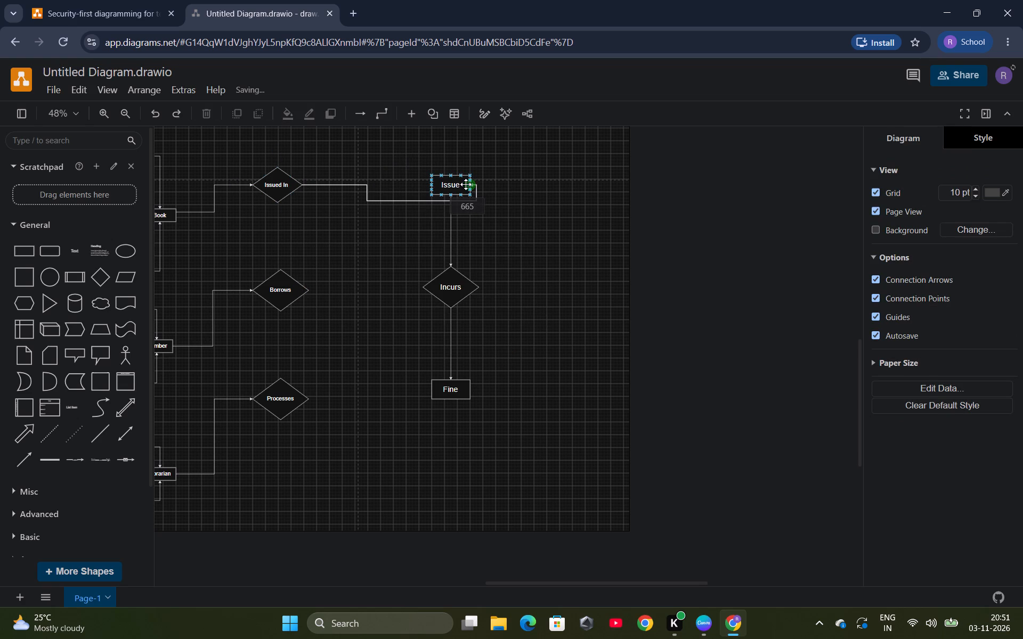
left_click_drag(466, 184, 442, 173)
left_click_drag(442, 173, 449, 174)
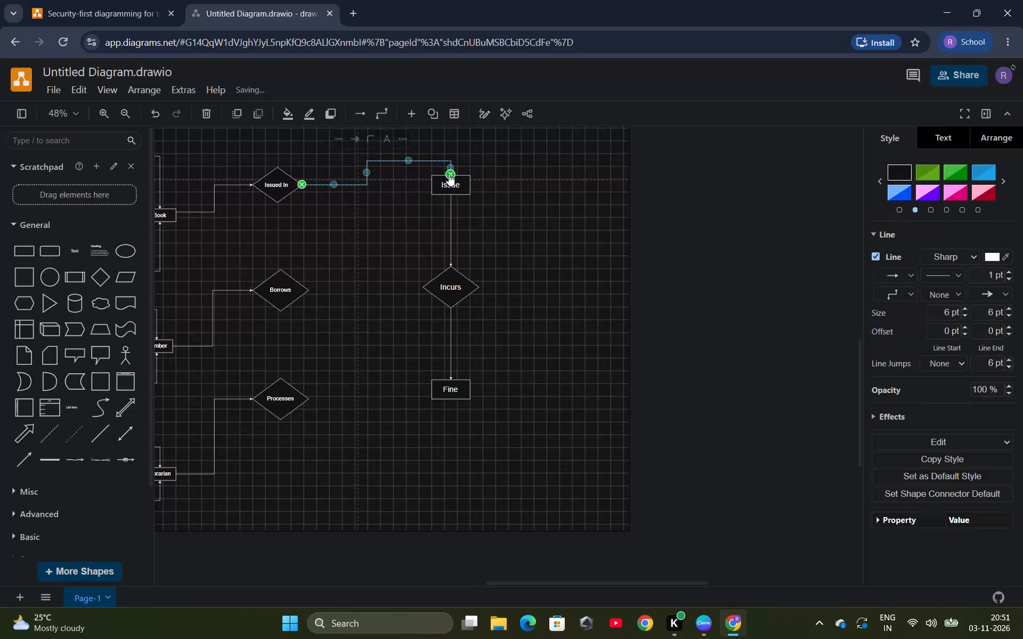
left_click(384, 267)
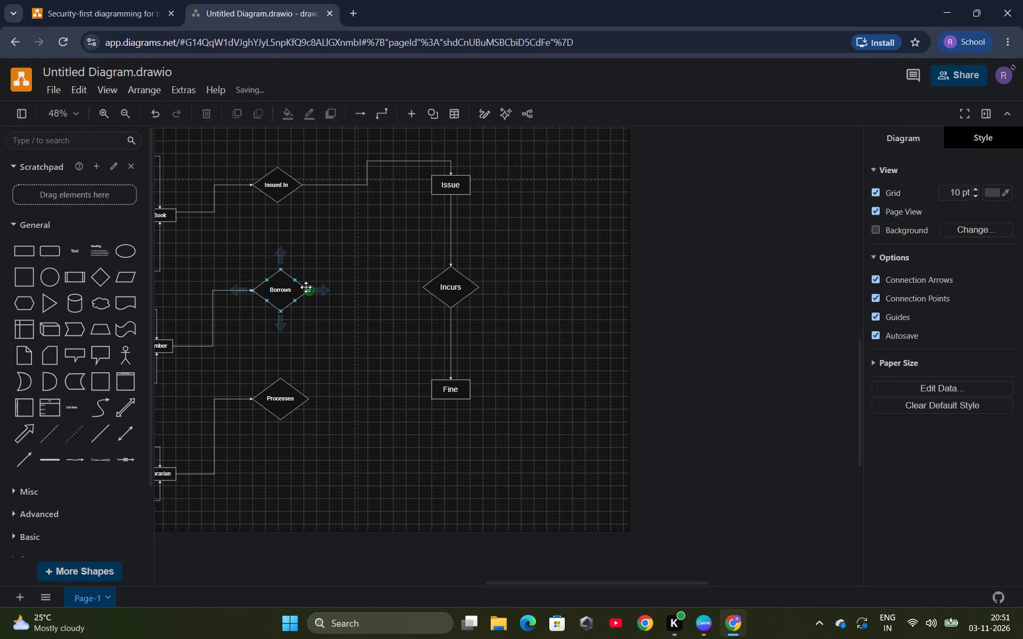
Draw a connector from the right corner of the Borrows diamond to the upper part of the Issue box's left side.
left_click_drag(307, 287, 425, 179)
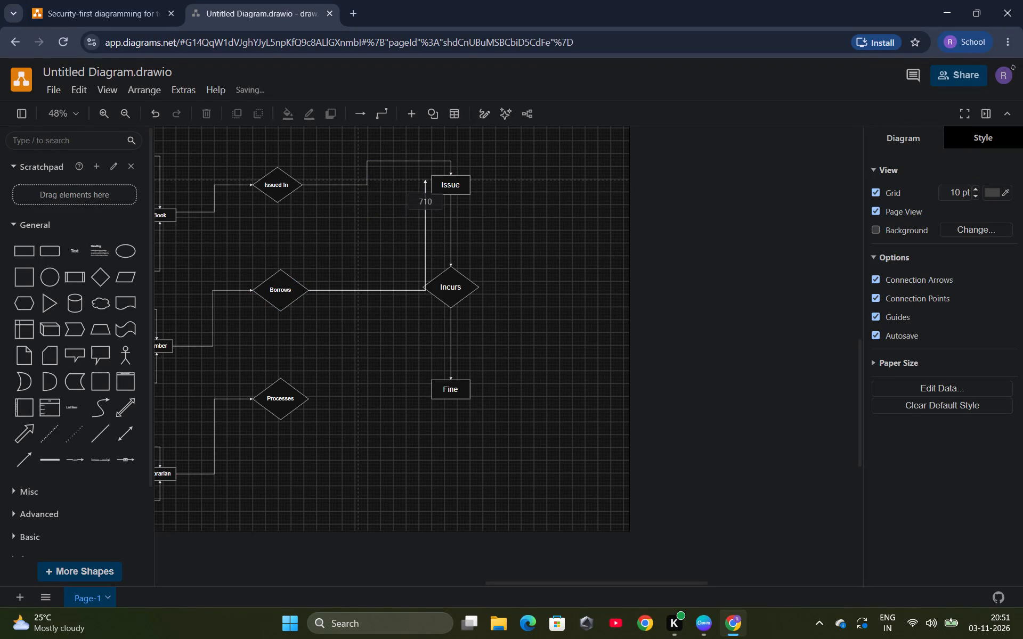
left_click_drag(425, 179, 431, 180)
left_click(411, 230)
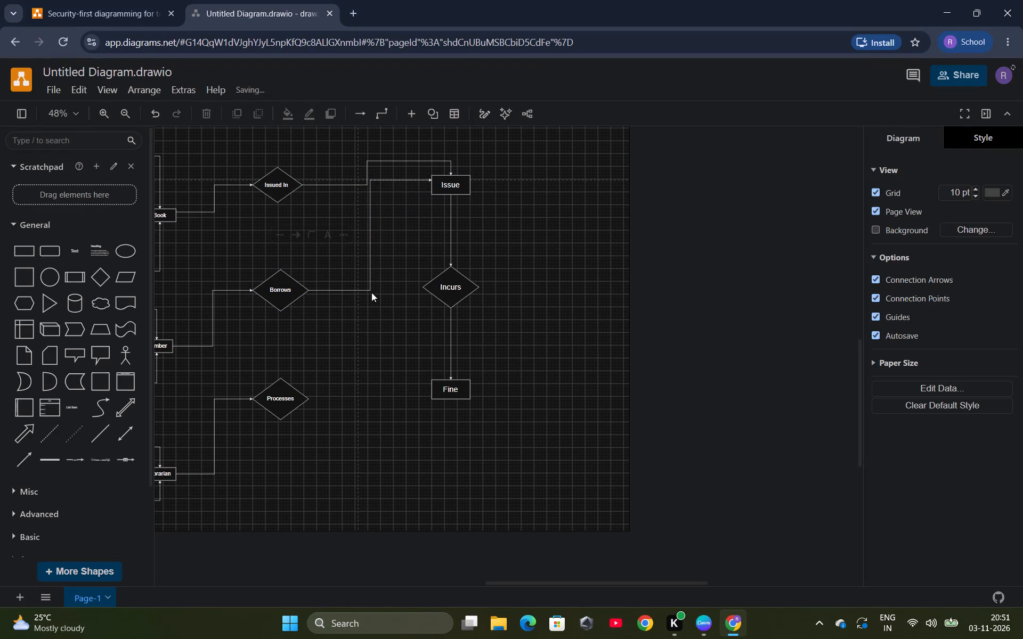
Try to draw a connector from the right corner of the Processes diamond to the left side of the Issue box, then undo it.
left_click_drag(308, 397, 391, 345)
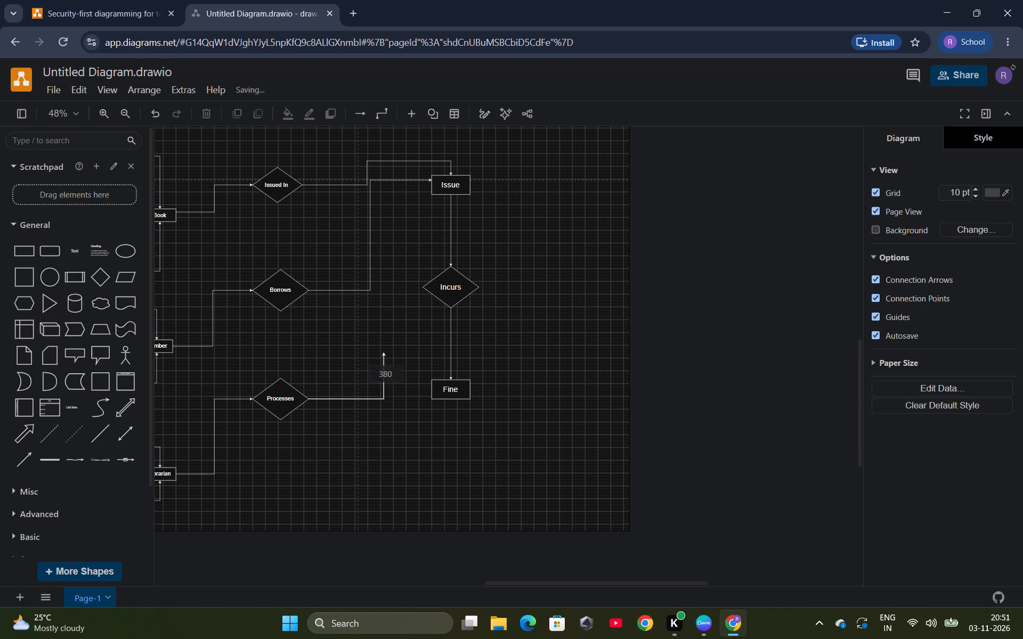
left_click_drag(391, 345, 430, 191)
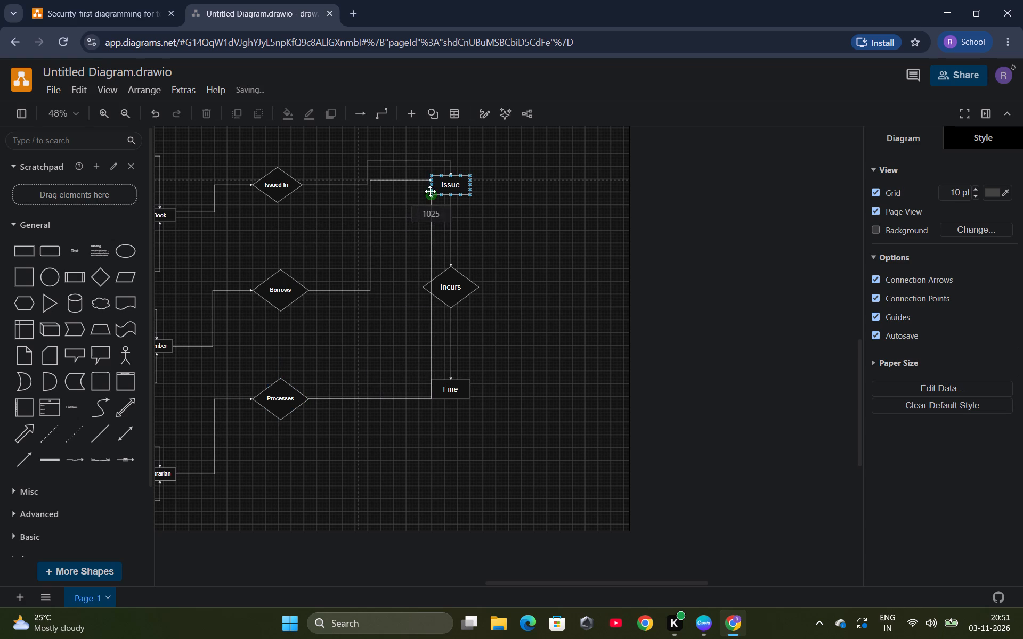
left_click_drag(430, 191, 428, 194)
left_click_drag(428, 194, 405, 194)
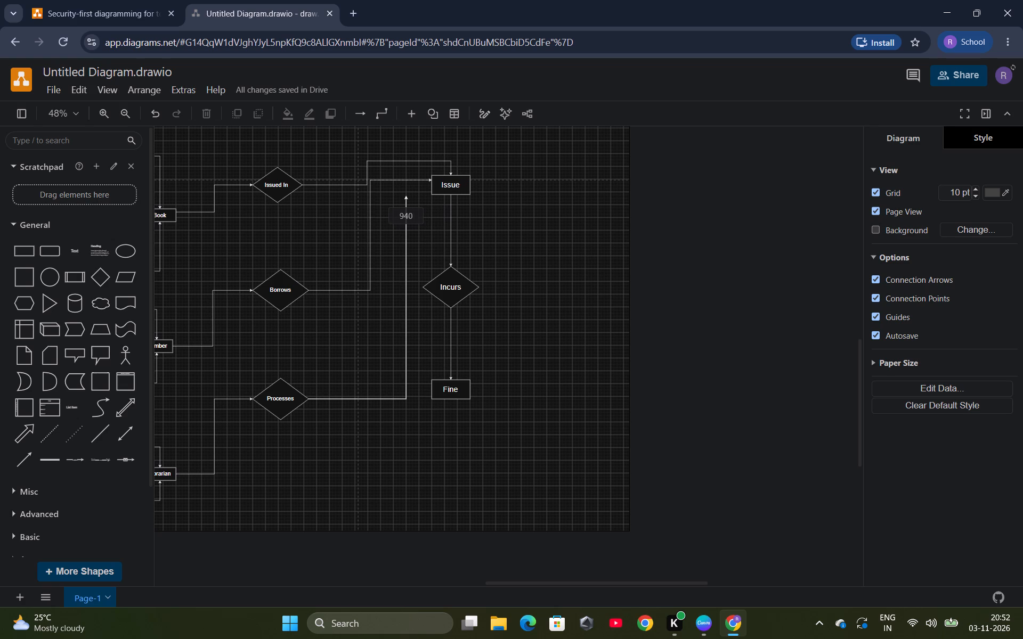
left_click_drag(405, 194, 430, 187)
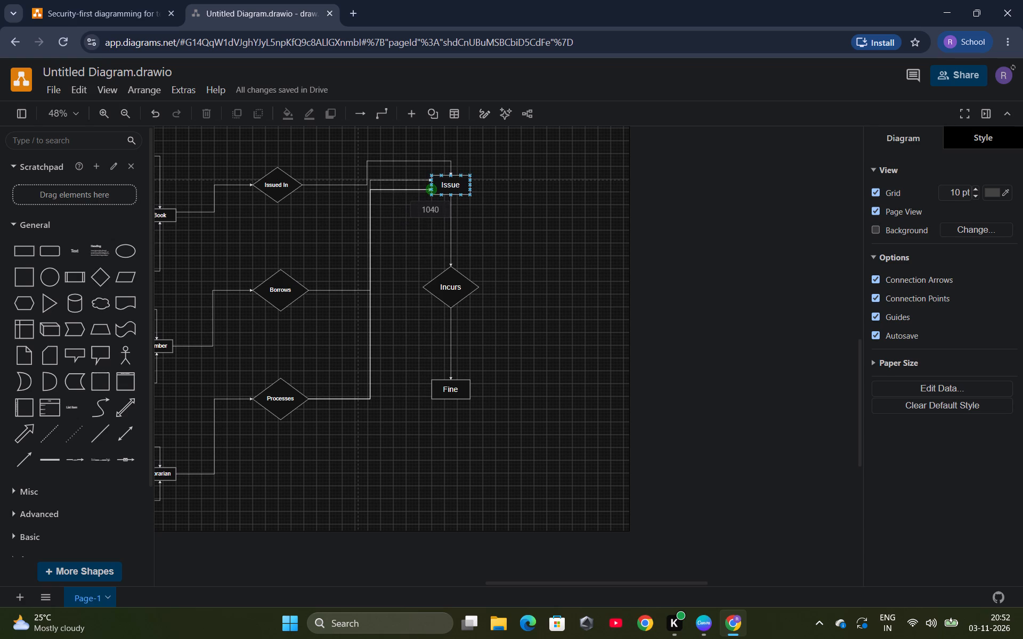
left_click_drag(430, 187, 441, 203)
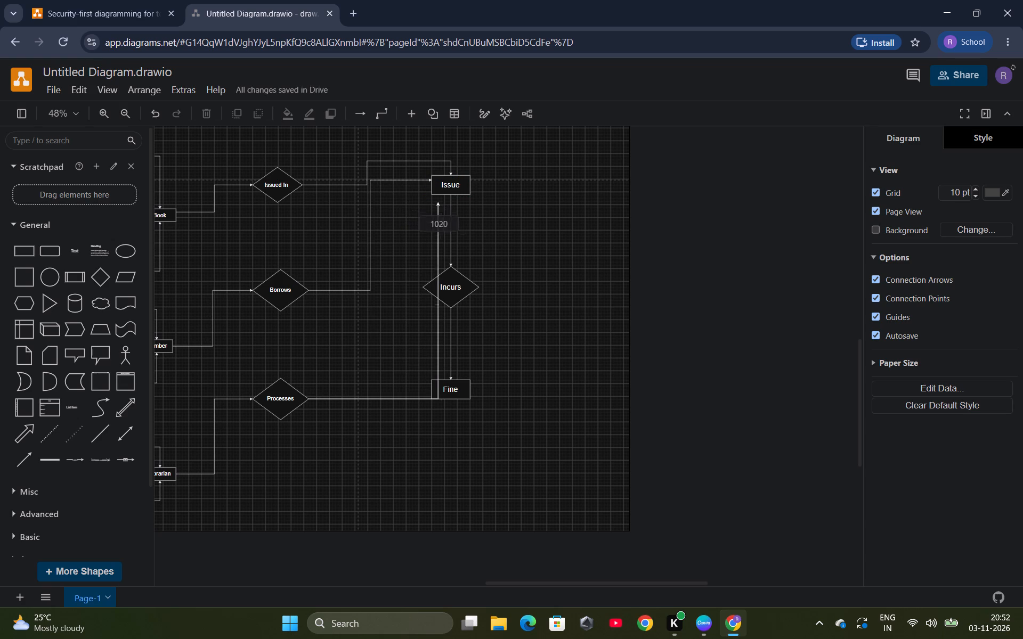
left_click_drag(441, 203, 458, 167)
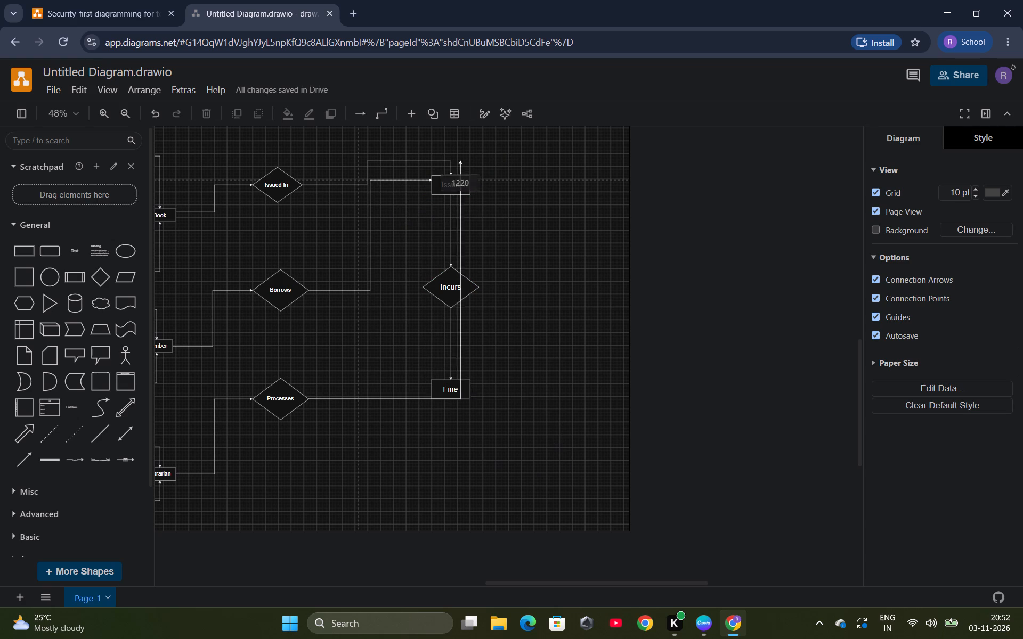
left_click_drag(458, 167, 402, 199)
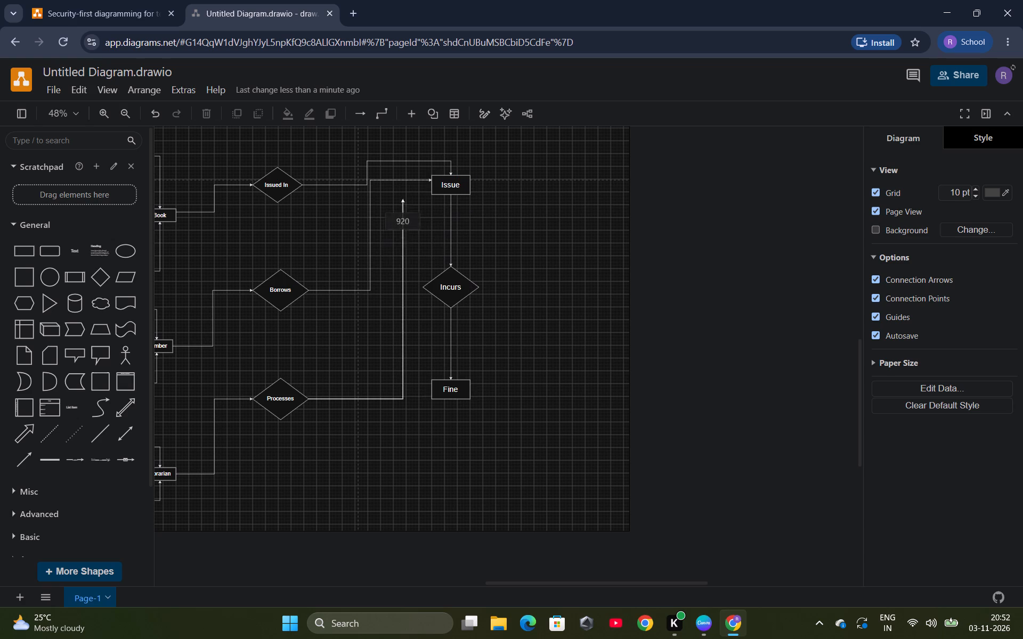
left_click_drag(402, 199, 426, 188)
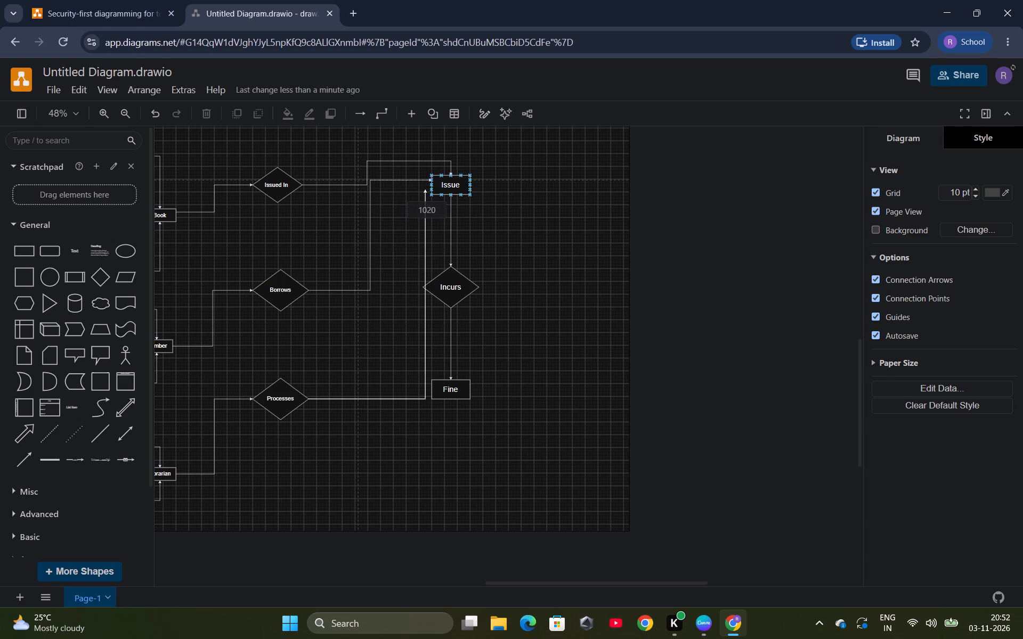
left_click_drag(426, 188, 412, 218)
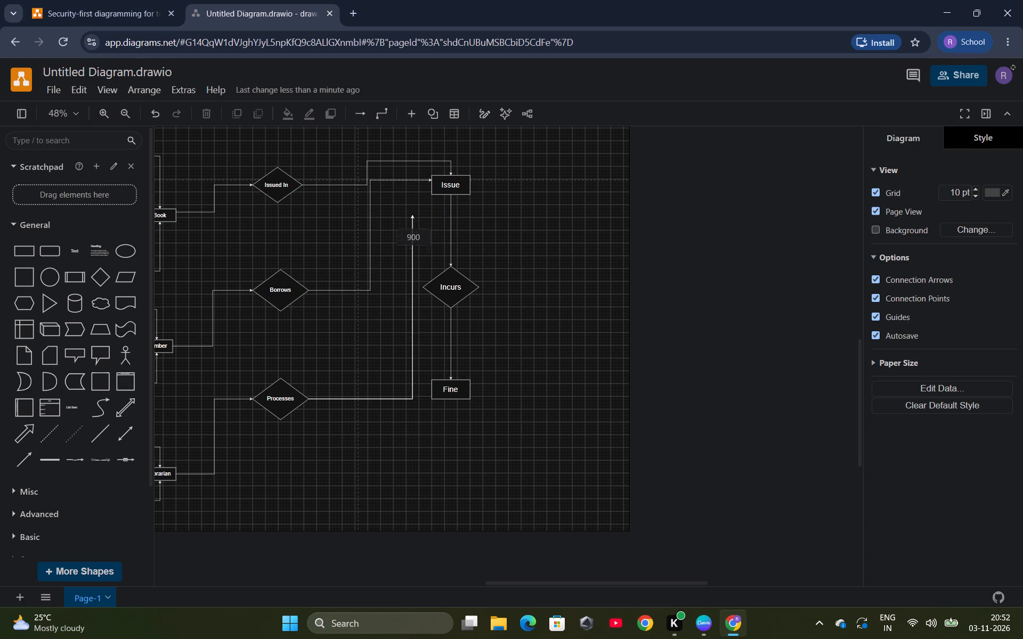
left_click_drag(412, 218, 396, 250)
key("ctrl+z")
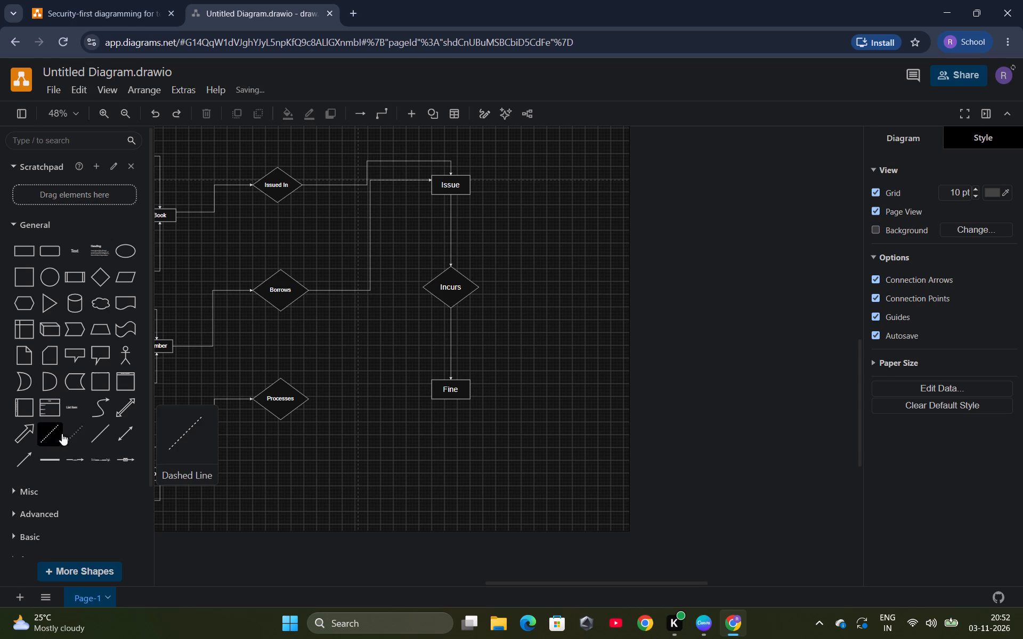
Add a plain vertical line about 600 pt long between the Borrows connector and Incurs, running from below Issue's level down to Processes' level.
left_click(105, 425)
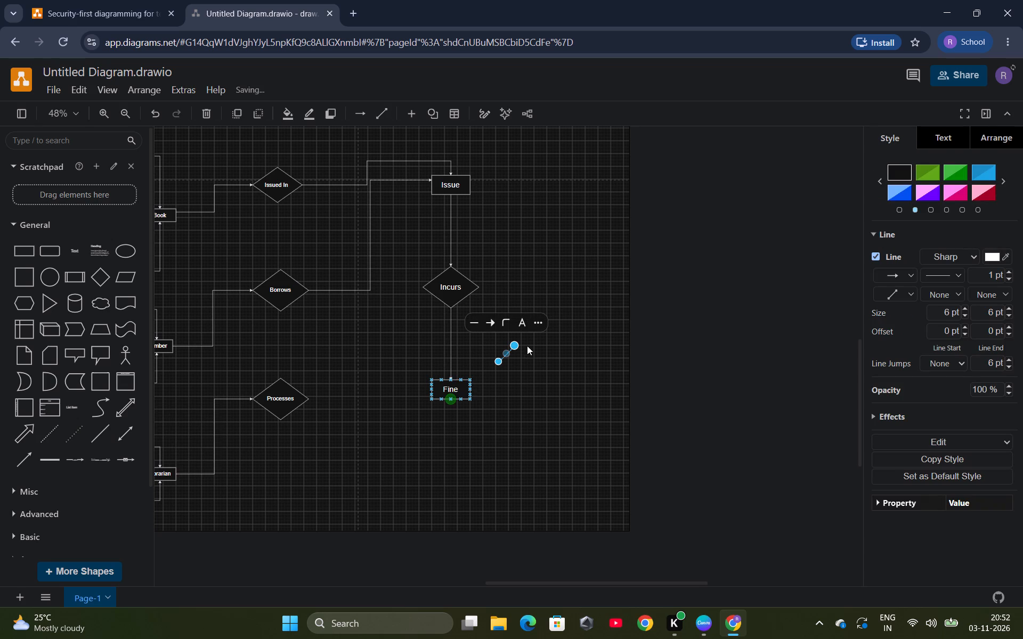
left_click_drag(515, 342, 499, 337)
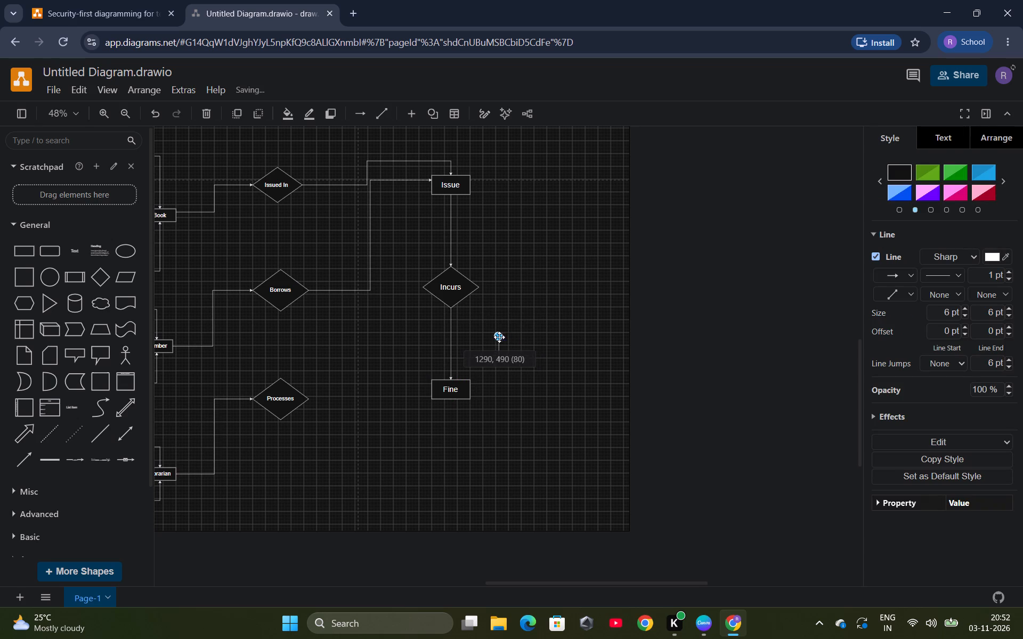
left_click_drag(499, 337, 497, 338)
left_click(520, 342)
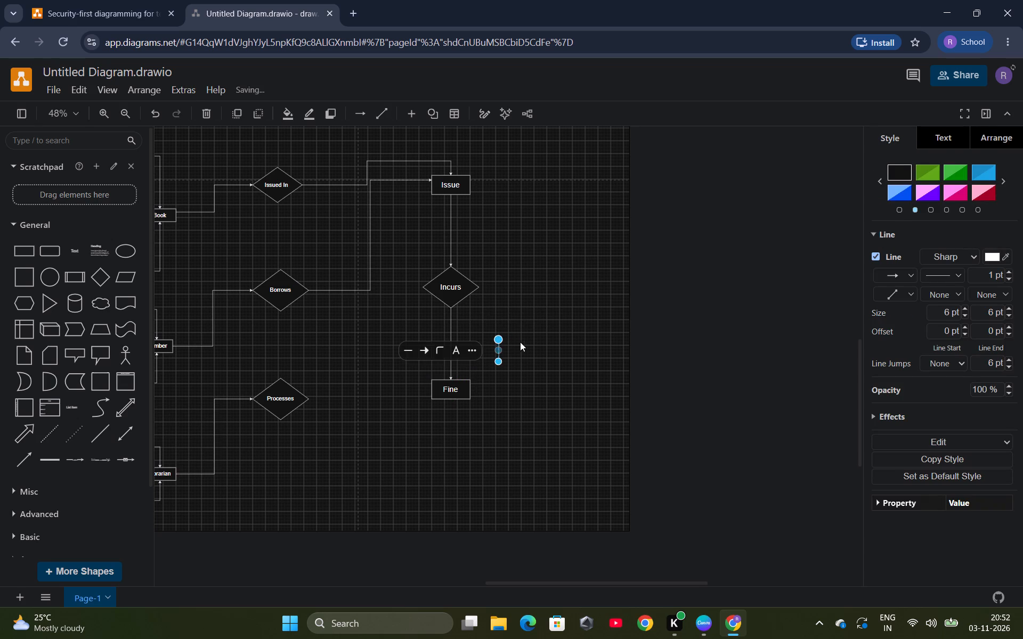
left_click_drag(500, 351, 398, 222)
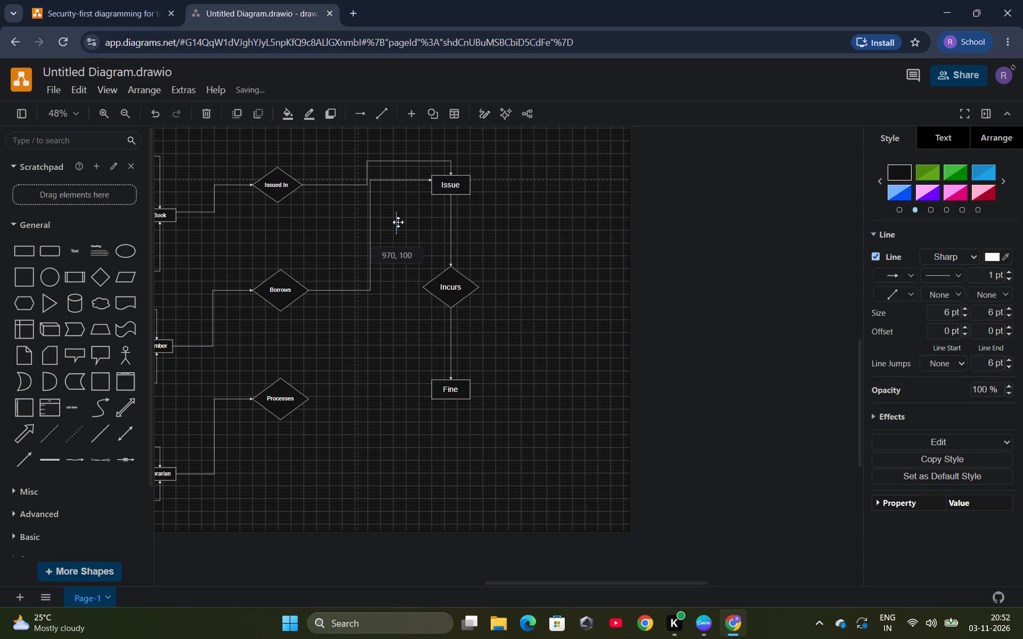
left_click_drag(398, 222, 393, 218)
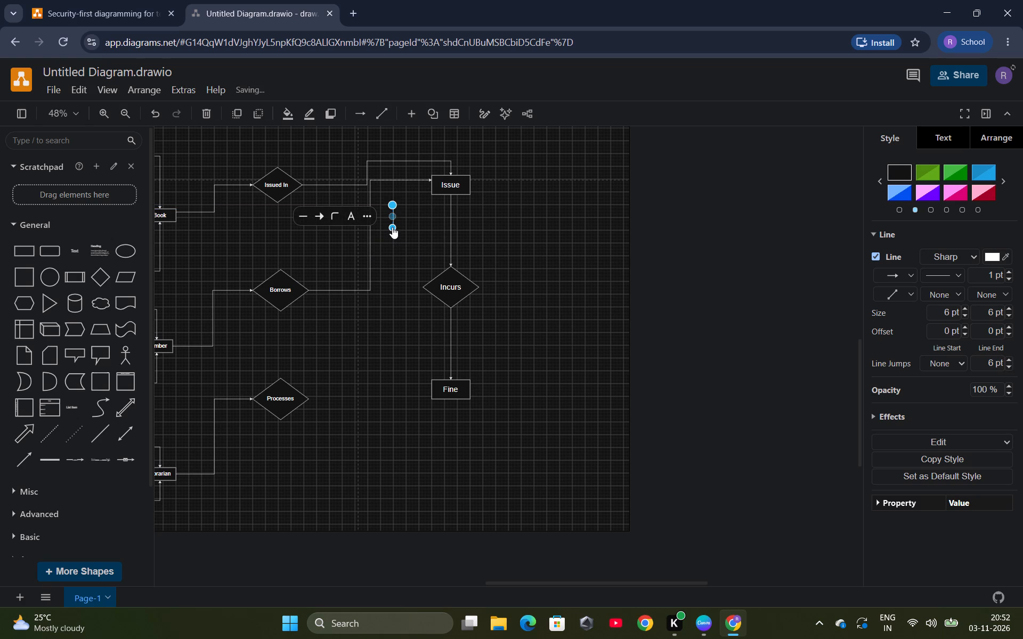
left_click_drag(392, 227, 395, 394)
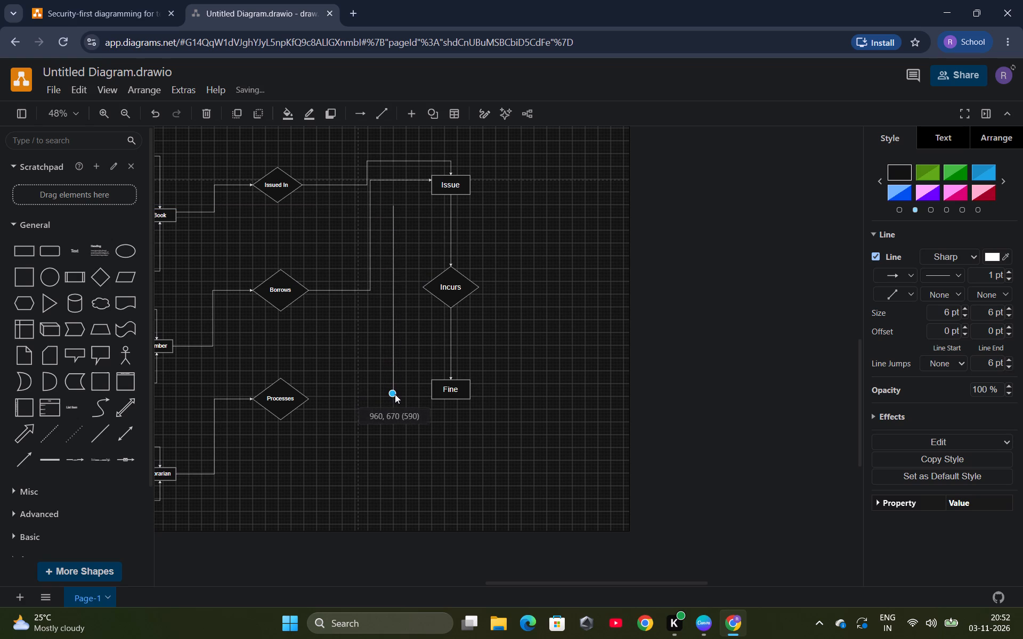
left_click_drag(395, 394, 392, 401)
left_click_drag(392, 401, 391, 397)
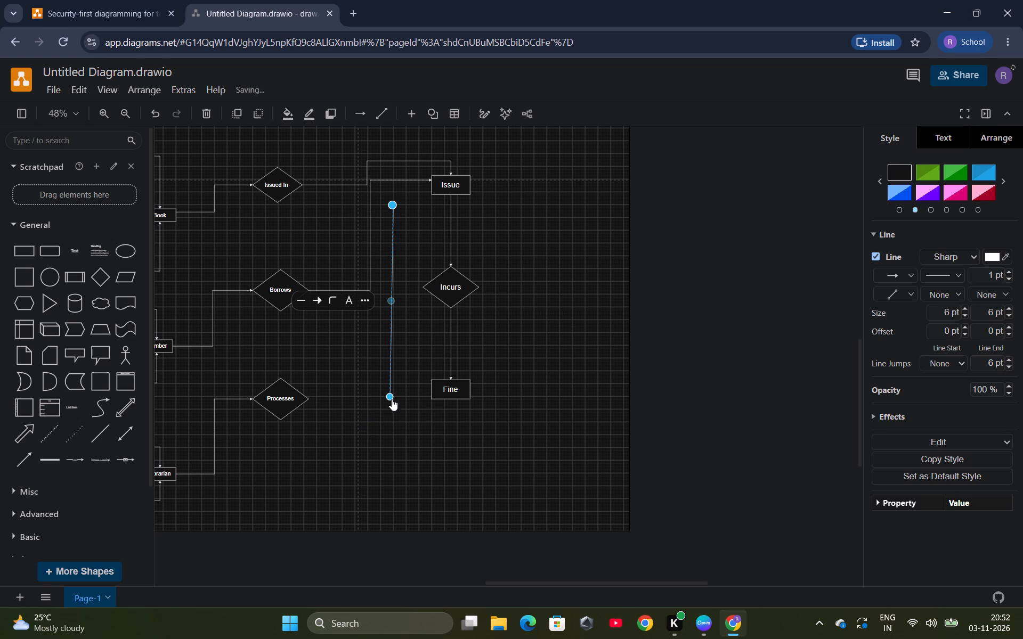
left_click_drag(388, 395, 394, 396)
left_click_drag(429, 450, 425, 450)
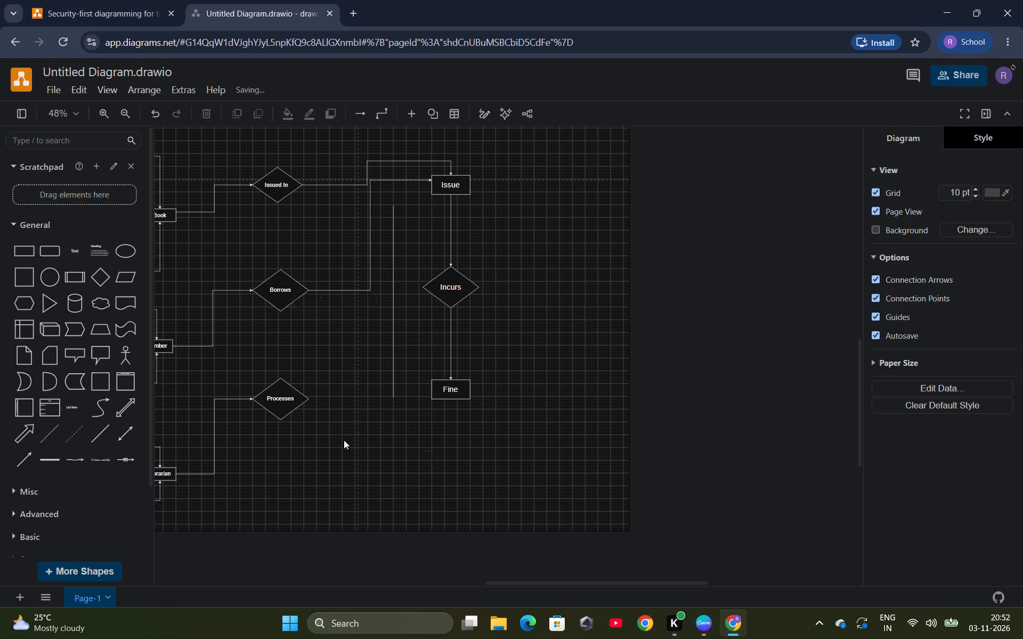
Add a plain horizontal line about 265 pt long from the right corner of the Processes diamond to the vertical line's lower end.
left_click(91, 439)
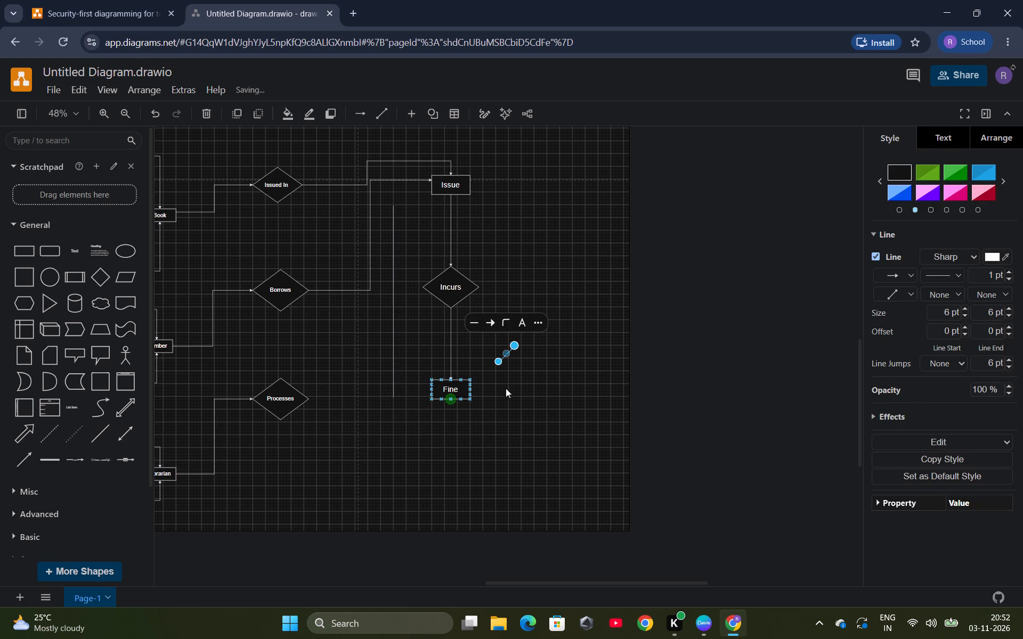
left_click_drag(517, 343, 523, 363)
left_click(509, 396)
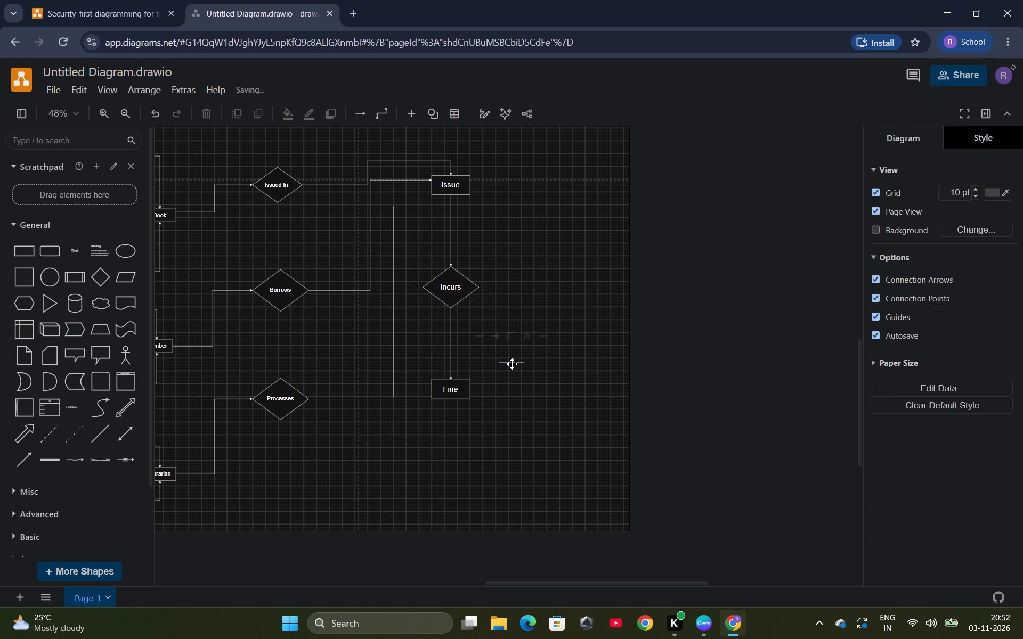
left_click_drag(512, 364, 316, 400)
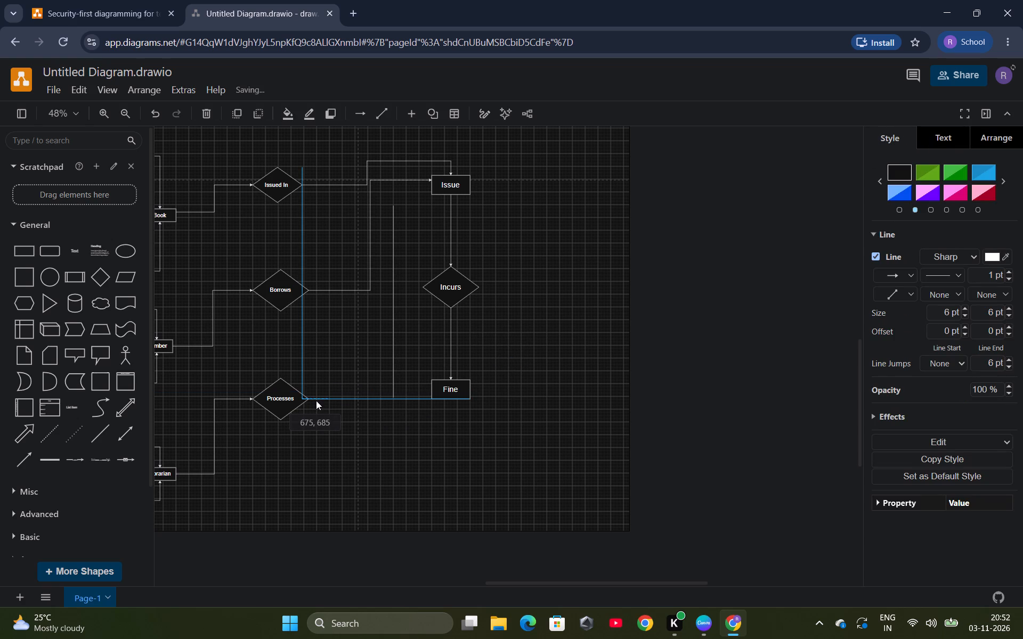
left_click_drag(316, 400, 321, 400)
left_click_drag(335, 398, 395, 399)
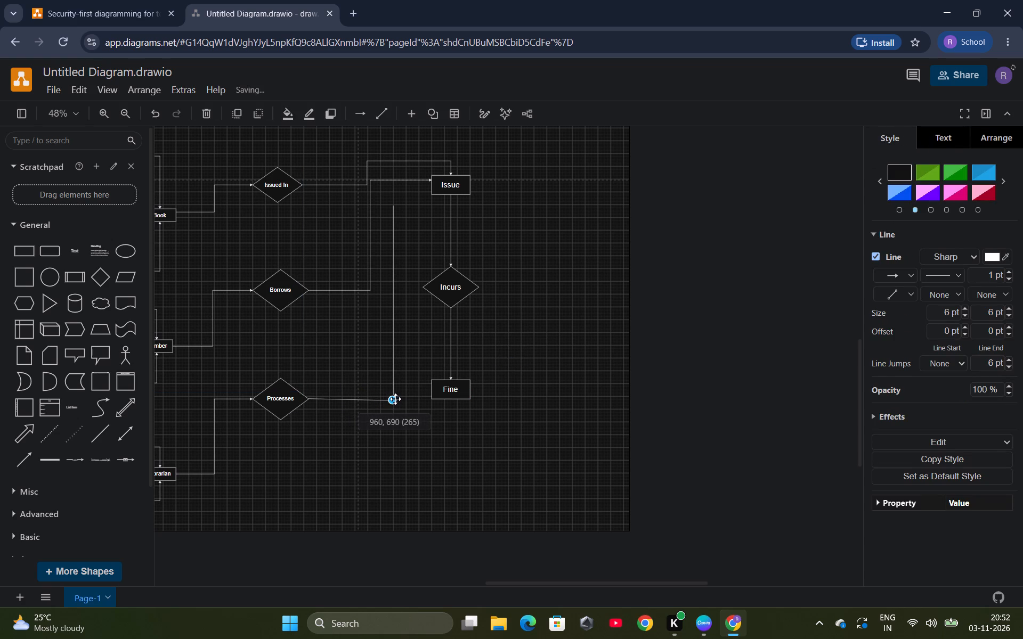
left_click_drag(395, 399, 394, 398)
left_click(393, 428)
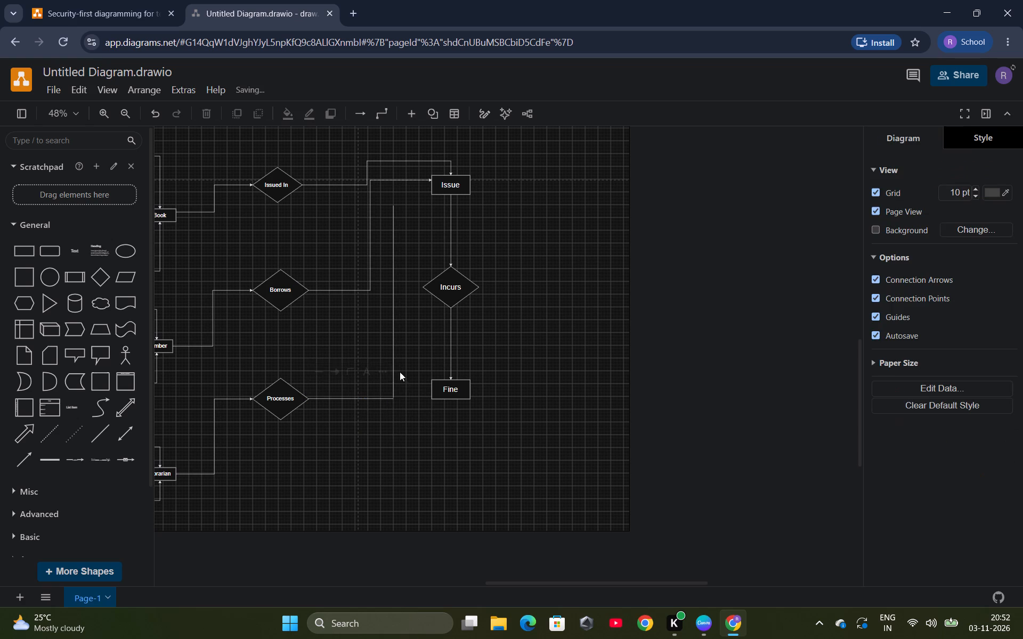
Adjust the lower end of the vertical line to meet the horizontal Processes line without overshooting, making it about 600 pt long.
left_click(393, 376)
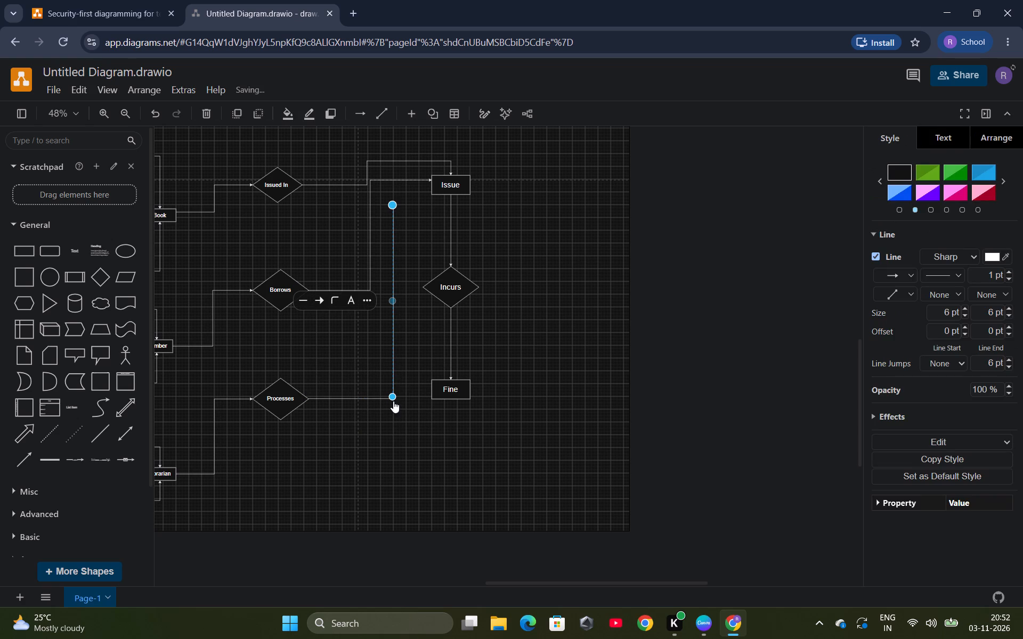
left_click_drag(393, 396, 393, 402)
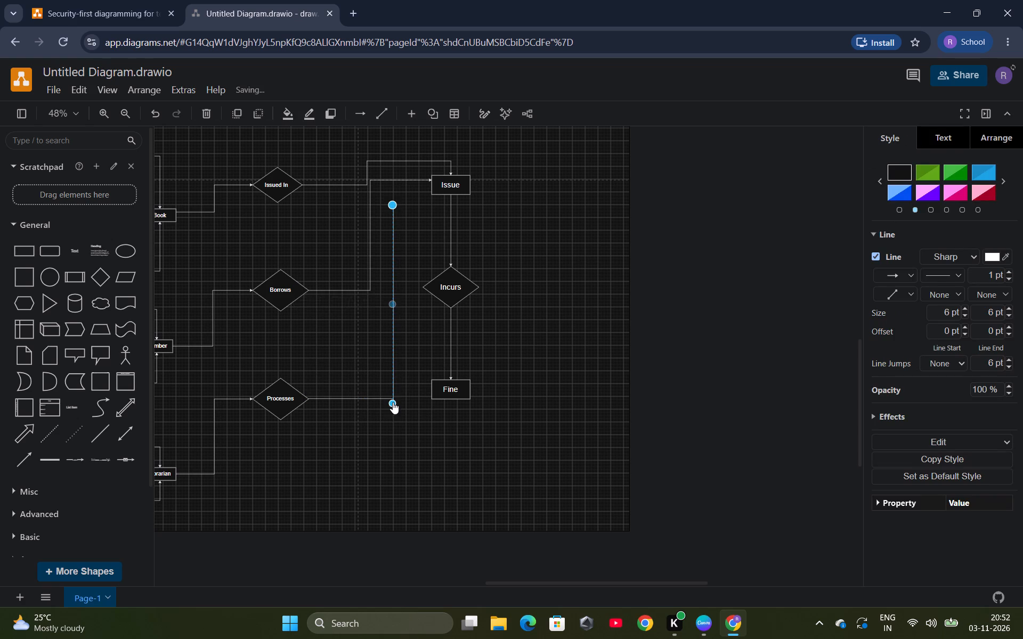
left_click(394, 418)
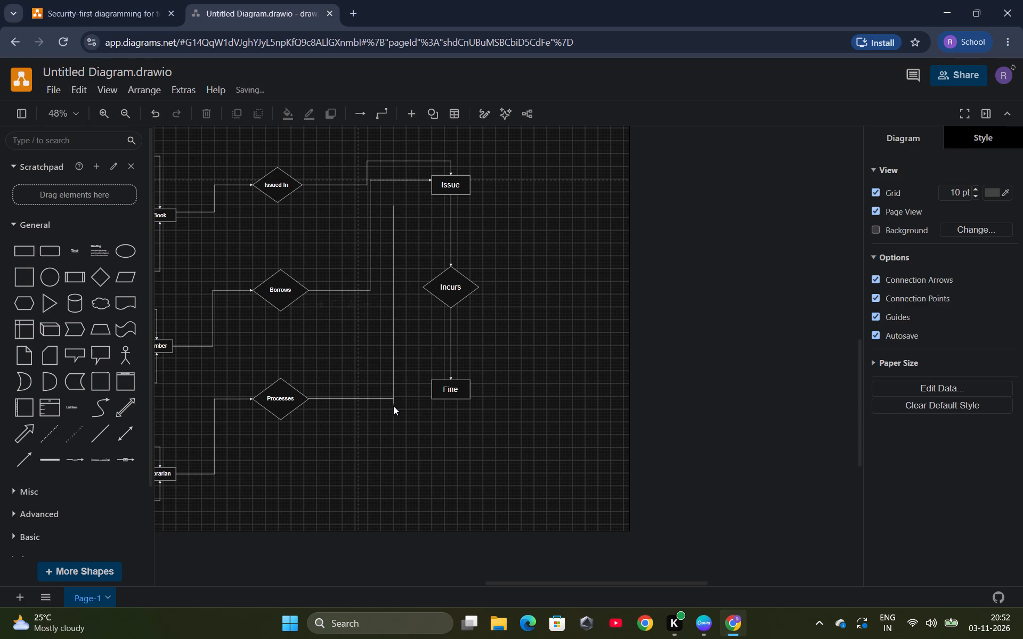
left_click(393, 402)
right_click(393, 402)
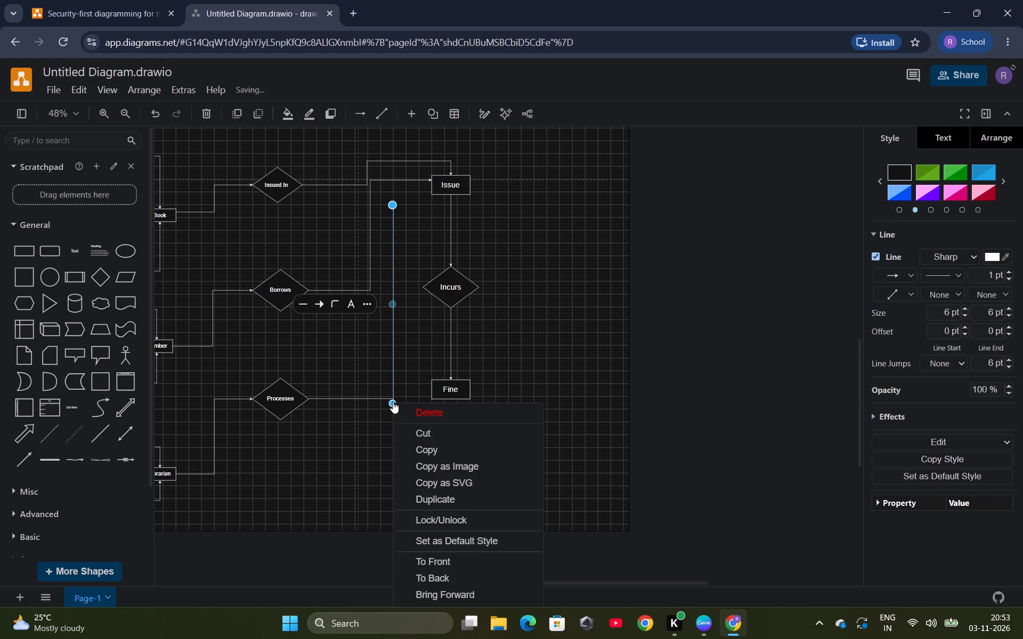
left_click(381, 429)
scroll(398, 394, "up", 5)
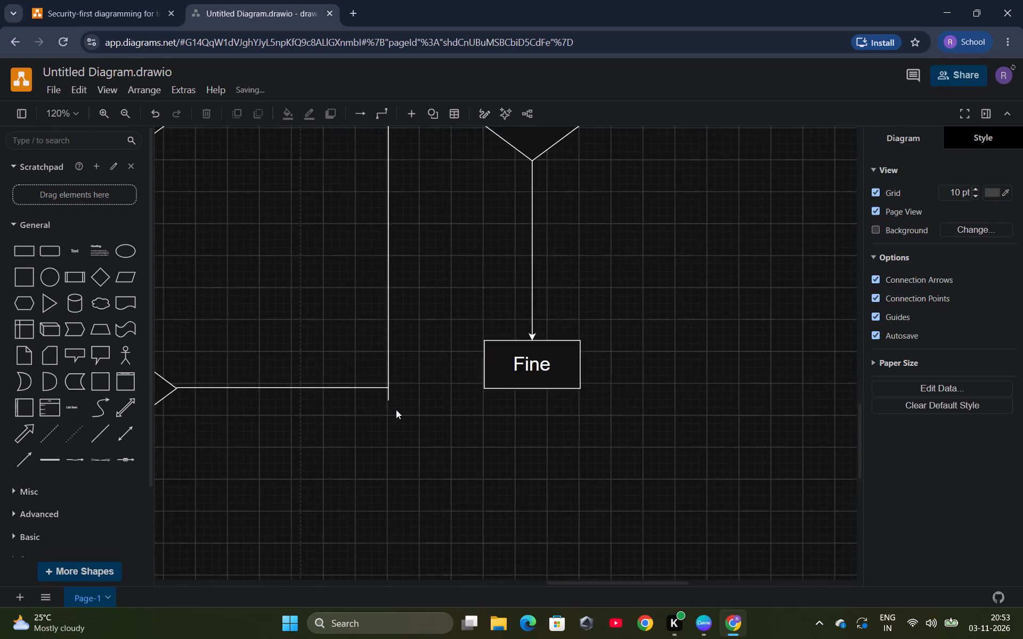
scroll(396, 409, "up", 3)
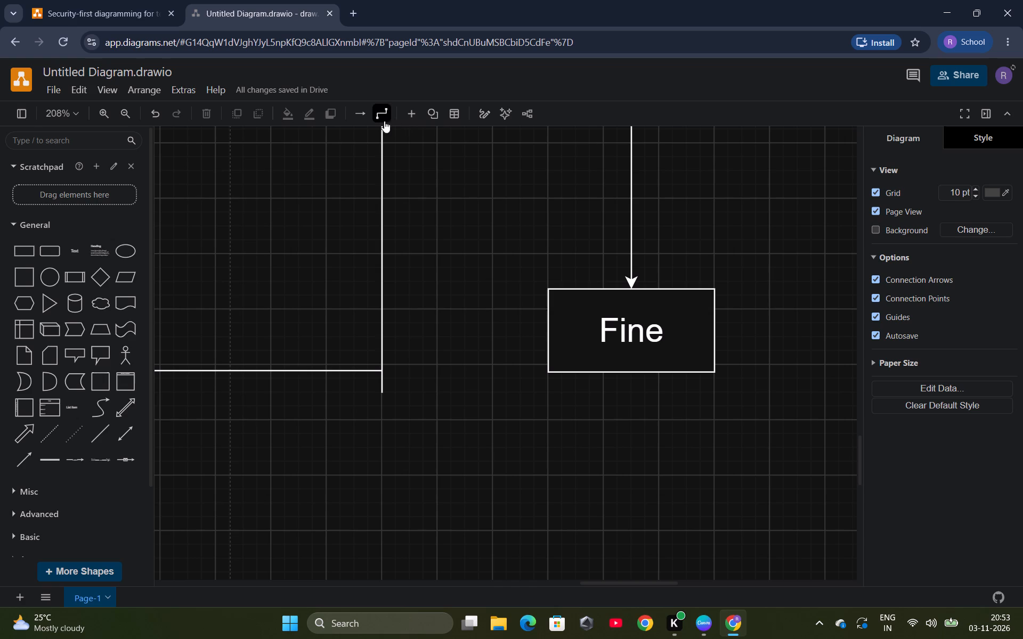
left_click(384, 386)
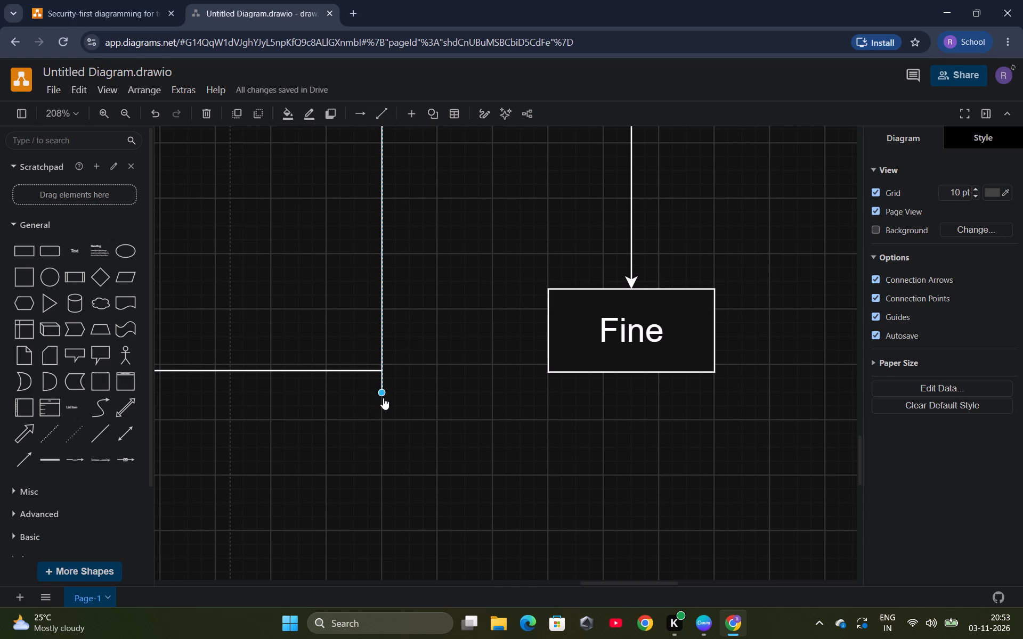
left_click_drag(381, 390, 383, 372)
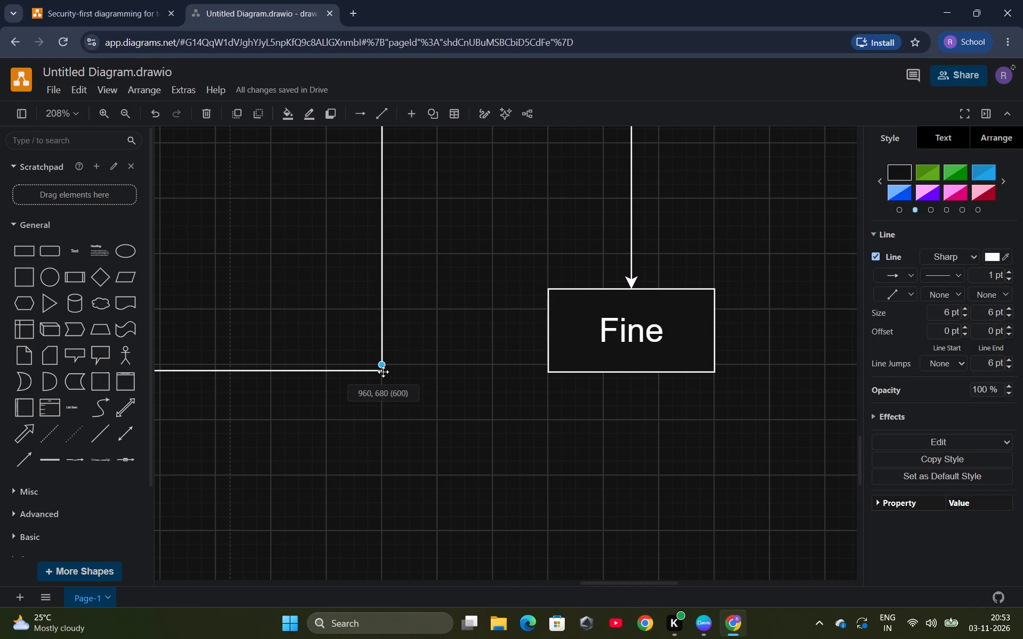
left_click_drag(383, 372, 379, 371)
left_click(394, 394)
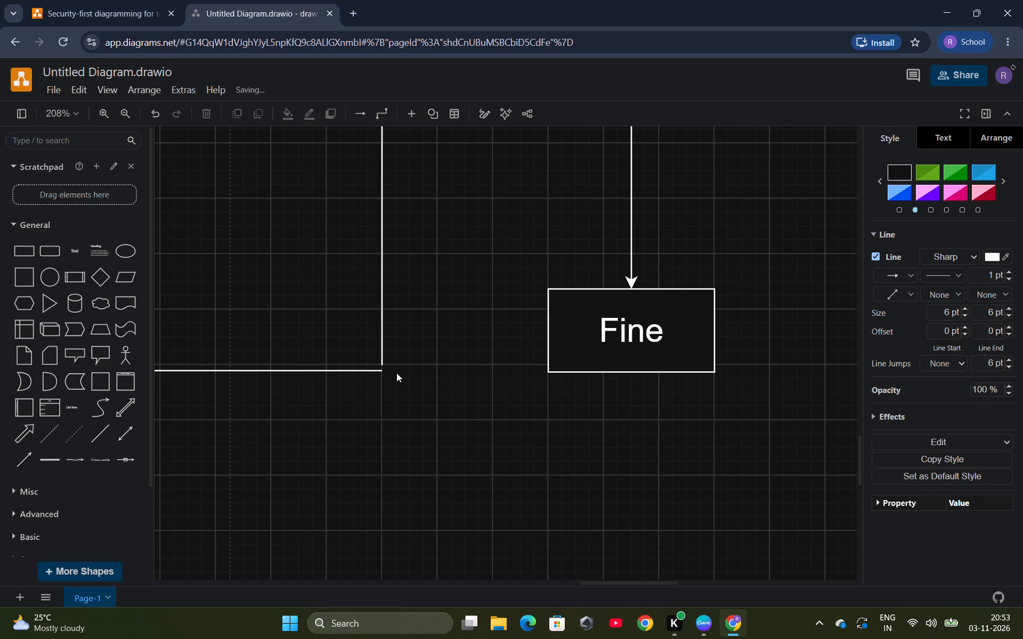
scroll(401, 359, "down", 8)
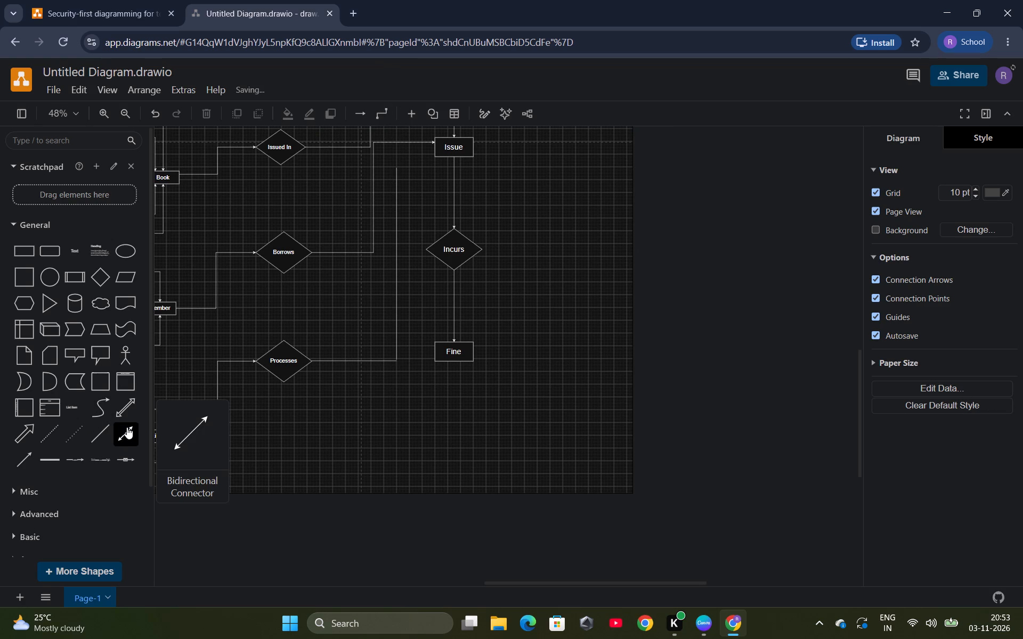
Add a straight horizontal arrow ending at the lower left side of the Issue box, starting just above the Processes vertical line.
left_click(18, 456)
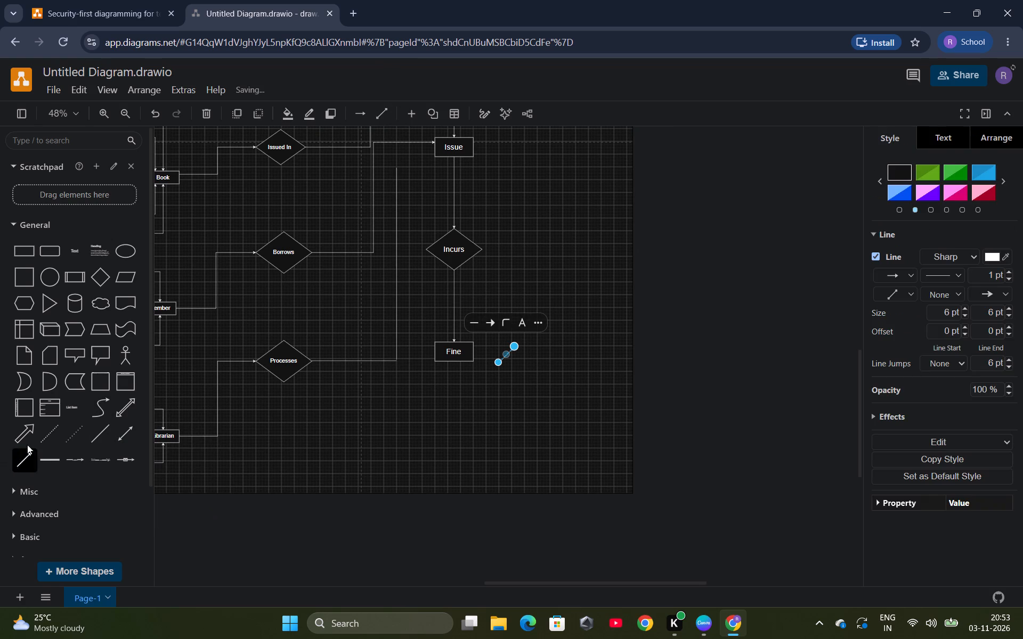
left_click_drag(515, 344, 522, 350)
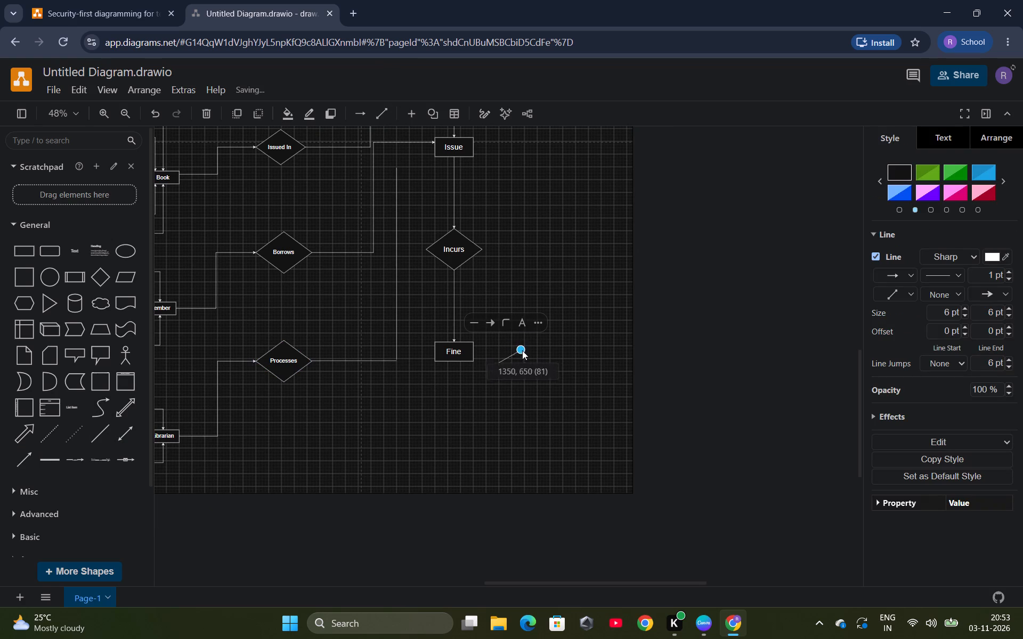
left_click_drag(522, 350, 544, 361)
left_click(514, 368)
left_click_drag(526, 362, 454, 169)
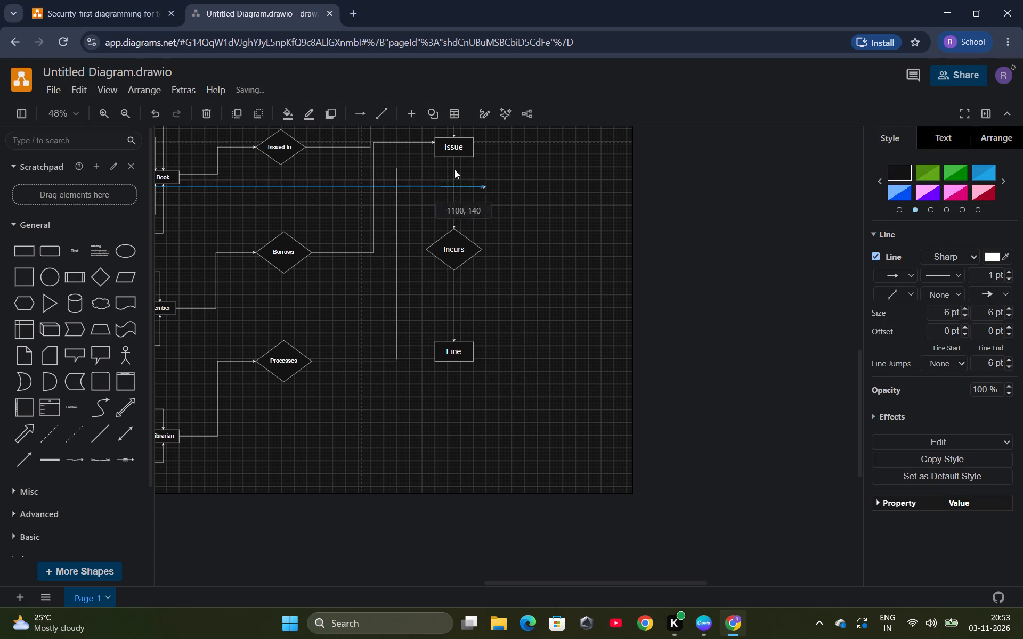
left_click_drag(454, 169, 417, 155)
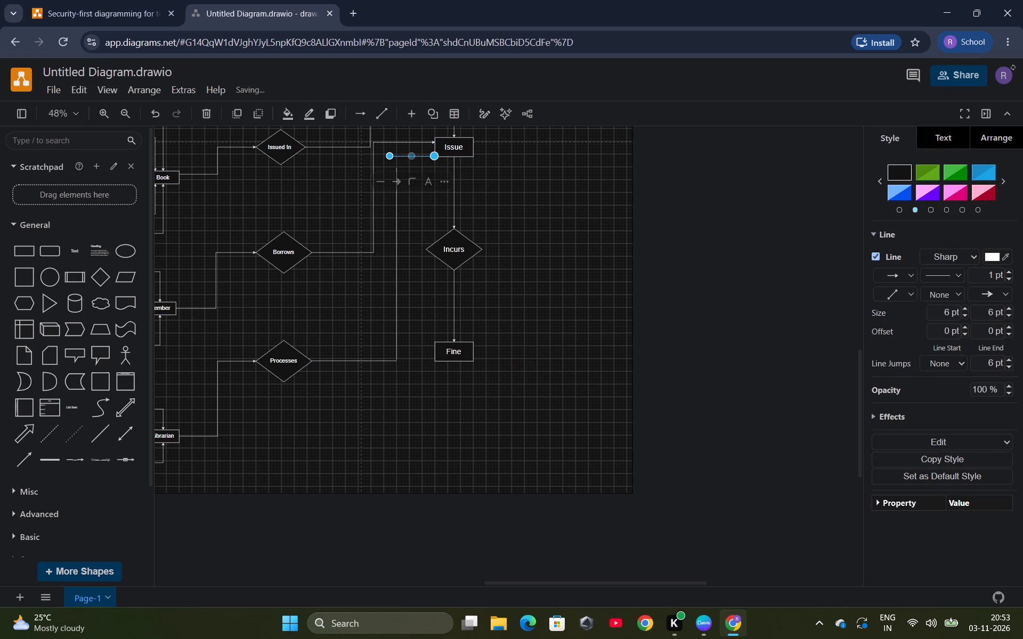
left_click(420, 183)
left_click(417, 233)
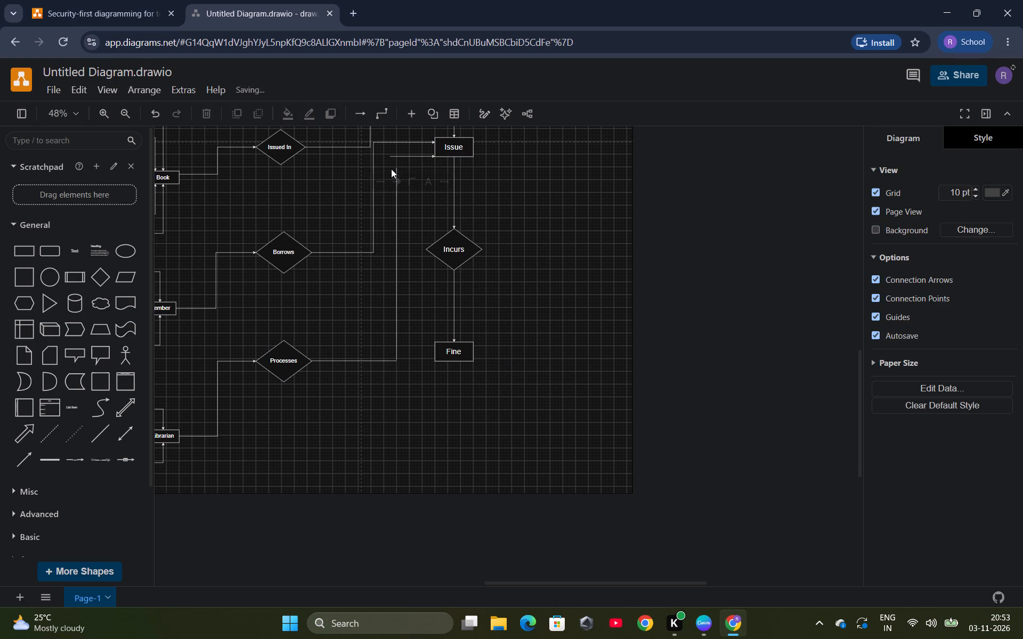
Extend the upper end of the Processes vertical line up to the Issue arrow's level, making it about 630 pt long.
scroll(396, 171, "up", 1)
scroll(400, 166, "up", 2, "shift")
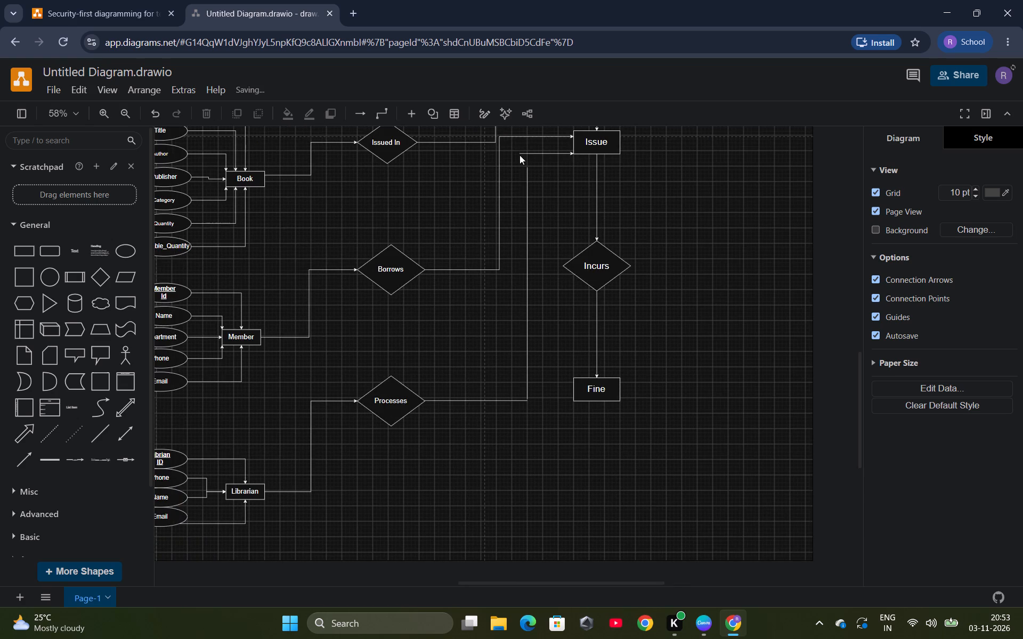
scroll(553, 167, "up", 5)
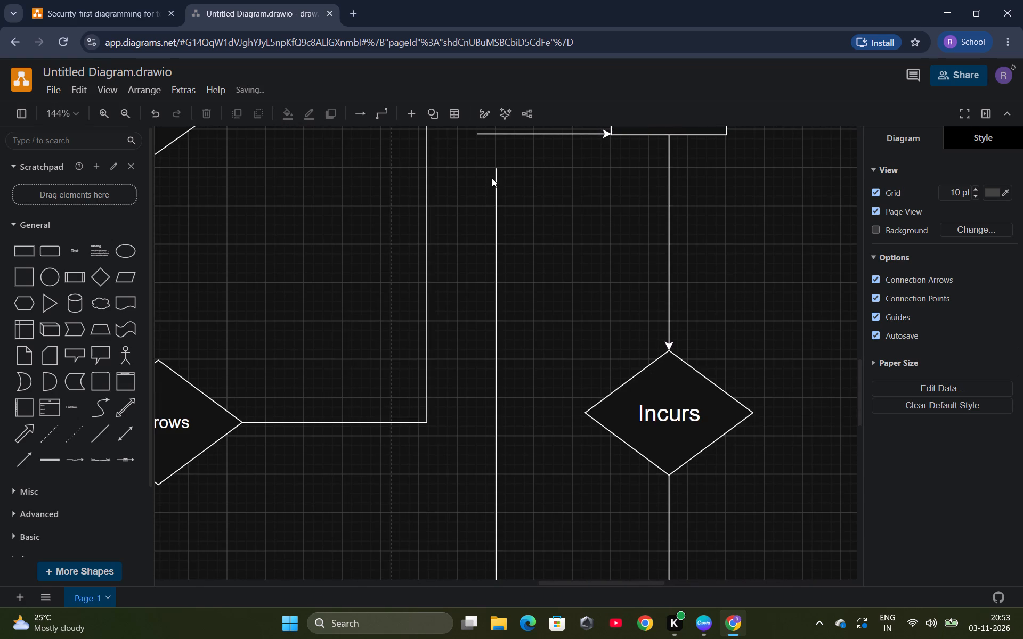
left_click(496, 176)
left_click_drag(496, 166, 499, 140)
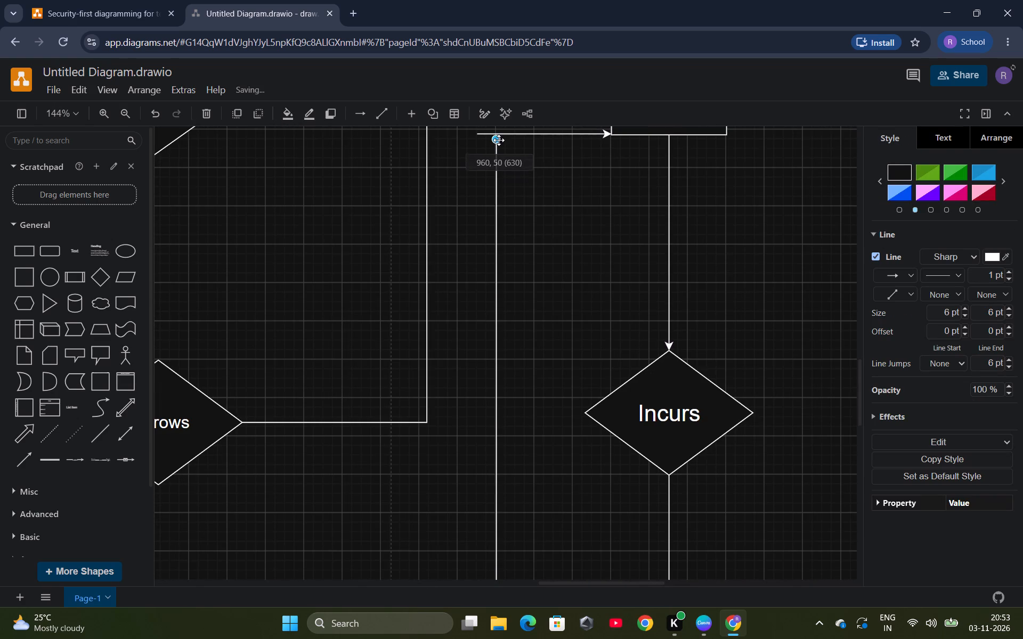
left_click_drag(499, 140, 500, 132)
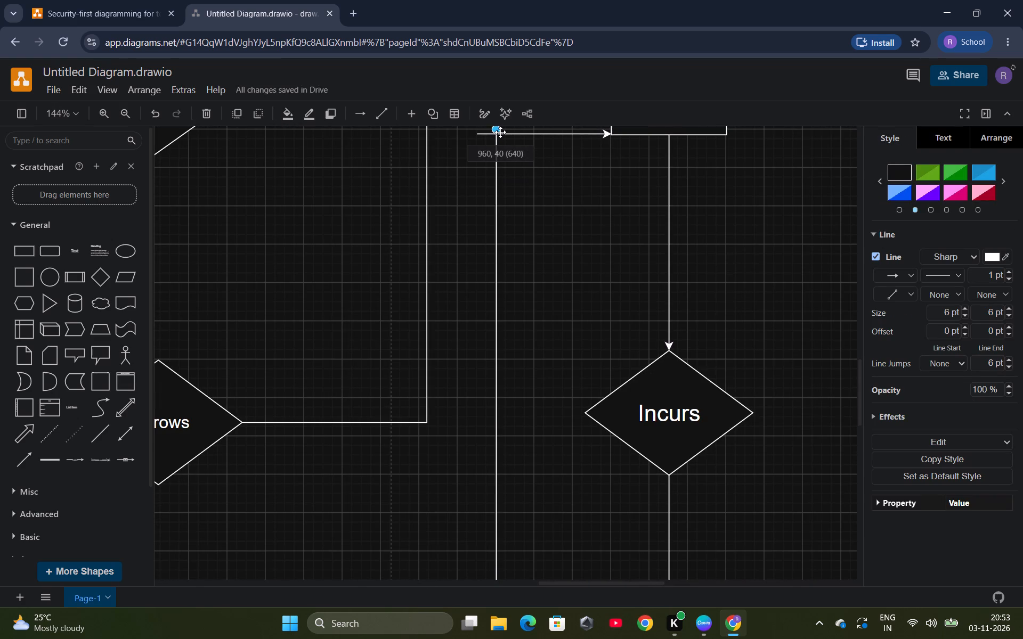
left_click_drag(500, 132, 499, 137)
Move the start point of the lower arrow into Issue onto the top end of the Processes vertical line.
left_click(480, 133)
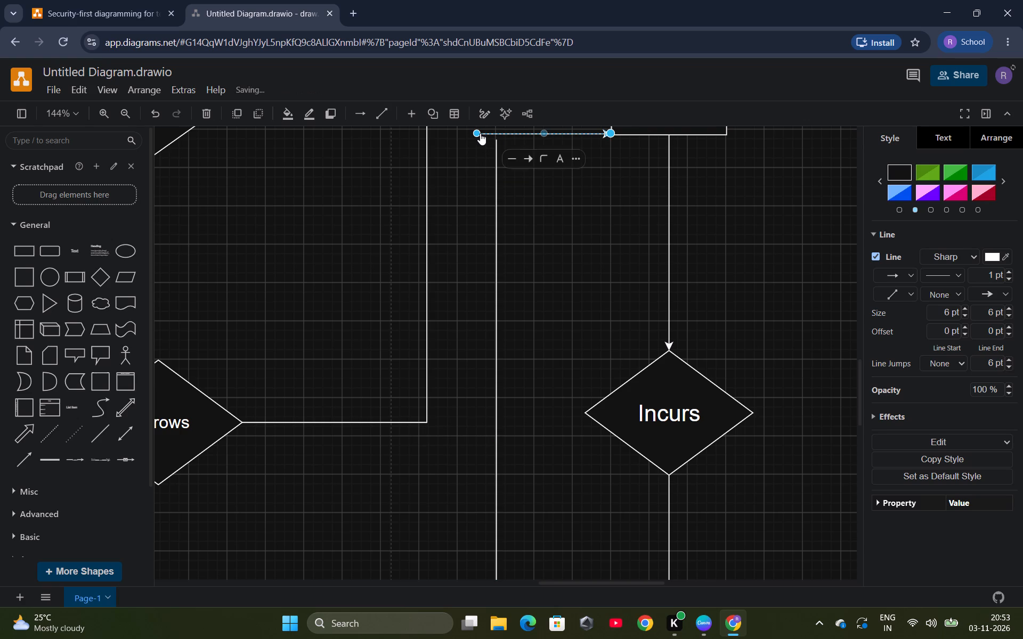
left_click_drag(476, 132, 504, 131)
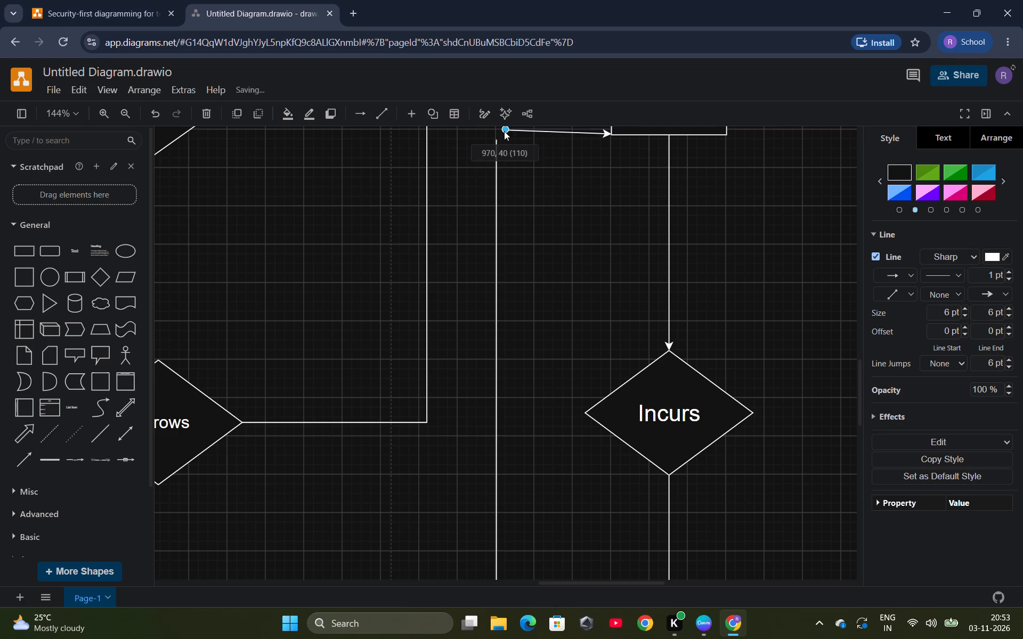
left_click_drag(504, 131, 498, 136)
left_click(539, 191)
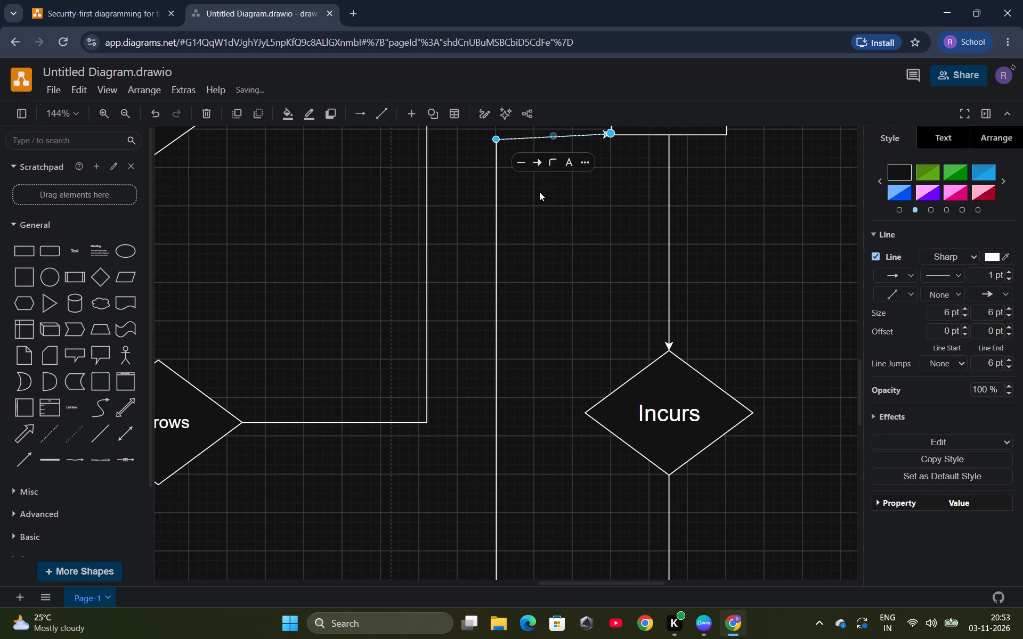
scroll(542, 192, "down", 6)
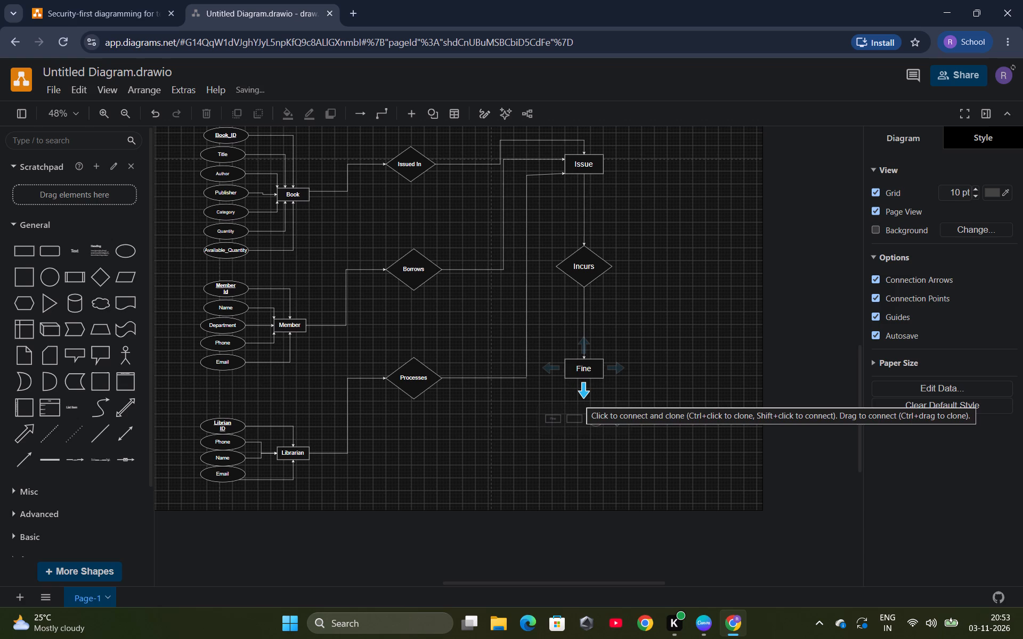
Duplicate the Book_ID ellipse and place the copy above and to the right of the Issue box.
left_click(231, 138)
right_click(231, 138)
left_click(262, 243)
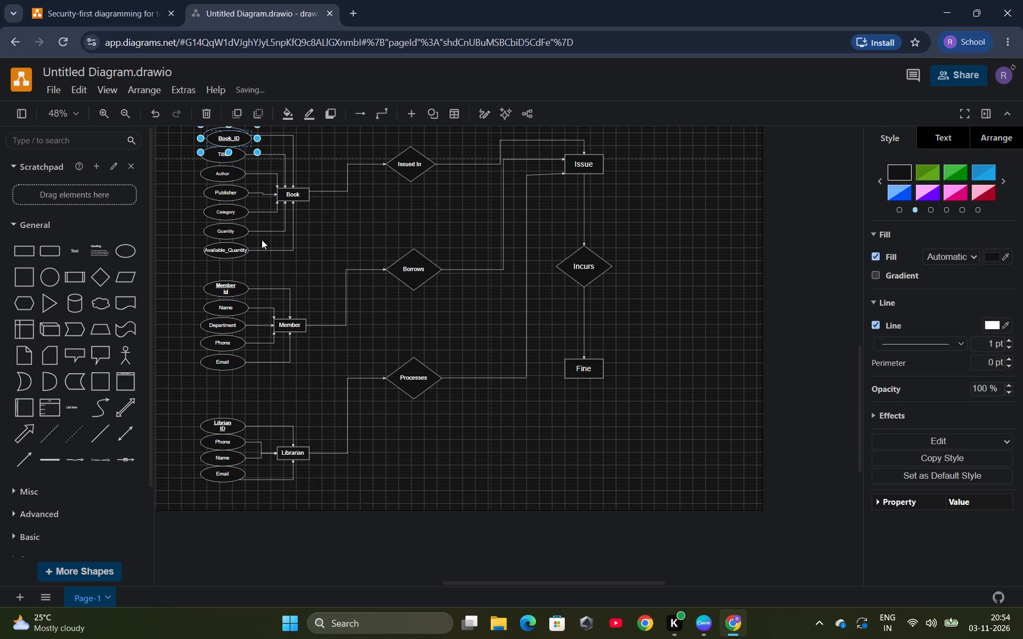
left_click_drag(226, 135, 675, 148)
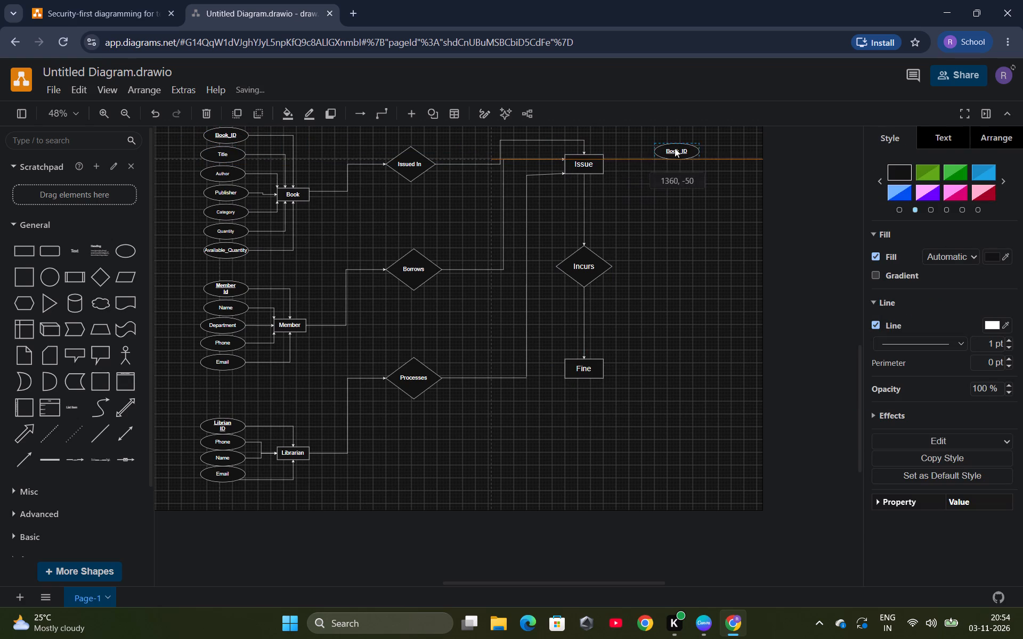
left_click_drag(675, 148, 633, 136)
Relabel the Book_ID copy near the Issue box as Issue_ID.
double_click(636, 136)
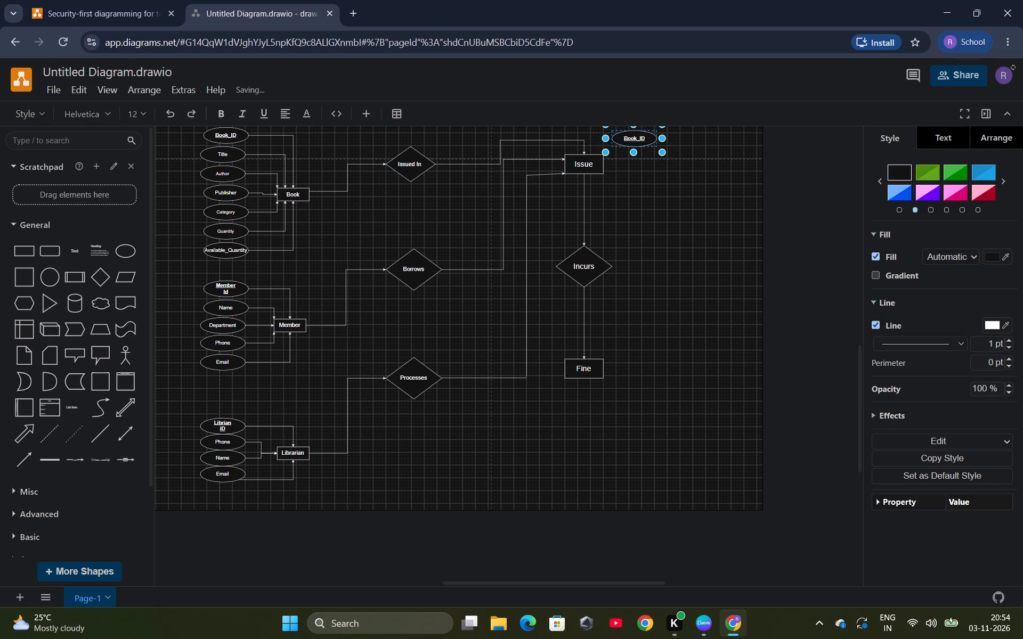
left_click(635, 140)
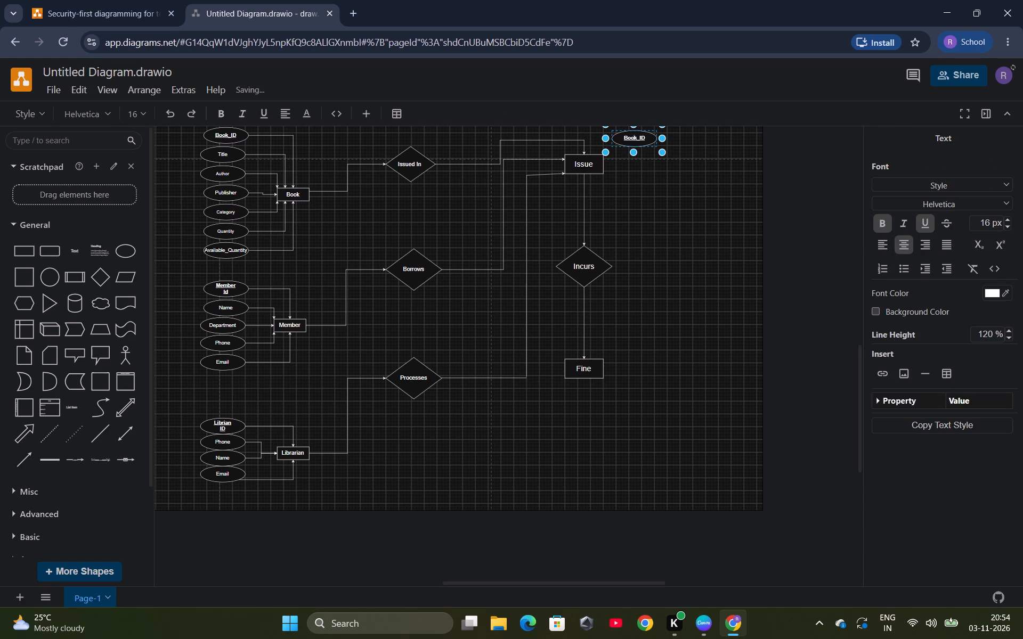
left_click(636, 139)
key("BackSpace")
key("BackSpace")
key("BackSpace")
key("BackSpace")
type("Issue")
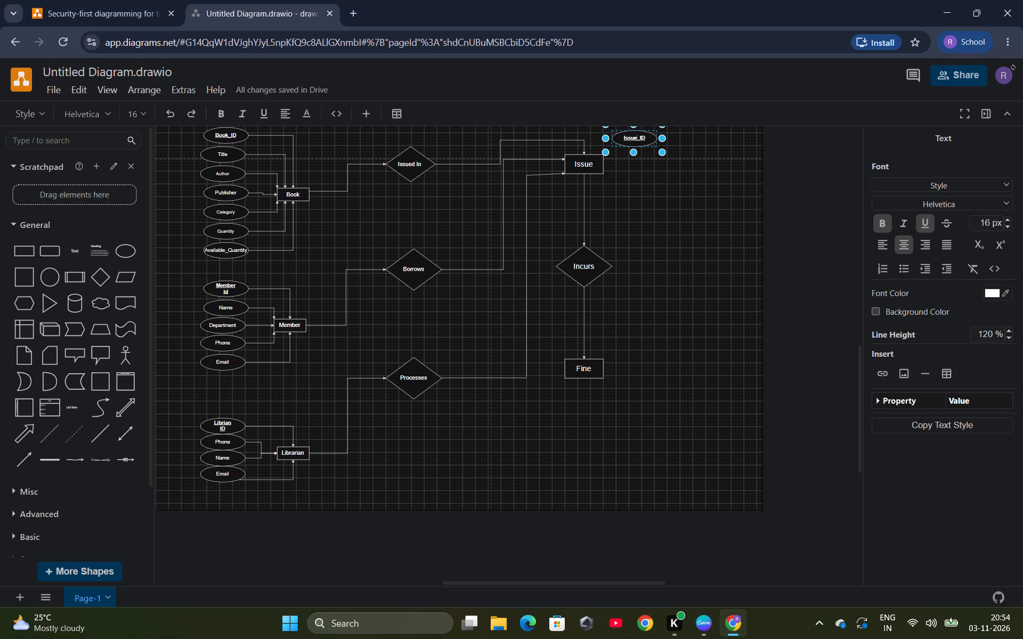
left_click(654, 217)
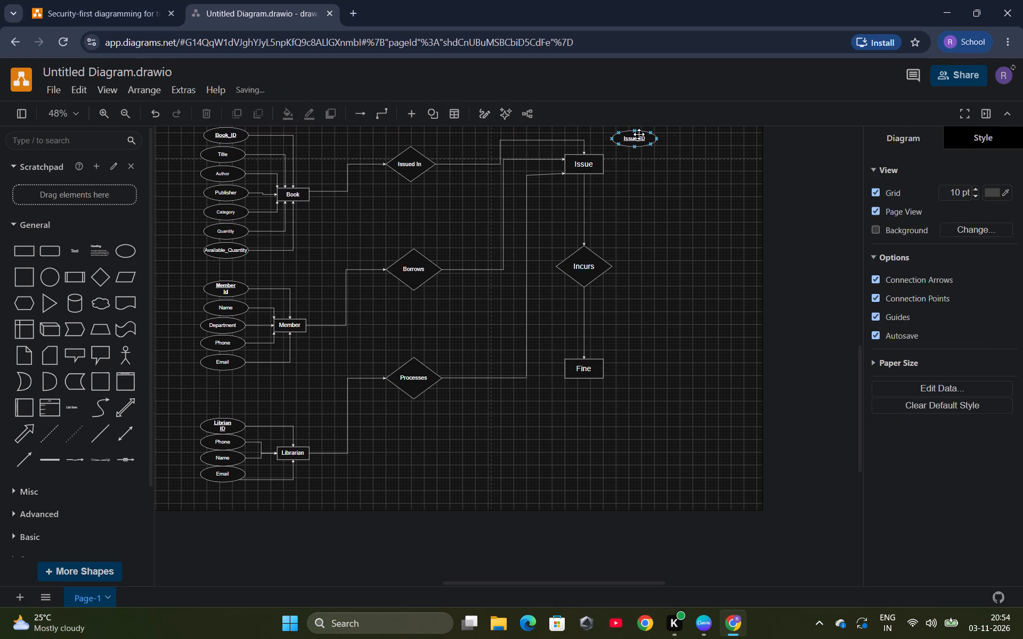
Move the Issue_ID ellipse slightly farther right, away from the Issue box.
left_click_drag(638, 134, 652, 135)
key("ctrl+z")
left_click_drag(631, 138, 649, 136)
left_click(650, 207)
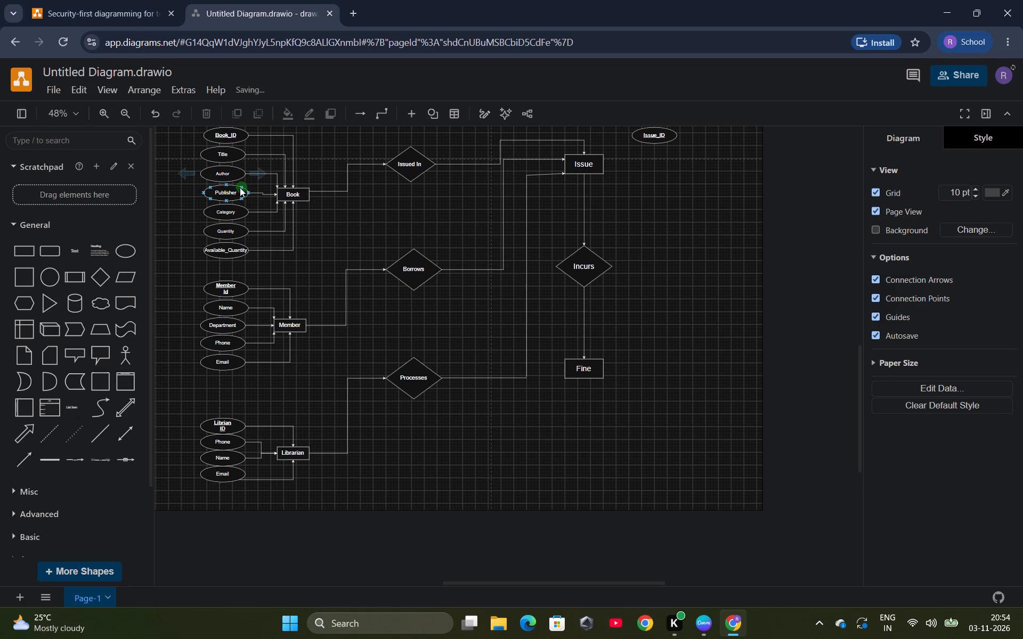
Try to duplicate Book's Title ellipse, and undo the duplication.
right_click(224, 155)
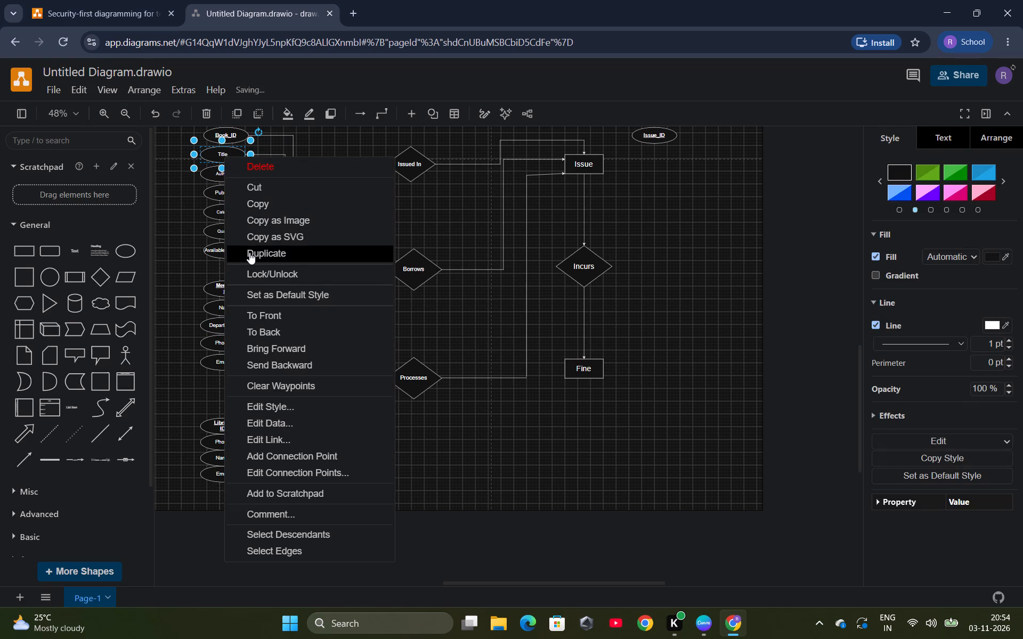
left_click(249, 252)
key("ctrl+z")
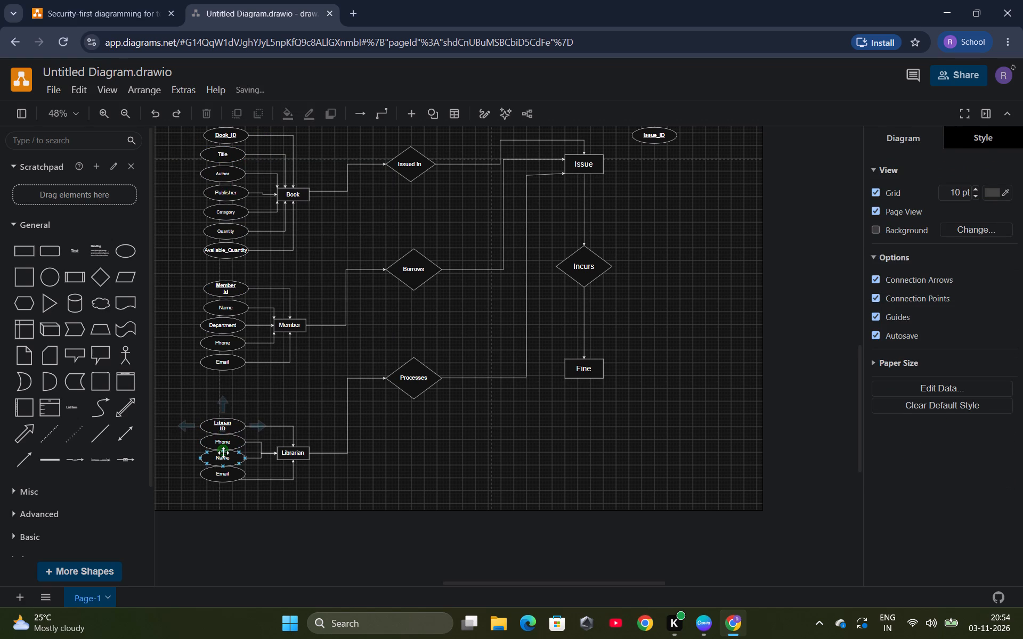
Duplicate Member's Department ellipse, place the copy just right of the Issue box, and duplicate that copy in place.
right_click(234, 326)
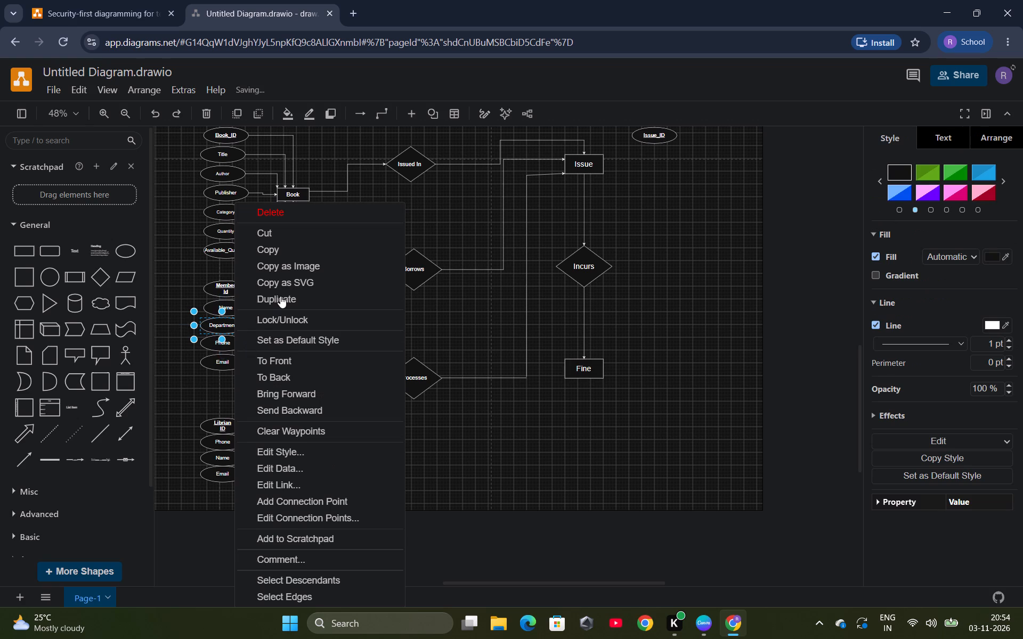
left_click(281, 293)
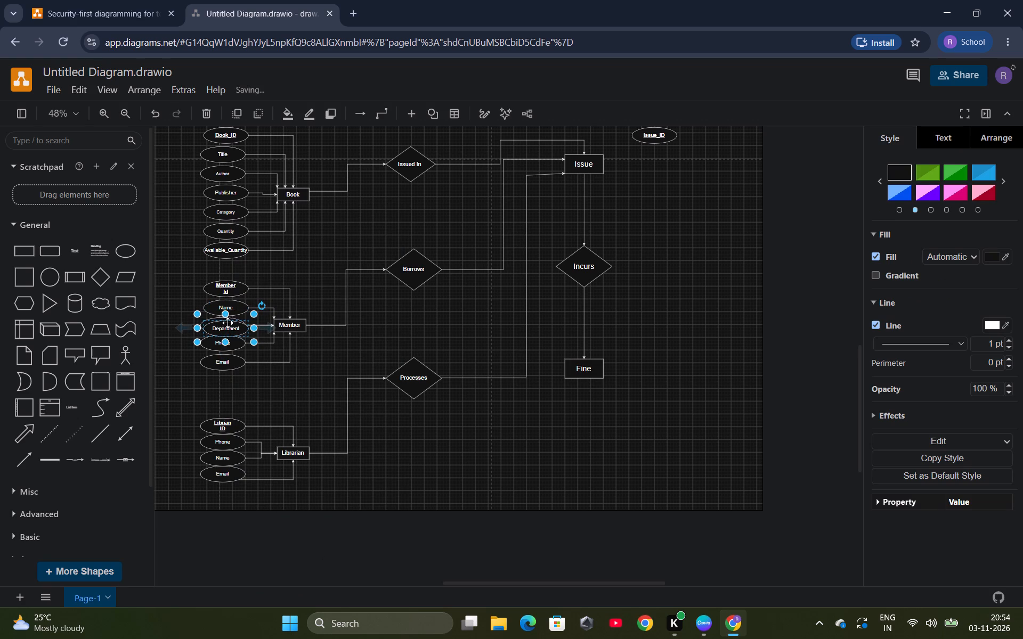
left_click_drag(228, 323, 637, 164)
right_click(637, 164)
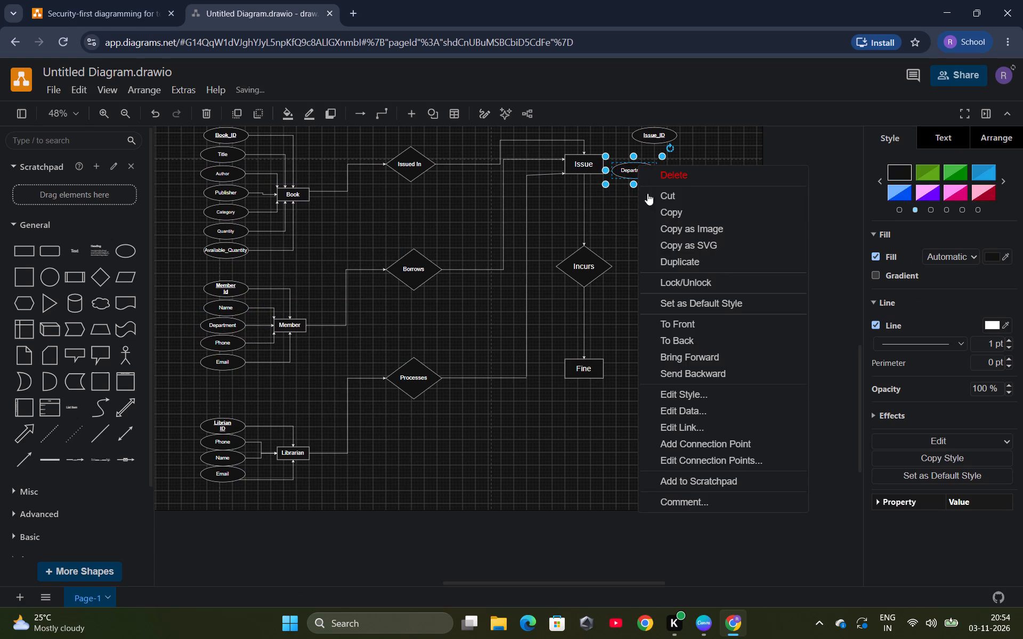
left_click(673, 259)
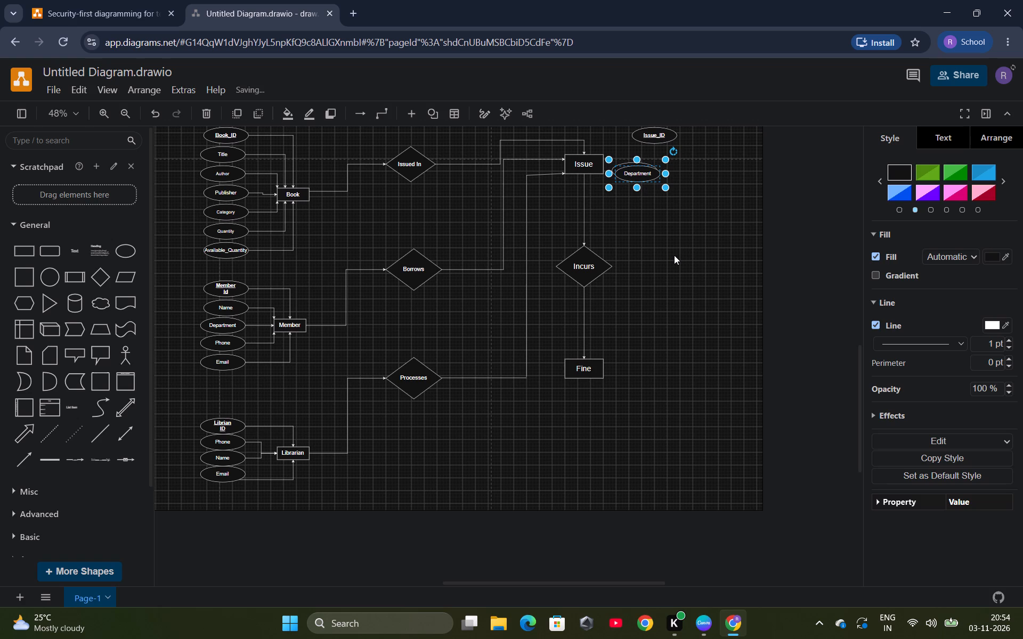
Duplicate the Issue_ID ellipse and place the copy directly below the Fine box.
right_click(668, 135)
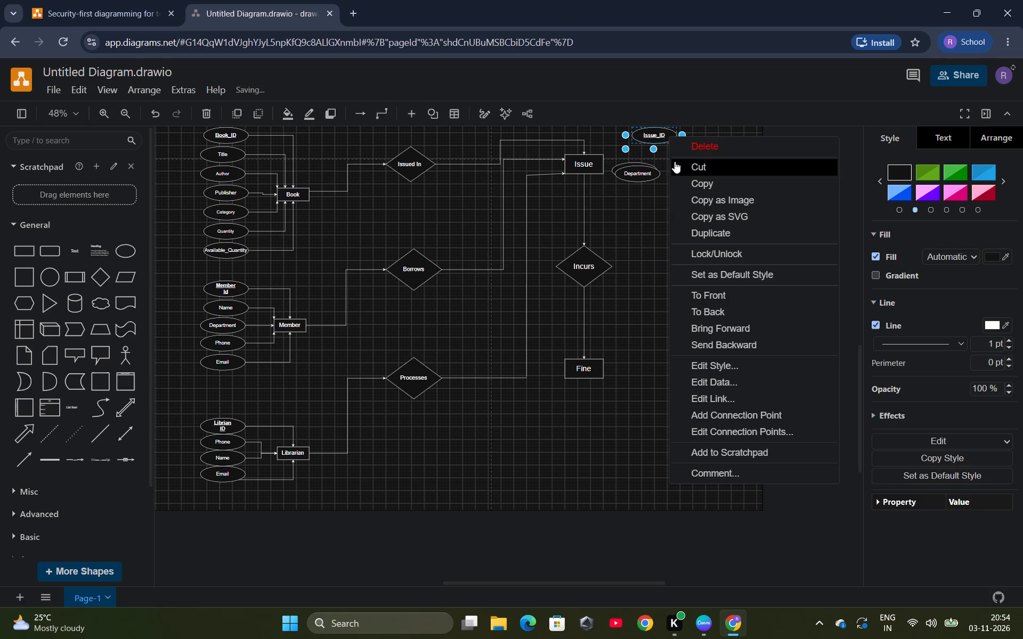
left_click(699, 231)
left_click_drag(663, 143, 665, 224)
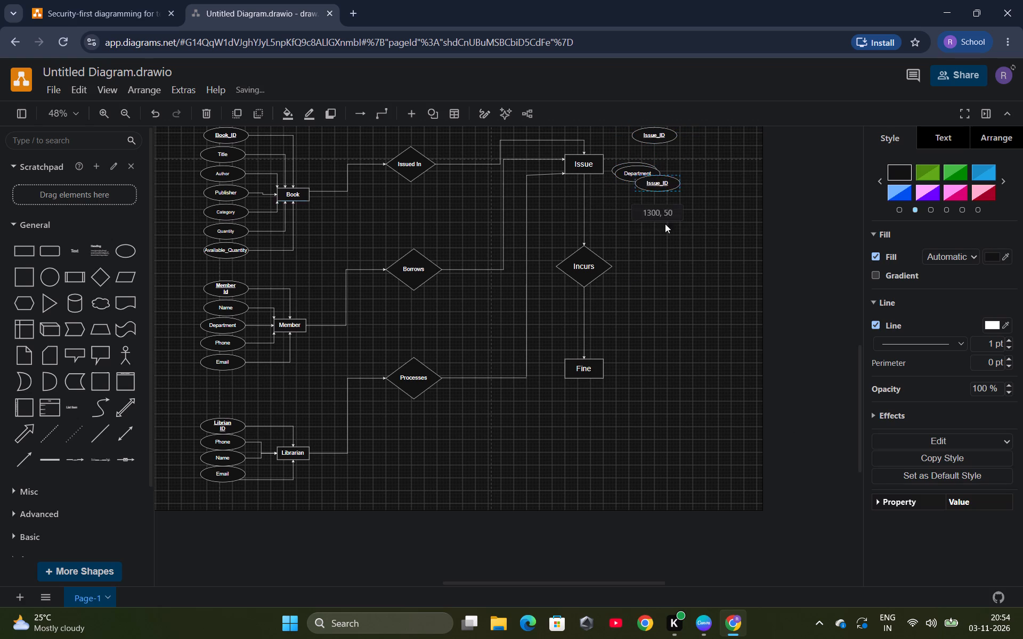
left_click_drag(665, 224, 593, 414)
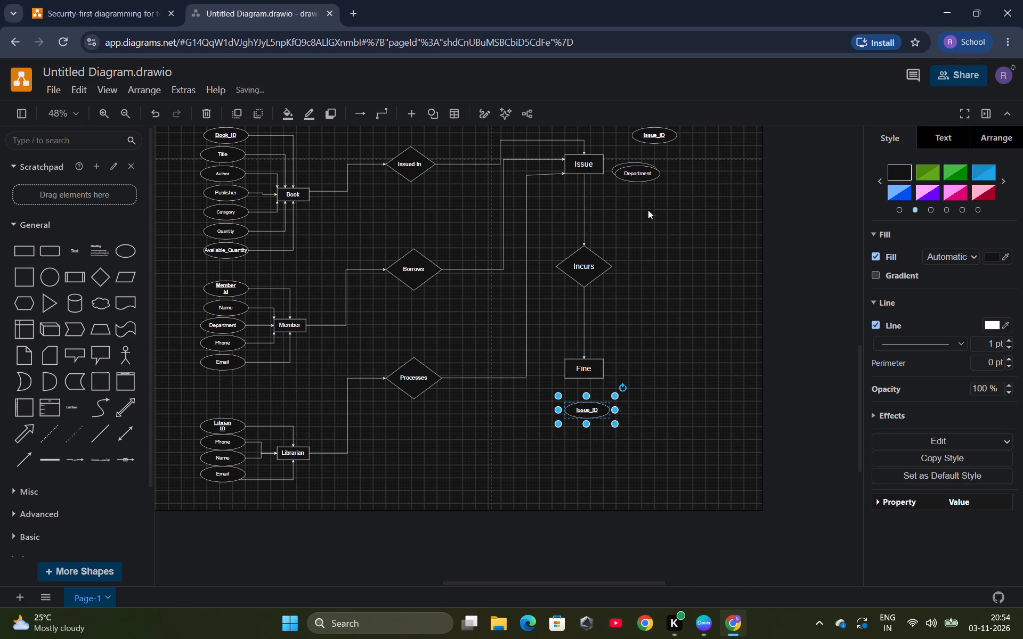
Move the spare Department copy from beside Issue to the area below right of Fine, and place another duplicate just above it.
left_click_drag(639, 172, 652, 464)
right_click(634, 168)
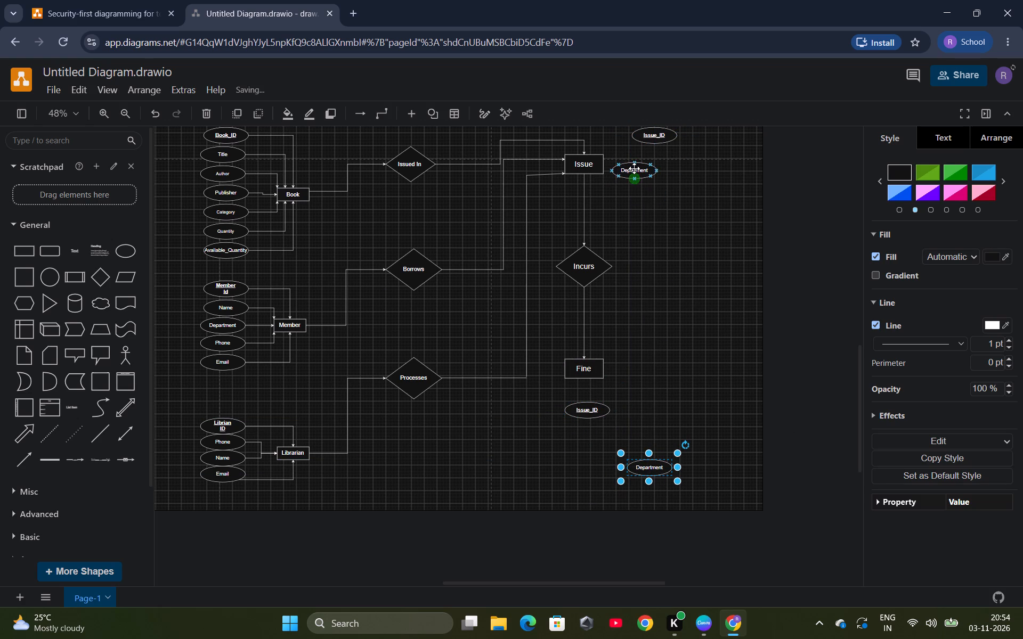
left_click(657, 266)
left_click_drag(629, 171, 650, 338)
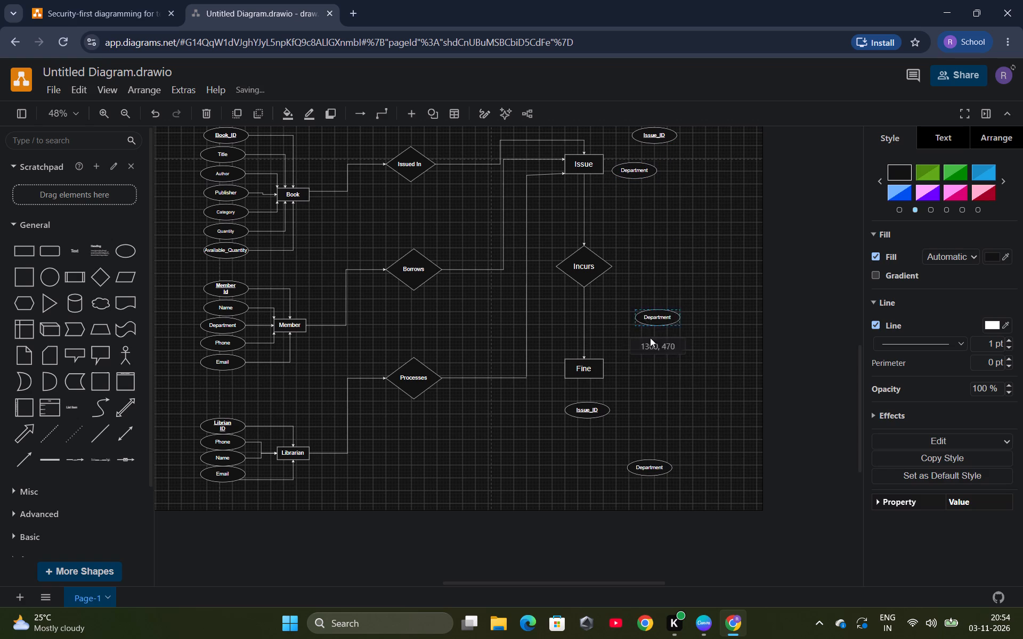
left_click_drag(650, 338, 648, 443)
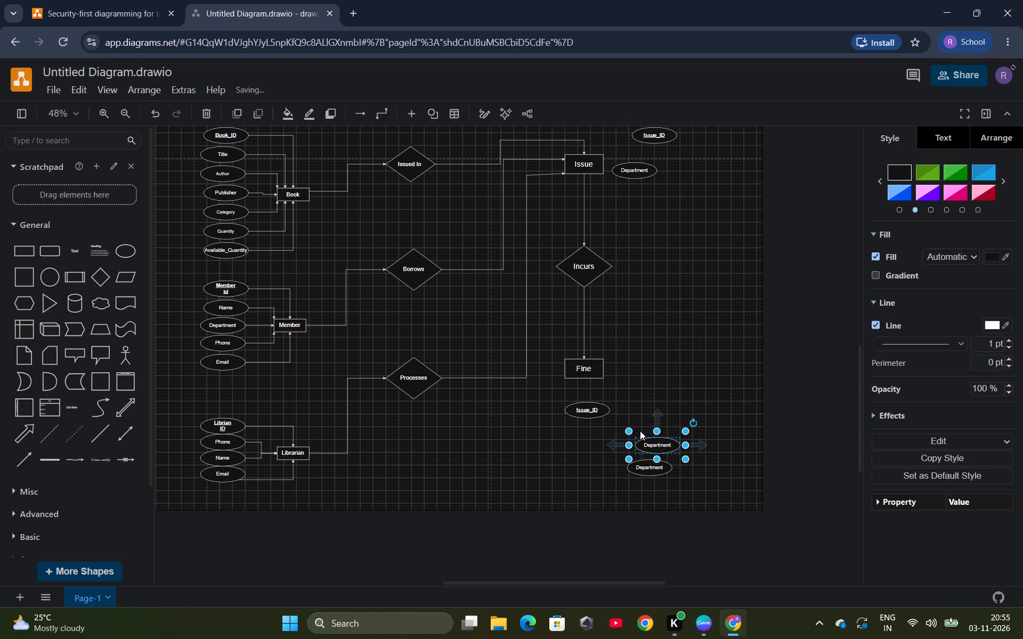
Duplicate the Department ellipse beside Issue twice and place the two copies below it, one under the other.
right_click(643, 170)
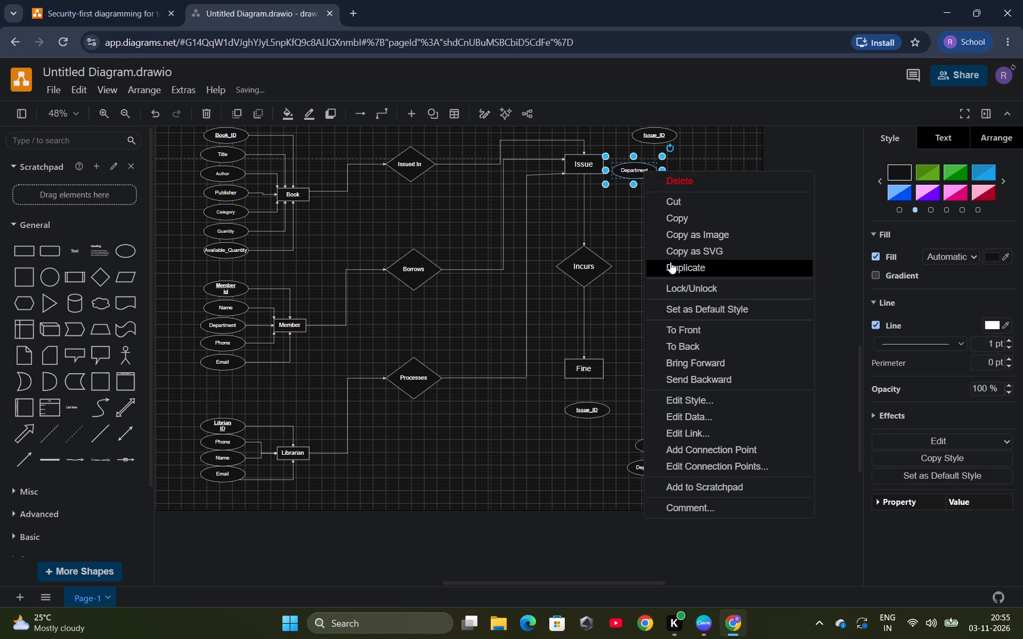
left_click(670, 262)
right_click(635, 173)
left_click(656, 266)
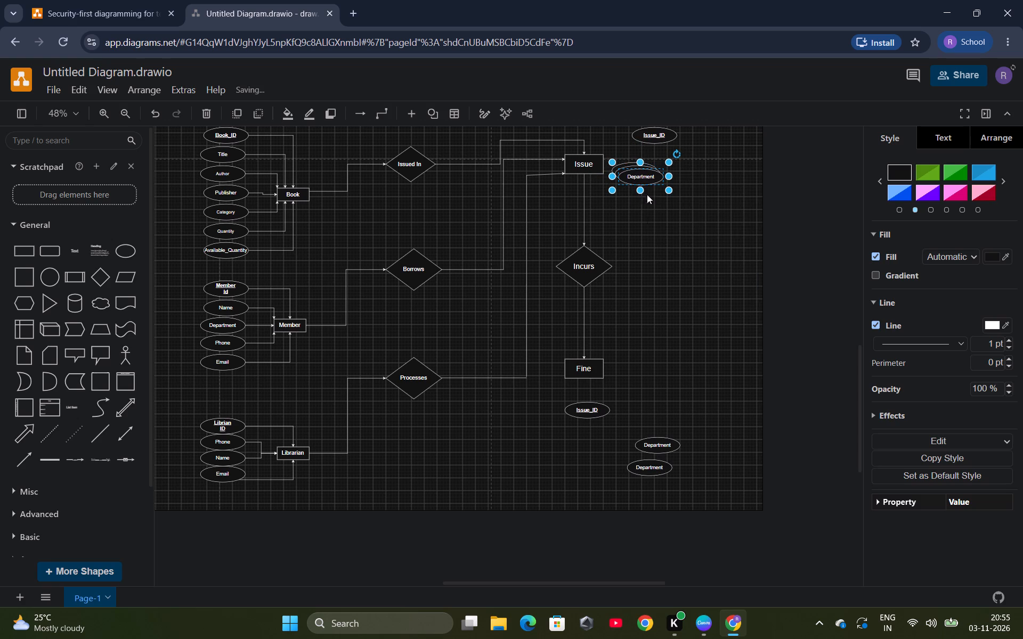
left_click_drag(647, 175, 657, 232)
left_click_drag(645, 172, 673, 196)
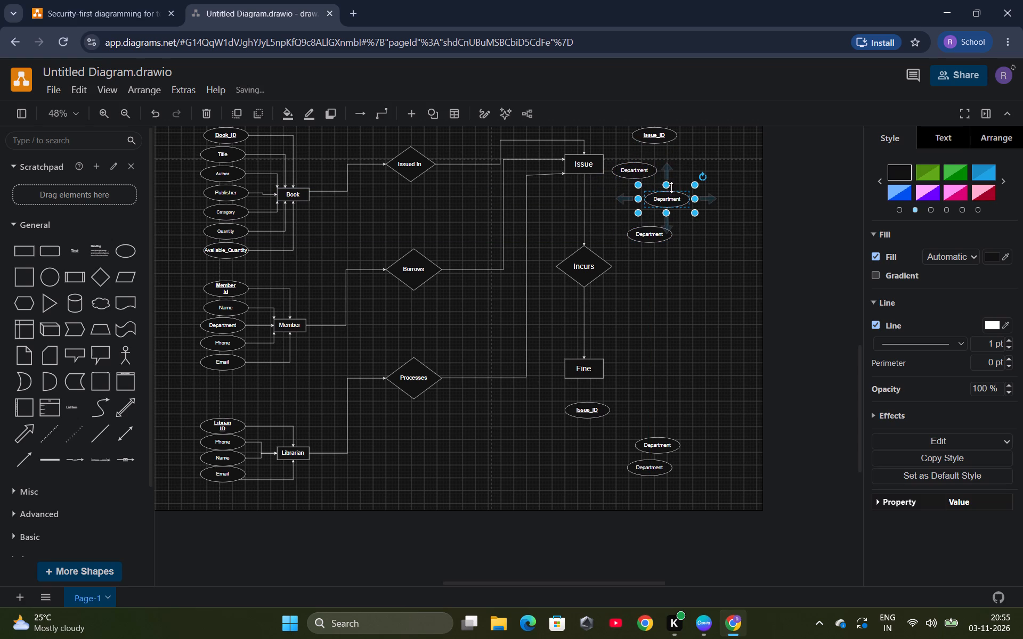
Relabel the Department ellipse just right of the Issue box as Issue_Date.
double_click(647, 175)
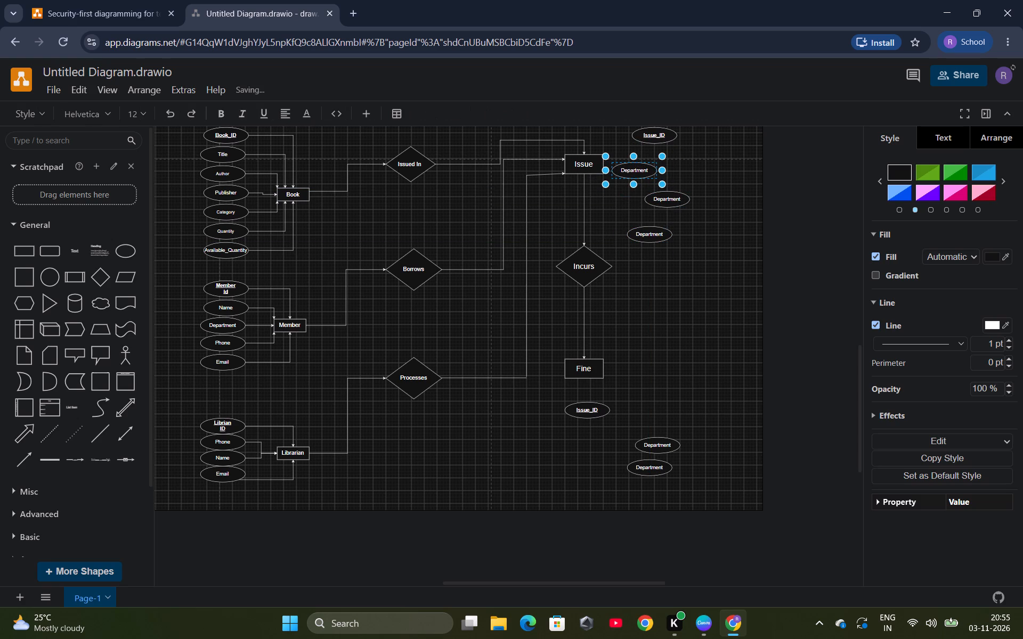
key("BackSpace")
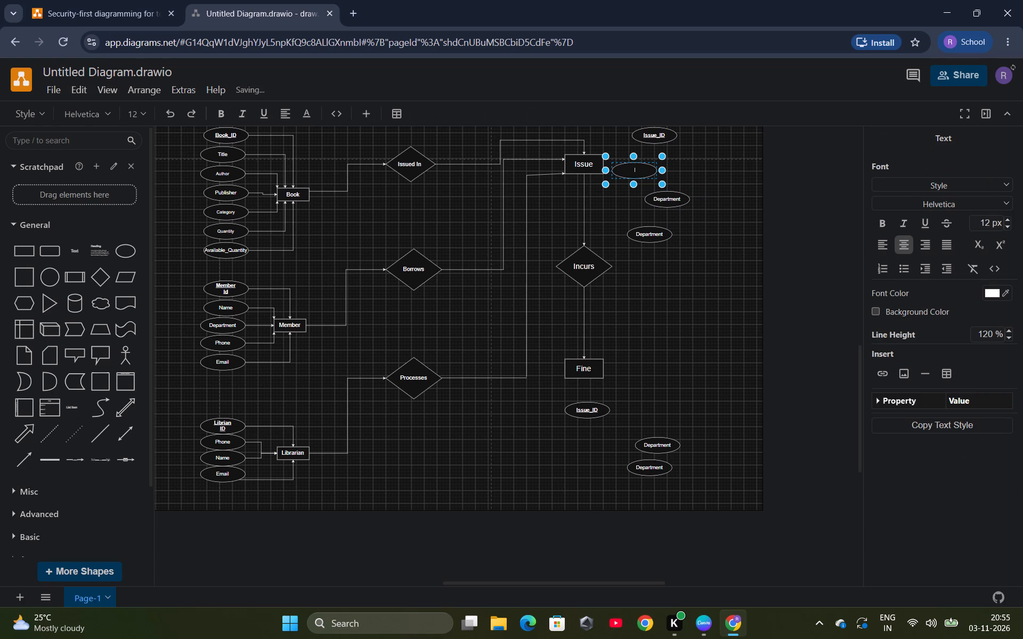
key("shift+i")
type("ssue")
key("shift+underscore")
type("Da")
type("te")
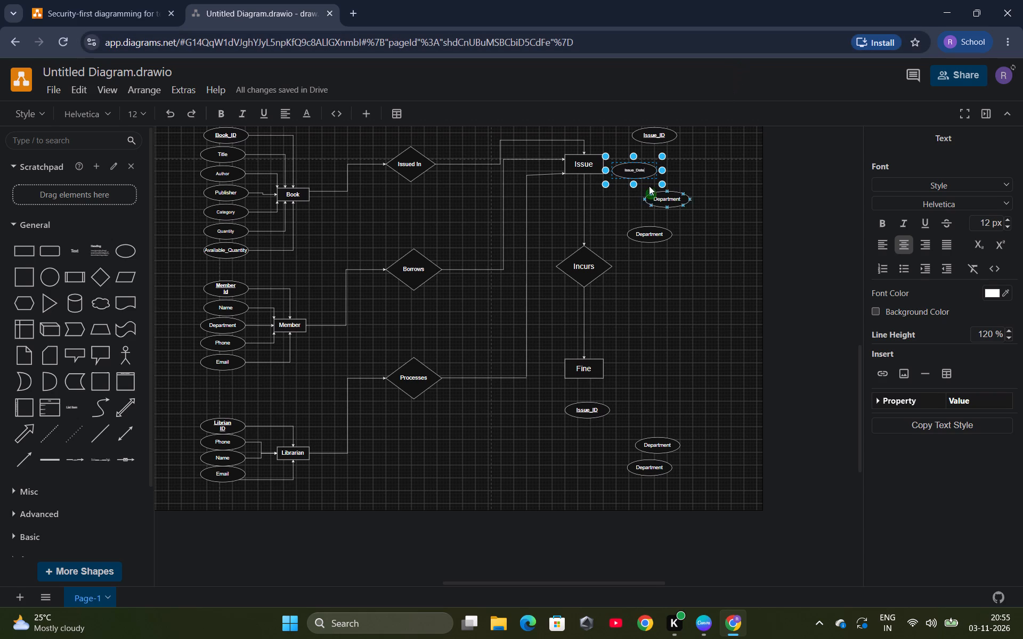
Set the Issue_Date label's font size to 18 px and move its ellipse directly below the Issue_ID ellipse.
double_click(645, 171)
double_click(639, 168)
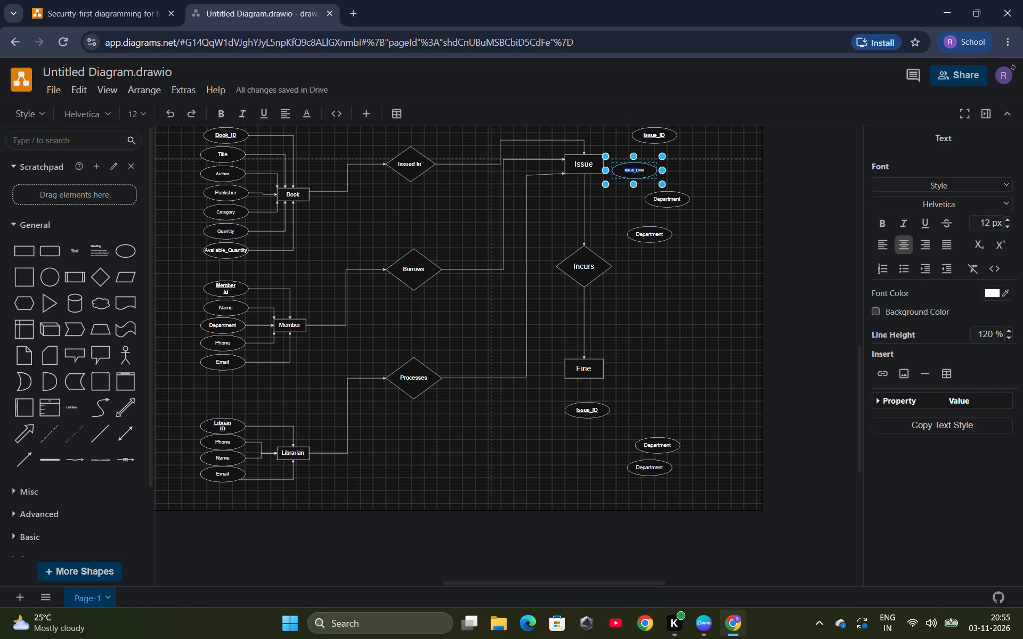
double_click(640, 171)
triple_click(644, 170)
left_click(143, 116)
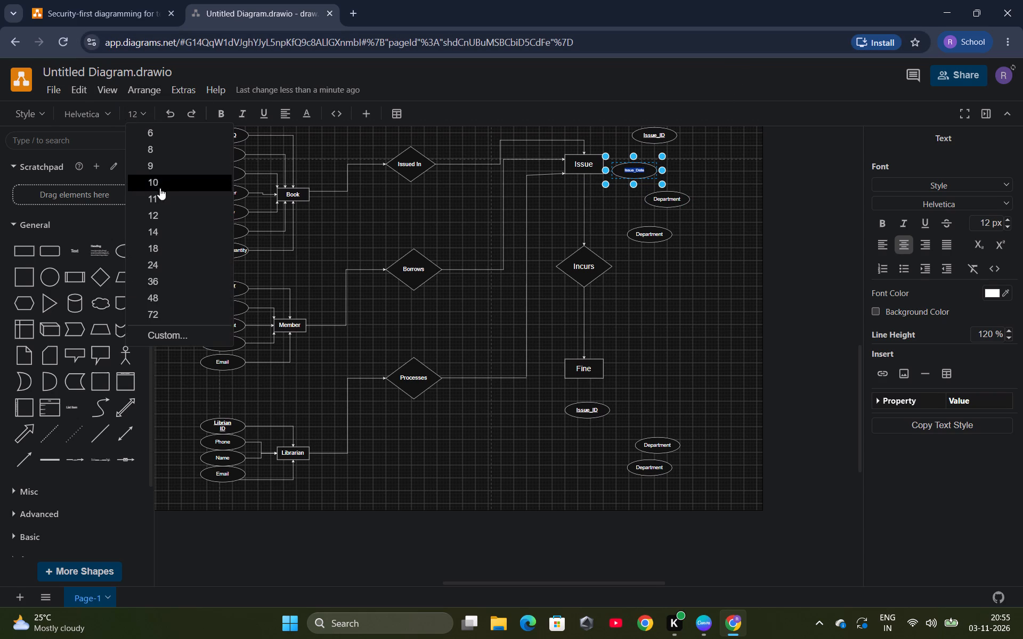
left_click(160, 232)
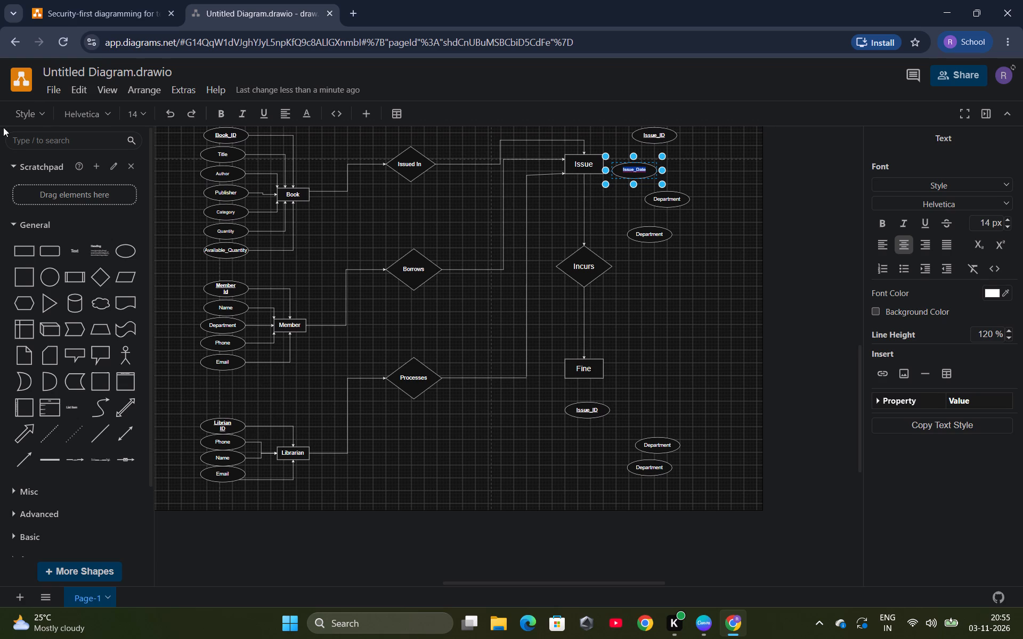
left_click(150, 112)
left_click(143, 112)
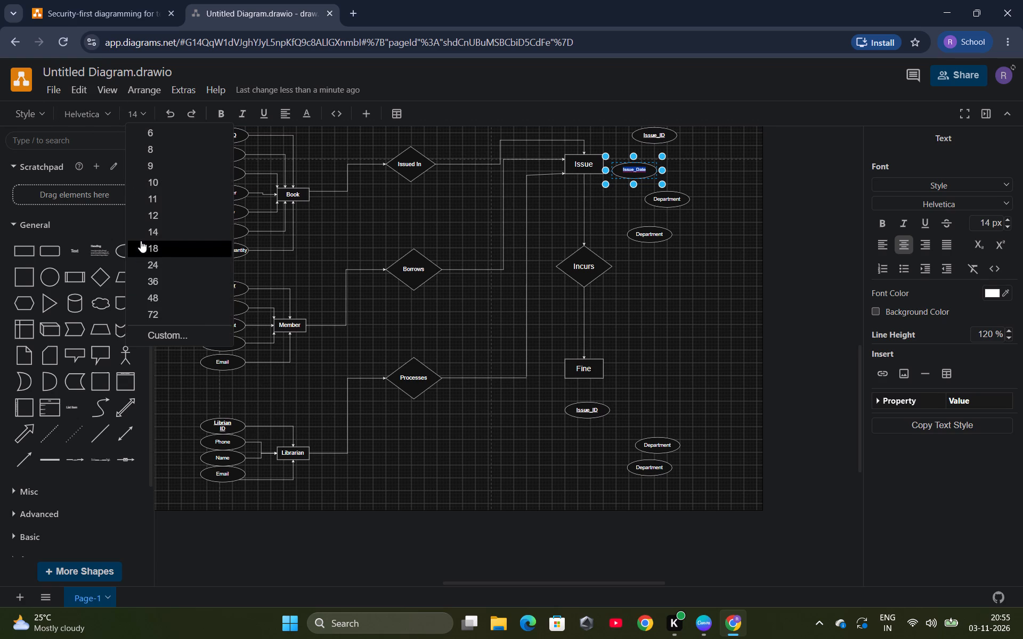
left_click(142, 248)
left_click(667, 308)
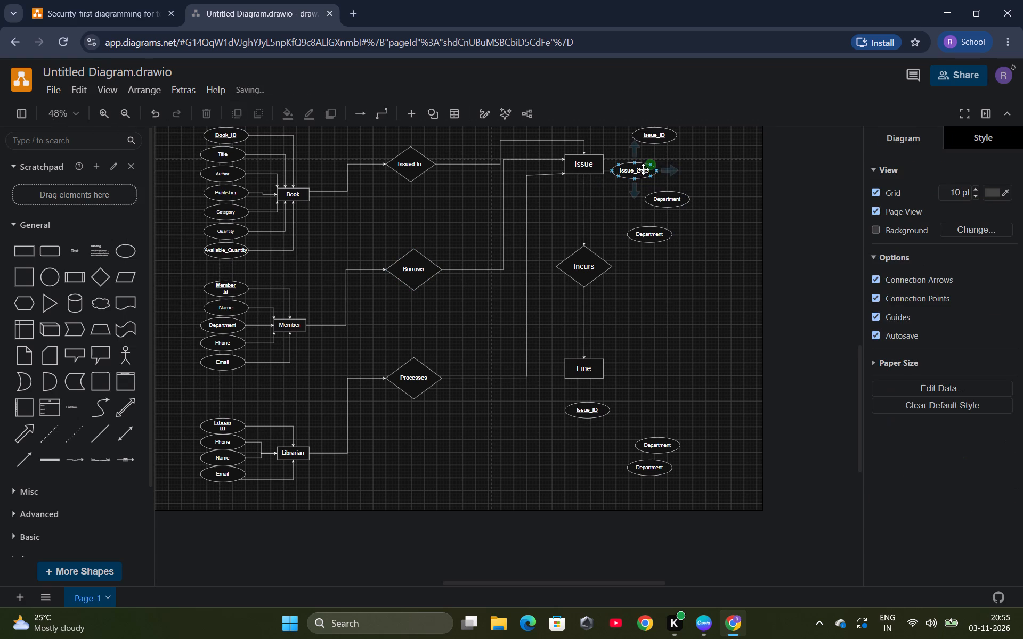
left_click_drag(643, 170, 665, 162)
Relabel the Department ellipse below Issue_Date as Due_Date and set its font size to 18 px.
left_click(678, 193)
left_click(679, 198)
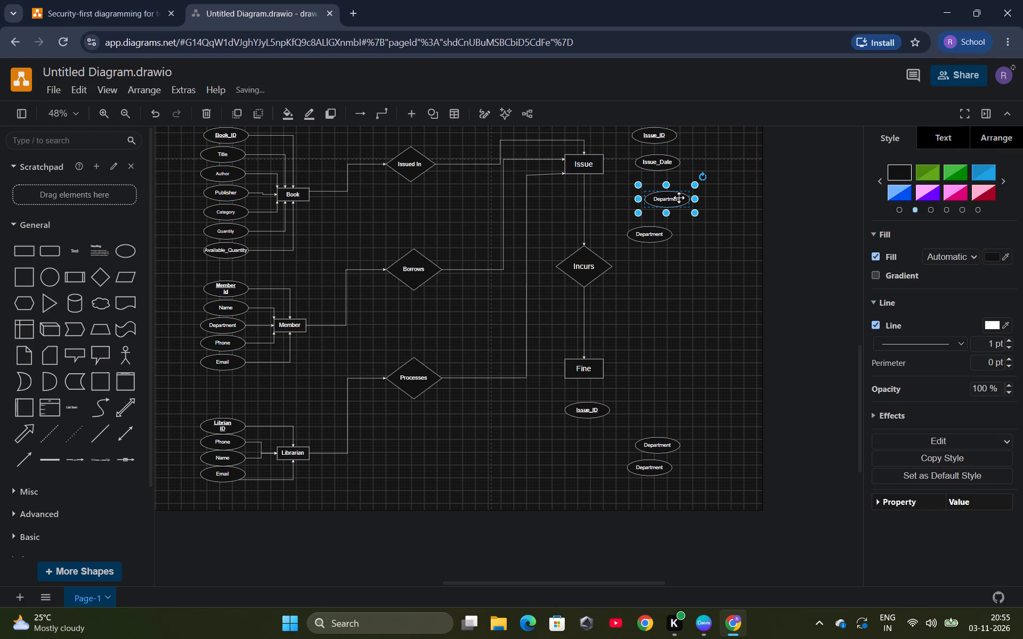
double_click(679, 198)
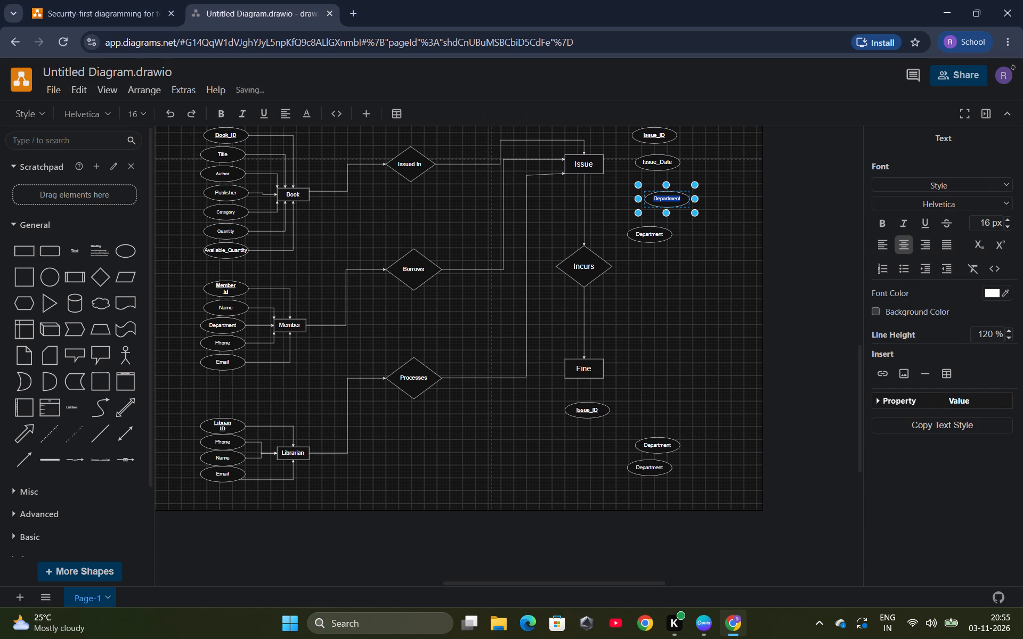
key("BackSpace")
type("Due")
key("shift+underscore")
type("Date")
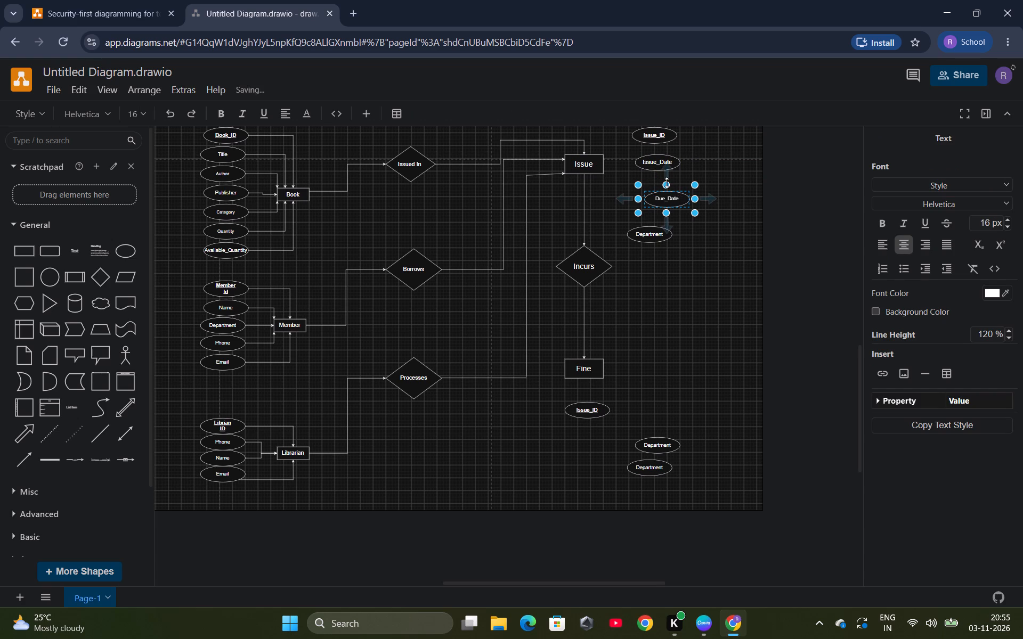
double_click(677, 200)
left_click(136, 111)
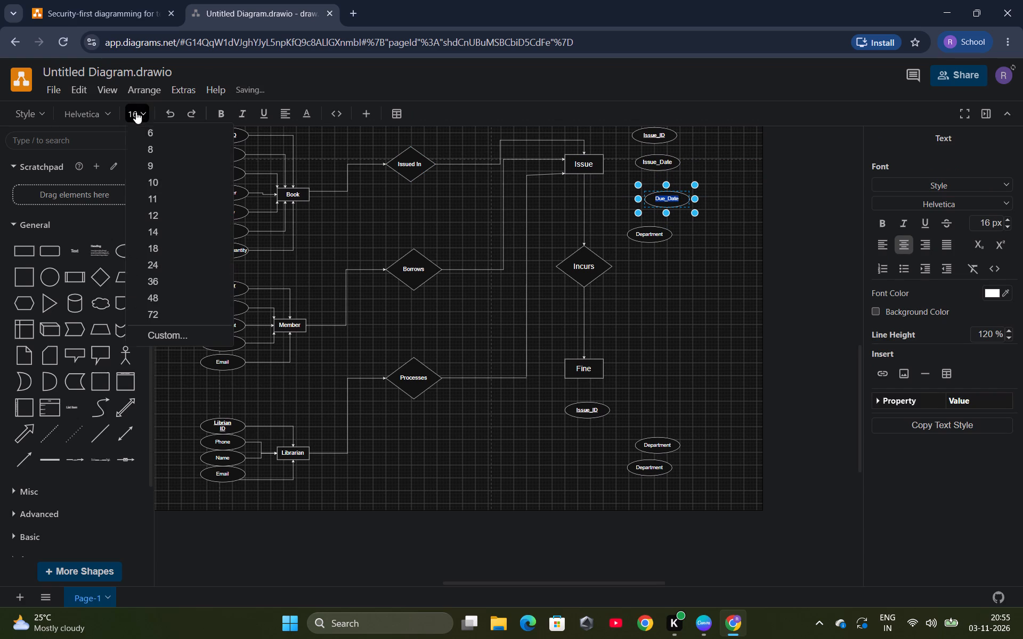
left_click(173, 249)
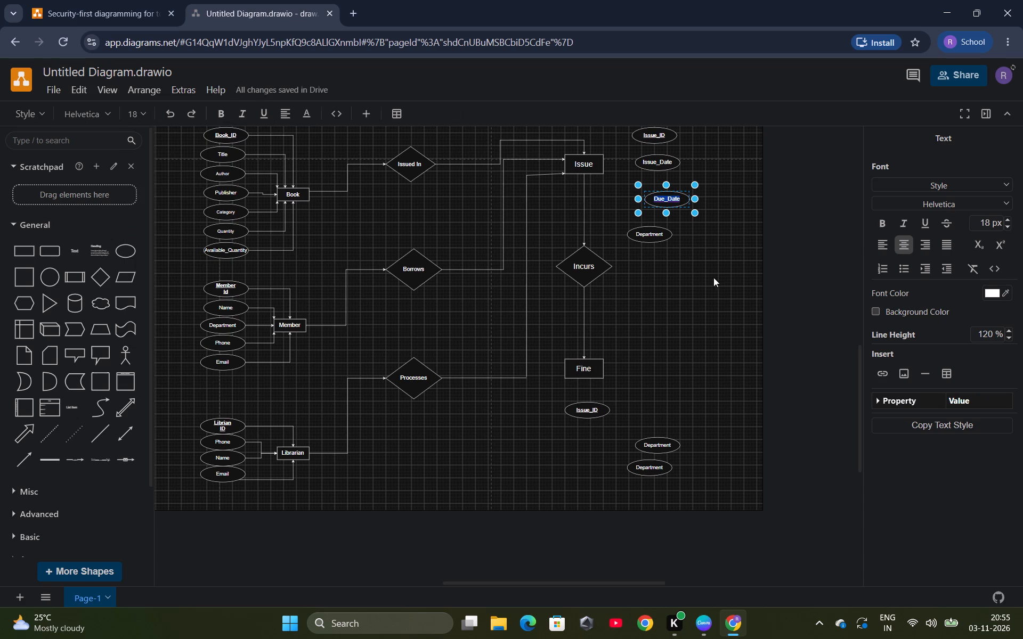
left_click(713, 277)
Relabel the Department ellipse below Due_Date as Return_Date at 18 px font size, and move it closer under Due_Date.
double_click(653, 234)
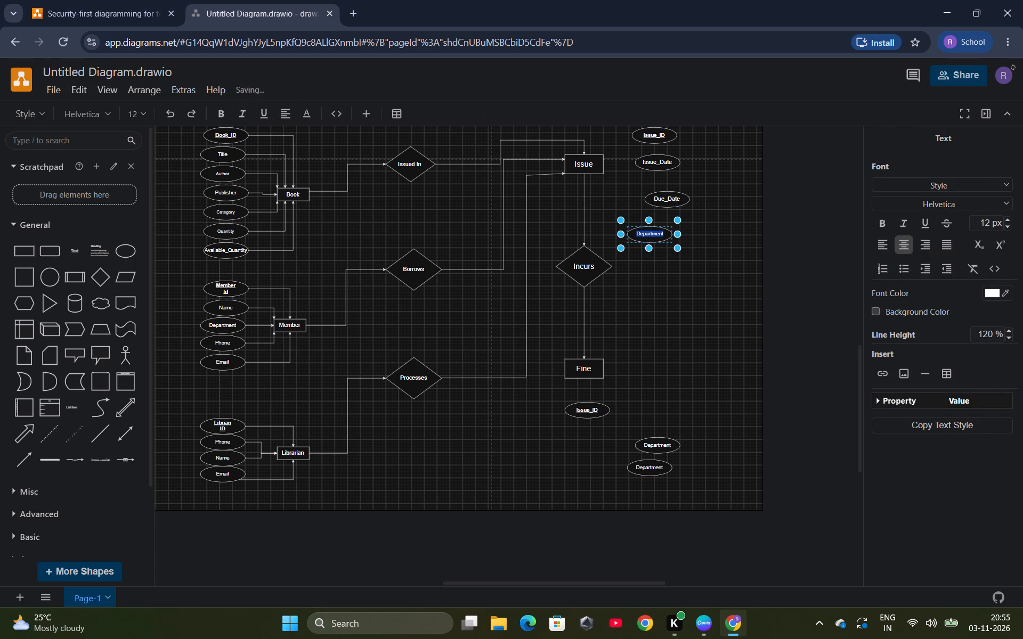
key("BackSpace")
type("Return")
key("space")
key("BackSpace")
type("_Date")
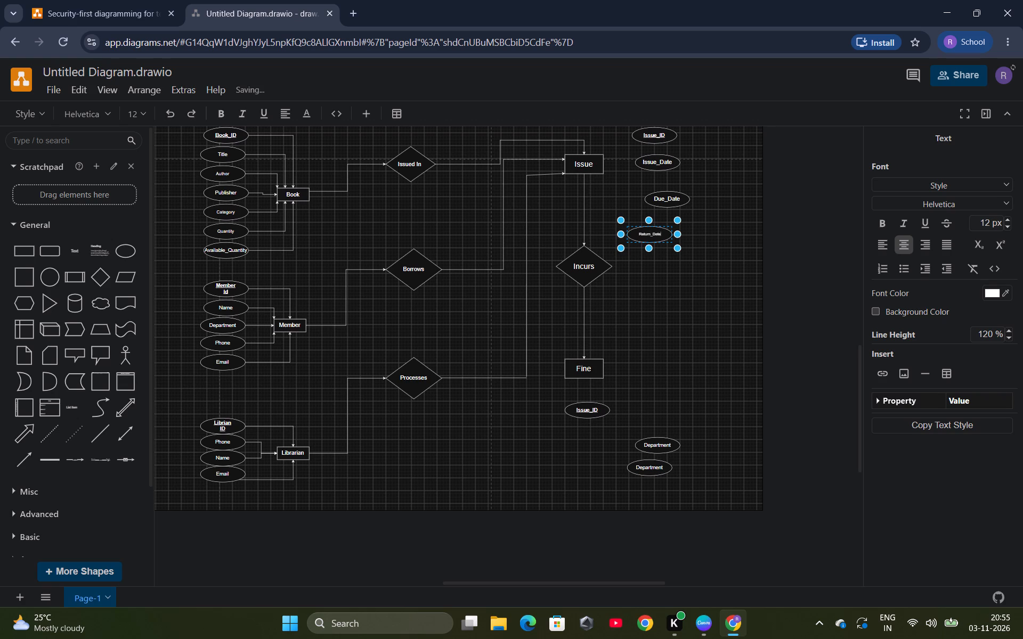
double_click(660, 235)
left_click(144, 108)
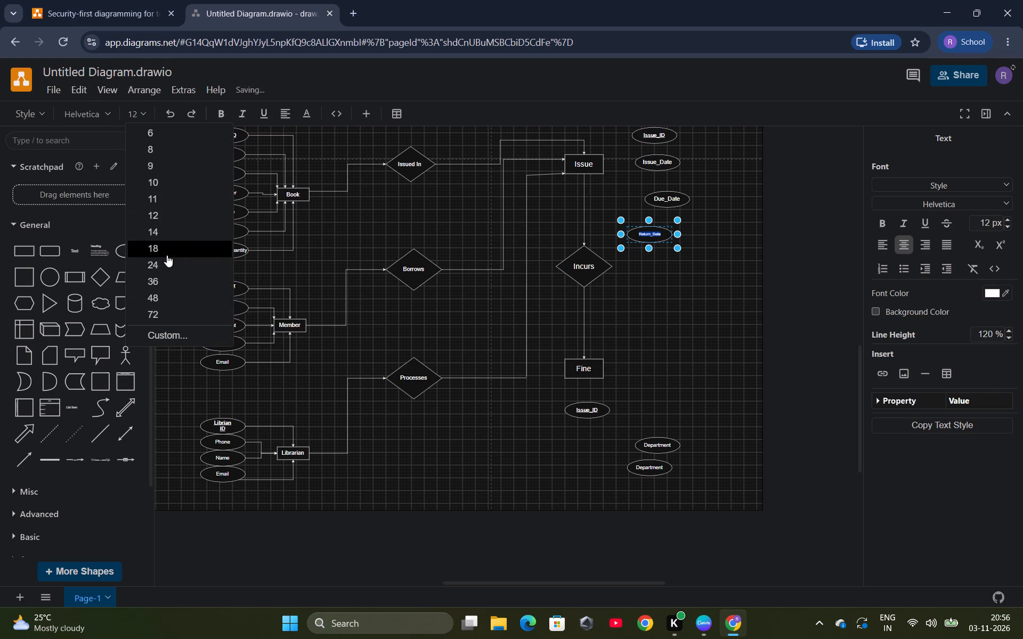
left_click(167, 249)
left_click(709, 306)
left_click_drag(657, 236, 667, 229)
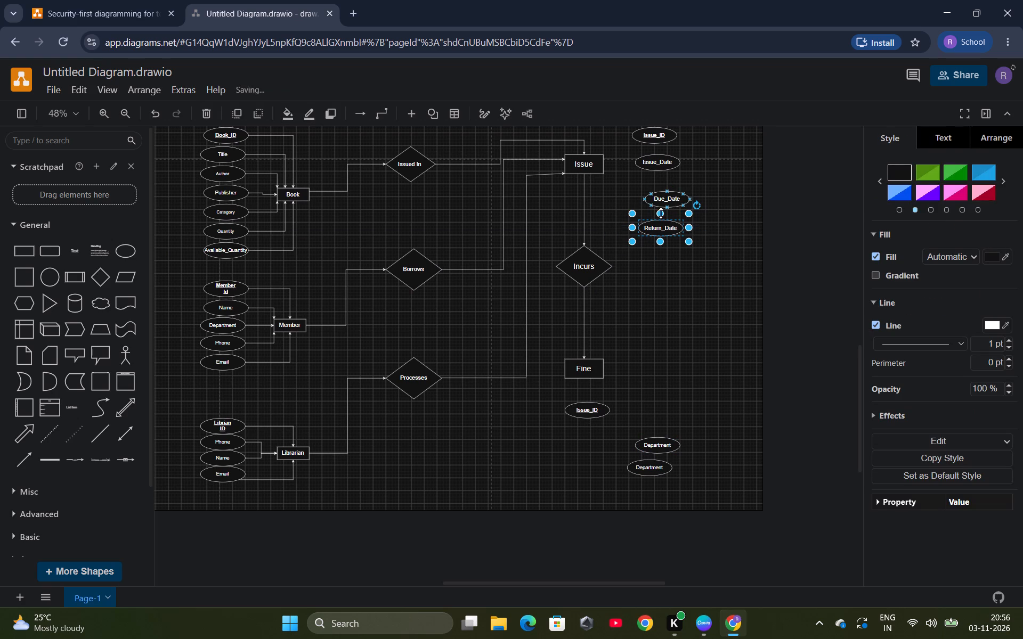
Relabel the two Department ellipses below right of Fine as Ammount for the upper one and Payment_Status for the lower one.
double_click(653, 448)
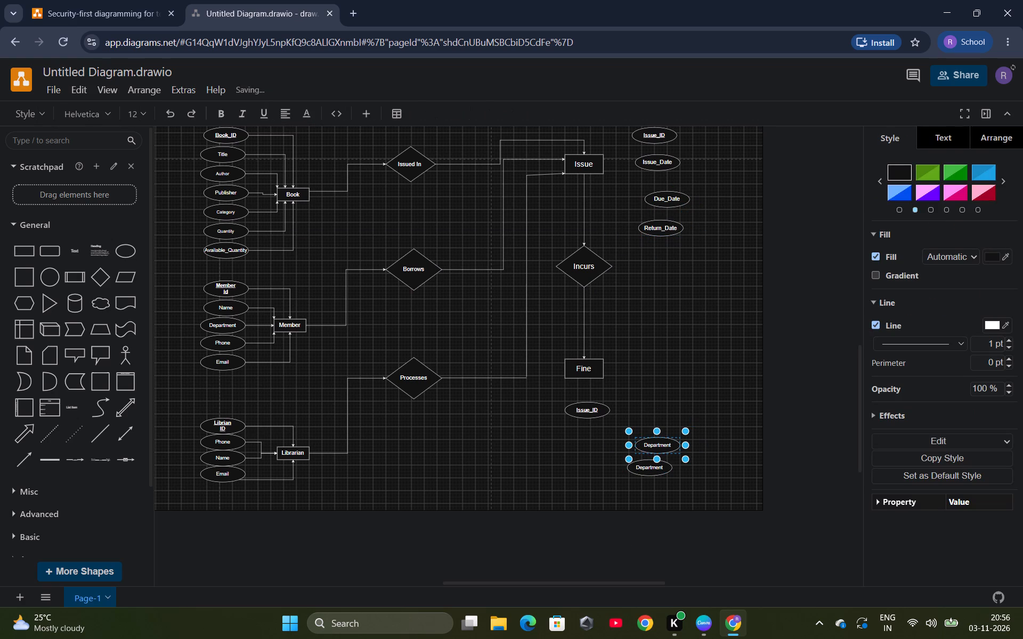
key("BackSpace")
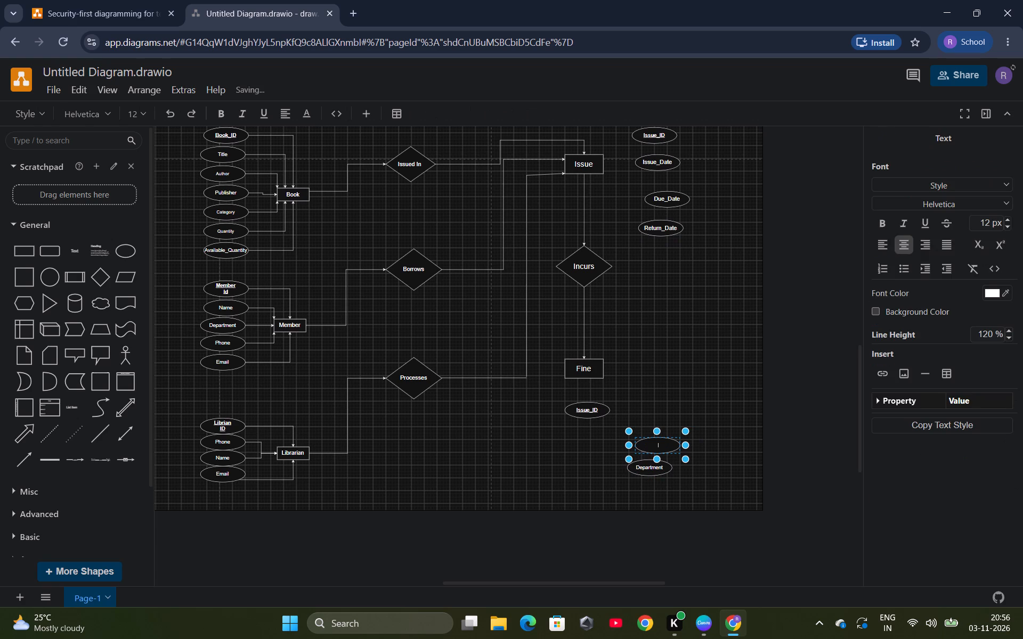
type("Ammount")
double_click(662, 467)
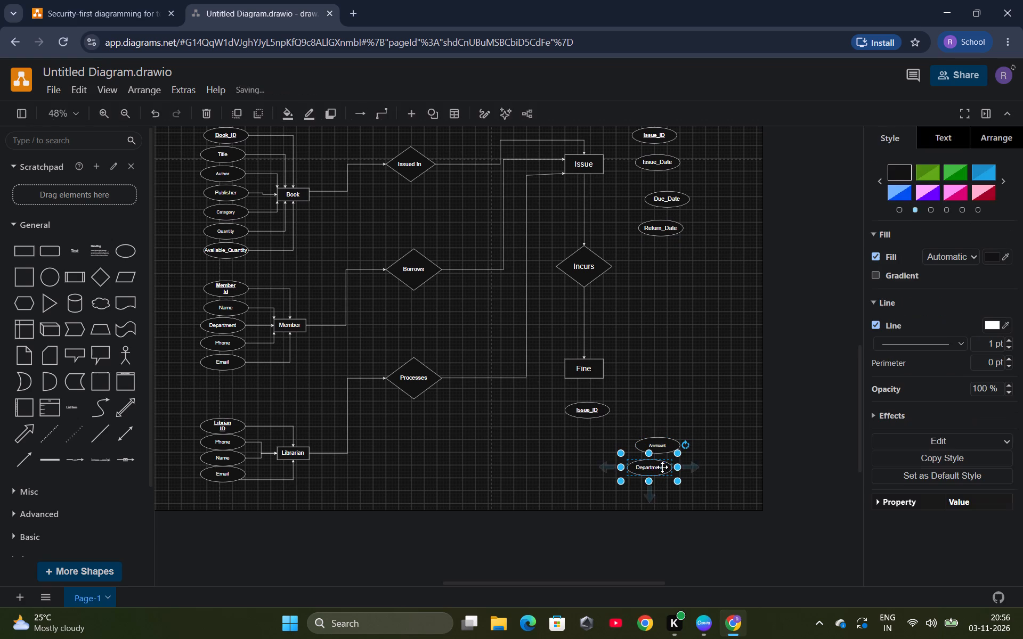
key("BackSpace")
type("Payment_Status")
Relabel the Issue_ID ellipse directly below the Fine box as Fine_ID.
double_click(592, 409)
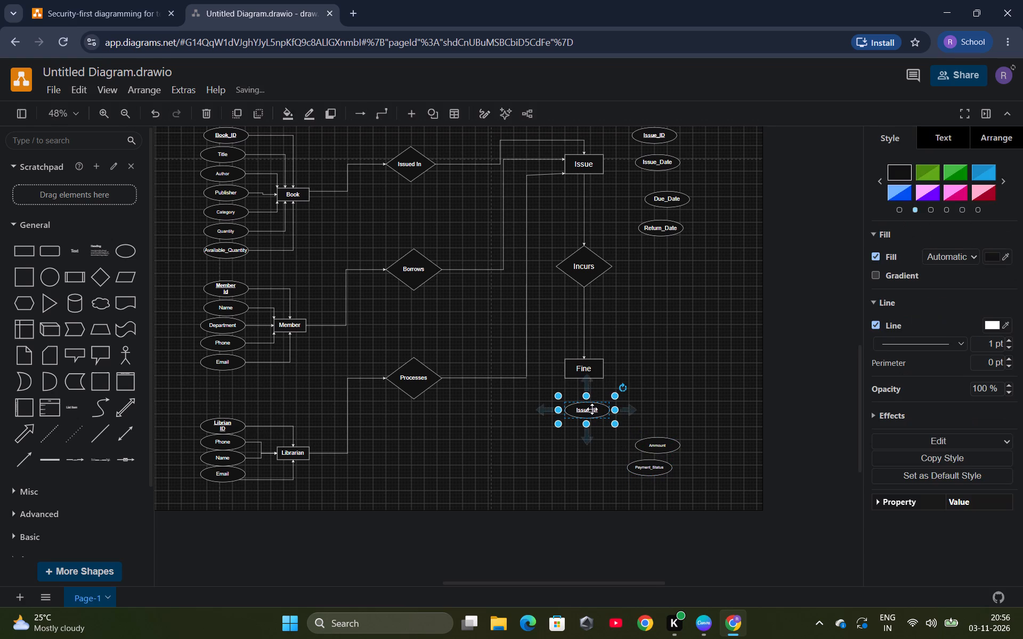
left_click(591, 410)
left_click(591, 410)
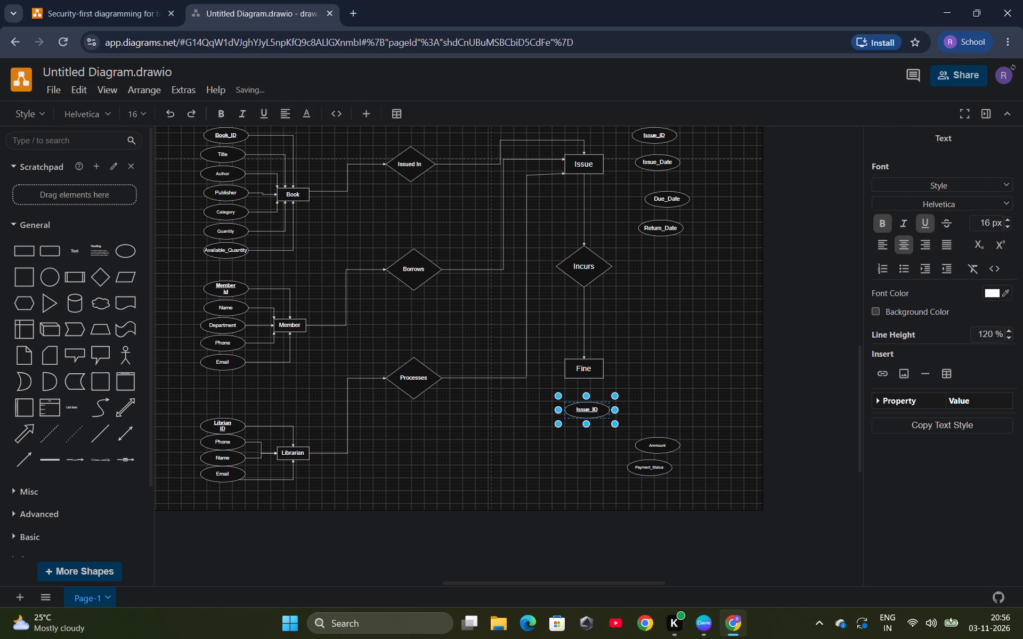
left_click(589, 411)
triple_click(589, 411)
left_click(590, 409)
key("BackSpace")
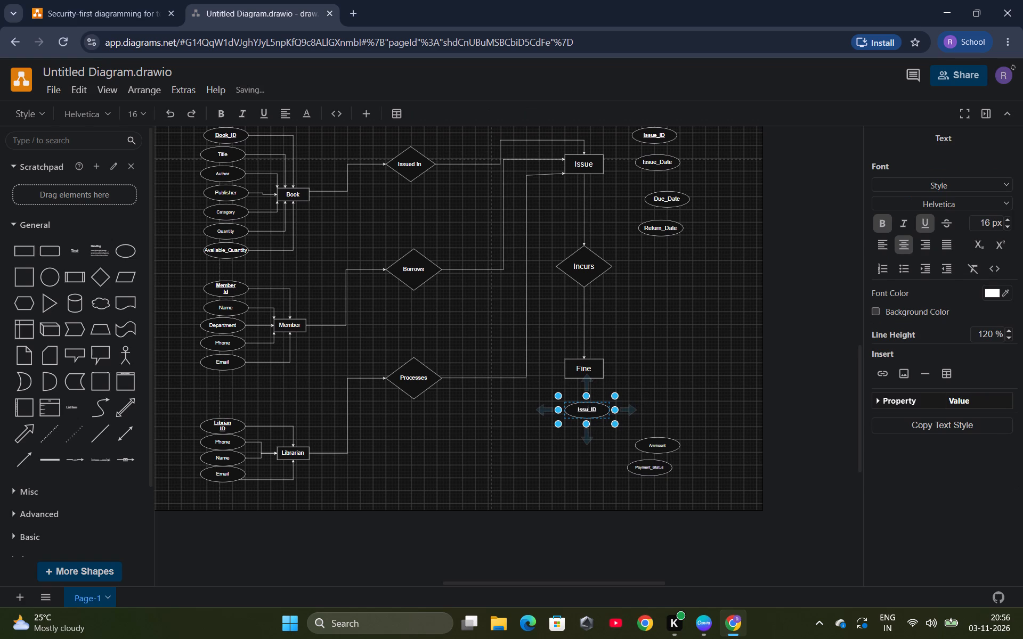
key("BackSpace")
key("BackSpace")
key("BackSpace")
key("BackSpace")
type("Fine")
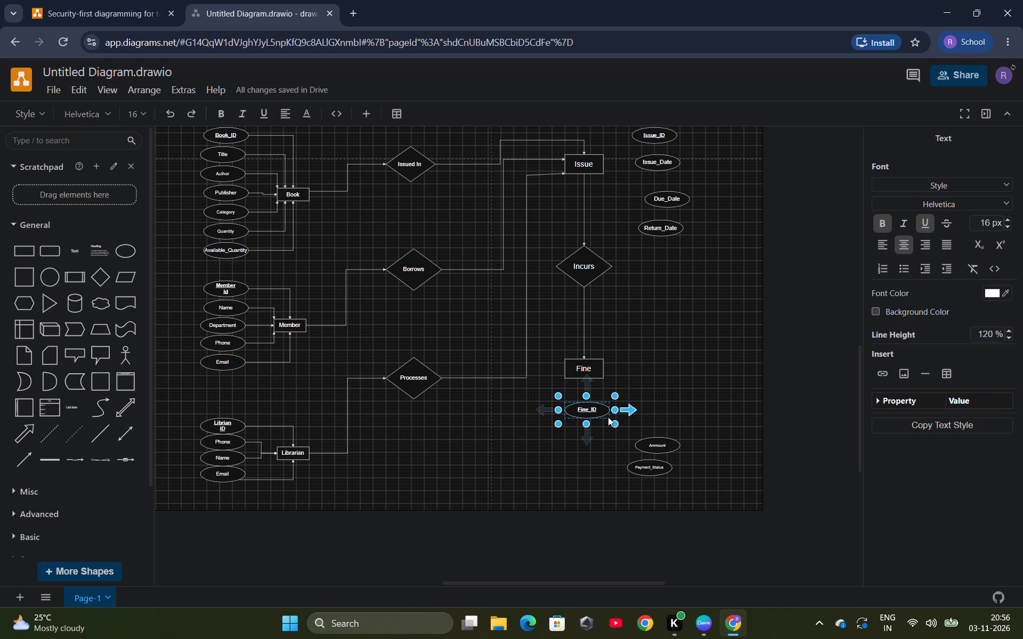
Set the font size of the Fine_ID label below the Fine box to 18 px.
double_click(584, 411)
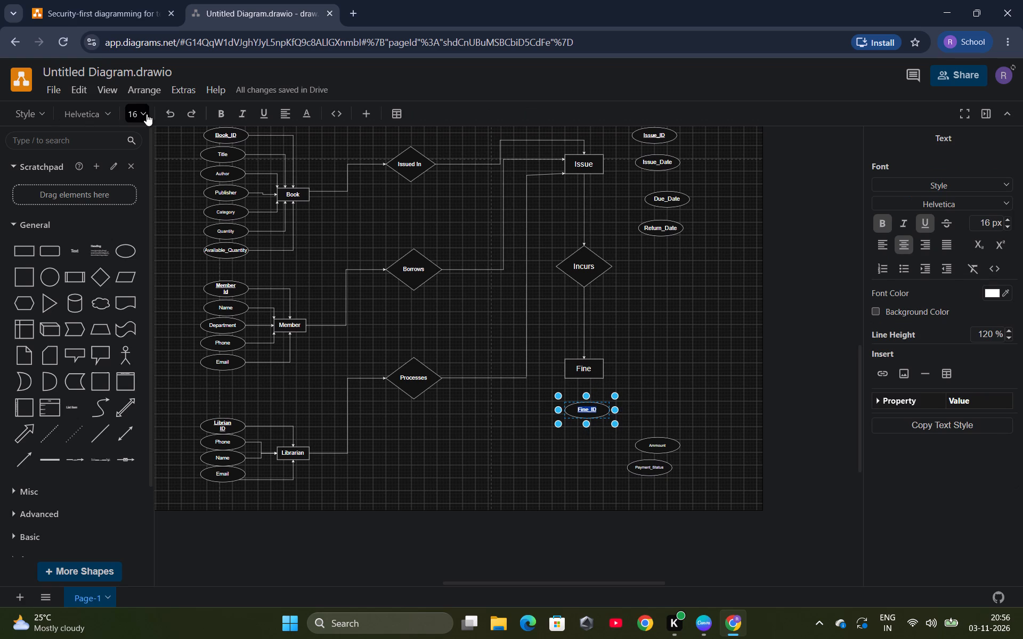
left_click(147, 114)
left_click(164, 250)
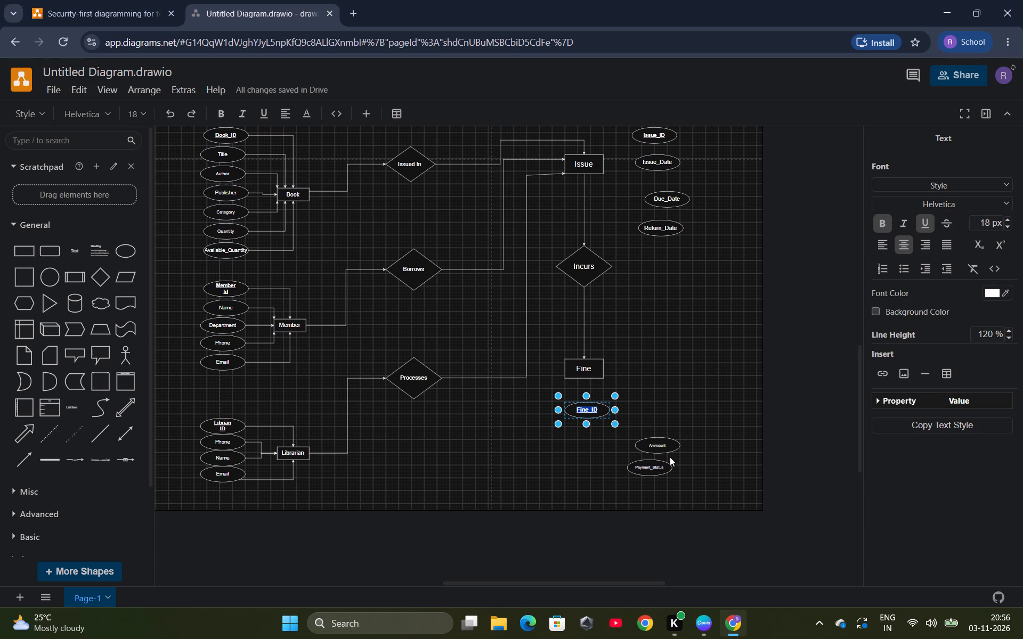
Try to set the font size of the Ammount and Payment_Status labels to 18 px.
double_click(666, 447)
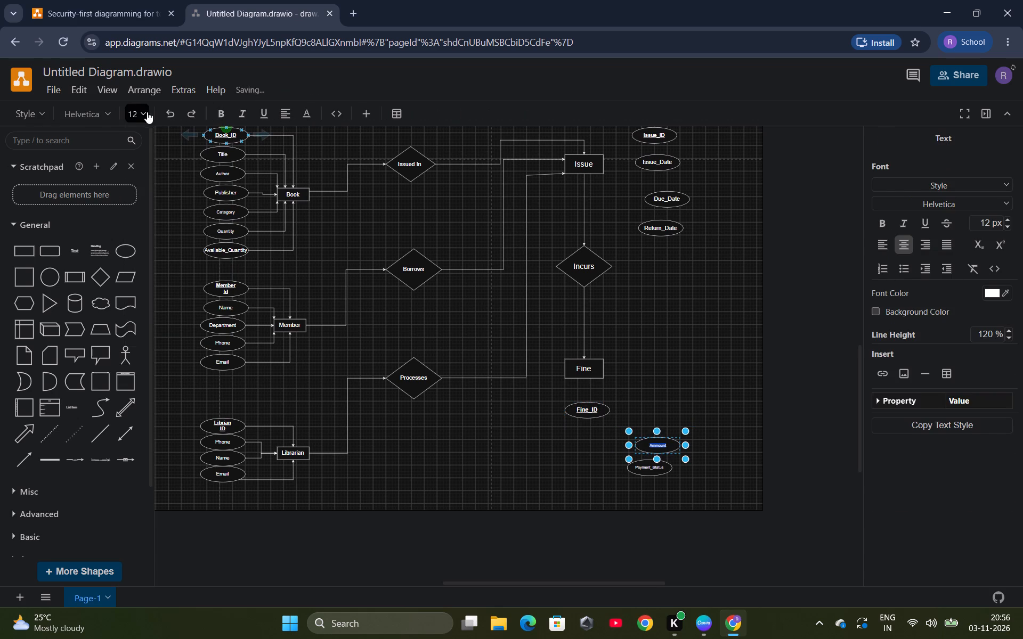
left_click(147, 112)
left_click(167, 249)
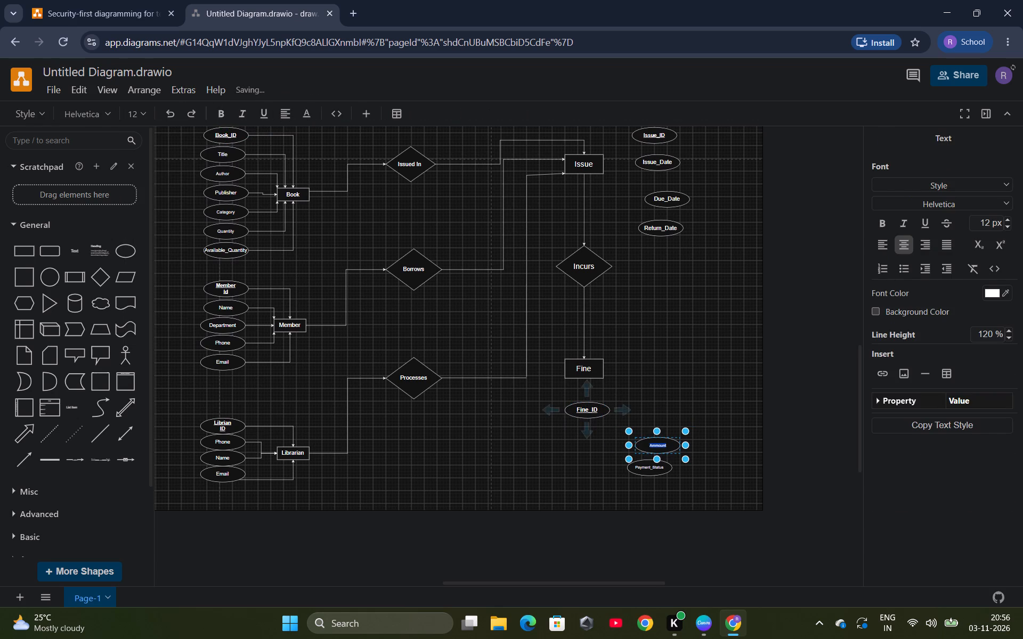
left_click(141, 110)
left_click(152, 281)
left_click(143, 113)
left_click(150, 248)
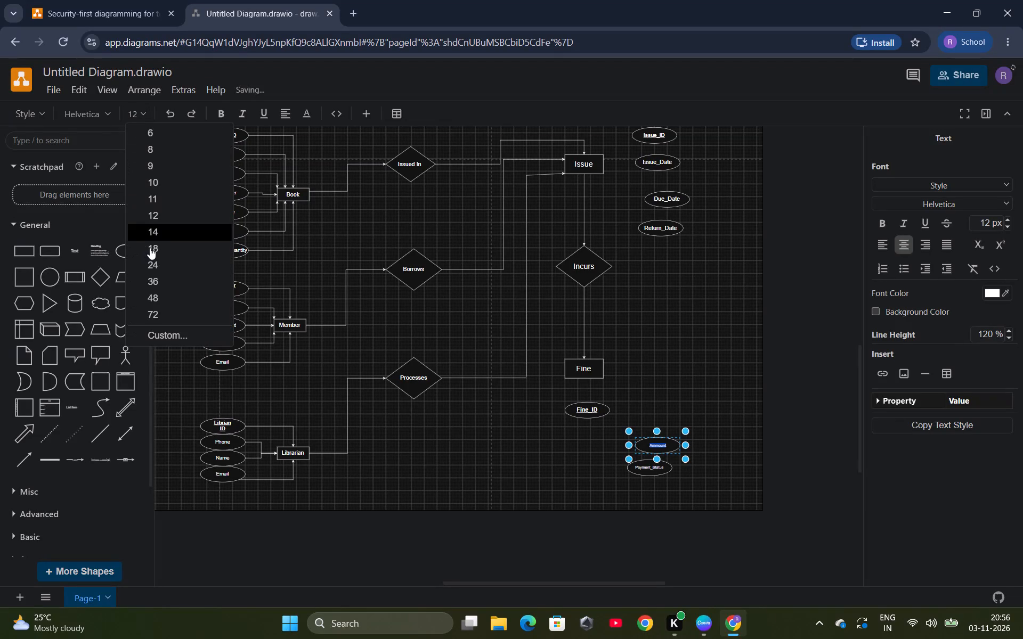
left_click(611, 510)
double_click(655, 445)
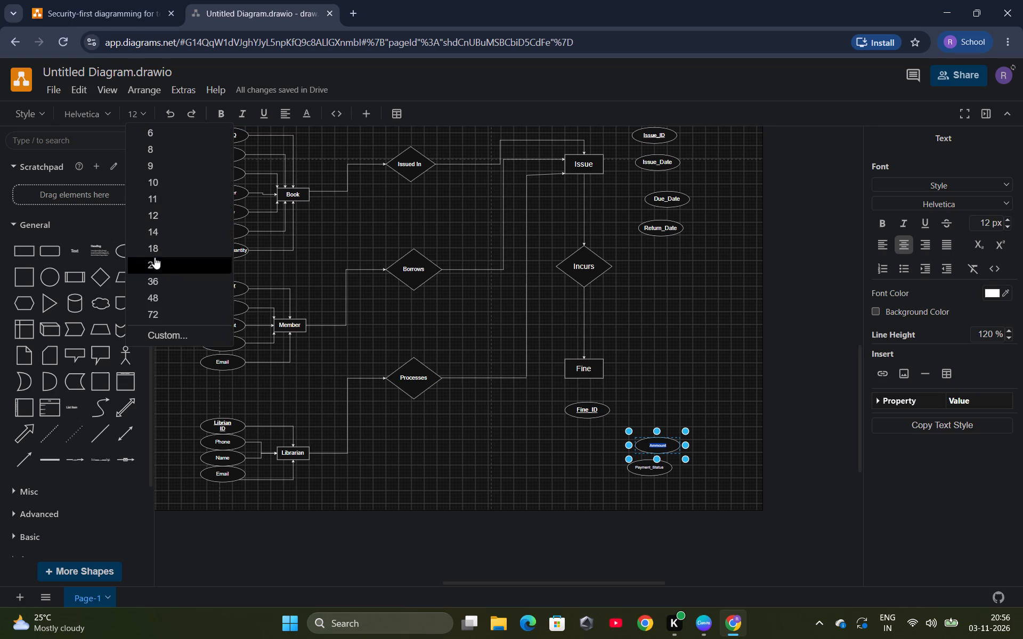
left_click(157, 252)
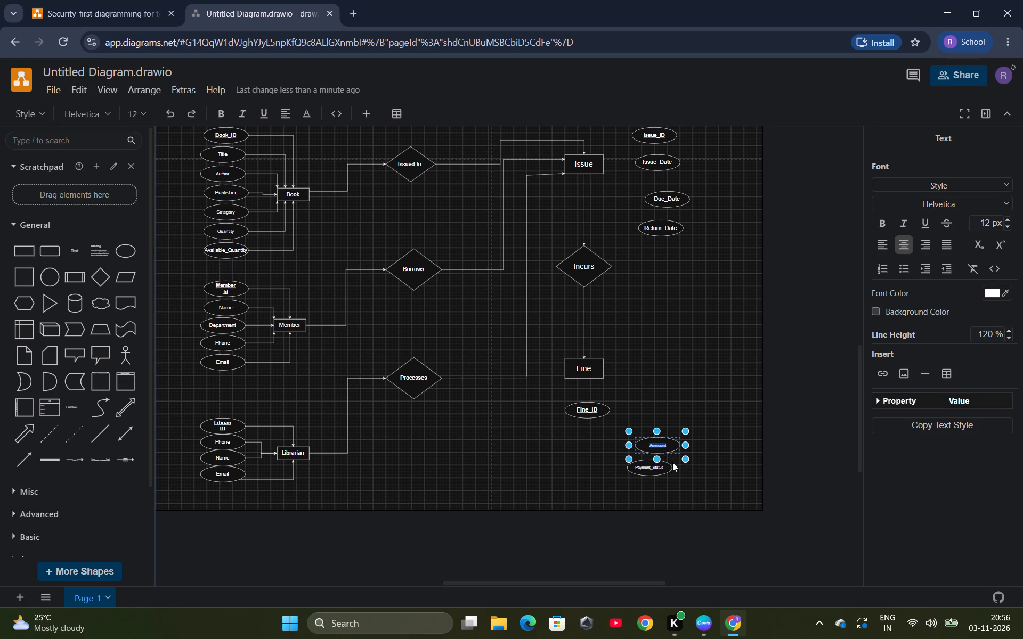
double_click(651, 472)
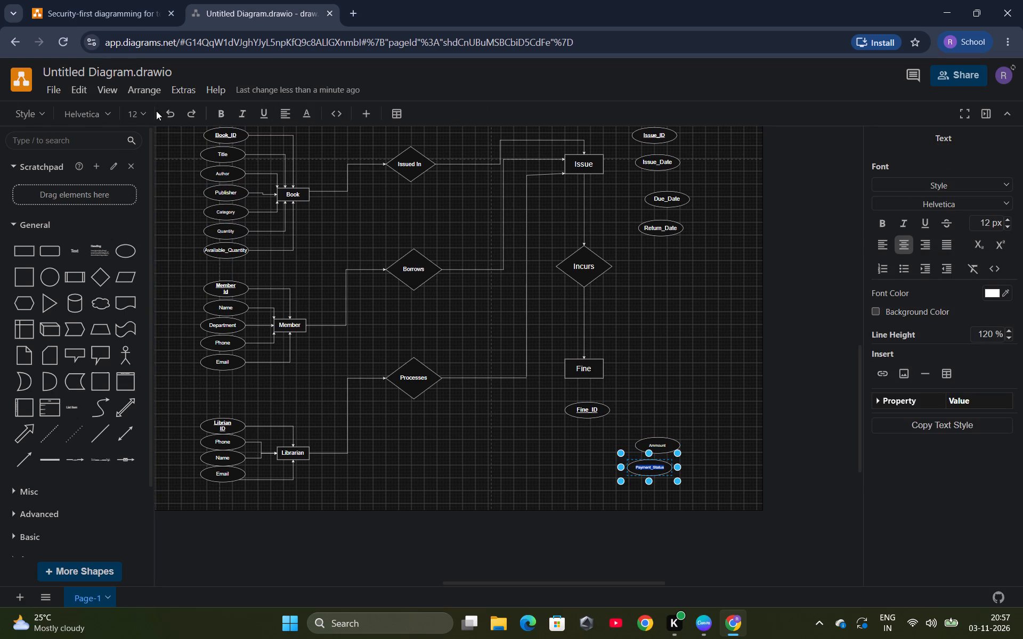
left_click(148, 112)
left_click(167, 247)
Delete the Payment_Status and Ammount ellipses below right of the Fine box.
key("BackSpace")
key("BackSpace")
key("BackSpace")
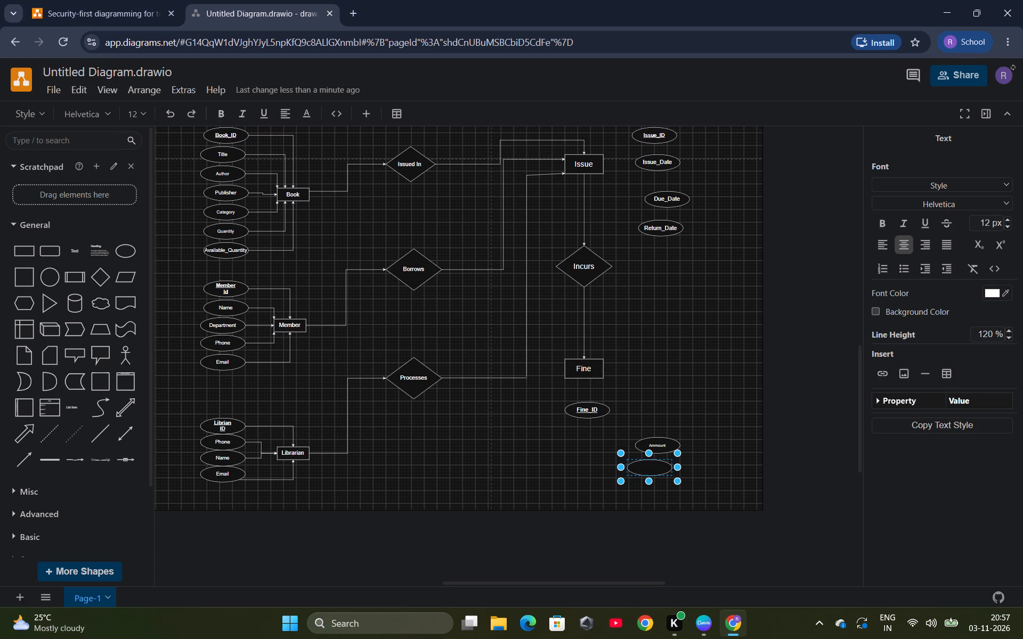
right_click(662, 467)
left_click(662, 465)
left_click(653, 481)
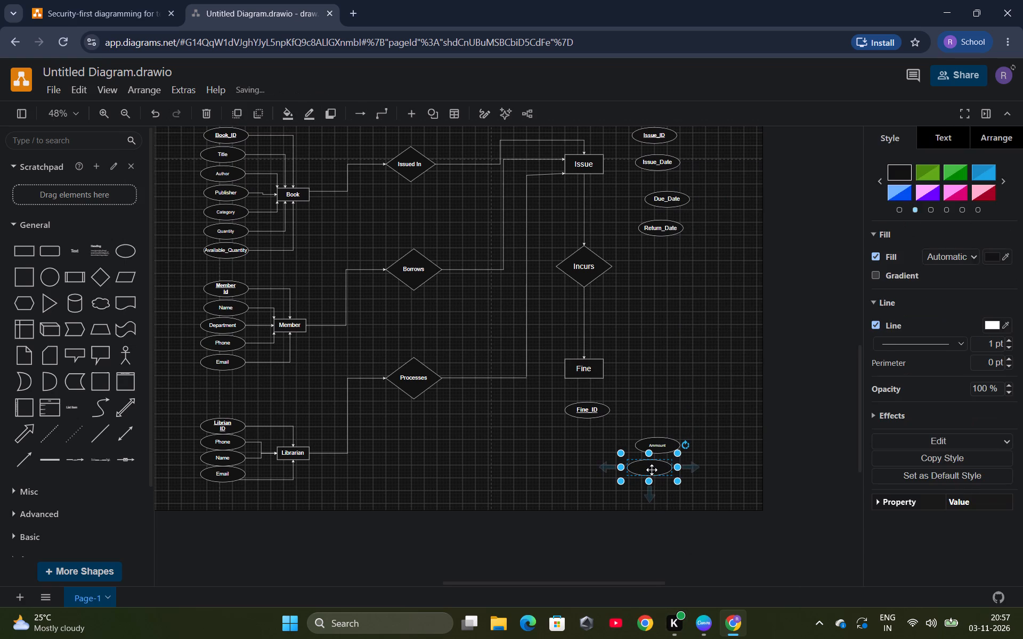
key("BackSpace")
left_click(660, 450)
key("BackSpace")
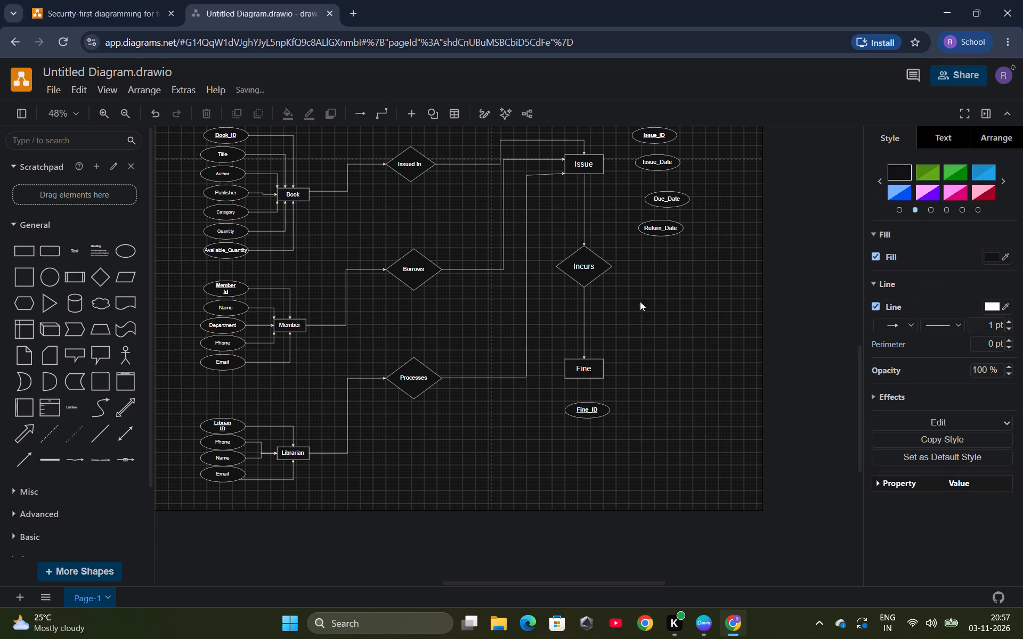
Duplicate the Return_Date ellipse, place the copy between Return_Date and the Fine level, and relabel it Amount.
right_click(647, 227)
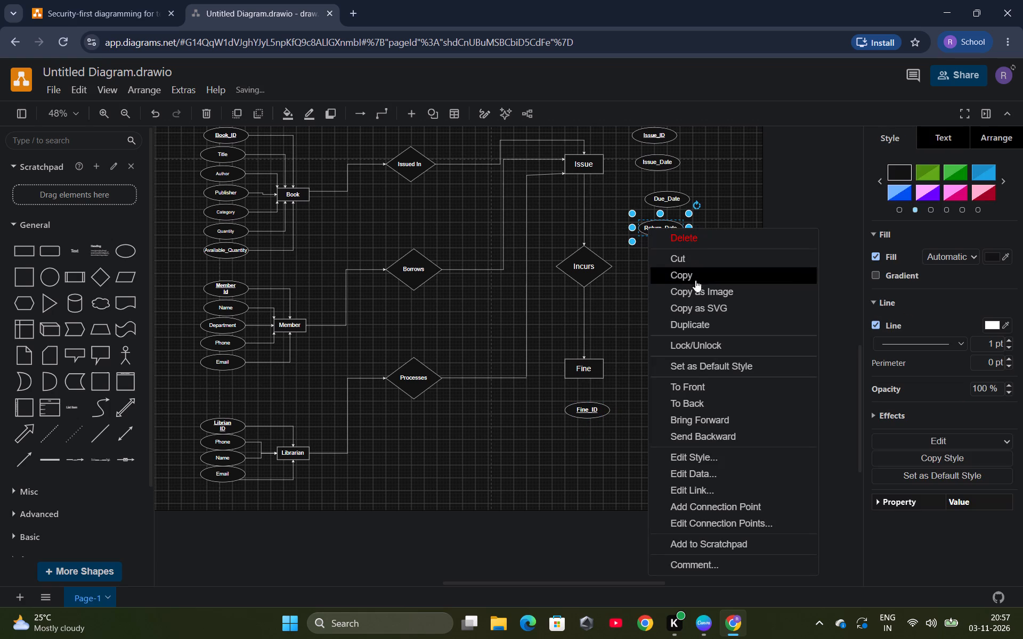
left_click(698, 319)
left_click_drag(659, 234, 673, 310)
double_click(680, 312)
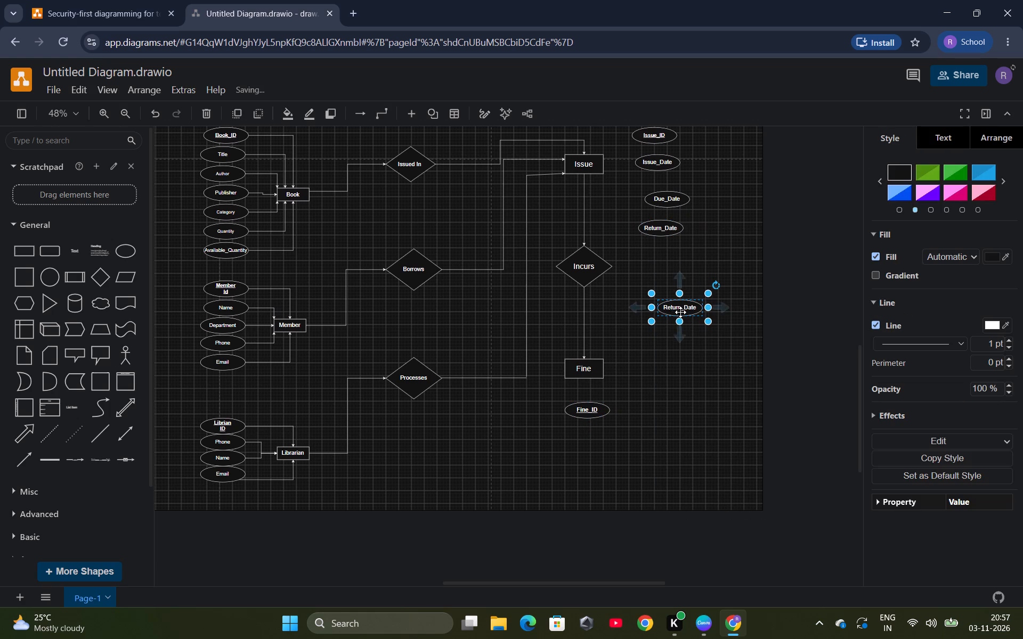
double_click(685, 306)
key("BackSpace")
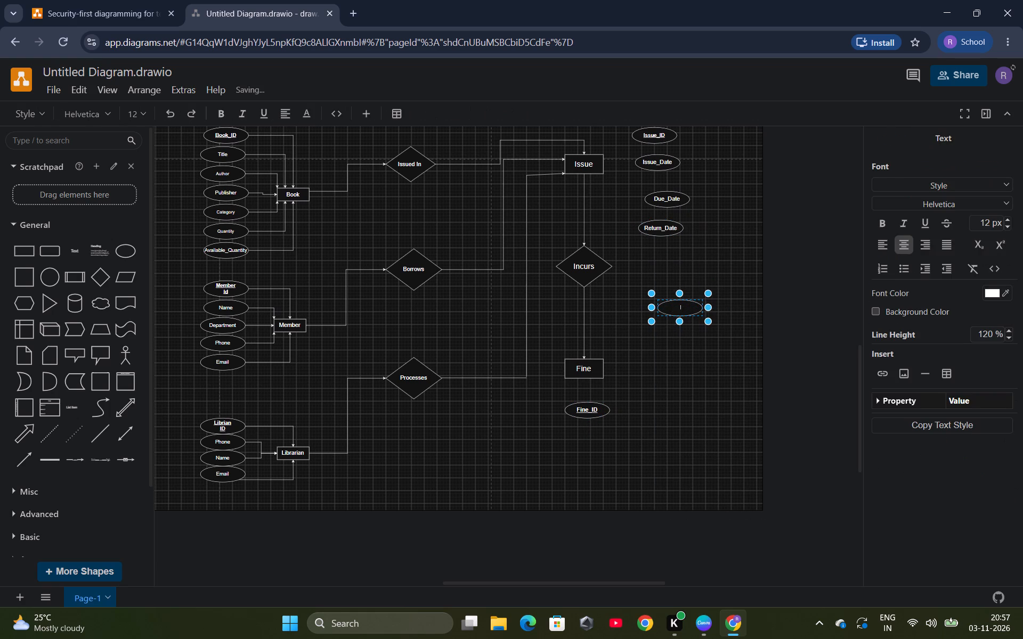
type("Ammou")
key("BackSpace")
key("BackSpace")
key("BackSpace")
type("ount")
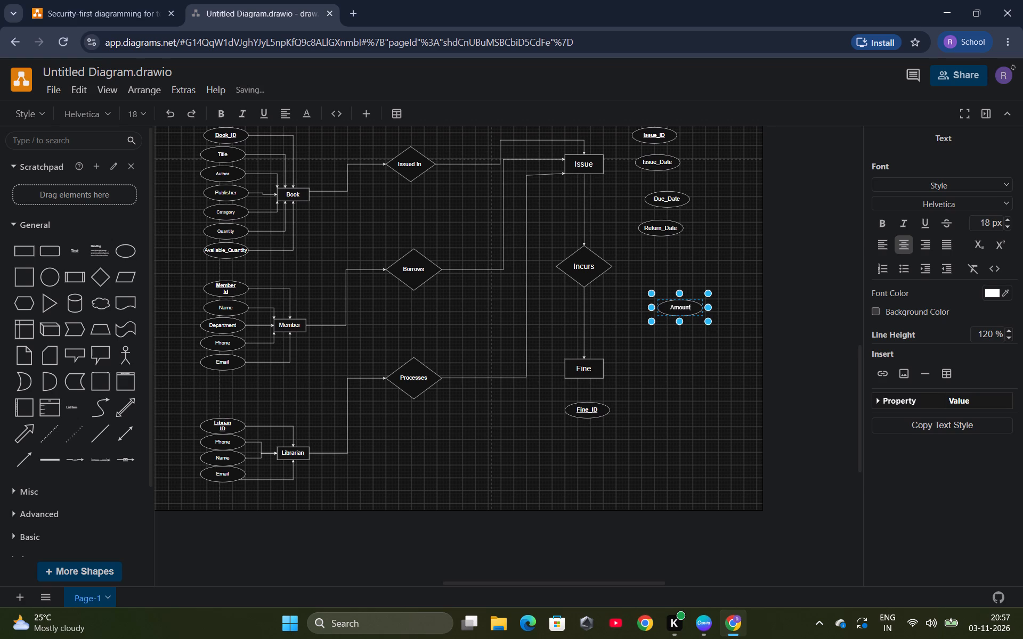
Set the Amount label's font size to 24 px and move its ellipse to the right side of the Fine box.
double_click(691, 301)
double_click(690, 307)
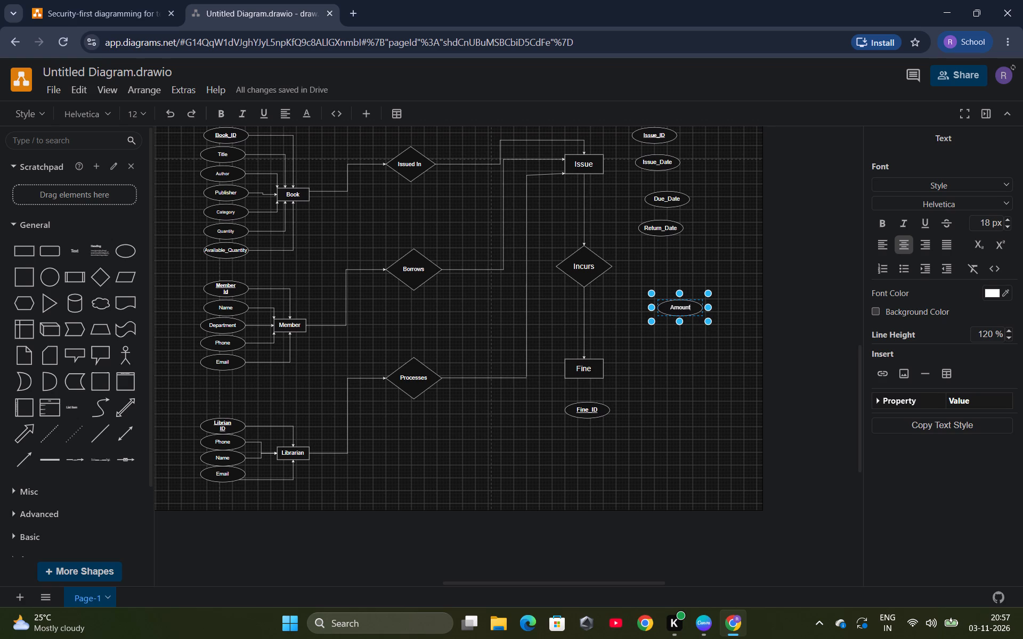
double_click(690, 307)
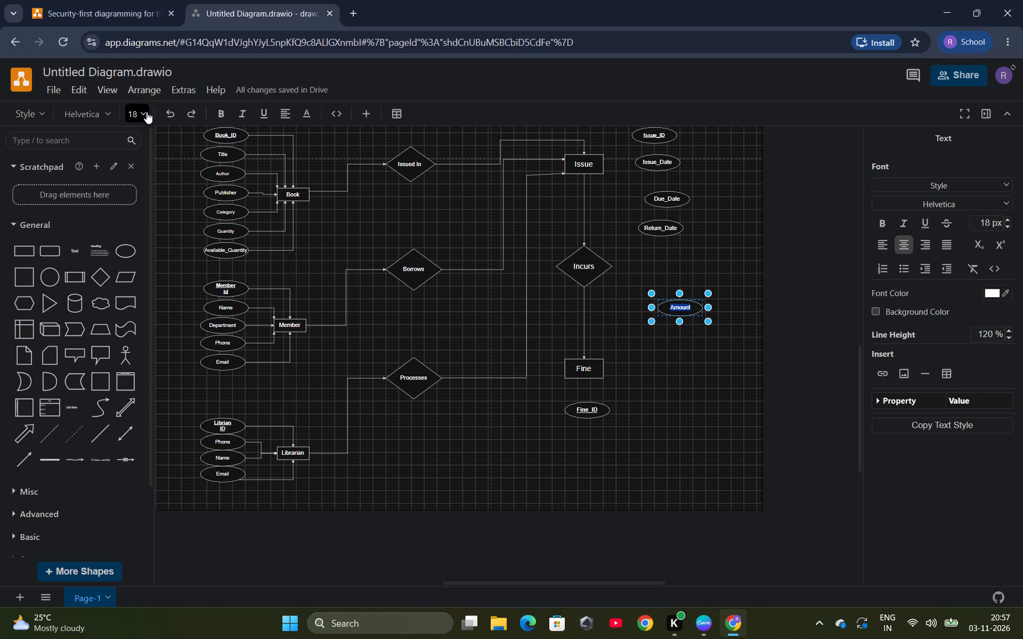
left_click(140, 116)
left_click(163, 265)
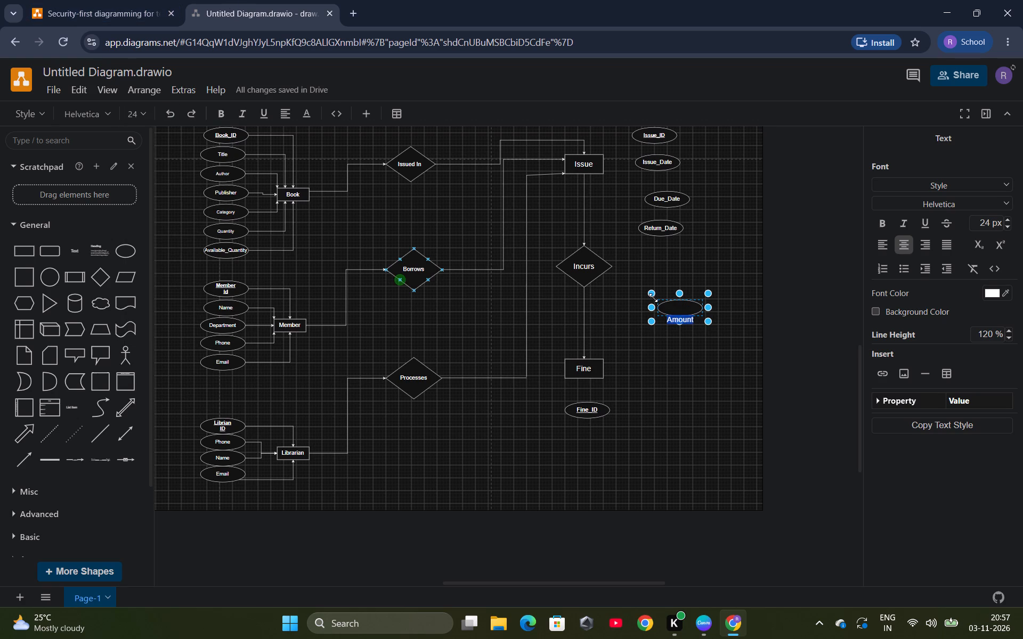
left_click(684, 355)
left_click_drag(687, 311, 648, 376)
Duplicate the Amount ellipse, place the copy below it, and relabel it Payment_Status.
right_click(653, 371)
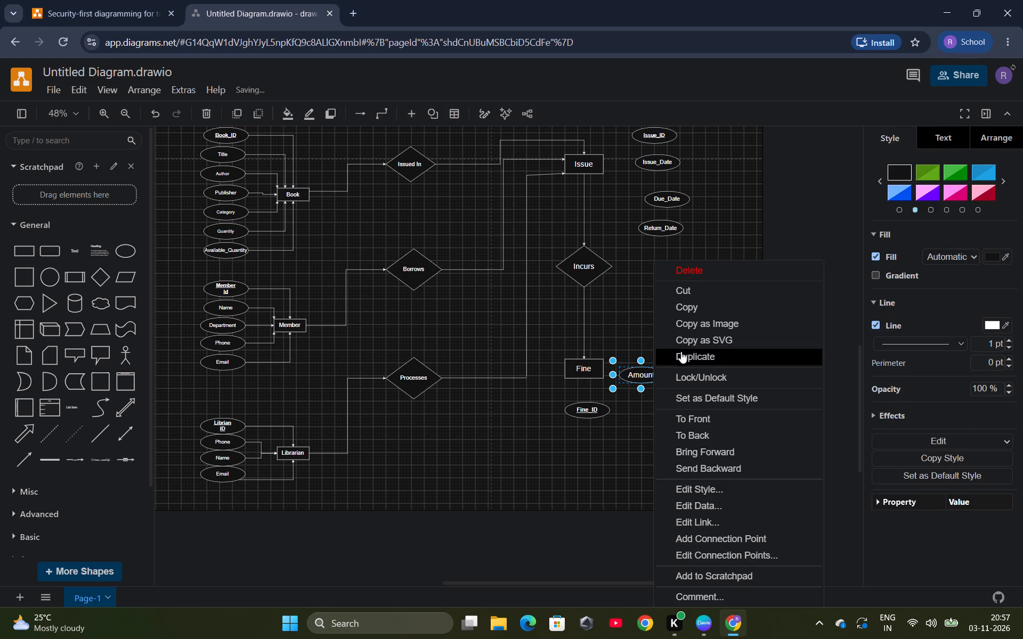
left_click(685, 351)
left_click_drag(646, 382, 662, 423)
left_click(666, 422)
left_click(667, 422)
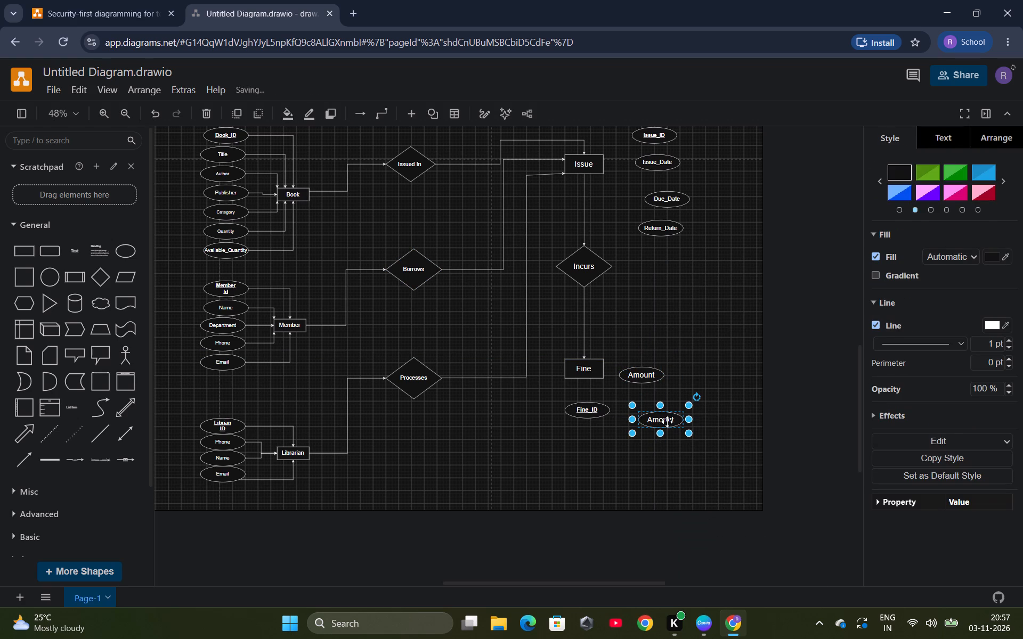
key("BackSpace")
type("Pay")
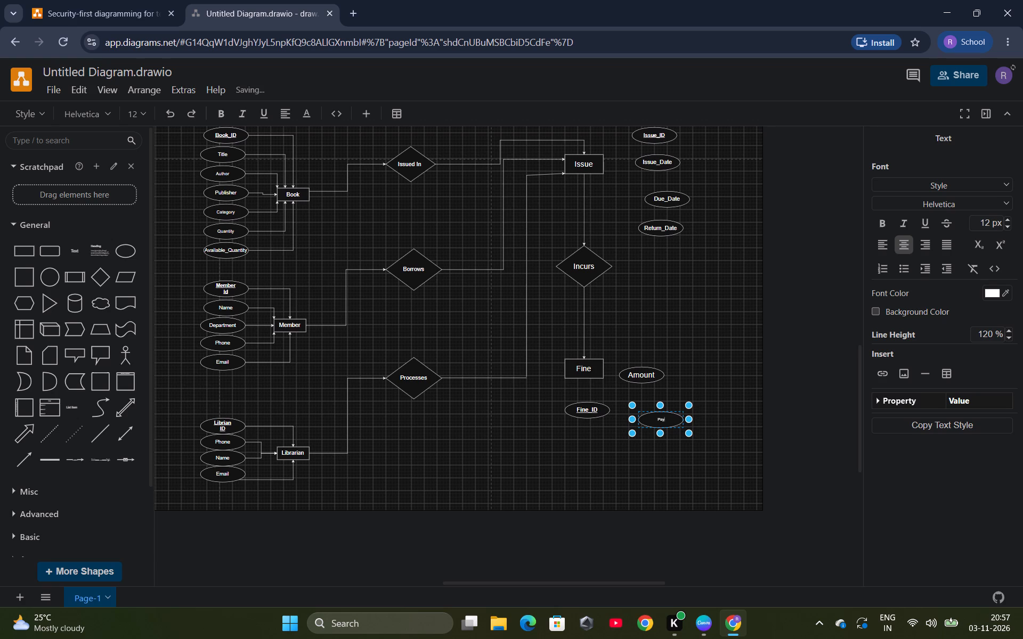
type("ment_")
type("Status")
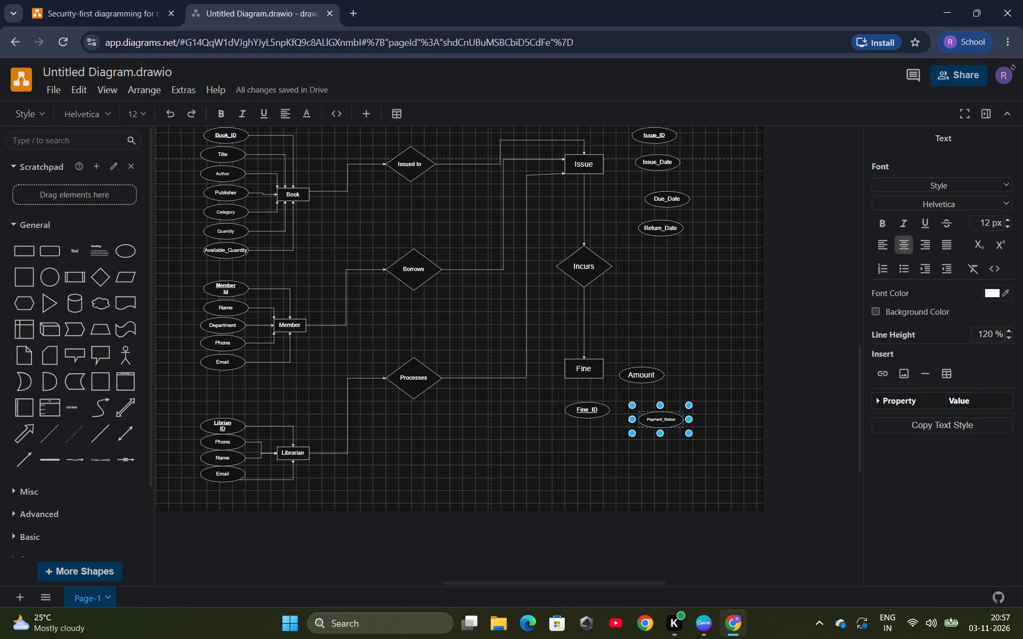
Set the font size of the Payment_Status label to 18 px.
double_click(672, 420)
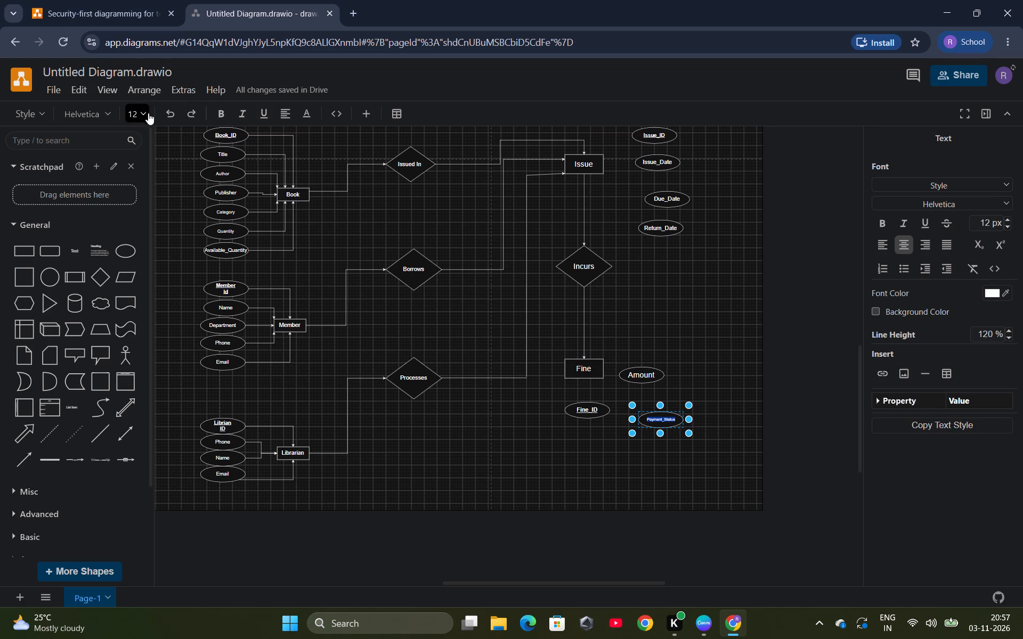
left_click(145, 116)
left_click(155, 246)
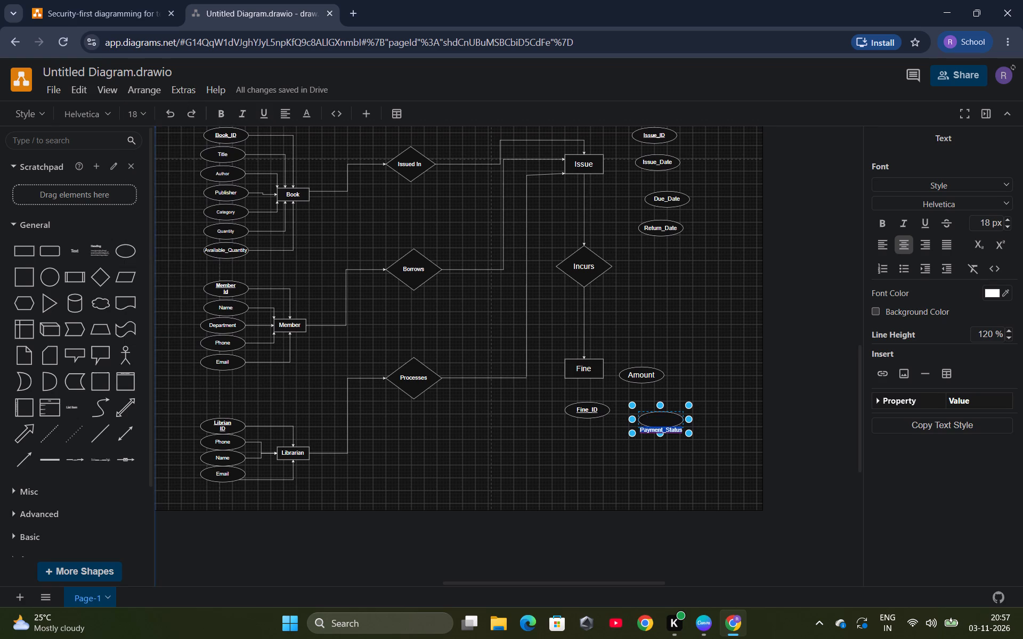
left_click(677, 459)
Shift the Payment_Status ellipse slightly down and widen it so its label fits inside.
left_click_drag(665, 415, 666, 420)
left_click_drag(662, 420, 661, 428)
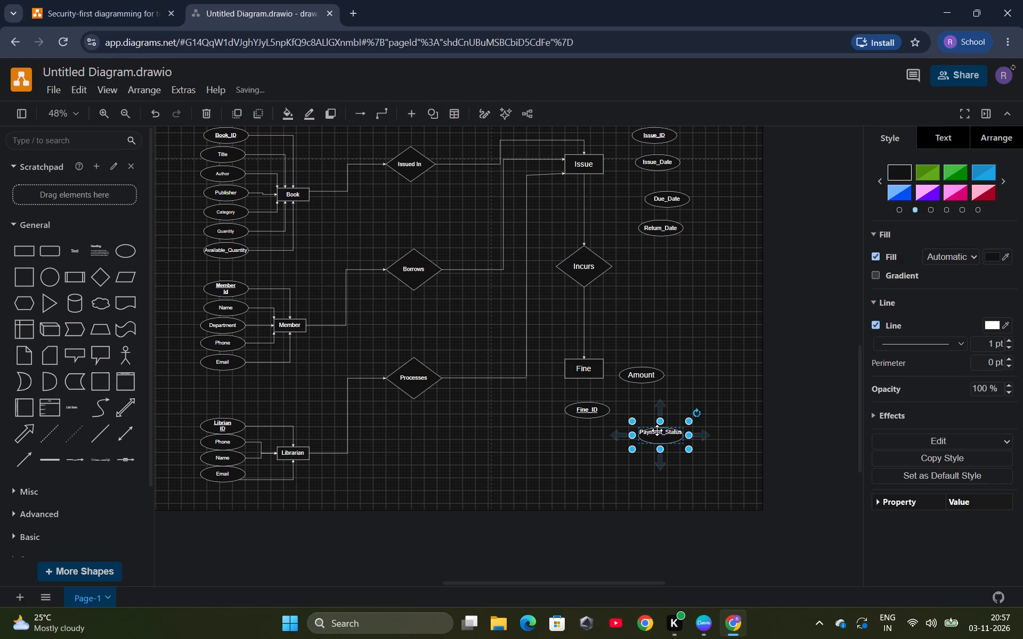
left_click_drag(689, 436, 696, 431)
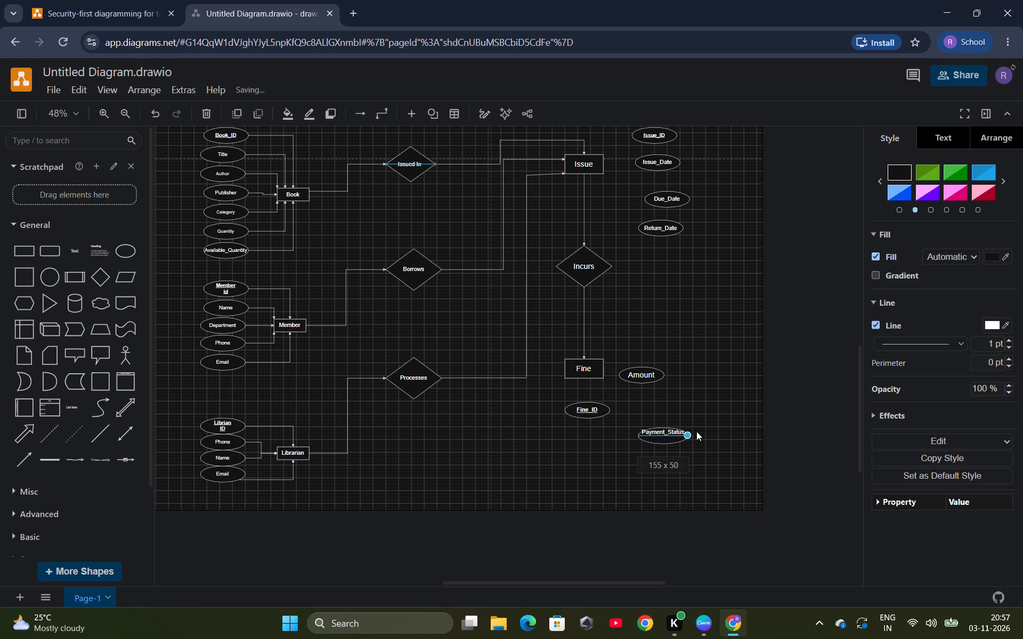
left_click_drag(696, 431, 697, 431)
left_click_drag(693, 435, 702, 434)
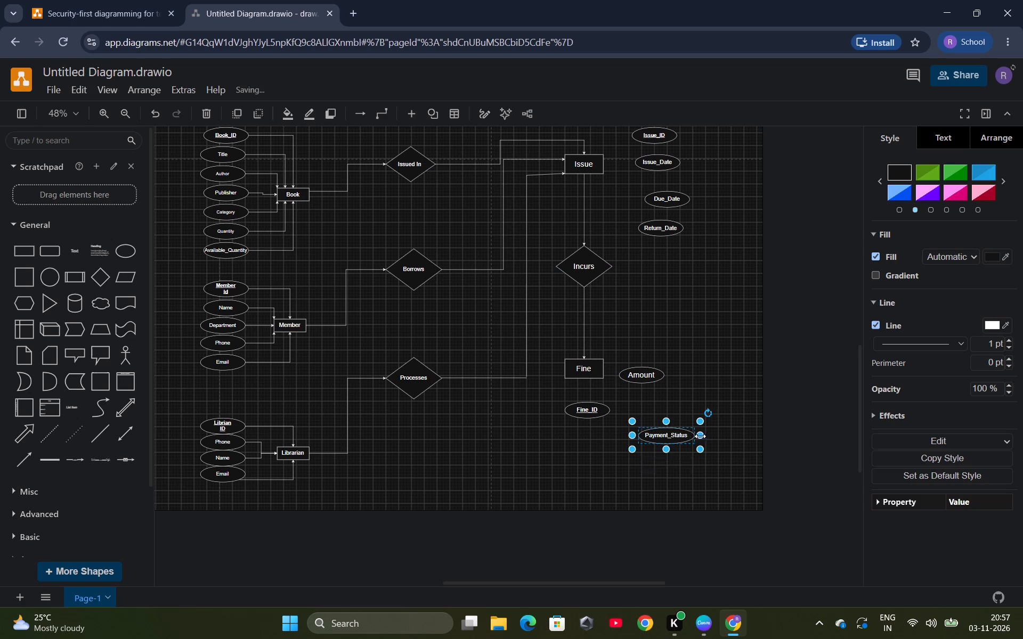
left_click(695, 453)
Stack the Fine_ID, Amount and Payment_Status ellipses in a vertical column just right of the Fine box.
left_click_drag(673, 436, 689, 377)
left_click(675, 440)
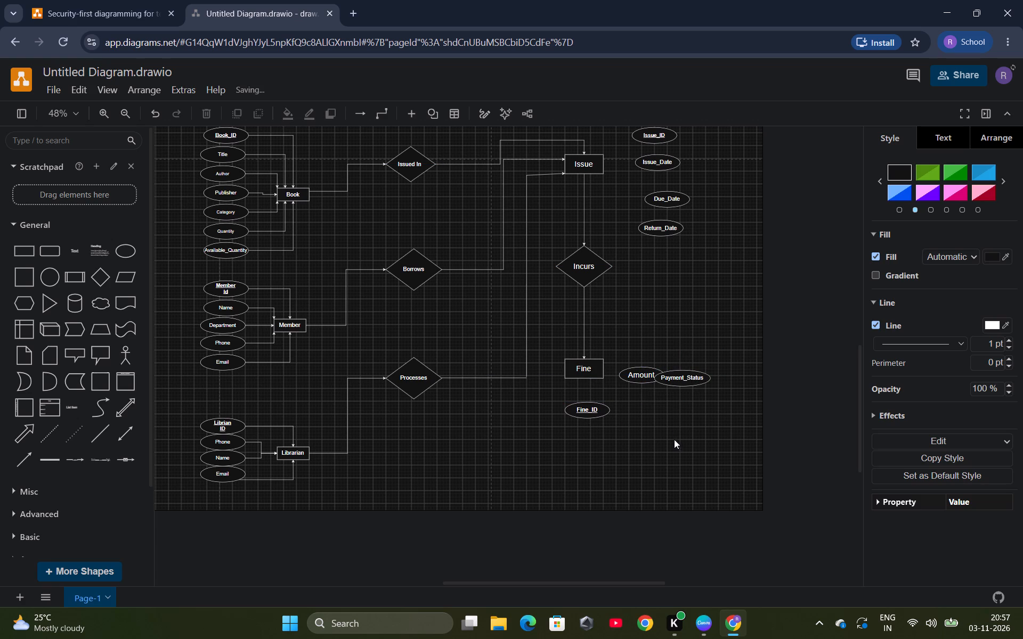
left_click_drag(596, 413, 564, 408)
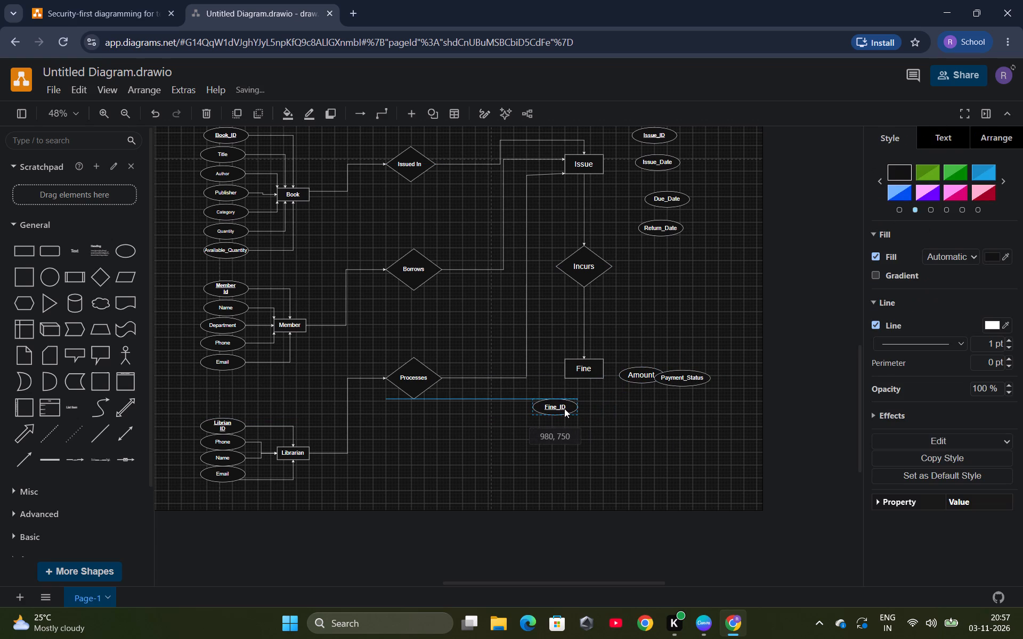
left_click_drag(564, 408, 554, 407)
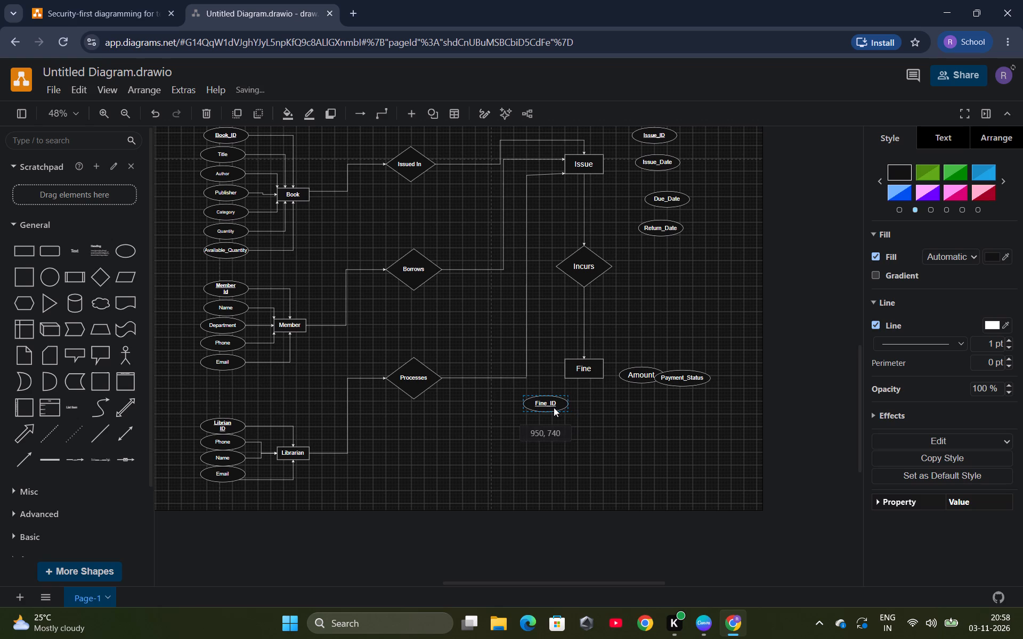
left_click_drag(554, 407, 652, 340)
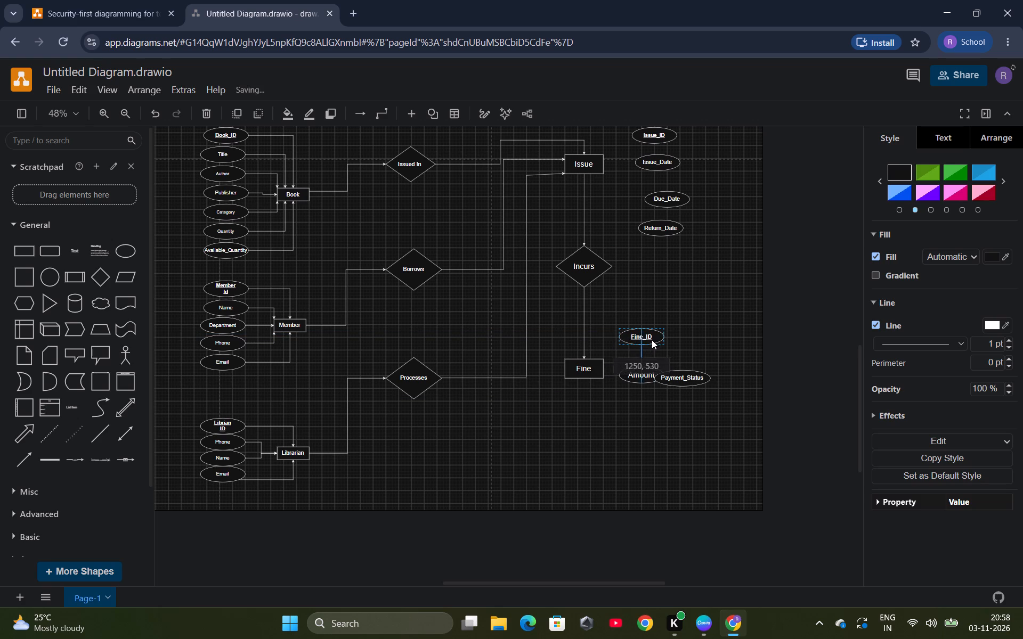
left_click_drag(652, 340, 654, 339)
left_click_drag(643, 376, 648, 367)
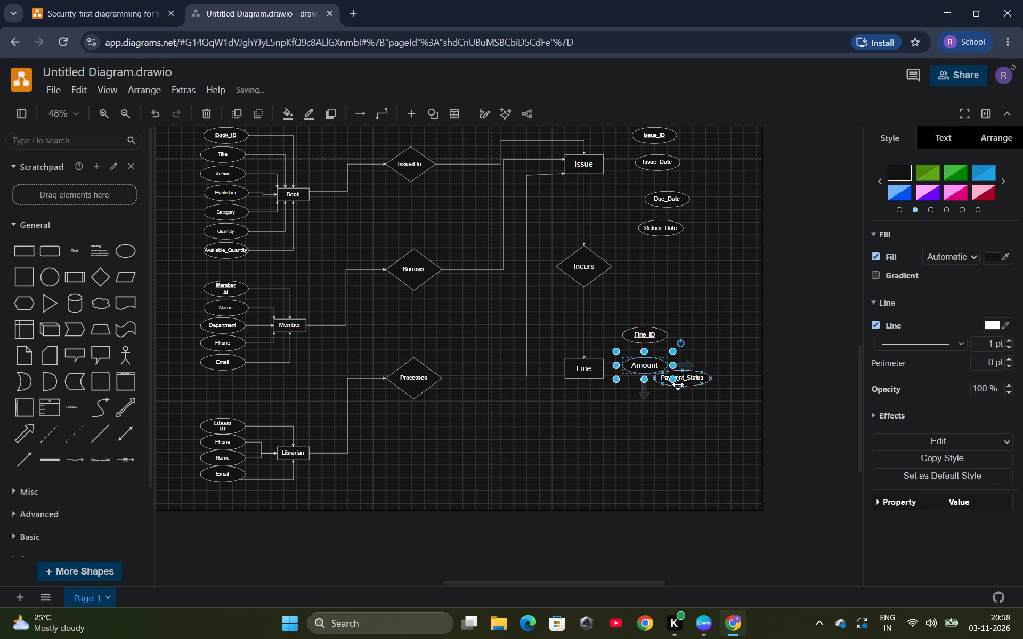
left_click_drag(678, 386, 644, 391)
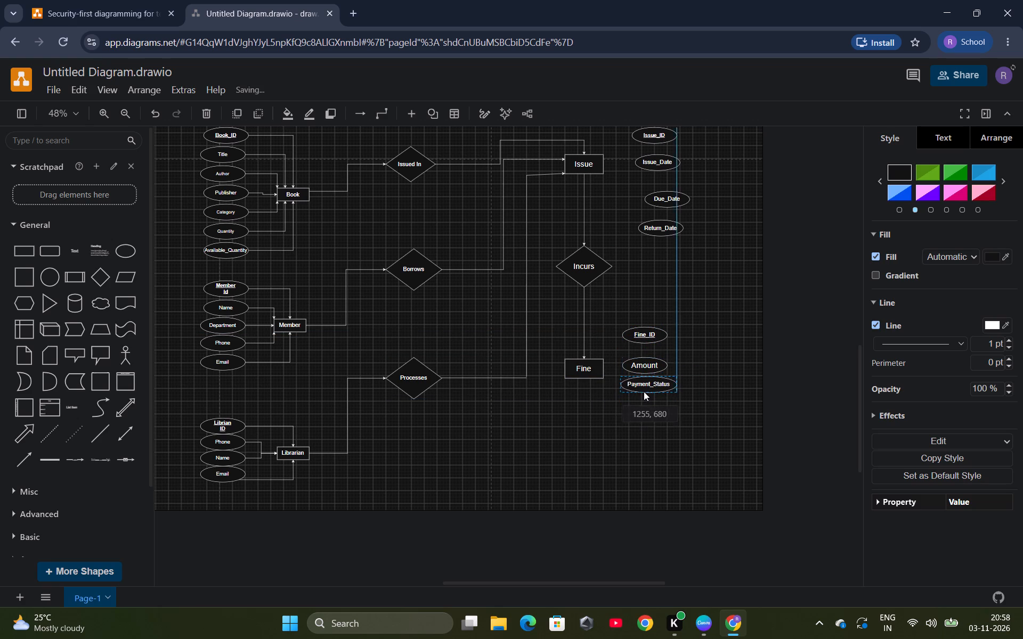
left_click_drag(644, 391, 642, 391)
left_click_drag(640, 333, 642, 343)
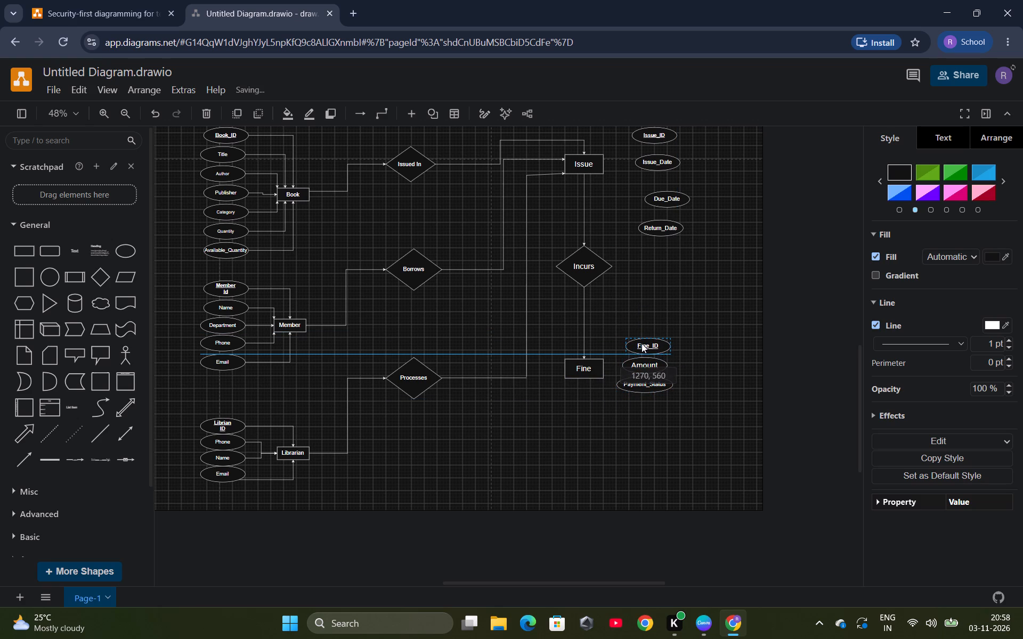
left_click_drag(642, 343, 639, 344)
left_click(678, 444)
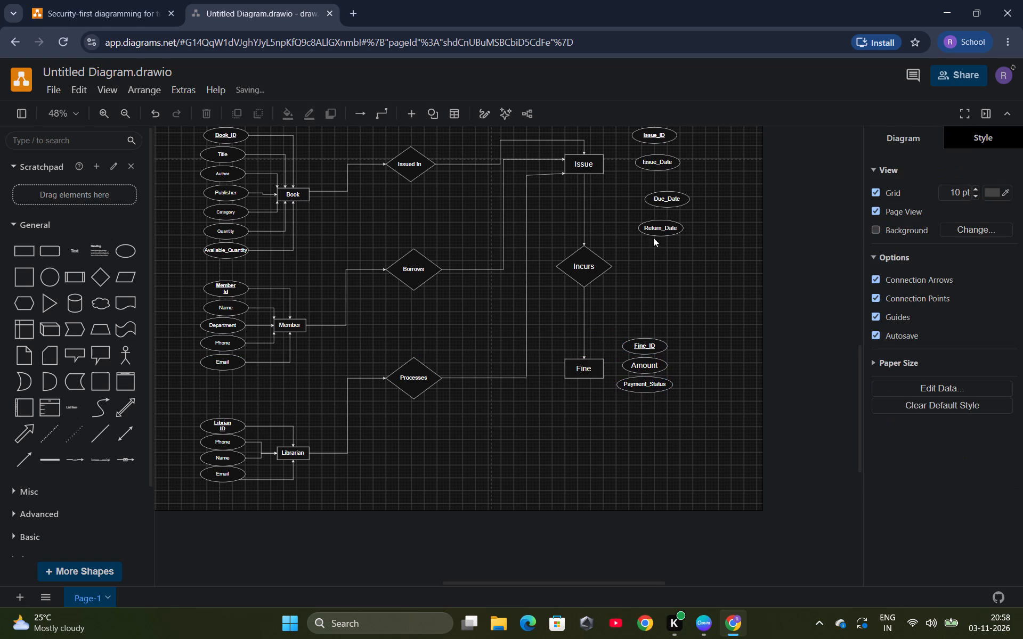
Gather the Issue_ID, Issue_Date, Due_Date and Return_Date ellipses into a vertical column close to the right side of the Issue box.
left_click_drag(649, 134, 643, 133)
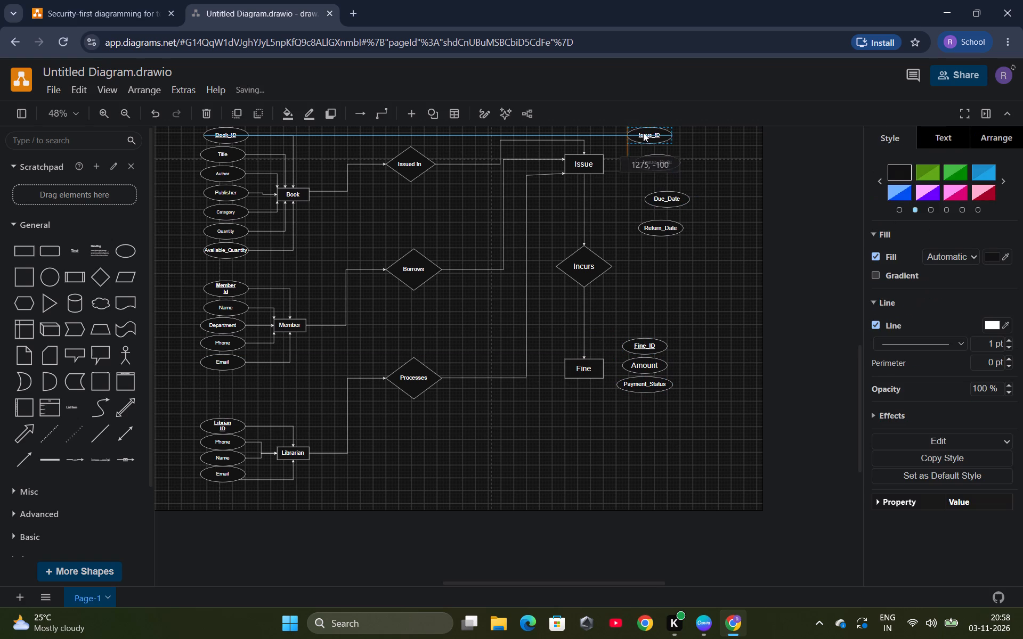
left_click_drag(643, 133, 637, 132)
left_click_drag(653, 168, 640, 153)
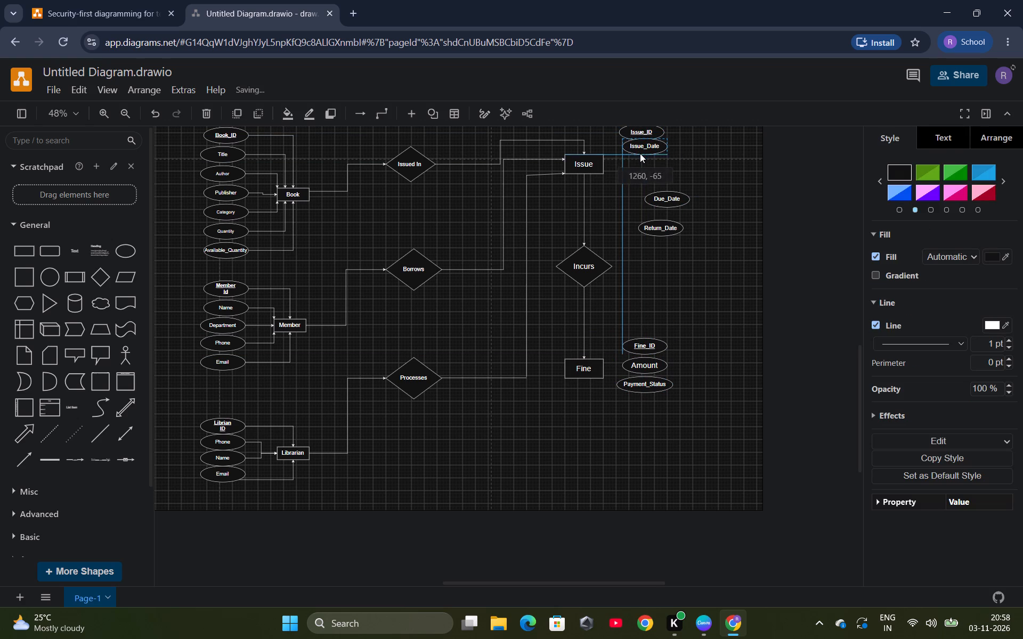
left_click_drag(640, 153, 637, 152)
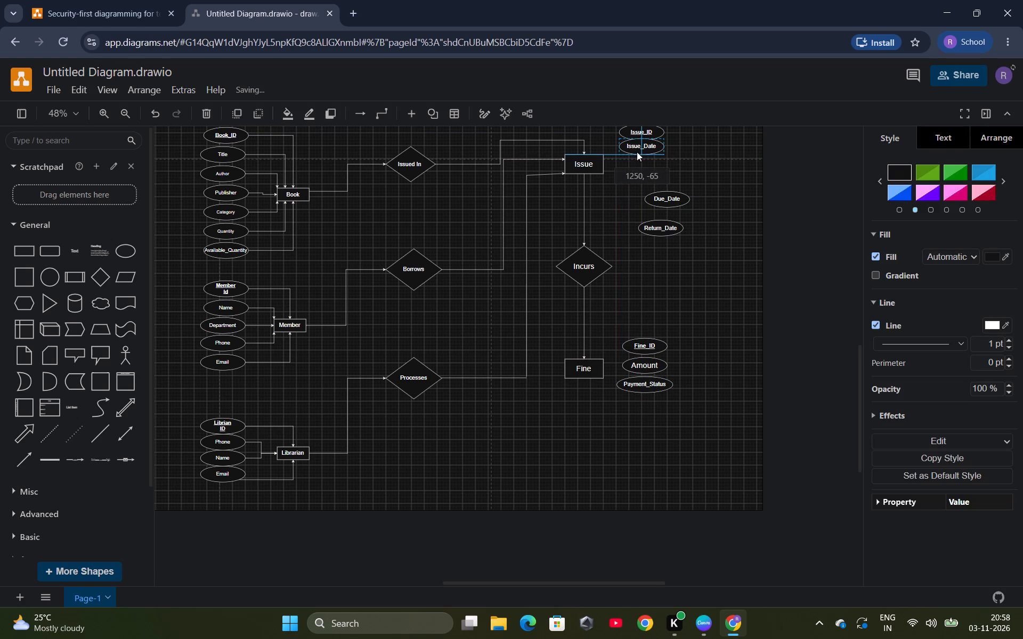
left_click_drag(637, 152, 637, 152)
left_click_drag(654, 203, 646, 168)
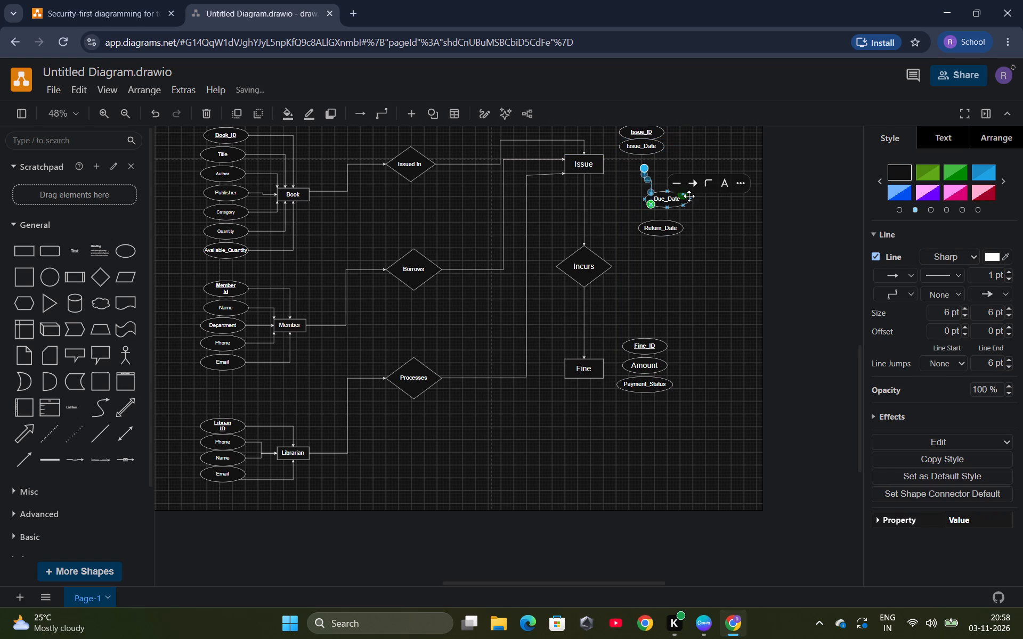
key("ctrl+z")
left_click_drag(669, 201, 653, 171)
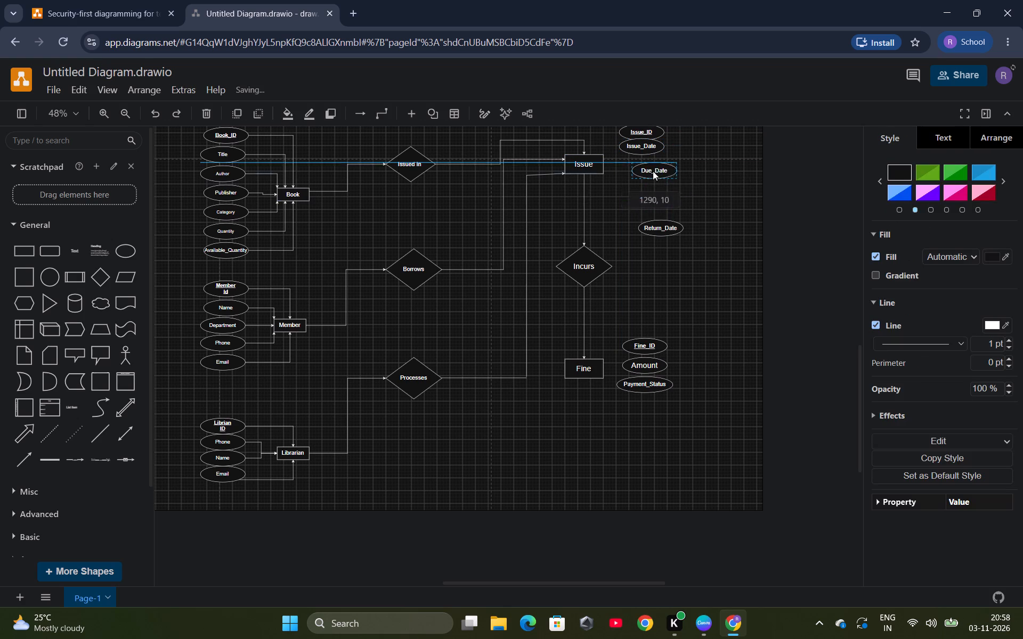
left_click_drag(653, 171, 644, 167)
left_click_drag(660, 232, 645, 183)
key("ctrl+z")
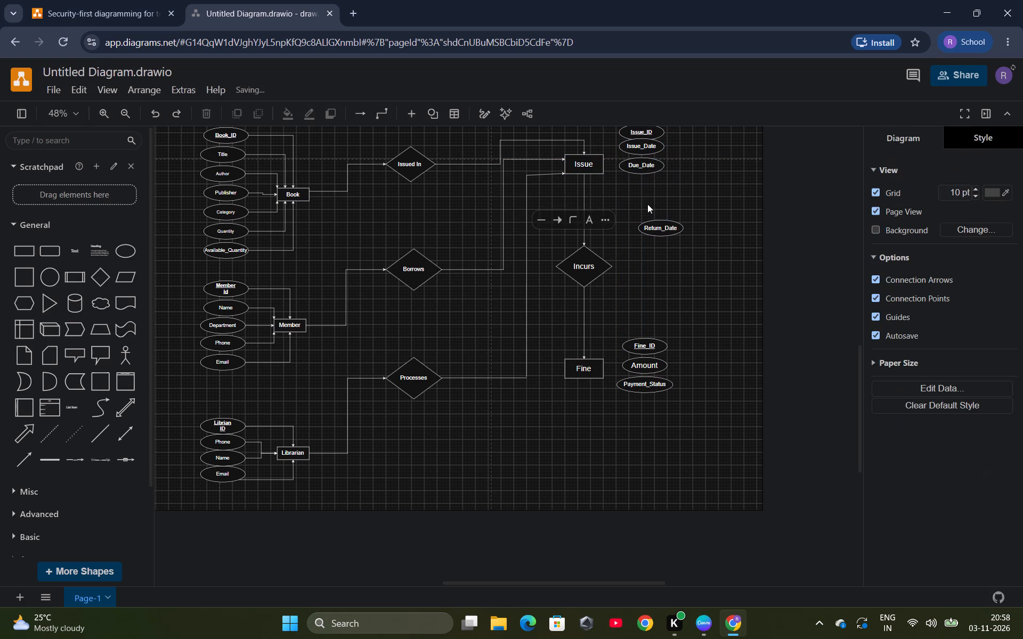
left_click_drag(657, 226, 637, 182)
left_click(658, 242)
Shift the four Issue attribute ellipses farther right and stack them edge to edge, leaving room for connectors to the Issue box.
scroll(675, 212, "up", 1)
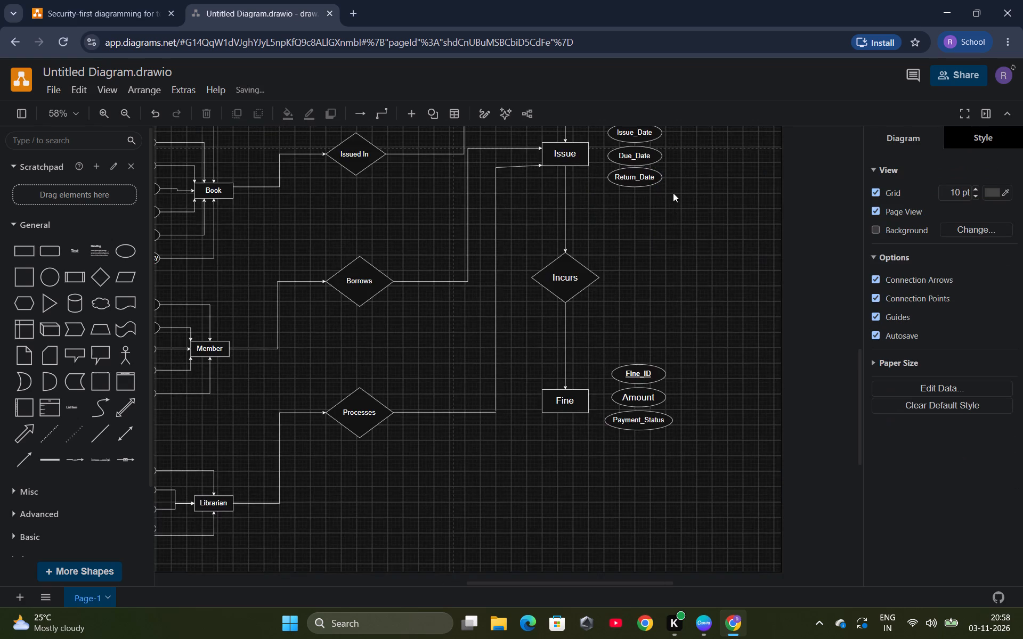
scroll(673, 193, "down", 3)
scroll(686, 146, "up", 5)
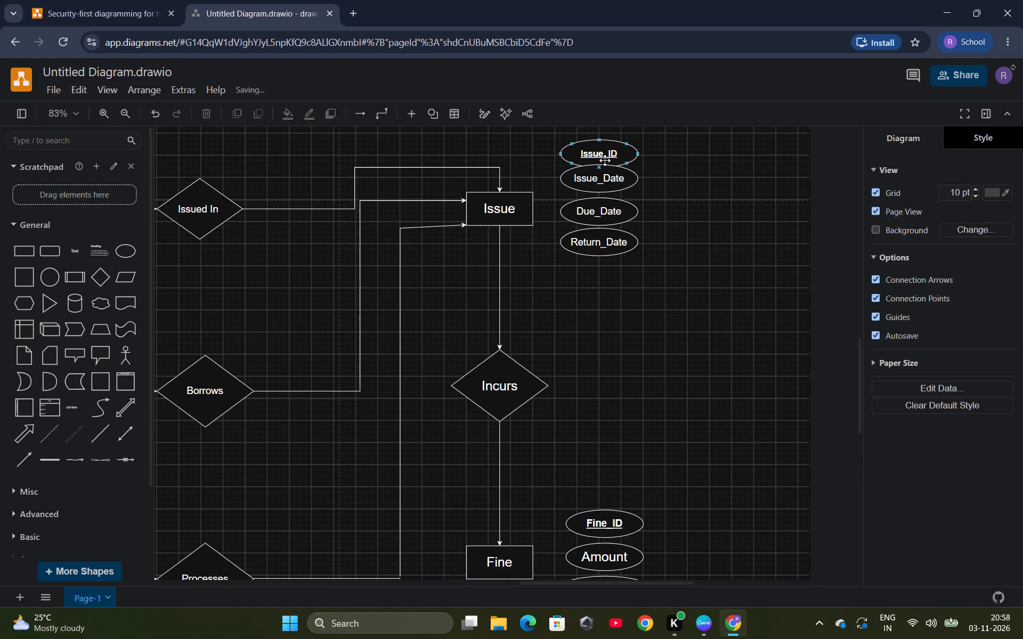
left_click_drag(592, 158, 646, 155)
left_click_drag(600, 185, 656, 185)
left_click_drag(599, 213, 648, 209)
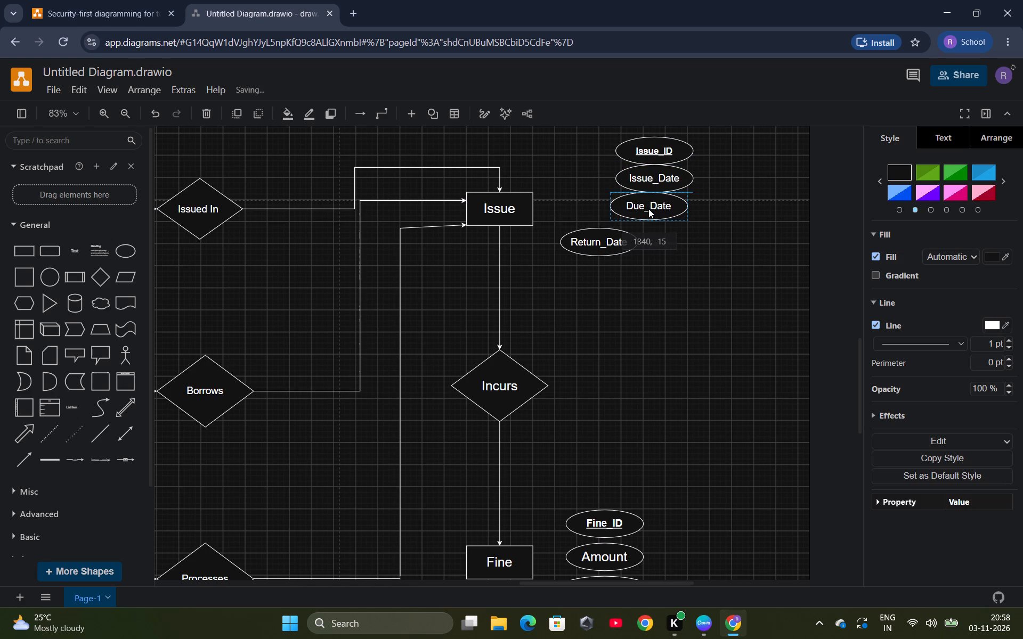
left_click_drag(648, 209, 654, 209)
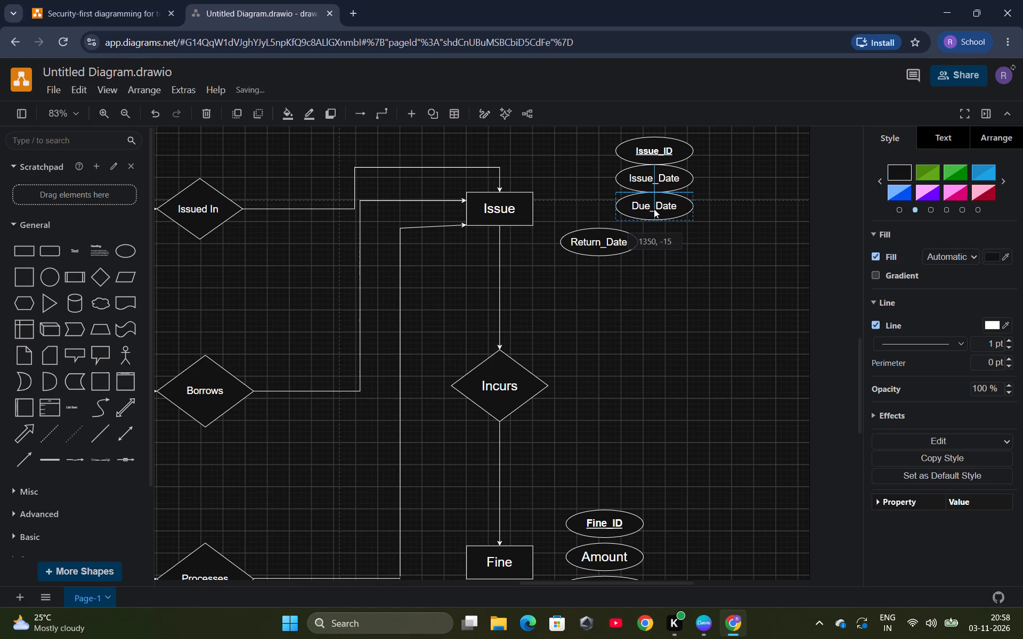
left_click_drag(654, 209, 656, 215)
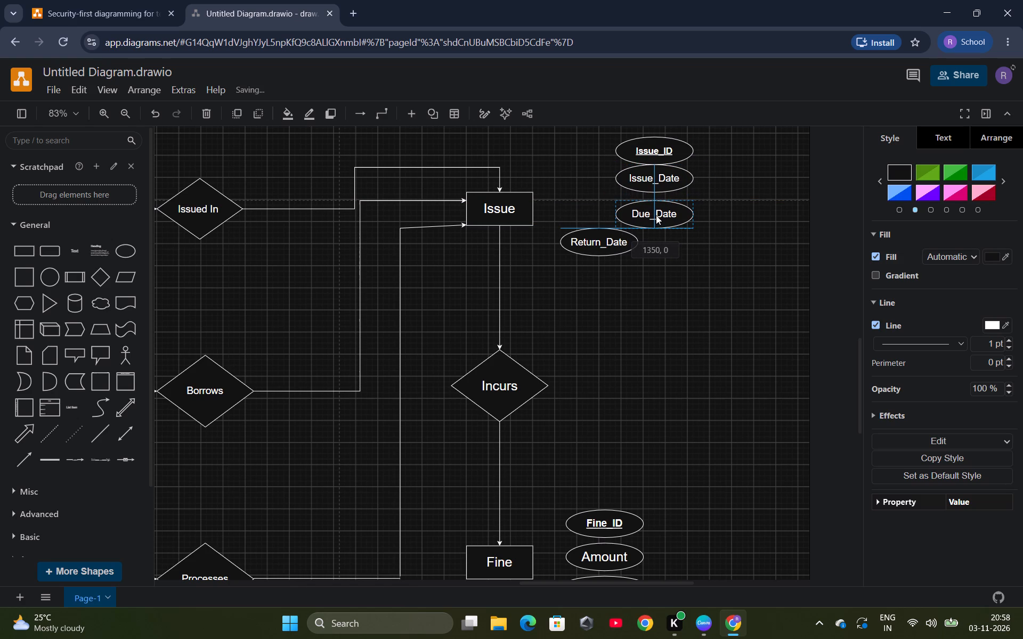
left_click_drag(656, 215, 657, 223)
left_click_drag(655, 178, 656, 187)
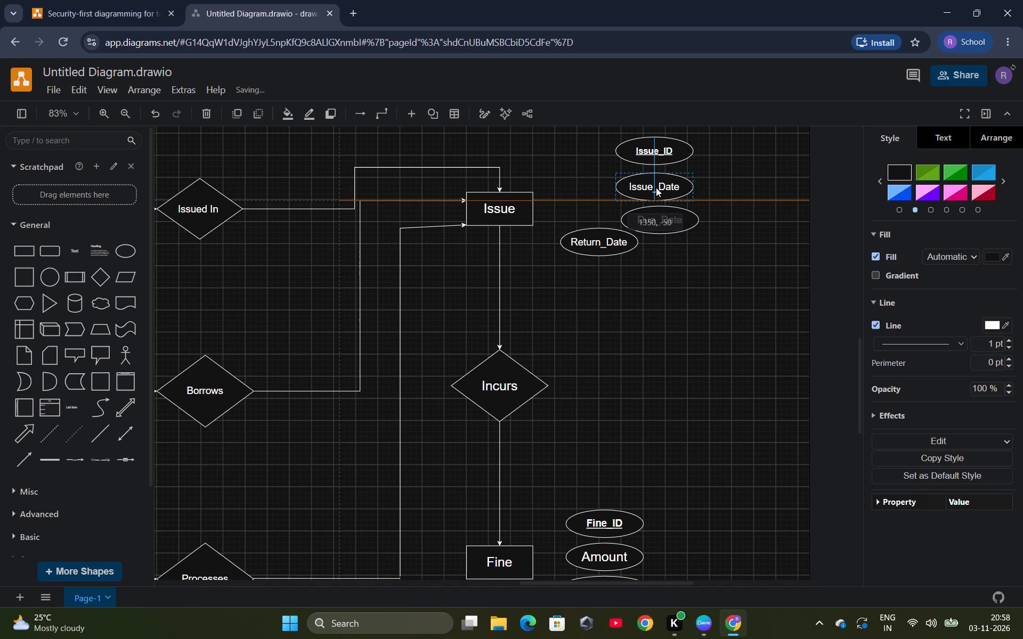
left_click_drag(656, 187, 658, 193)
left_click_drag(615, 243, 676, 250)
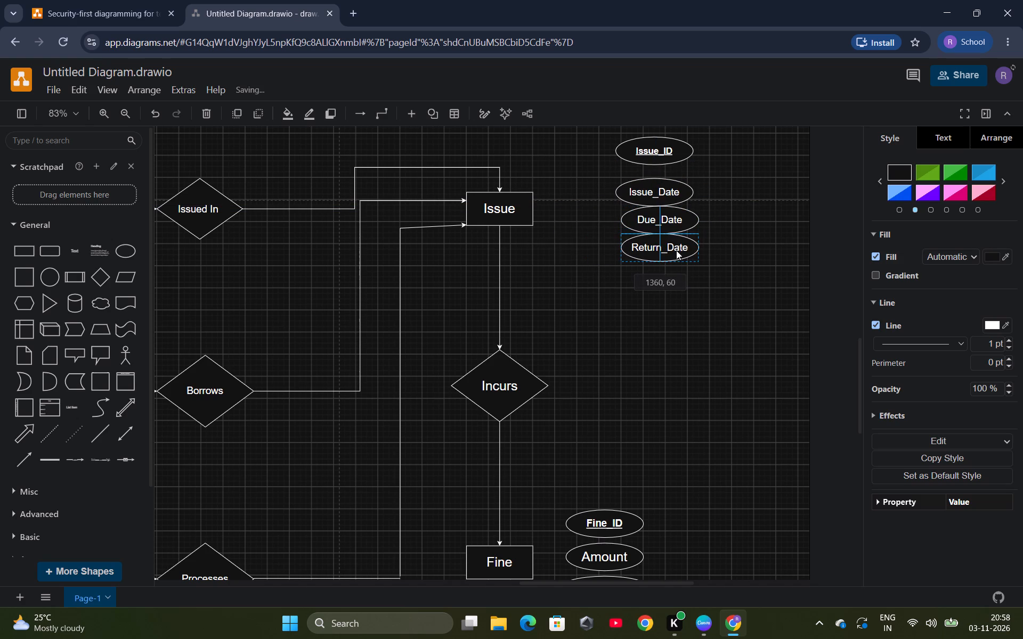
left_click_drag(676, 250, 676, 251)
left_click_drag(663, 149, 666, 161)
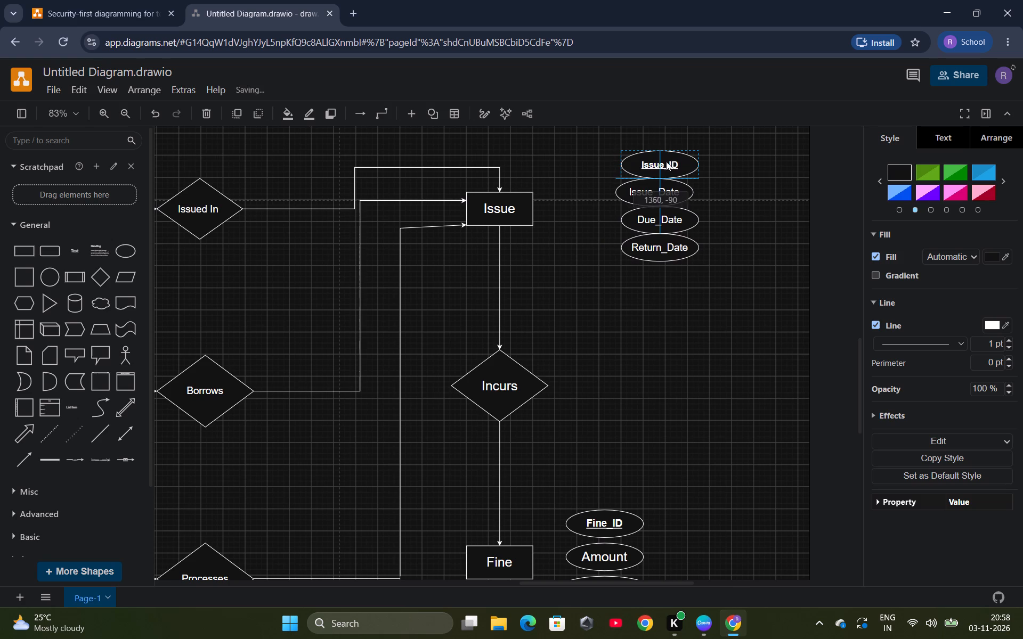
left_click_drag(666, 161, 664, 162)
left_click_drag(650, 312, 649, 304)
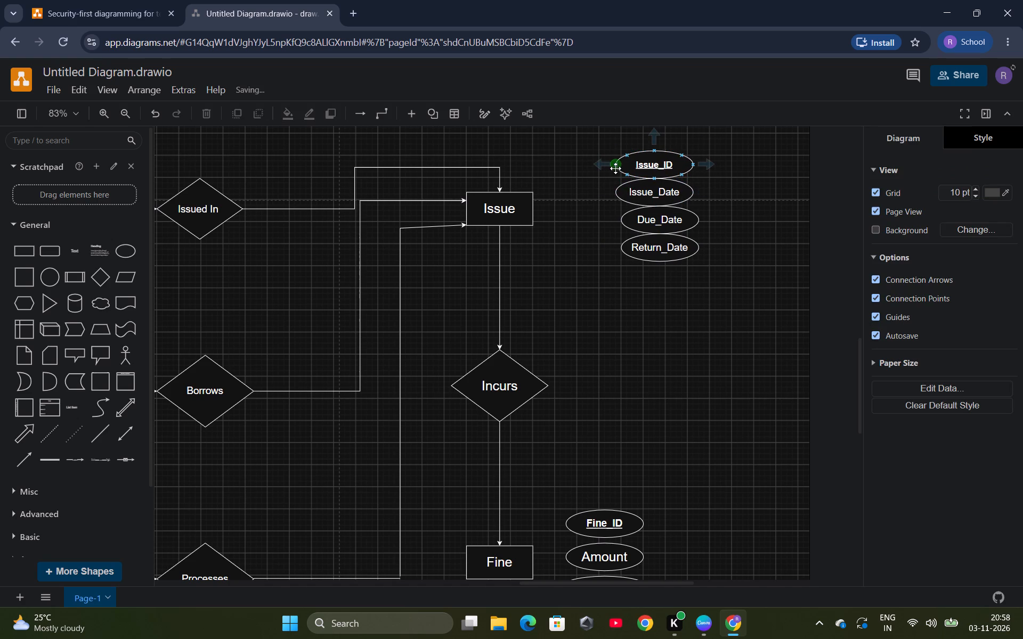
Draw arrow connectors from Issue_ID, Issue_Date, Due_Date and Return_Date to the Issue box, ending at separate points on its border.
left_click_drag(615, 166, 519, 187)
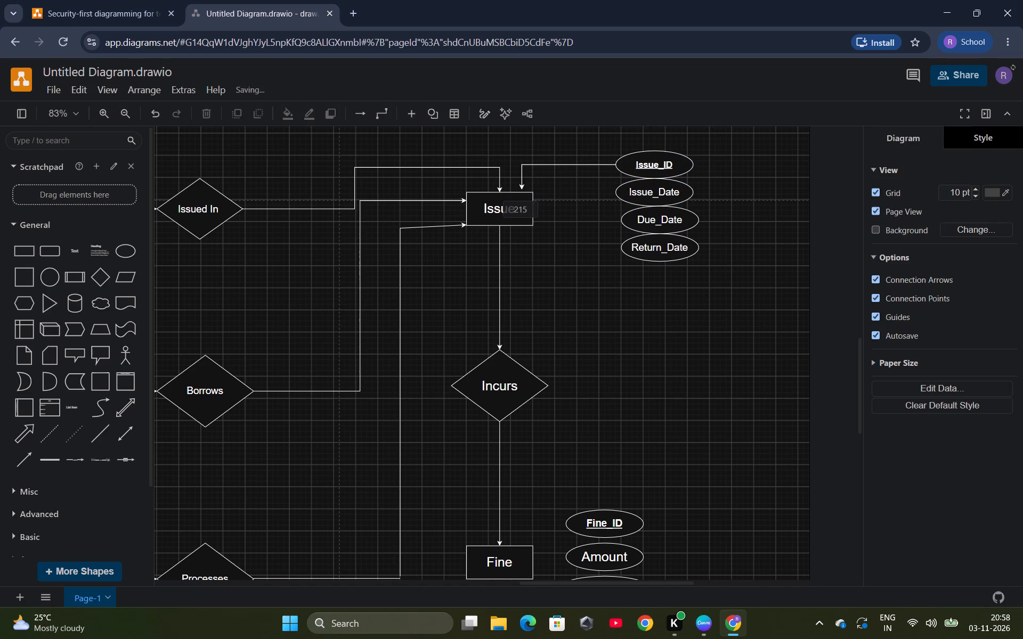
left_click_drag(519, 187, 533, 191)
left_click_drag(533, 191, 522, 189)
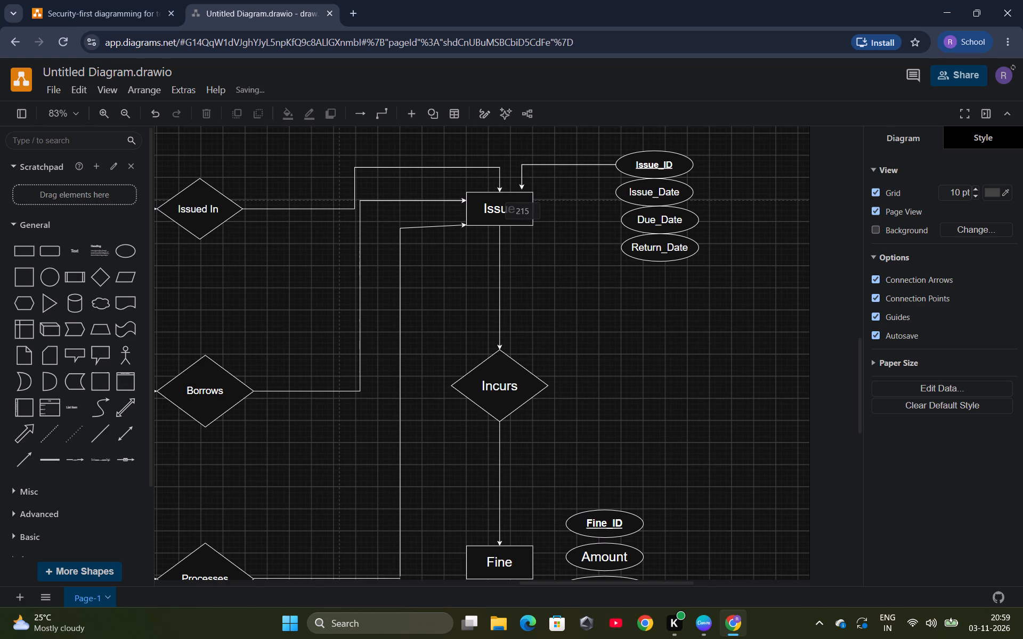
left_click_drag(522, 189, 517, 190)
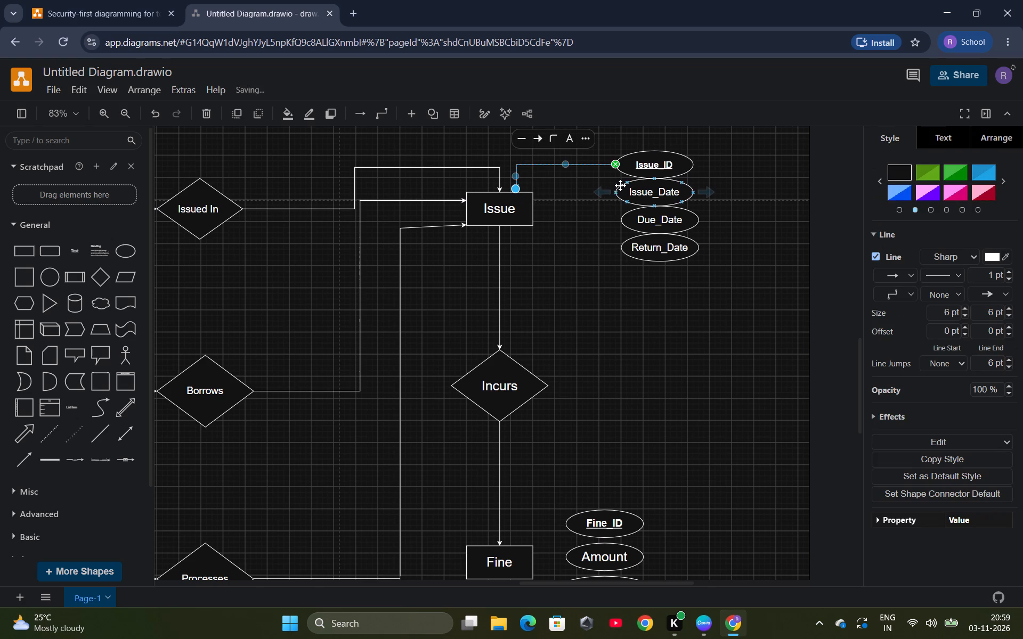
left_click_drag(615, 190, 536, 199)
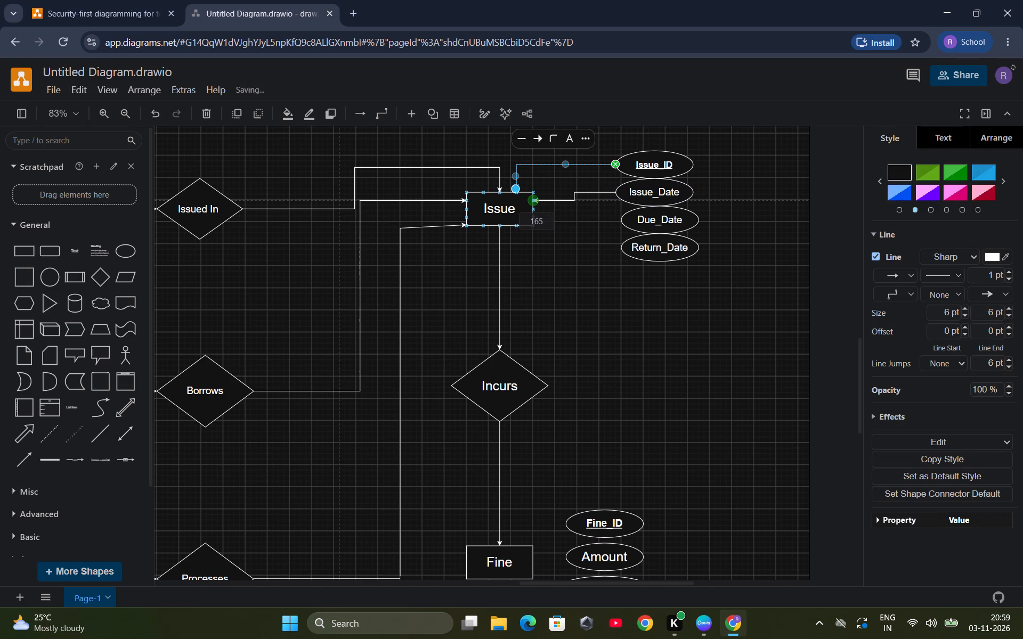
left_click_drag(536, 199, 534, 198)
left_click_drag(534, 198, 533, 191)
left_click_drag(533, 191, 530, 194)
left_click(580, 256)
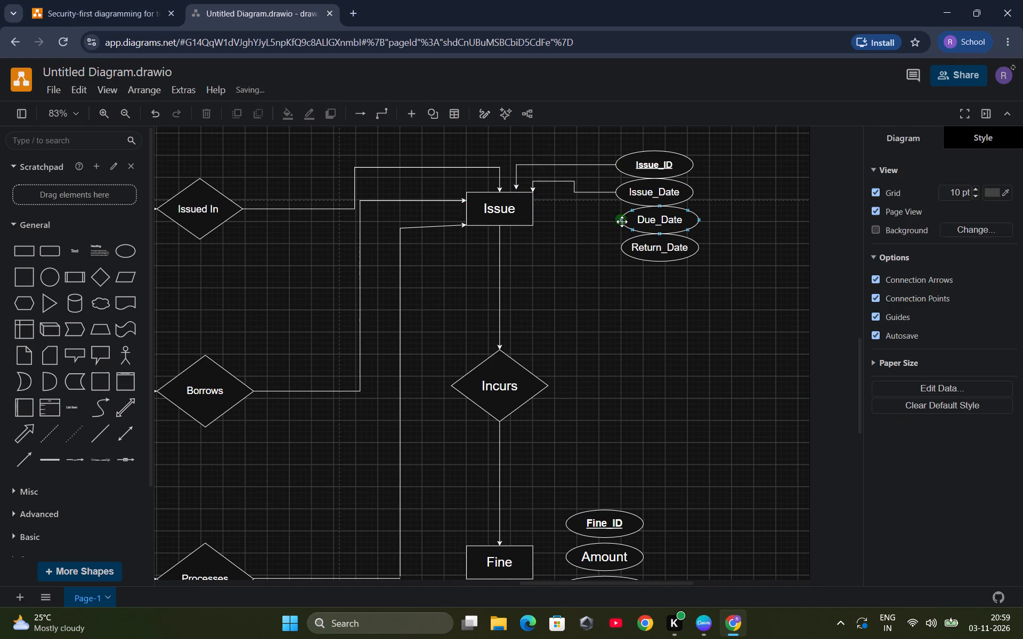
left_click_drag(624, 218, 530, 223)
left_click(575, 273)
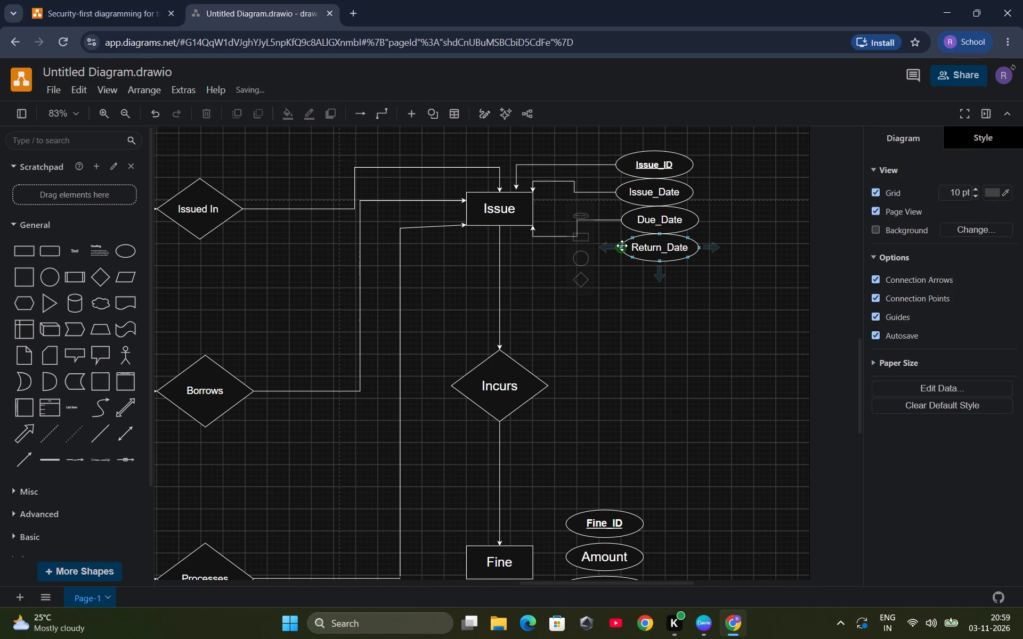
left_click_drag(621, 245, 515, 228)
left_click(557, 305)
Draw an arrow connector from Fine_ID to the top edge of the Fine box, just beside the Incurs arrow.
scroll(609, 272, "down", 3)
scroll(644, 359, "down", 1)
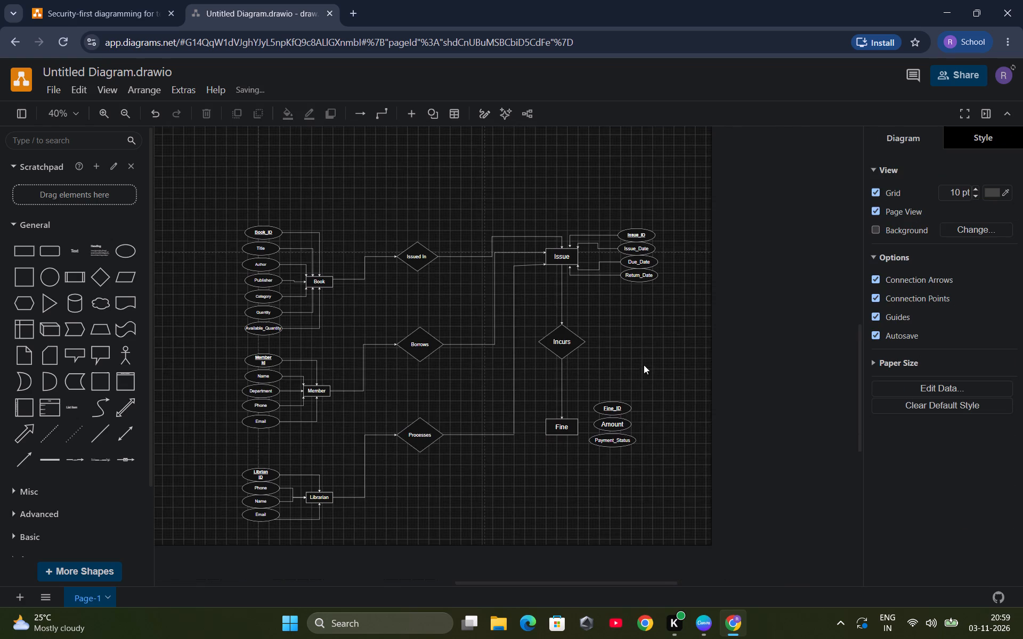
scroll(594, 430, "up", 3, "ctrl")
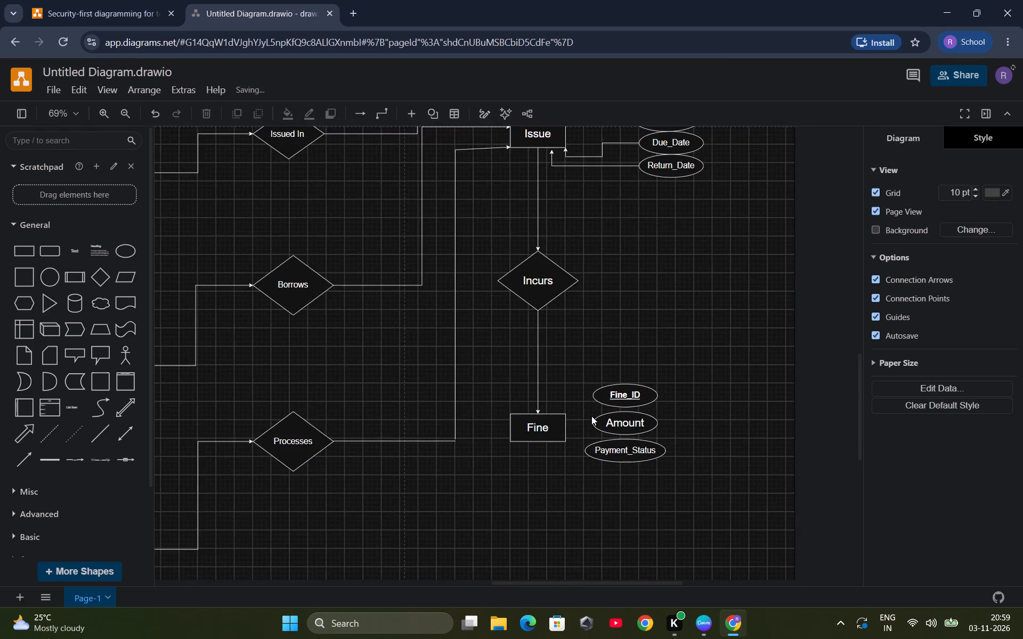
scroll(591, 416, "up", 3, "ctrl")
left_click_drag(596, 378, 519, 413)
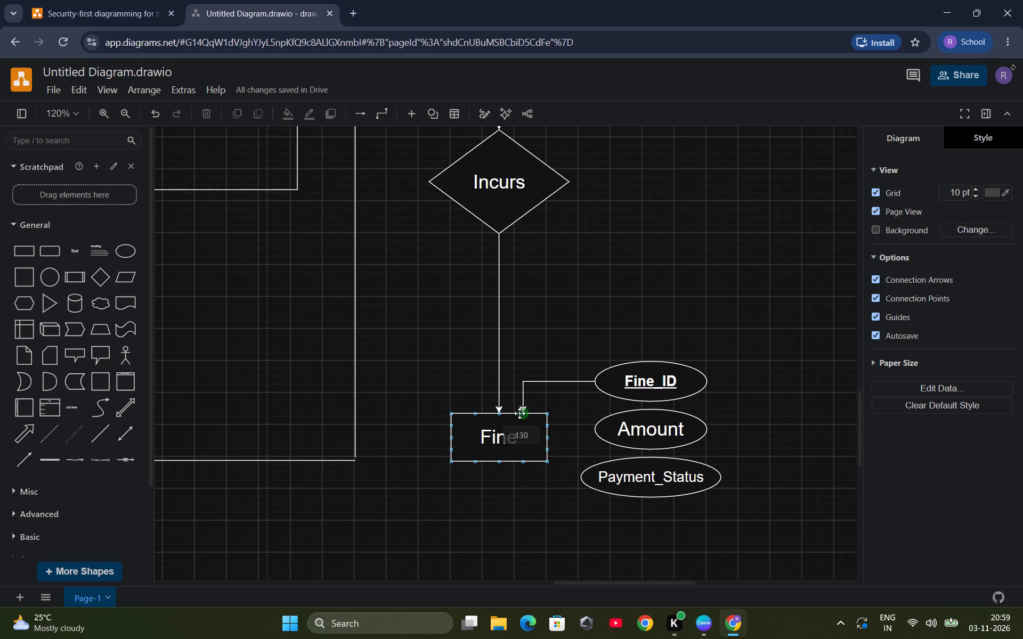
left_click_drag(519, 413, 518, 413)
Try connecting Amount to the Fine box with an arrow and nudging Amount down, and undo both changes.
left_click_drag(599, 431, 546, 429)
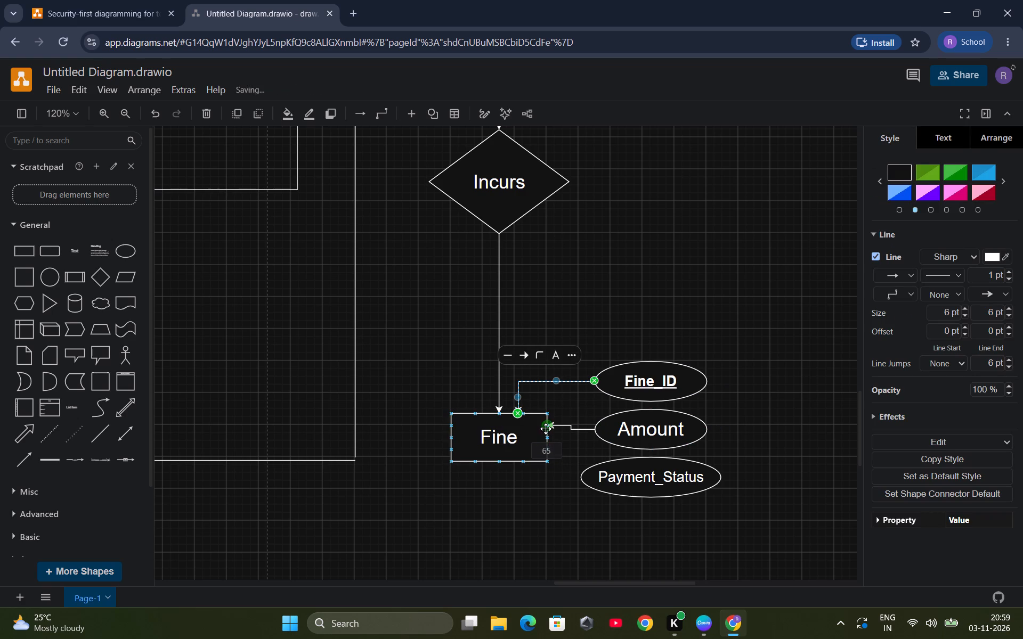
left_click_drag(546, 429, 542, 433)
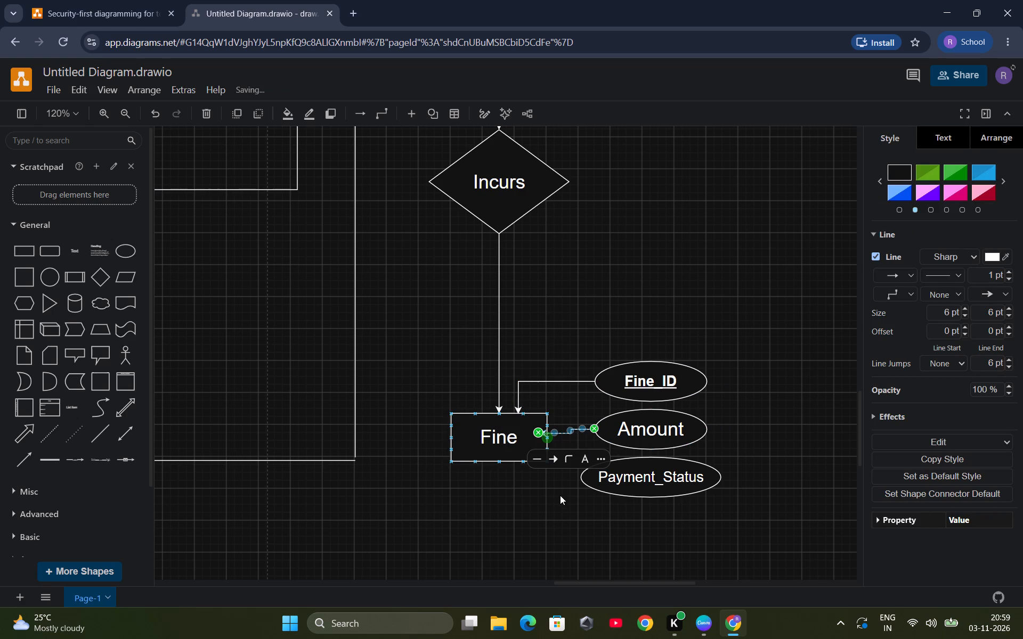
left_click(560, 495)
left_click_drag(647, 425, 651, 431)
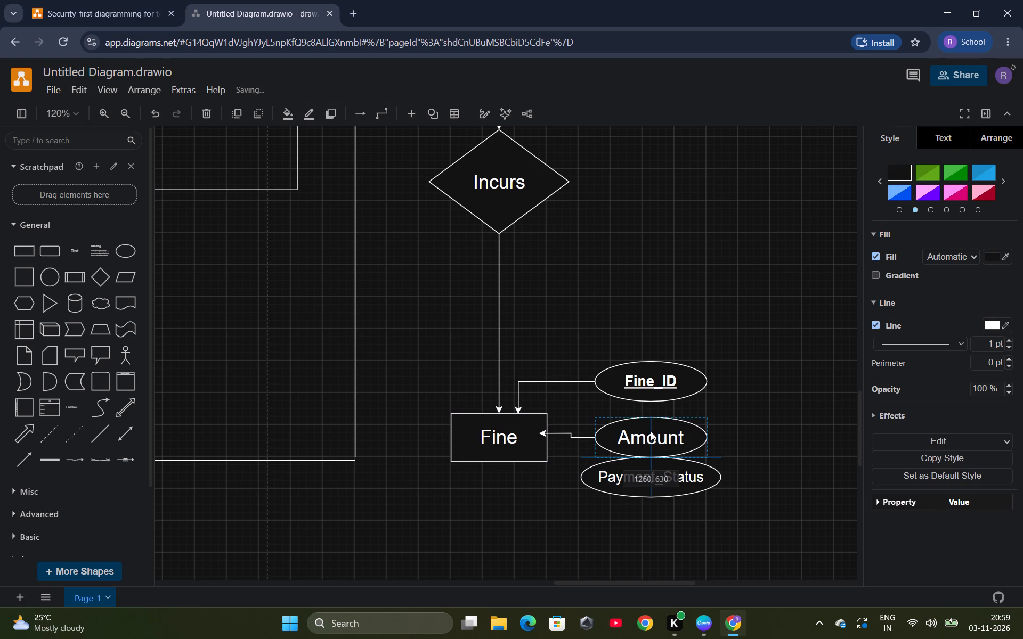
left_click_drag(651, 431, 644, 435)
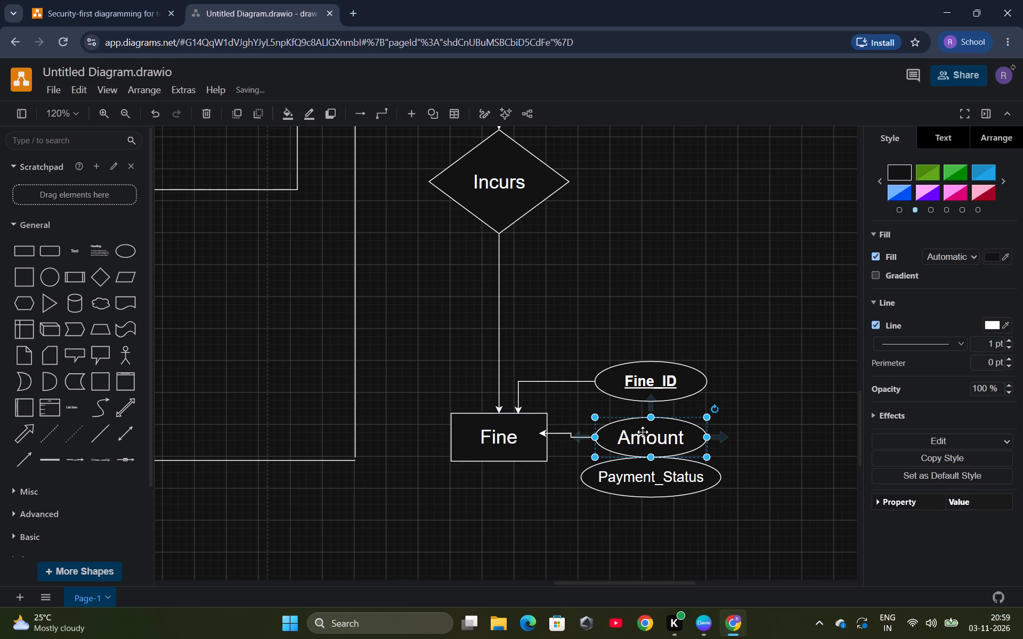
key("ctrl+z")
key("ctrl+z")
Make room below Amount, centre it level with the Fine box, and connect it with a straight arrow to the box's right side.
left_click_drag(638, 434, 638, 439)
left_click_drag(637, 481, 632, 519)
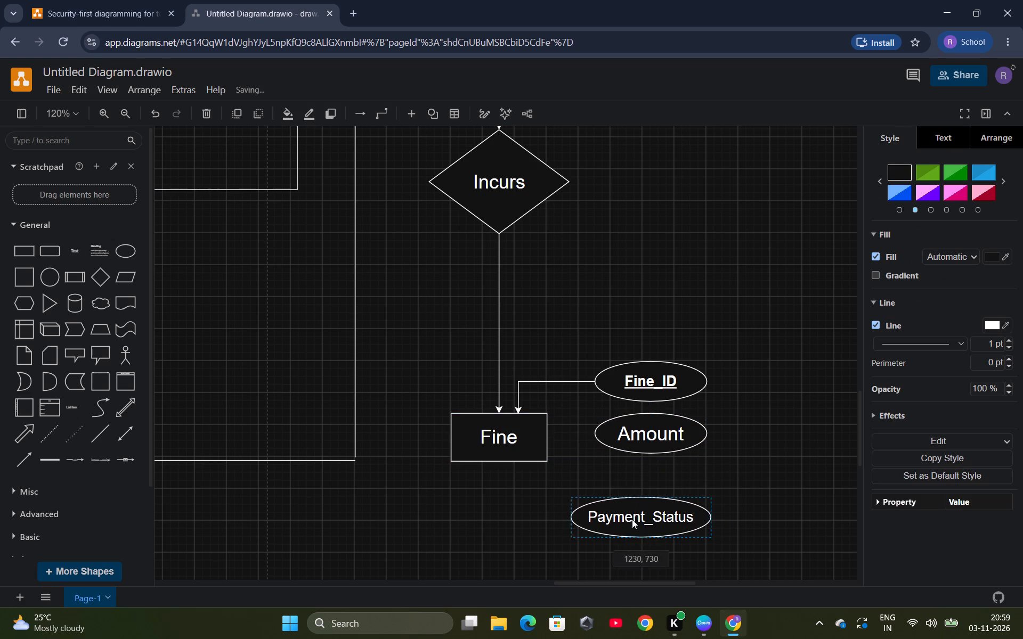
left_click_drag(632, 519, 631, 520)
left_click(646, 438)
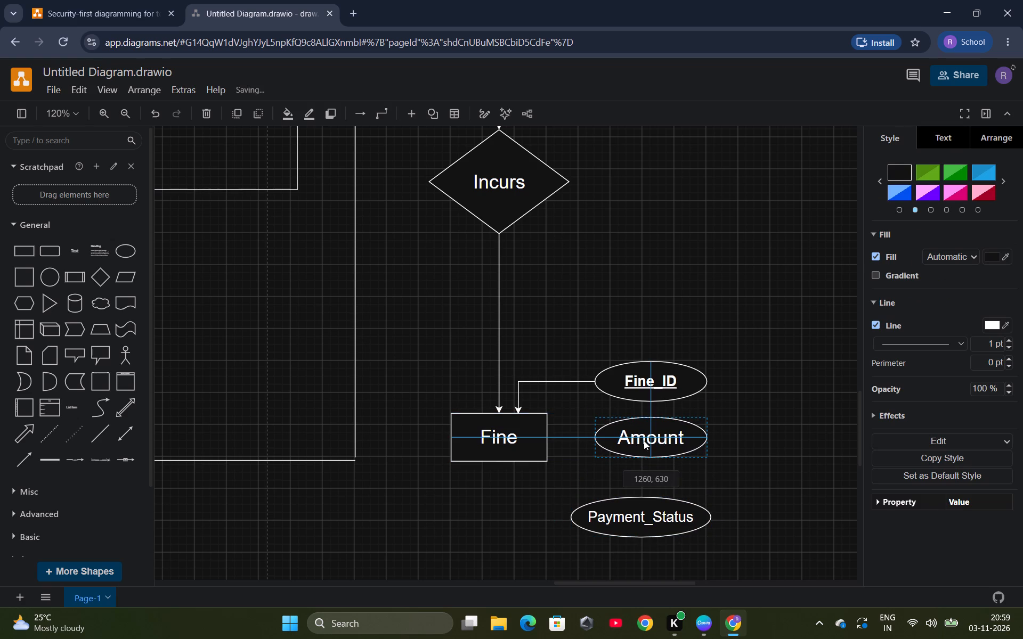
left_click(616, 489)
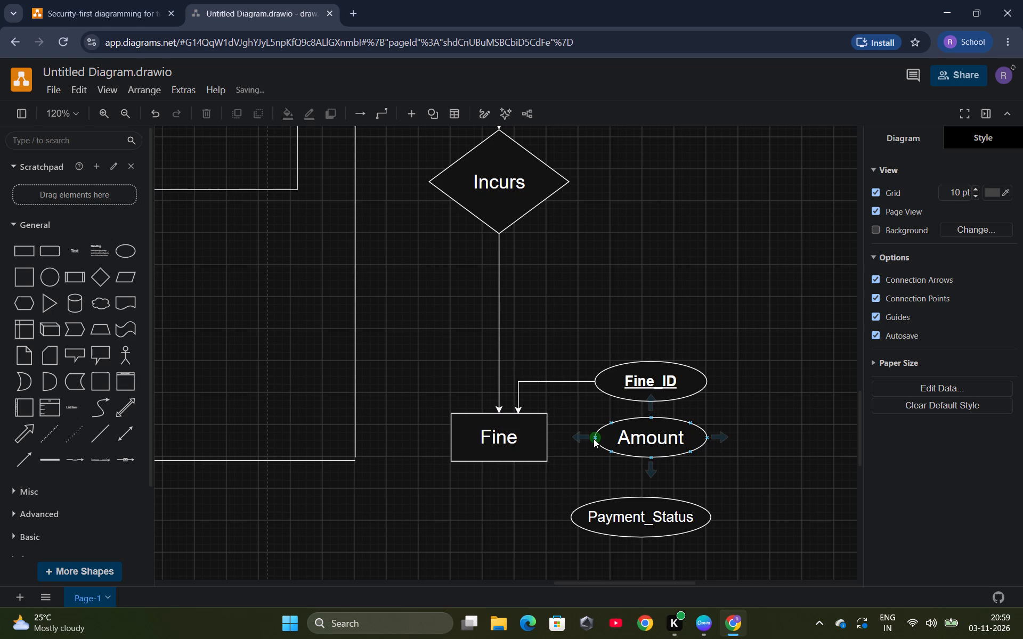
left_click_drag(594, 436, 549, 440)
Bring Payment_Status up directly beneath Amount and lower Fine_ID slightly so the three Fine attribute ellipses sit close together.
left_click(603, 506)
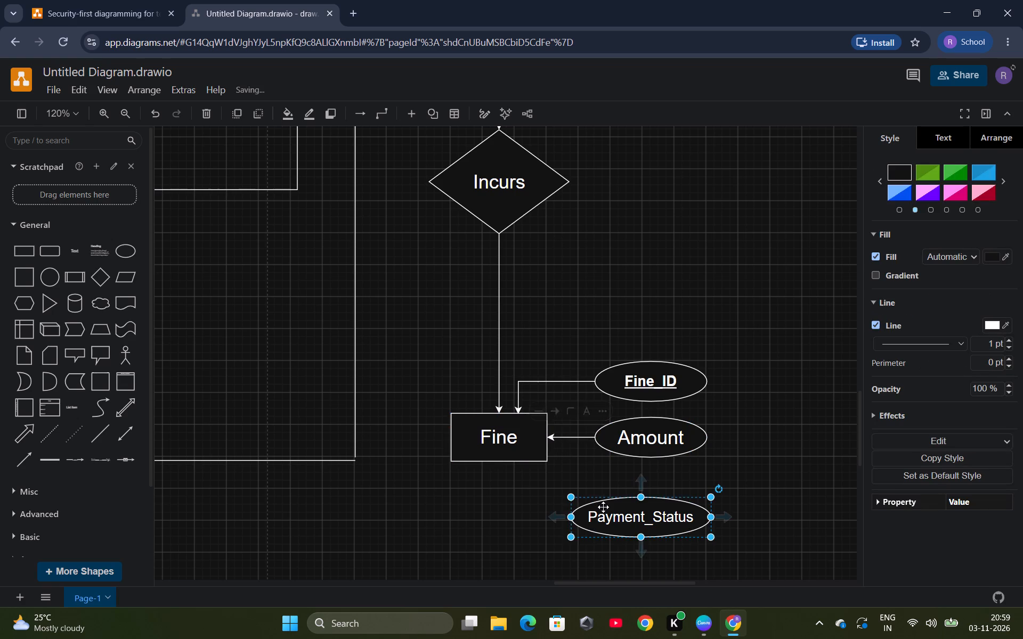
left_click_drag(613, 514, 623, 480)
left_click_drag(646, 375, 647, 383)
left_click_drag(618, 605, 618, 597)
left_click(618, 518)
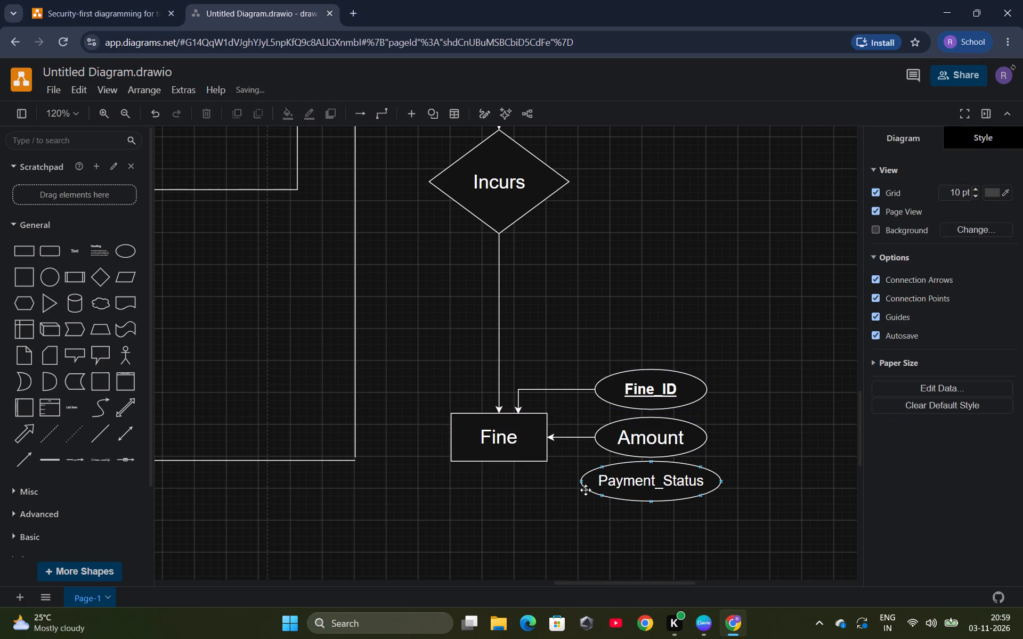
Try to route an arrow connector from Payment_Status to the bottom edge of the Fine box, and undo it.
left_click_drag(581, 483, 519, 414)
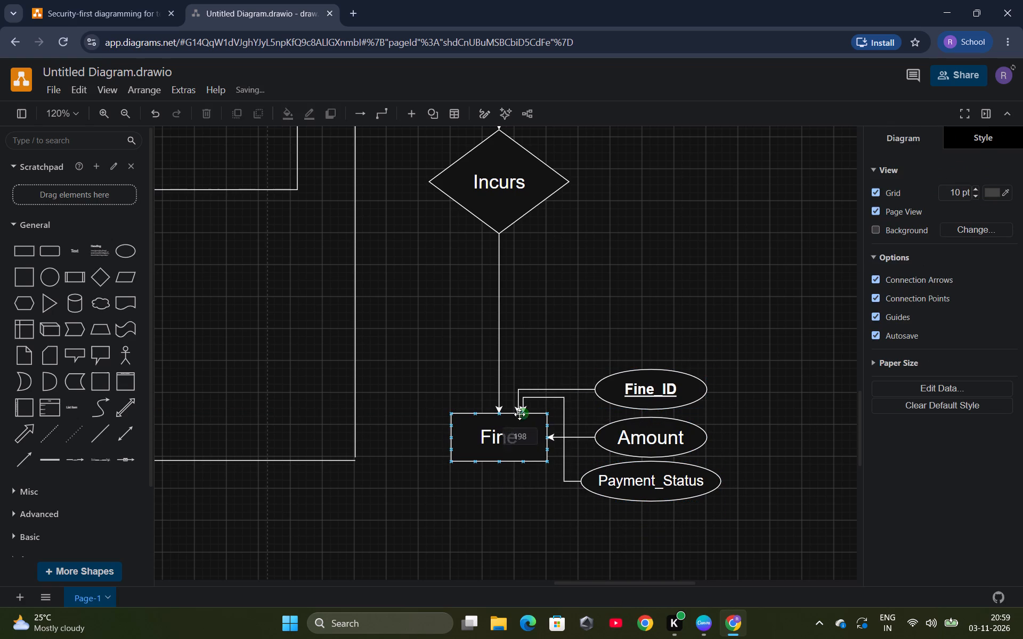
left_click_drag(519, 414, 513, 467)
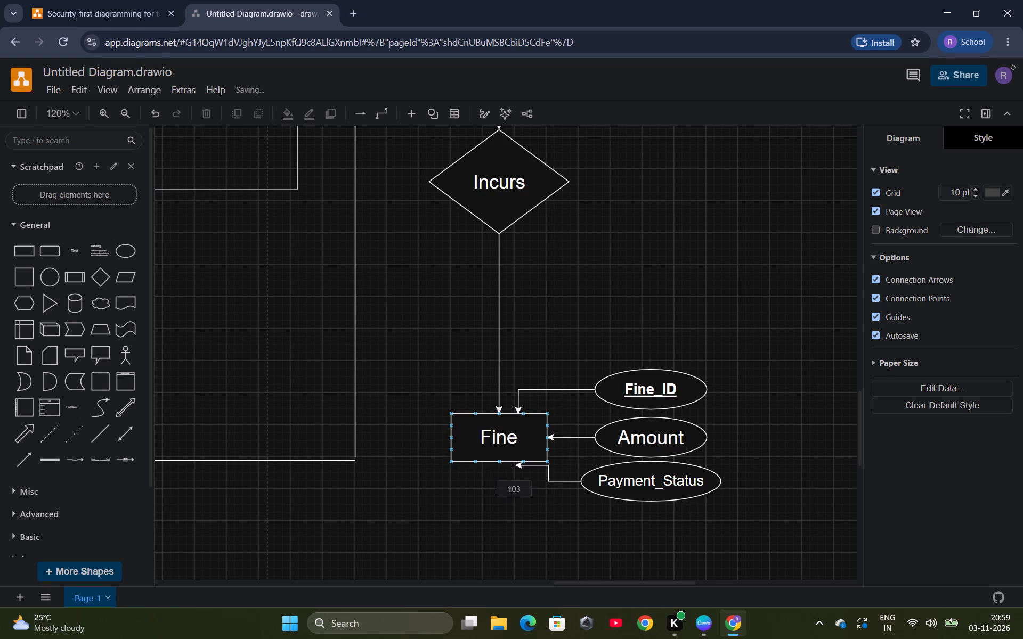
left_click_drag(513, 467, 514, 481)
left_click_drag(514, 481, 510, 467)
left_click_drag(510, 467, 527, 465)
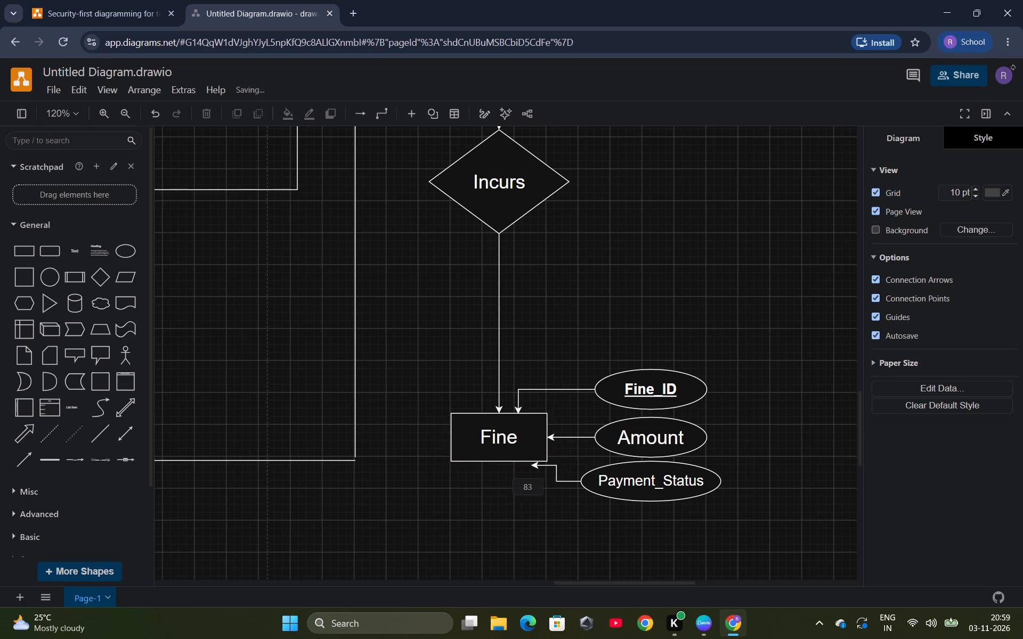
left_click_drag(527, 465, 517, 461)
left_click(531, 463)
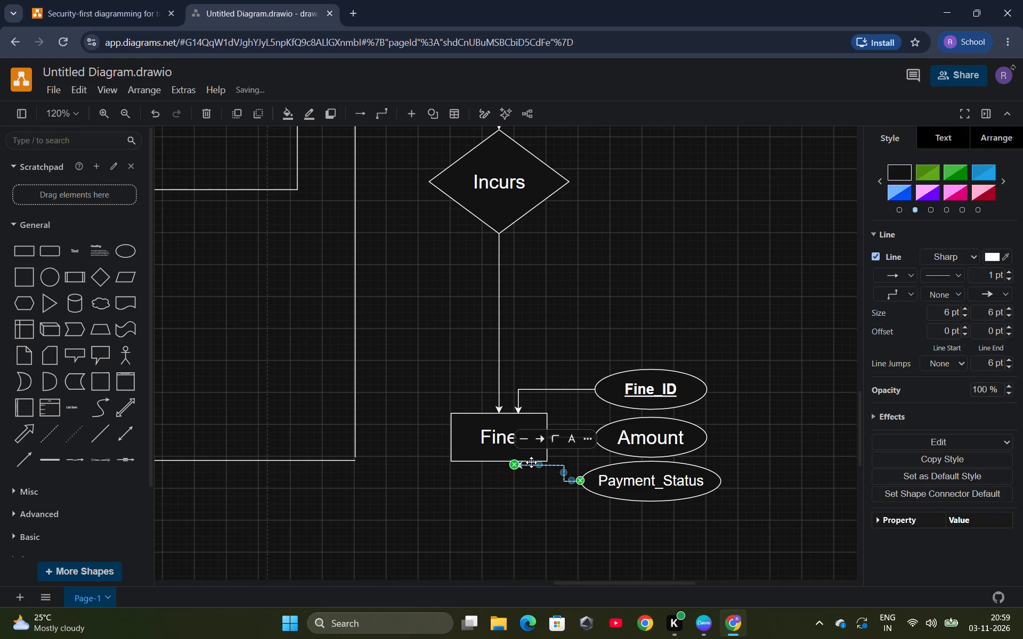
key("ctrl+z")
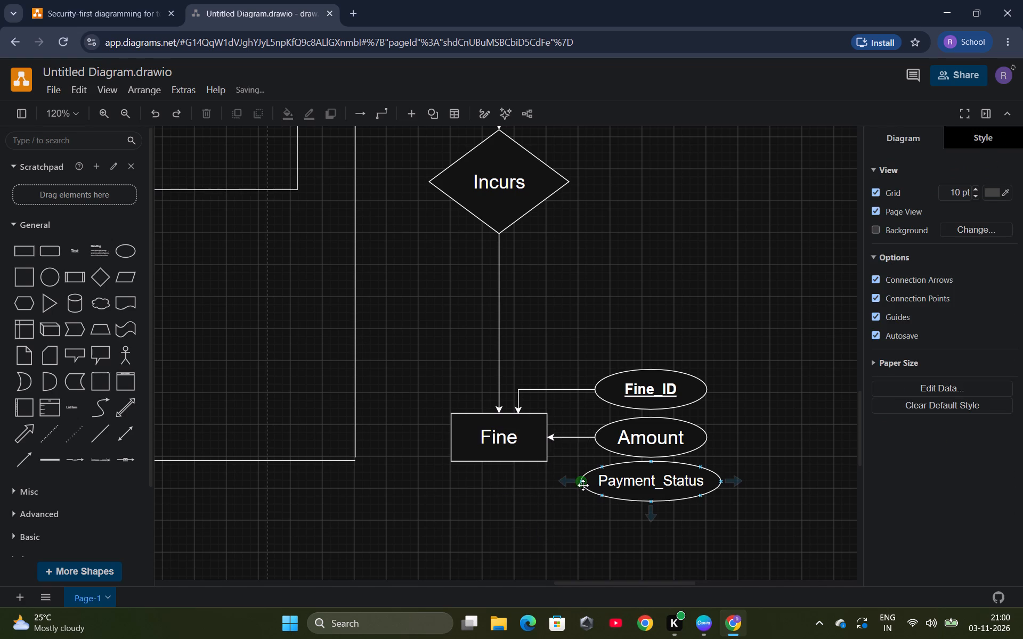
Shift the Payment_Status ellipse slightly right so its left end lines up with the left end of Amount.
left_click(583, 485)
left_click_drag(645, 488, 654, 489)
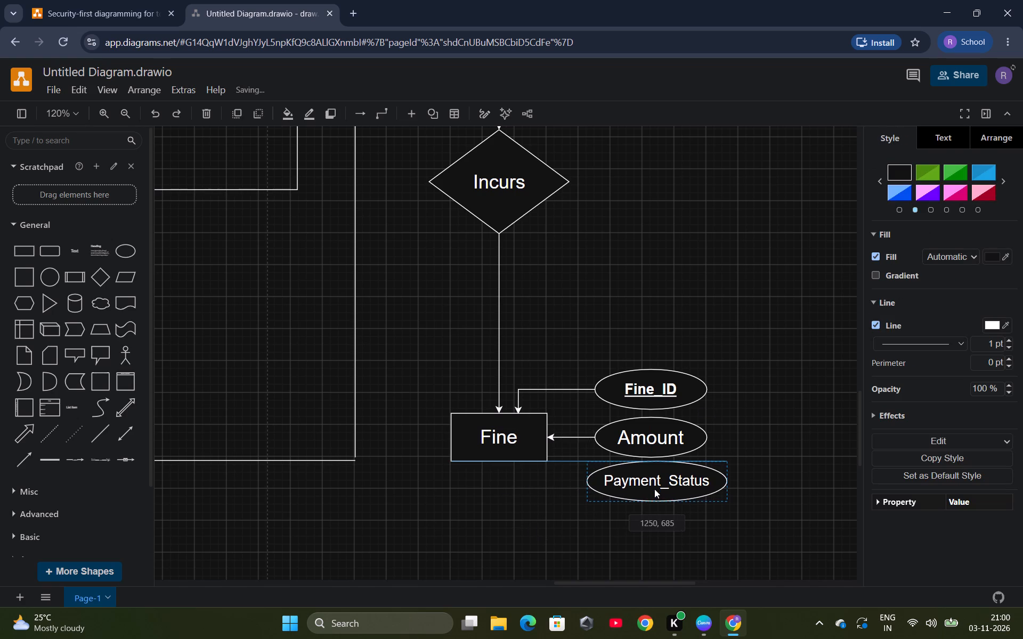
left_click_drag(654, 489, 657, 487)
left_click(659, 553)
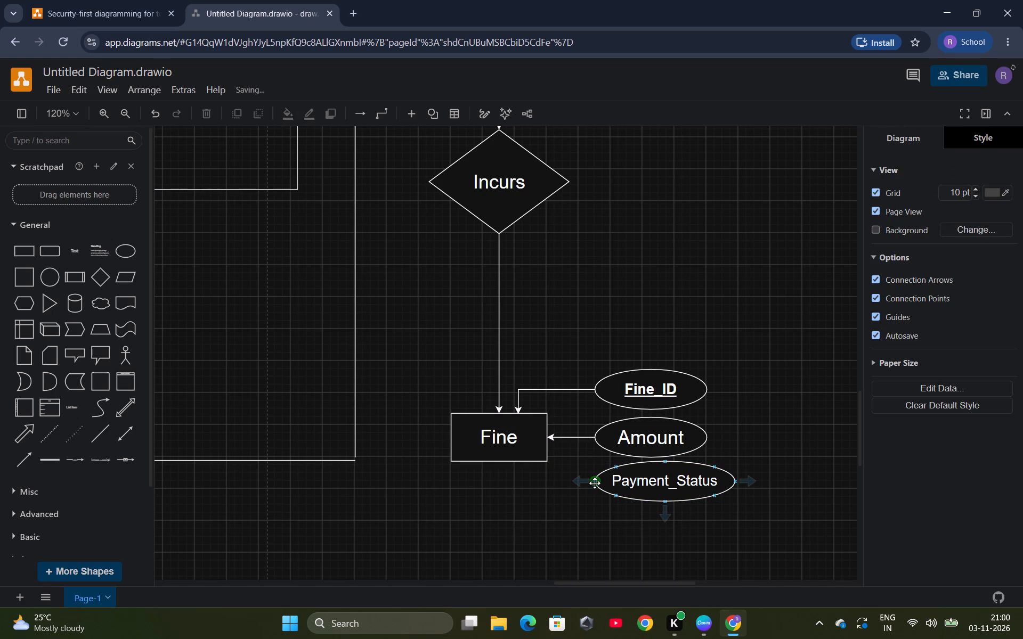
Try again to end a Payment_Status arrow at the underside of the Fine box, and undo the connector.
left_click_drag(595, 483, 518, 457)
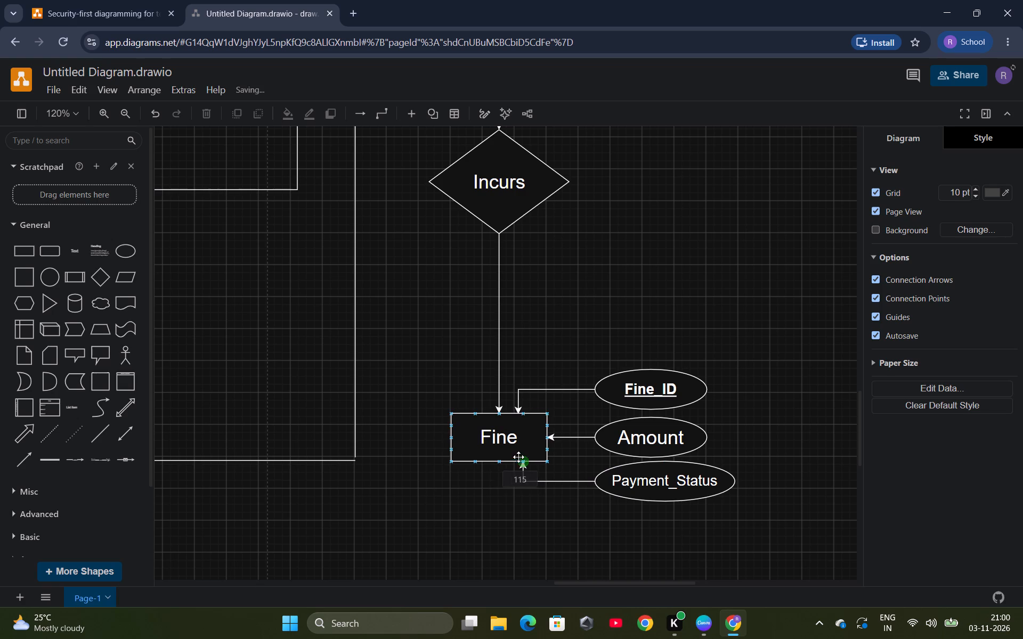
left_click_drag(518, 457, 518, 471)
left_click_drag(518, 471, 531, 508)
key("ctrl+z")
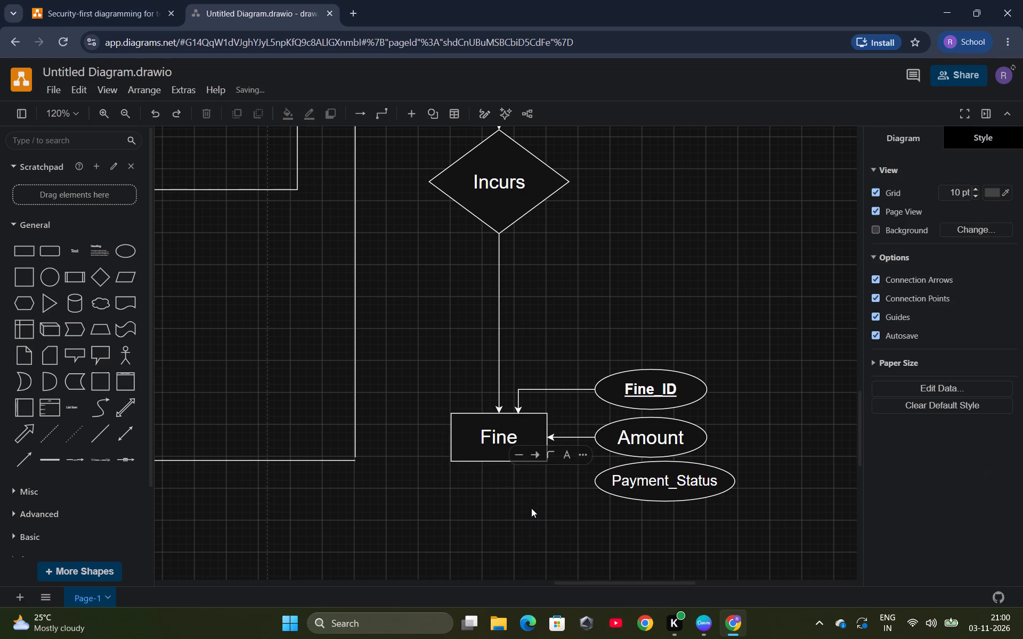
Draw an arrow connector from the left end of Payment_Status to the connection point on the Fine box's bottom edge.
left_click_drag(597, 479, 588, 479)
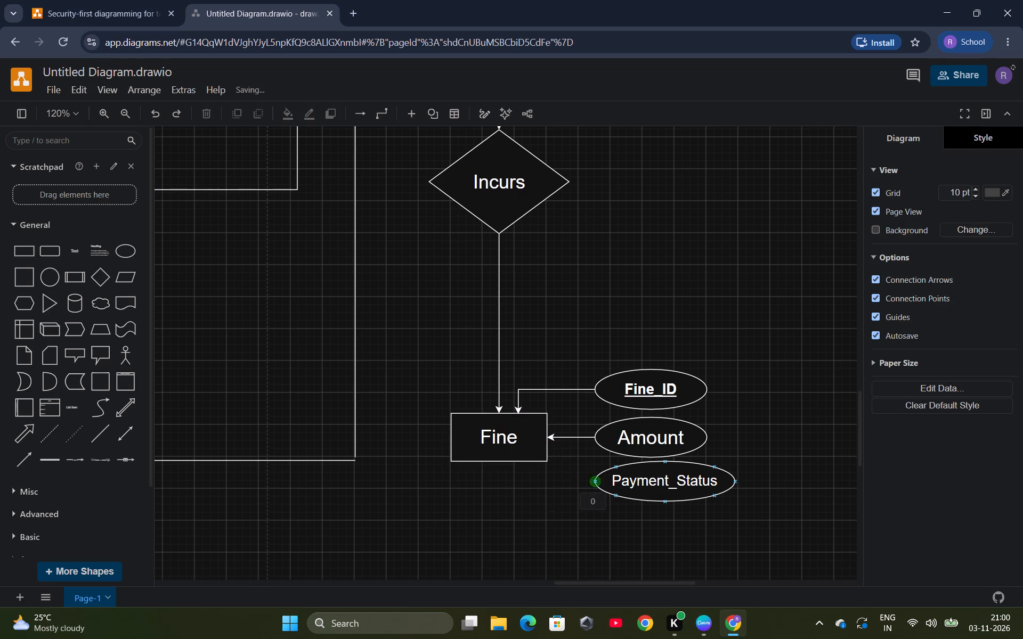
left_click_drag(588, 479, 521, 459)
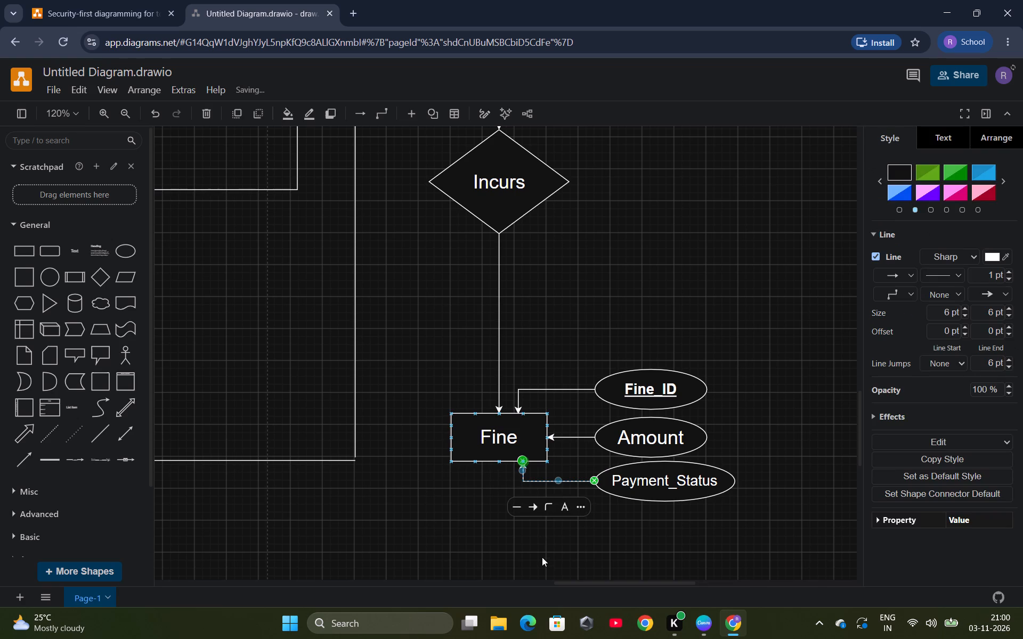
left_click(542, 560)
Add a new text element to the ER diagram.
scroll(574, 464, "down", 2)
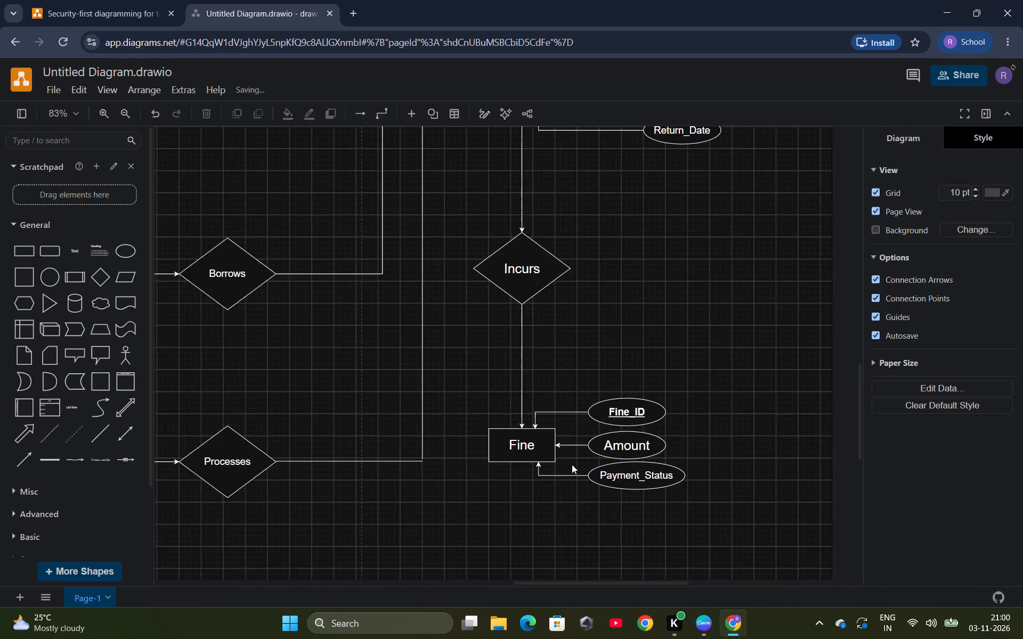
scroll(571, 463, "down", 4)
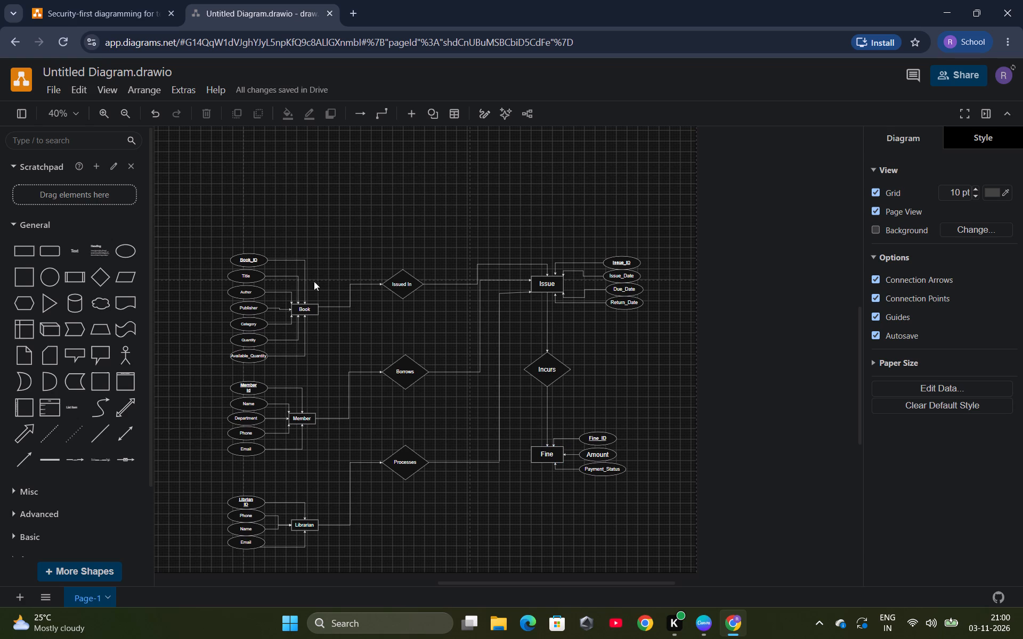
double_click(326, 299)
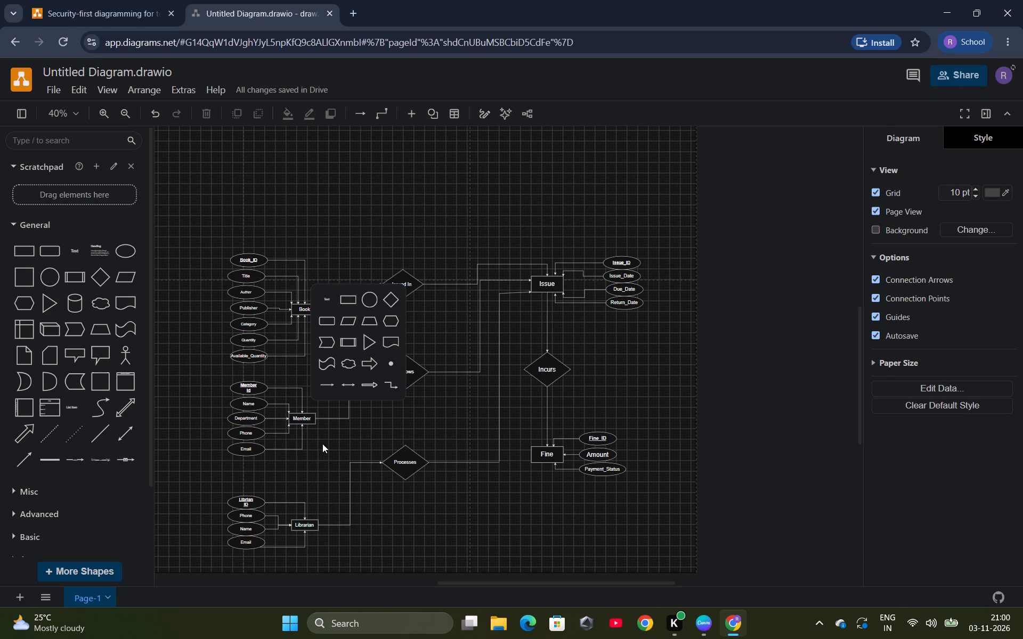
left_click(323, 447)
left_click(80, 253)
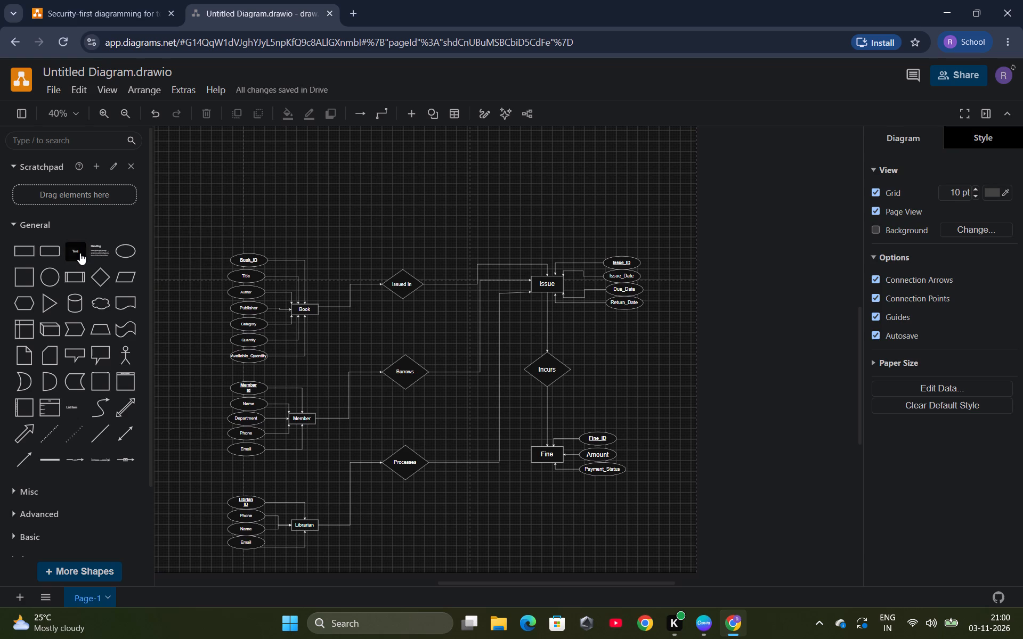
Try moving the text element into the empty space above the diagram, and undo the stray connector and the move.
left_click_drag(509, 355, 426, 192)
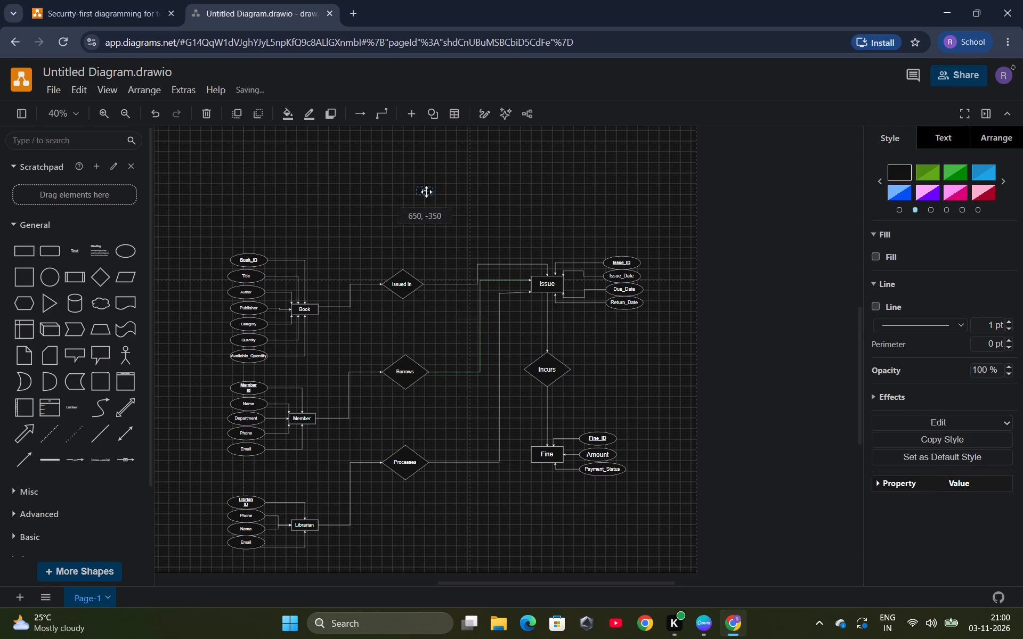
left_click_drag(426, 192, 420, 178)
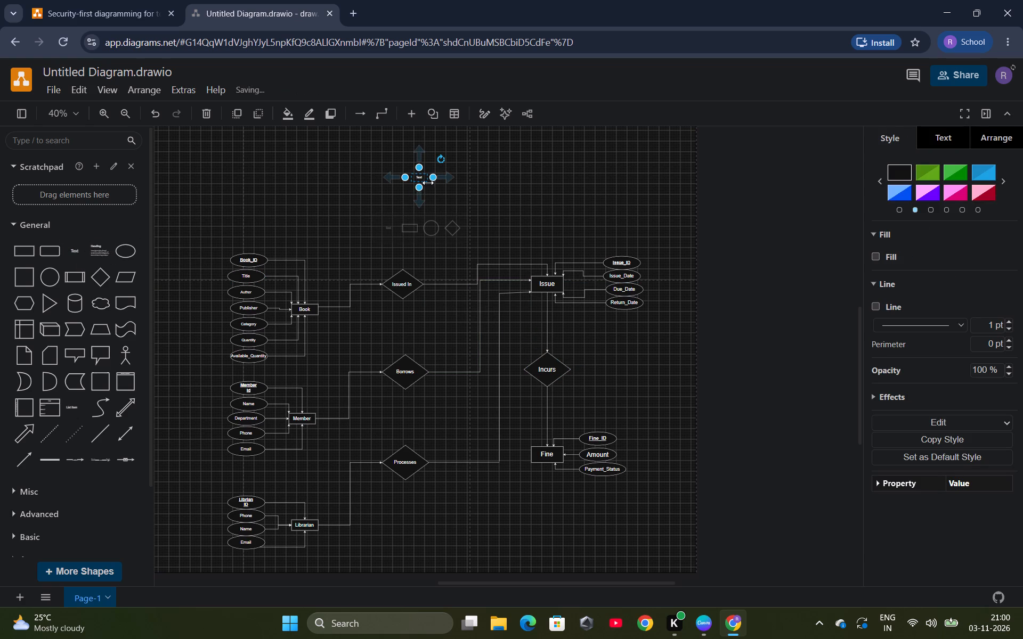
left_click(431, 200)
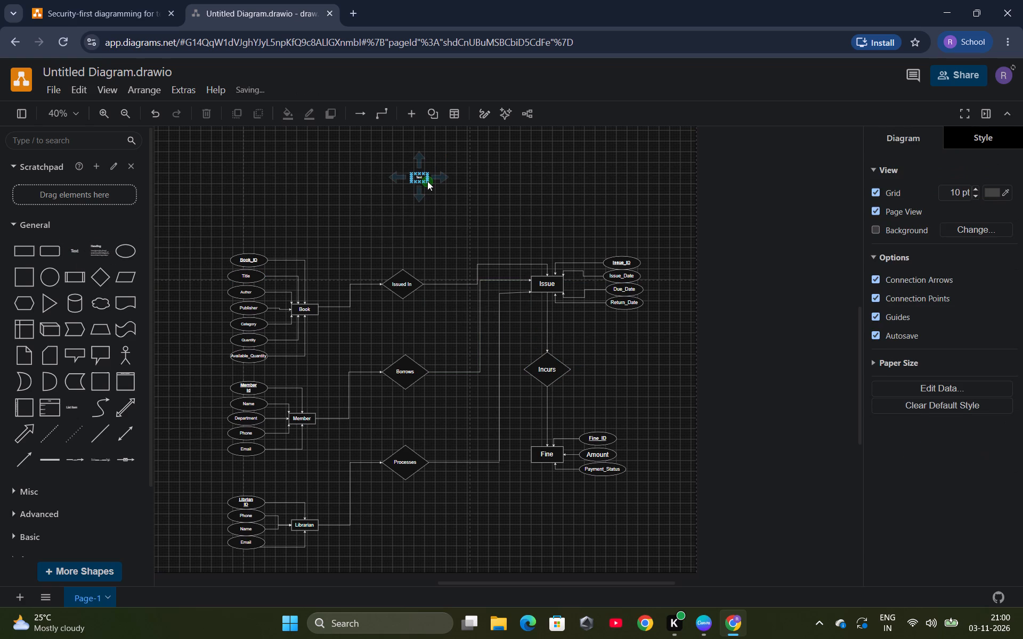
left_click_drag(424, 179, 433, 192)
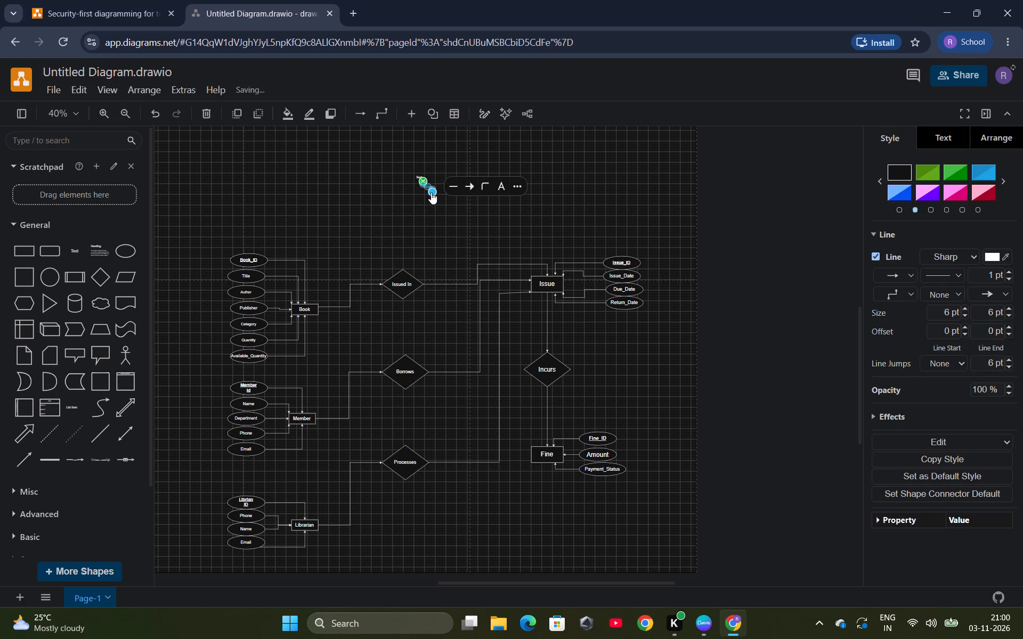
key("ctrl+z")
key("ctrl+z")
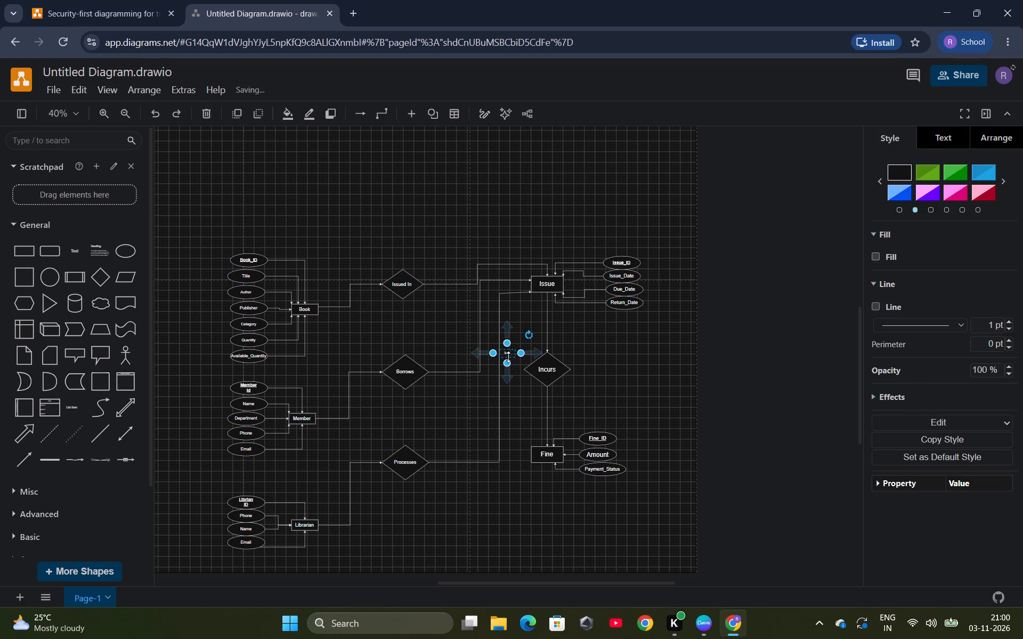
Replace the placeholder content of the new text element beside the Incurs diamond with "1".
double_click(506, 354)
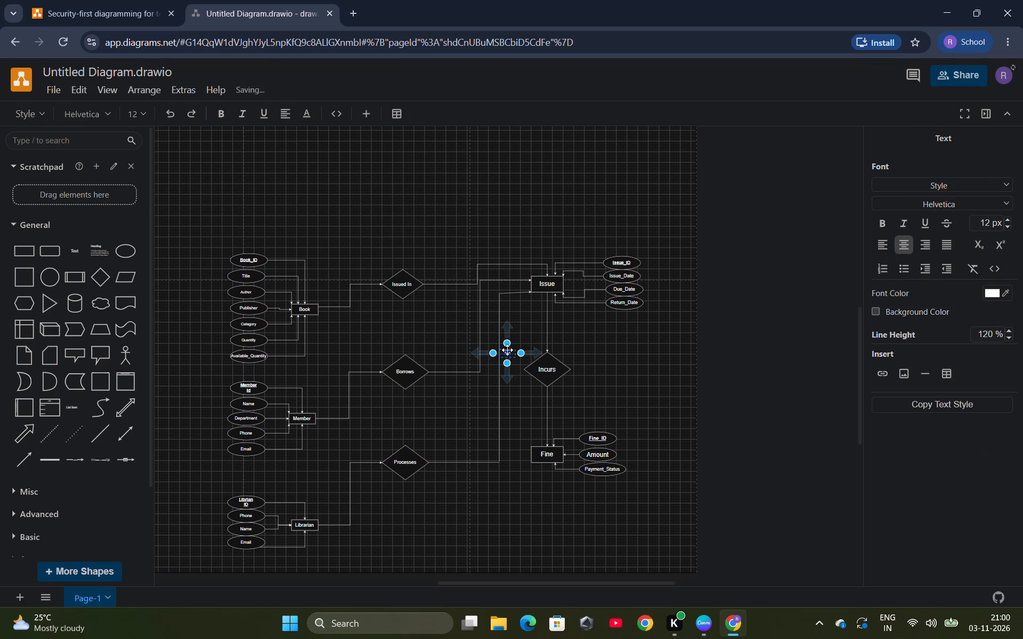
key("BackSpace")
key("shift+exclam")
key("BackSpace")
key("1")
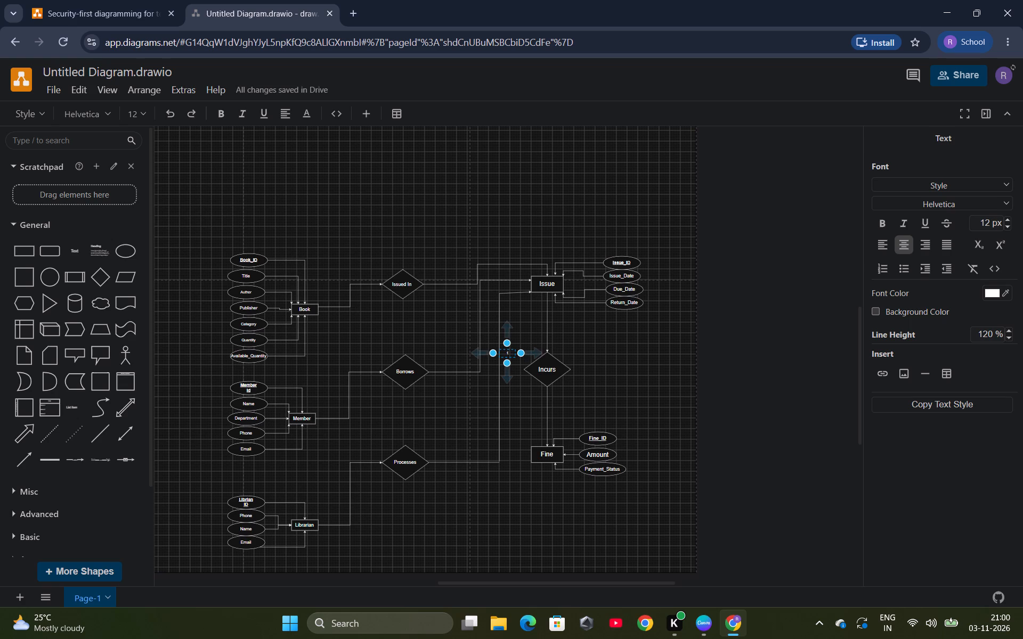
Set the font size of the "1" text label to 24.
double_click(510, 357)
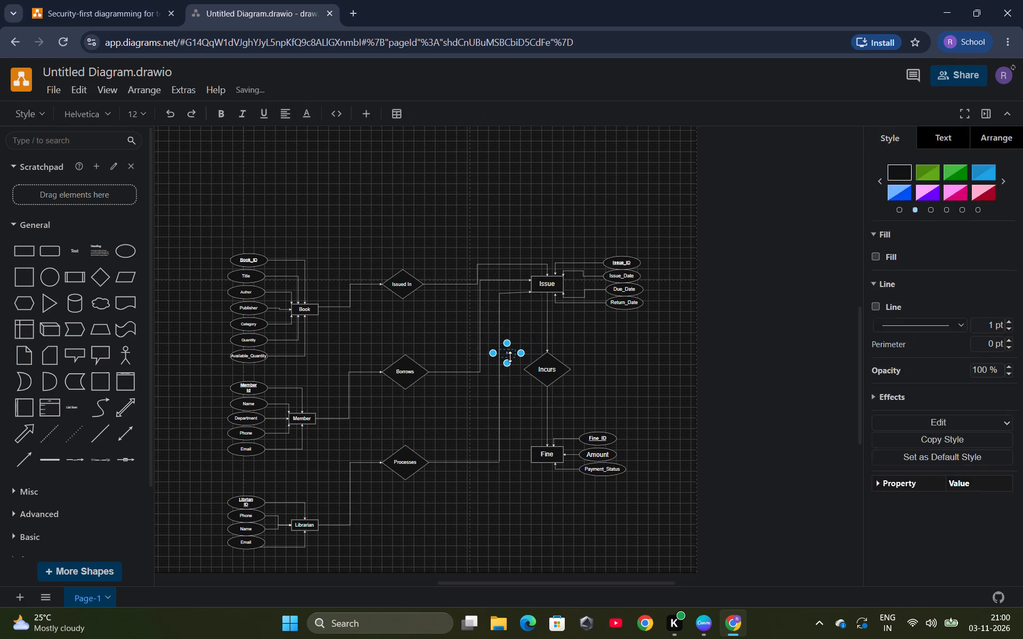
double_click(510, 353)
double_click(507, 354)
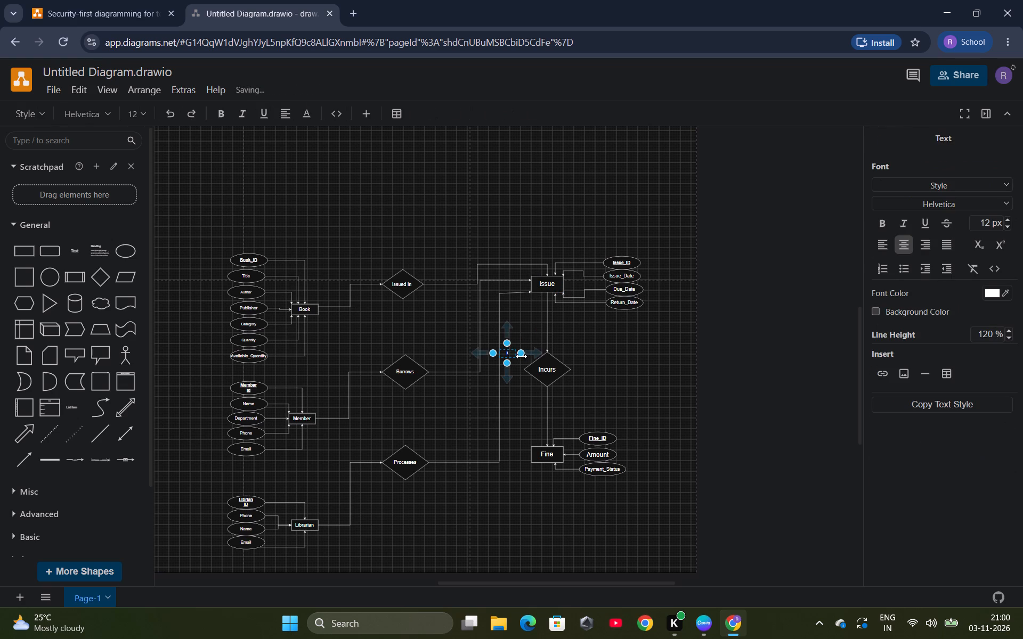
left_click(138, 110)
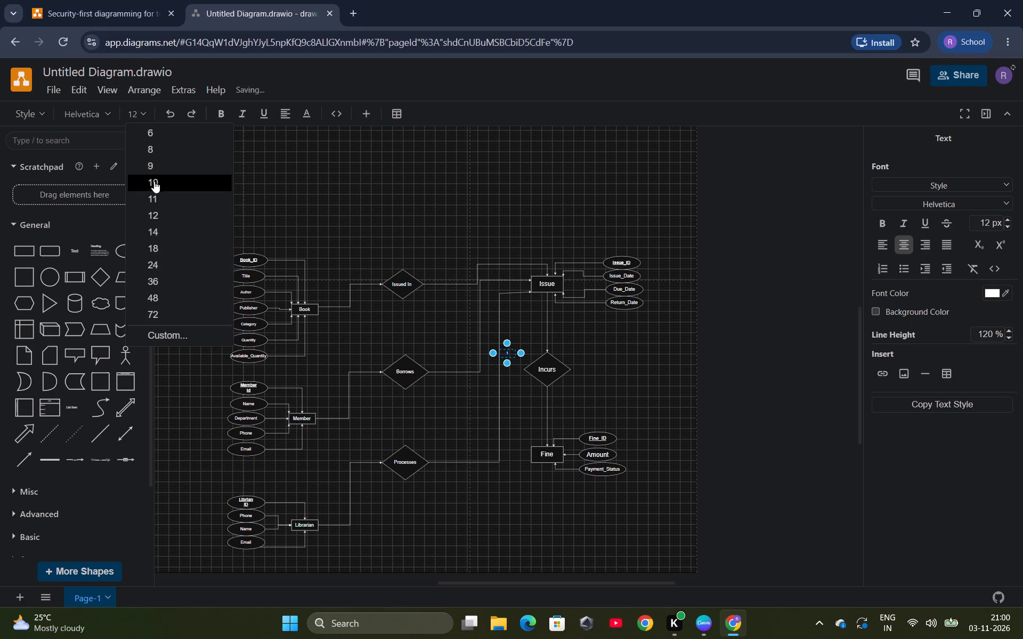
left_click(164, 264)
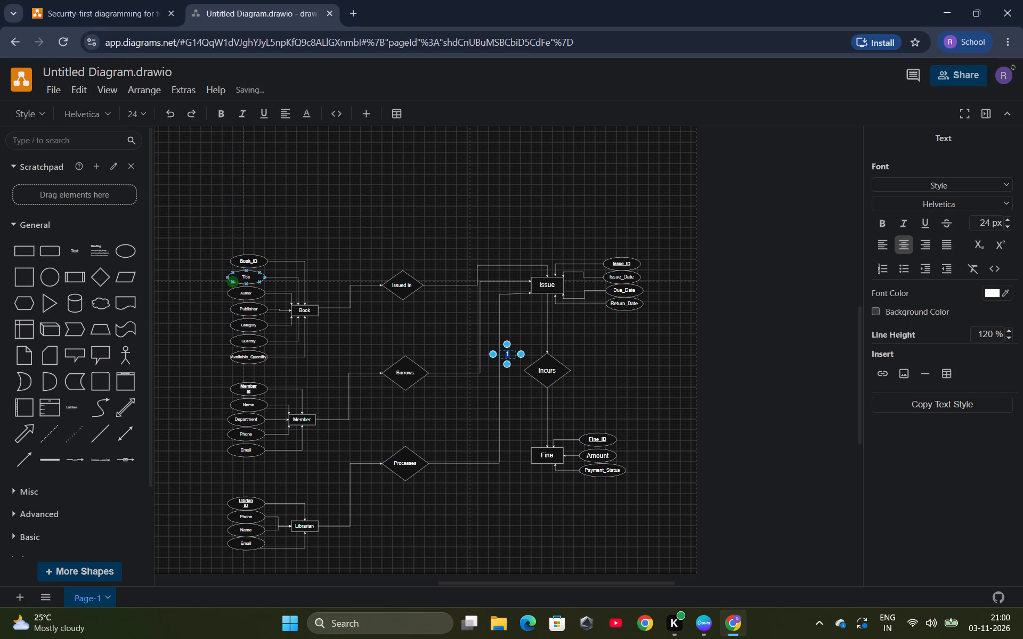
left_click(634, 338)
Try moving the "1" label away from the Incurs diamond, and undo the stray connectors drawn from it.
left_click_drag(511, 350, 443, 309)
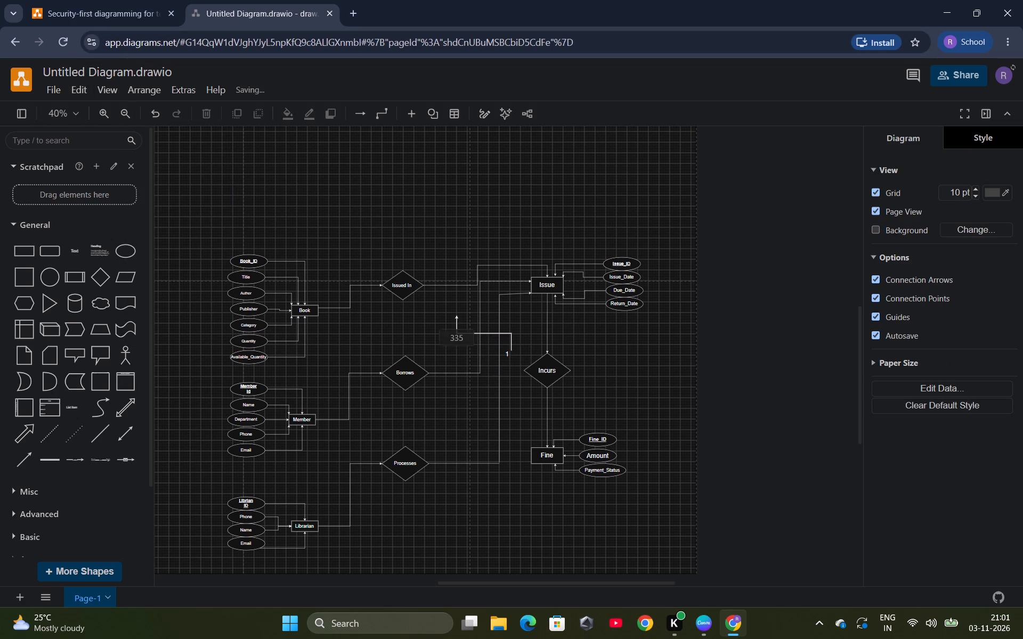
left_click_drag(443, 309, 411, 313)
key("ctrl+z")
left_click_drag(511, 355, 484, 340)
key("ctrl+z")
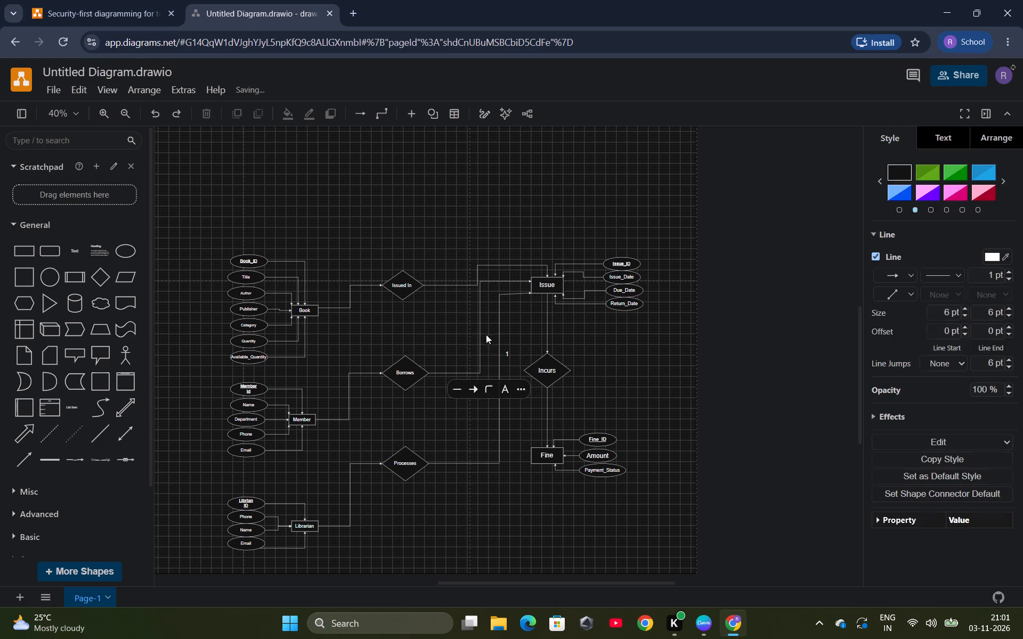
Move the "1" label beside the Book box, just above its connector to Issued In.
left_click(505, 353)
left_click_drag(504, 353, 484, 342)
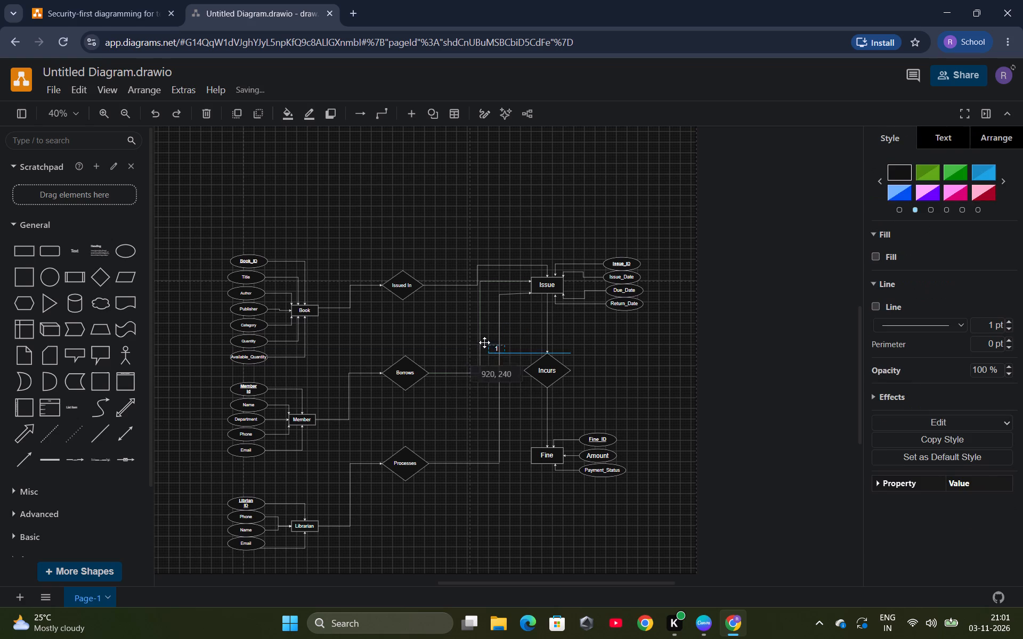
left_click_drag(484, 342, 324, 300)
left_click_drag(324, 300, 326, 301)
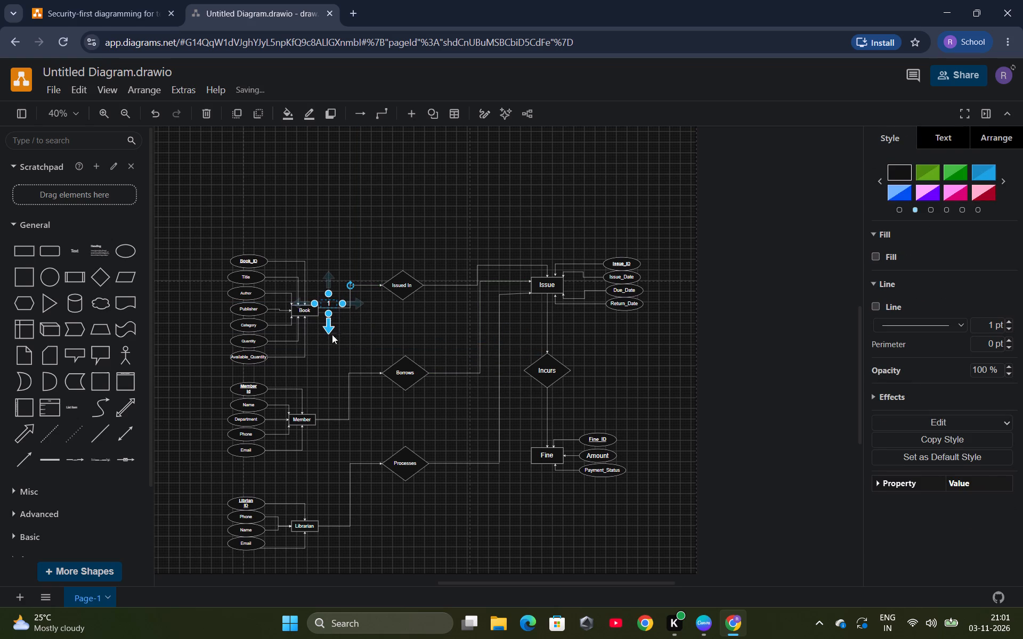
left_click(332, 341)
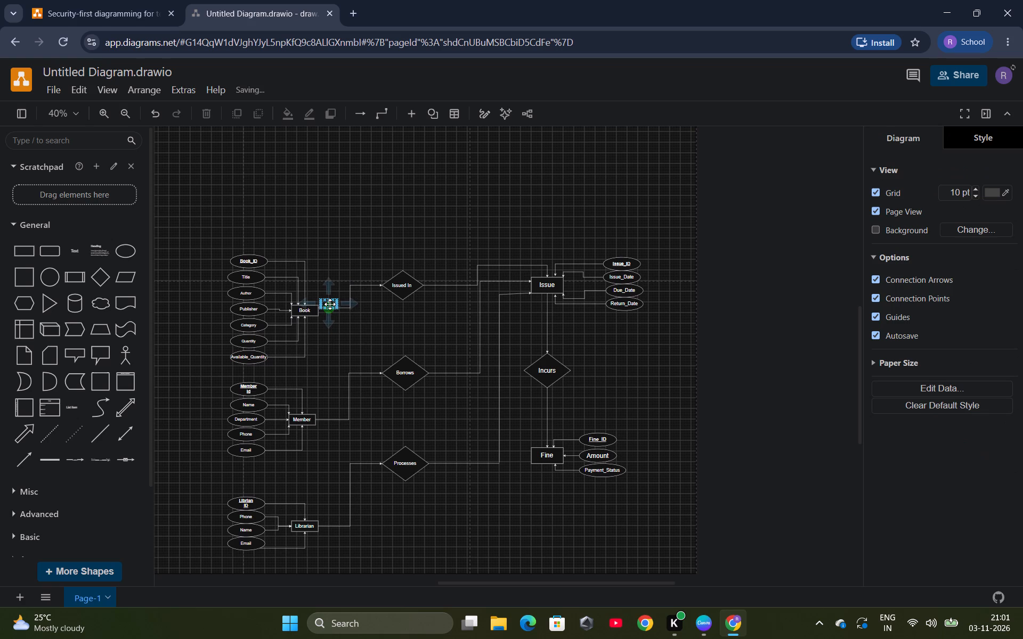
Duplicate the "1" label beside the Book box.
right_click(330, 304)
left_click(356, 357)
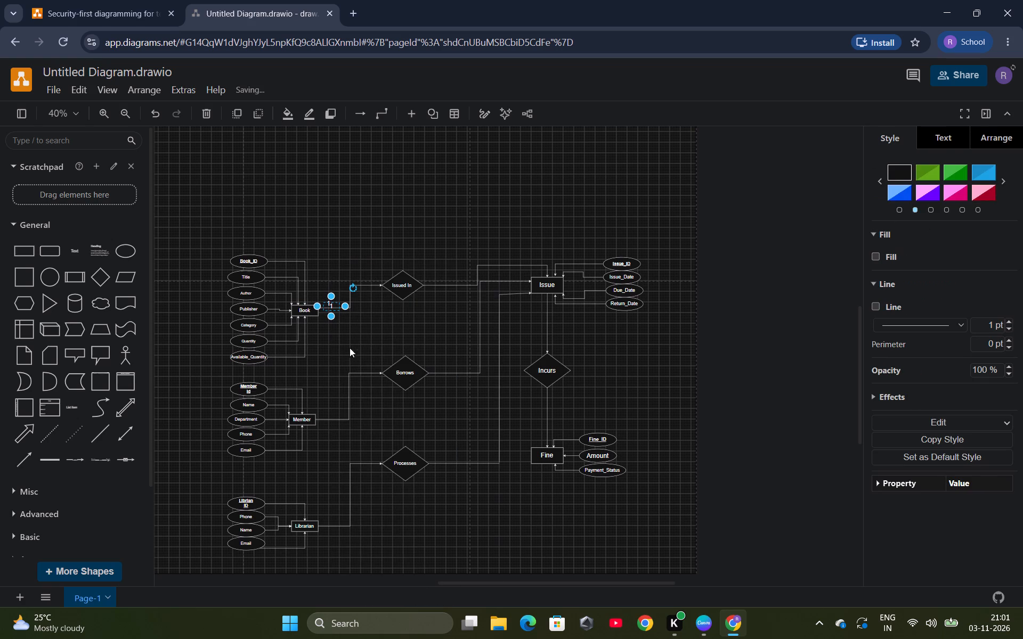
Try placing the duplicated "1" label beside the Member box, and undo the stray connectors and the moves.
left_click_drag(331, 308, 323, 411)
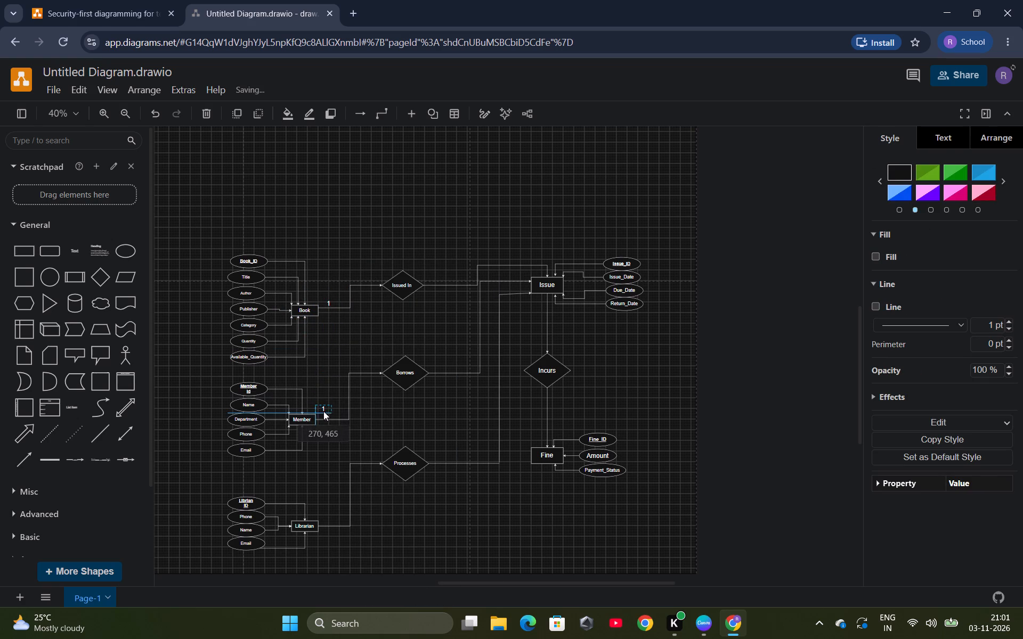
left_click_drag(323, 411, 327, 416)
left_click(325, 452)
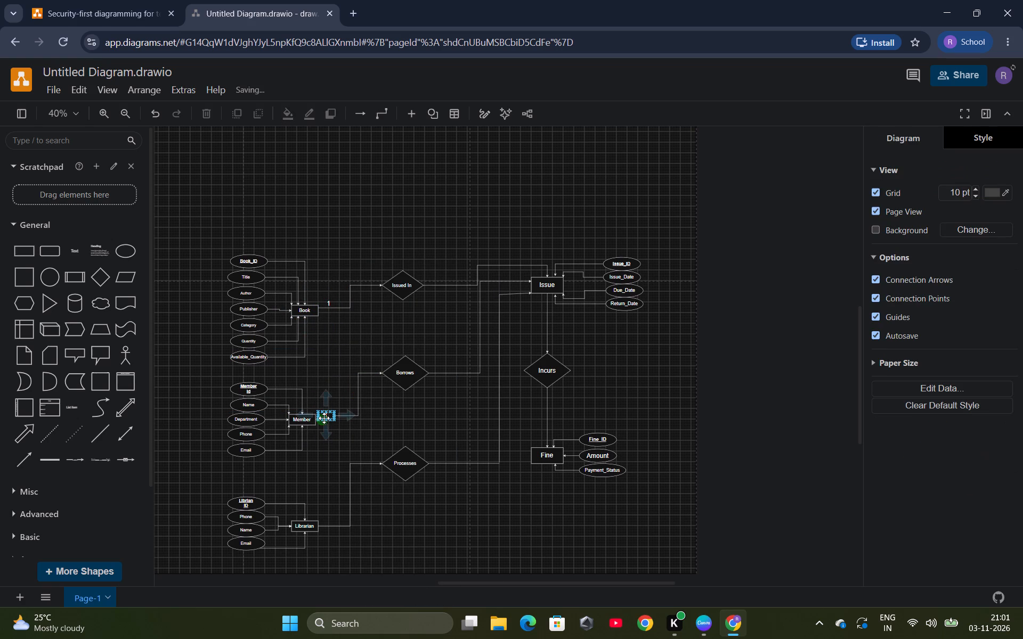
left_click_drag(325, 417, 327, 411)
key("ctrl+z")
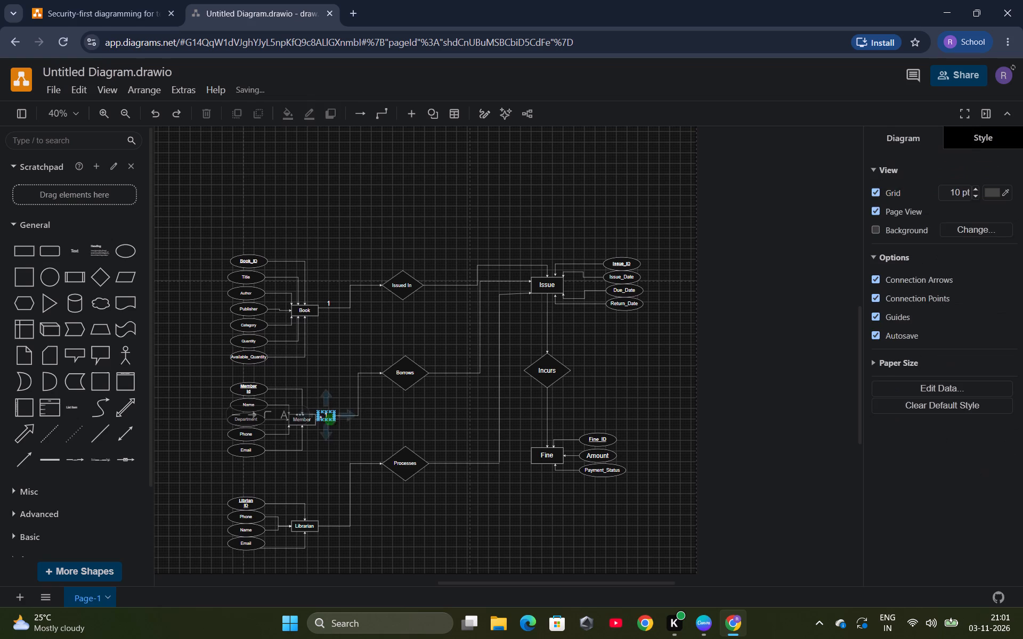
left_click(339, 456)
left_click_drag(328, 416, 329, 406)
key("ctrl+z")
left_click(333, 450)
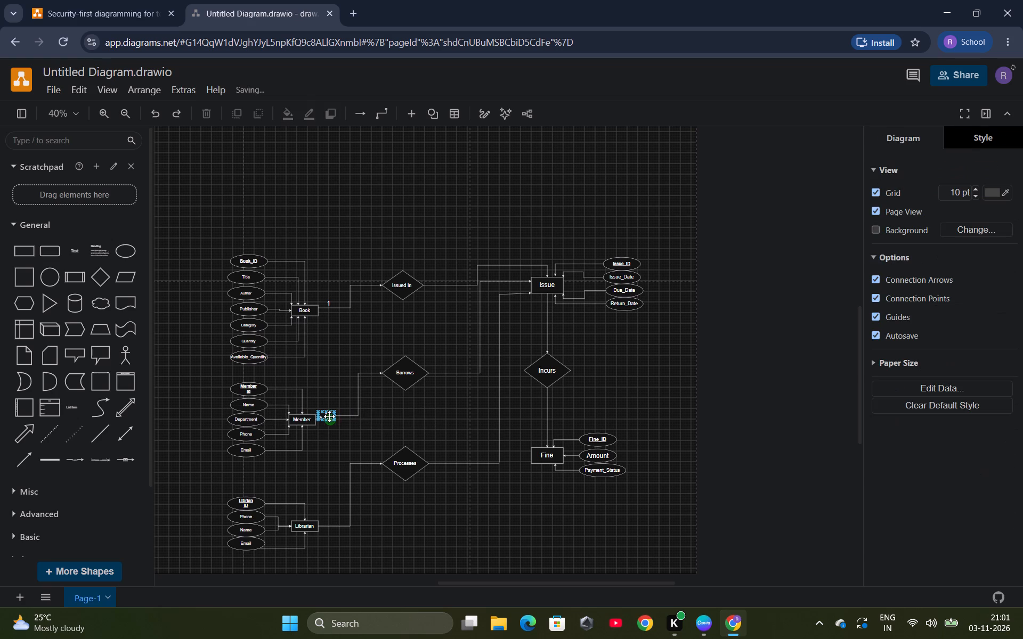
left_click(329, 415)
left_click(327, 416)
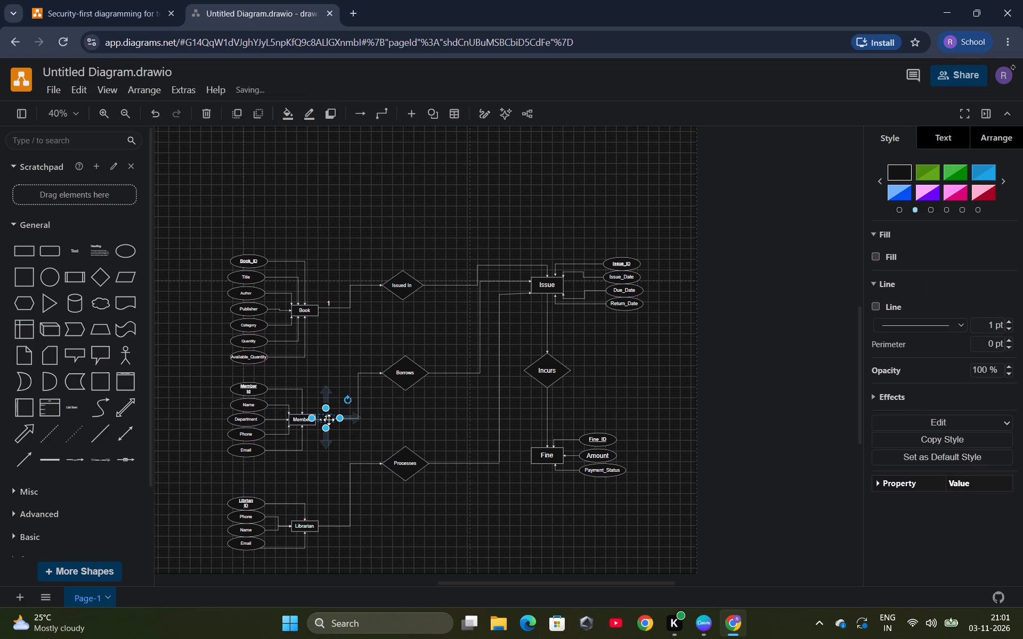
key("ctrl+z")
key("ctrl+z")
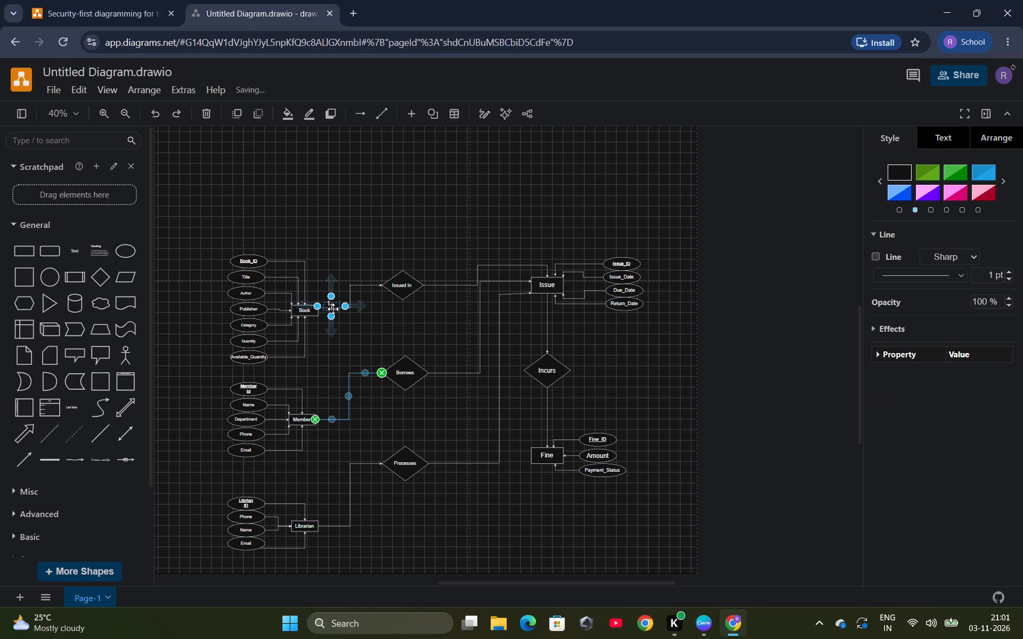
Move the duplicated "1" label beside the Member box, just above its connector to Borrows.
left_click(334, 360)
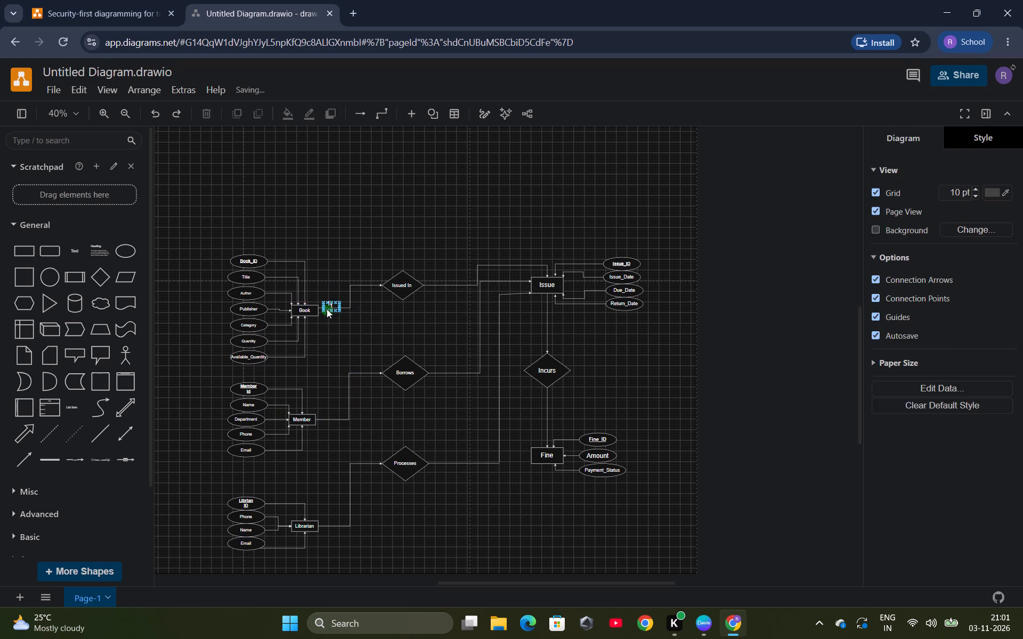
left_click(332, 306)
left_click(329, 343)
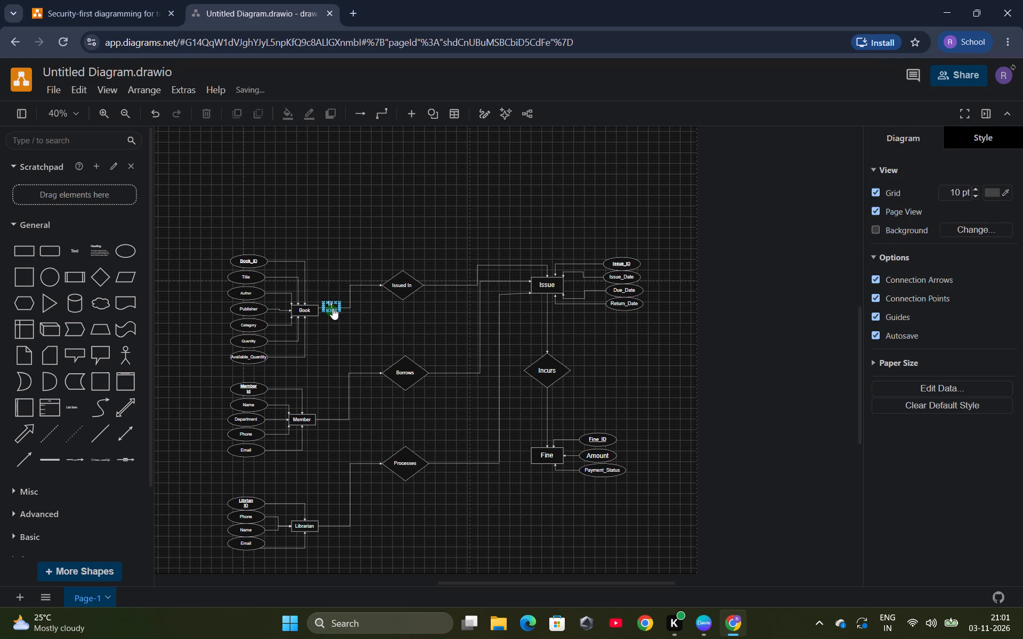
left_click(331, 306)
left_click_drag(331, 306, 329, 349)
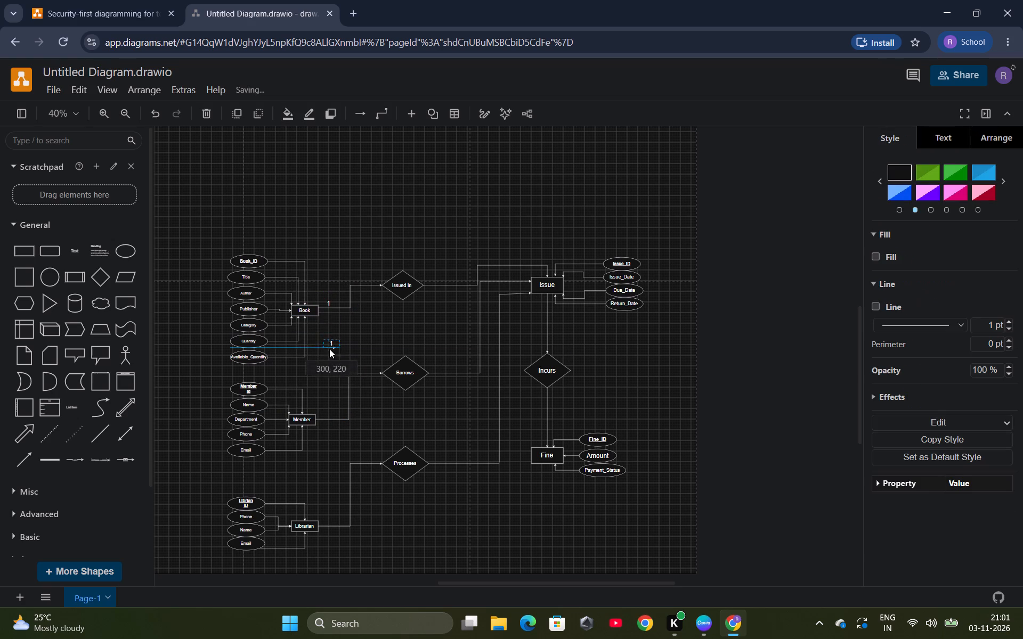
left_click_drag(329, 349, 330, 413)
left_click_drag(330, 413, 329, 412)
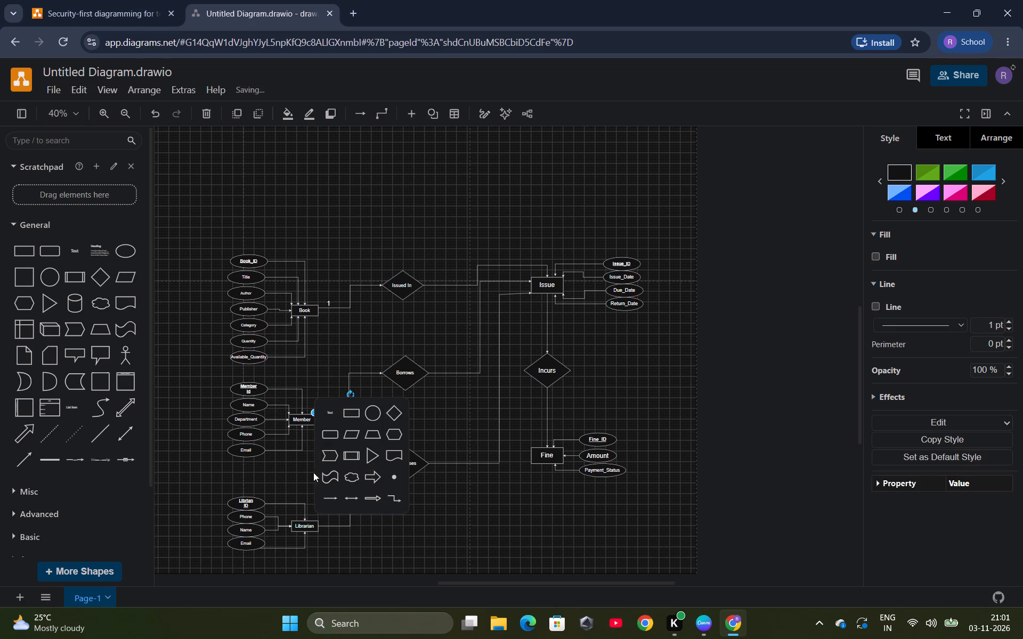
left_click(306, 470)
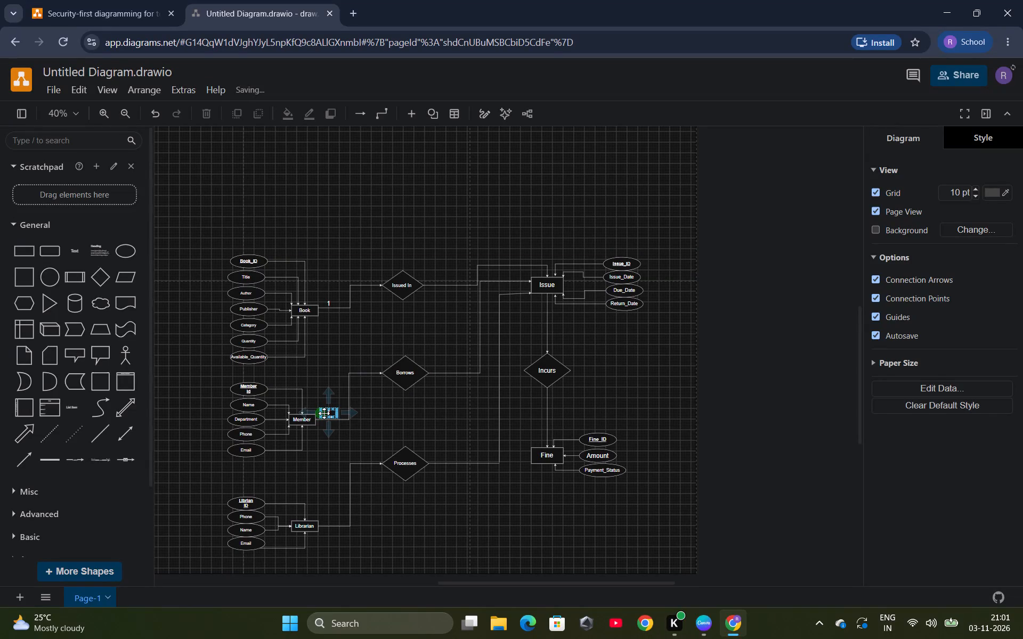
Duplicate the "1" label at Member and place the copy beside the Librarian box, above its connector to Processes.
right_click(327, 412)
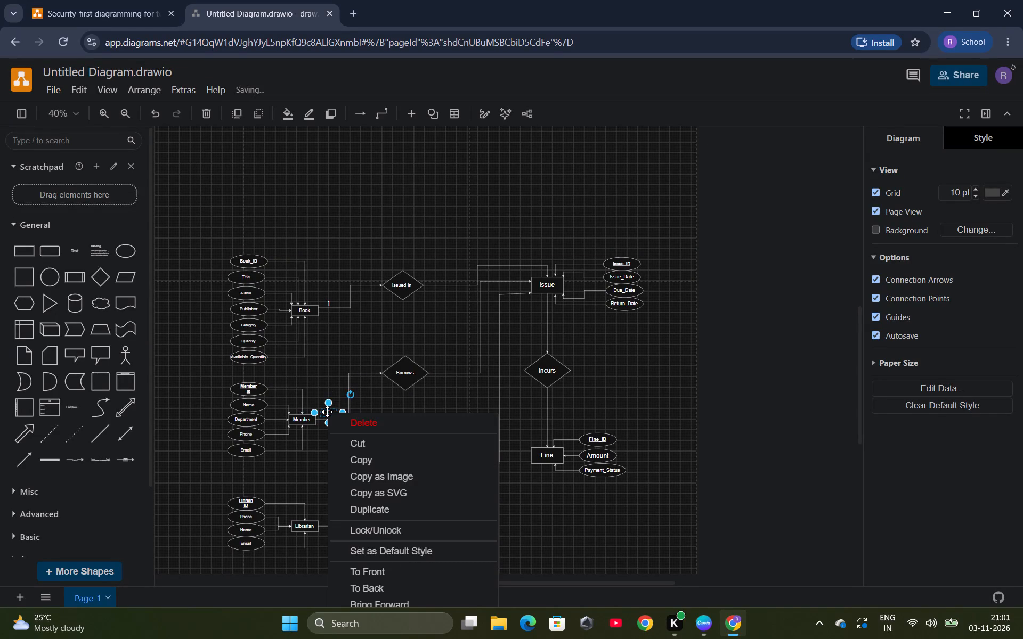
left_click(368, 314)
left_click(321, 374)
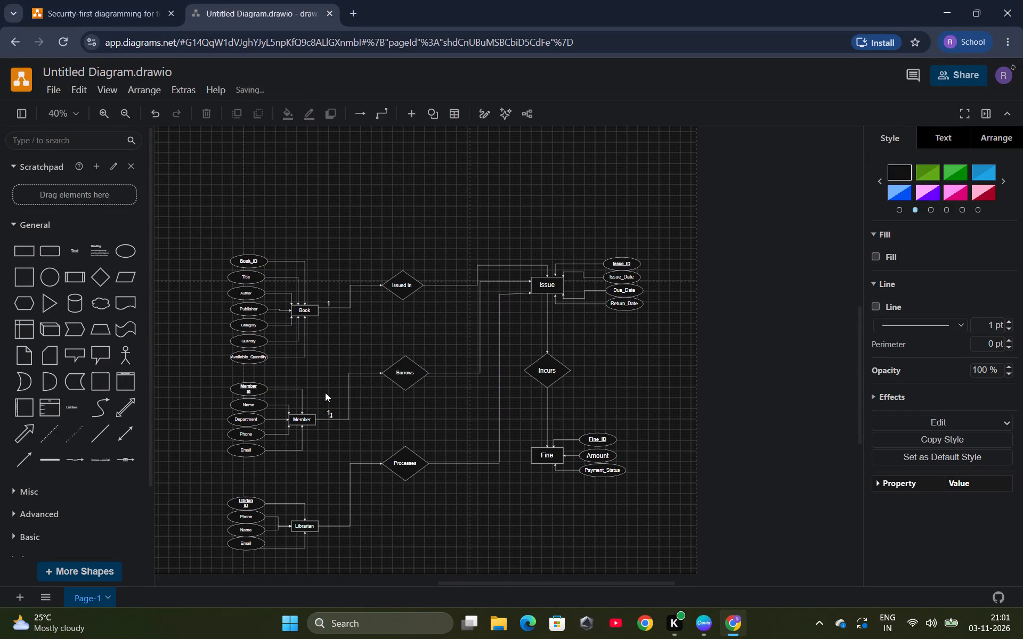
left_click(330, 416)
left_click_drag(332, 416, 333, 427)
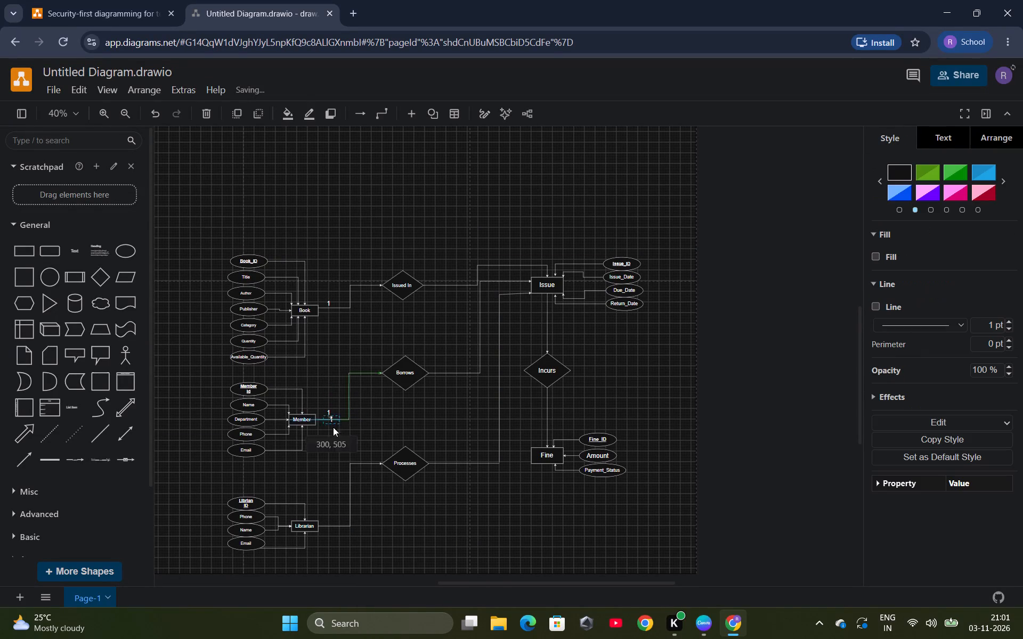
left_click_drag(333, 427, 328, 520)
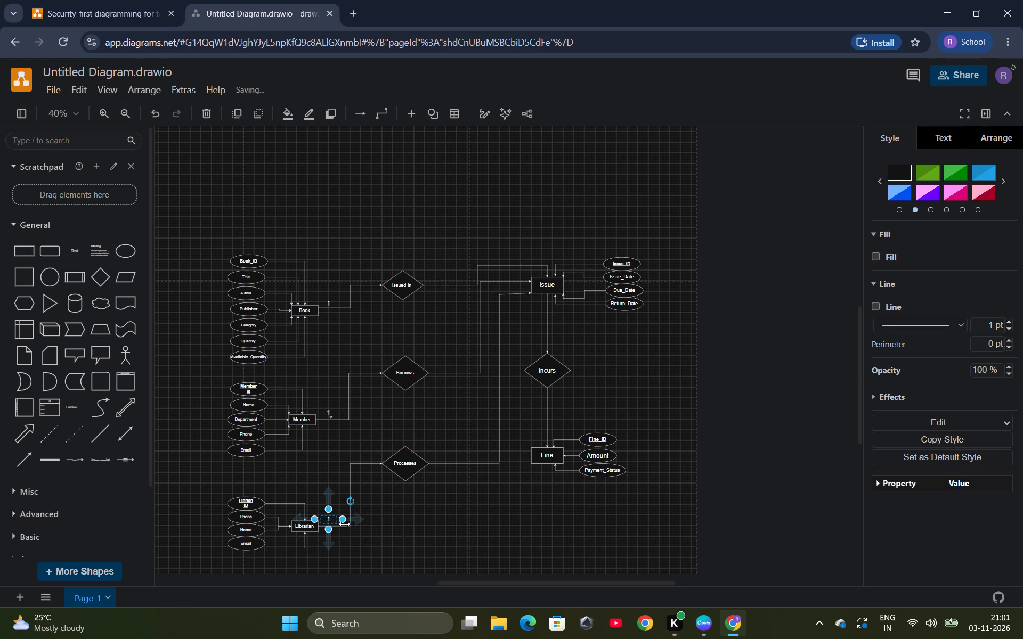
left_click(417, 536)
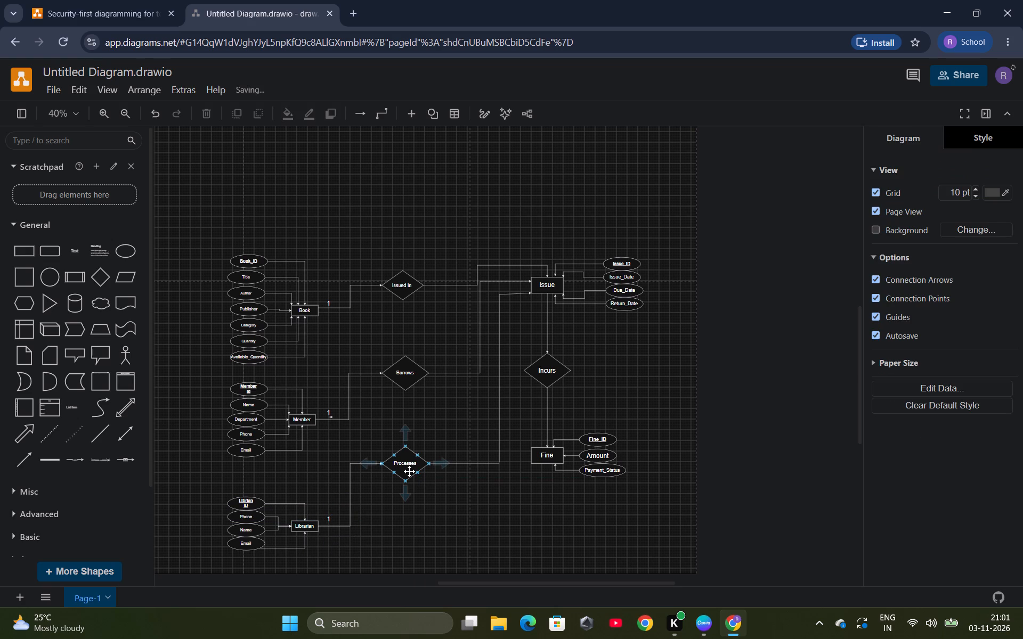
Duplicate the "1" label at Librarian and place the copy below the Issue box, beside its connector to Incurs.
right_click(330, 515)
left_click(400, 352)
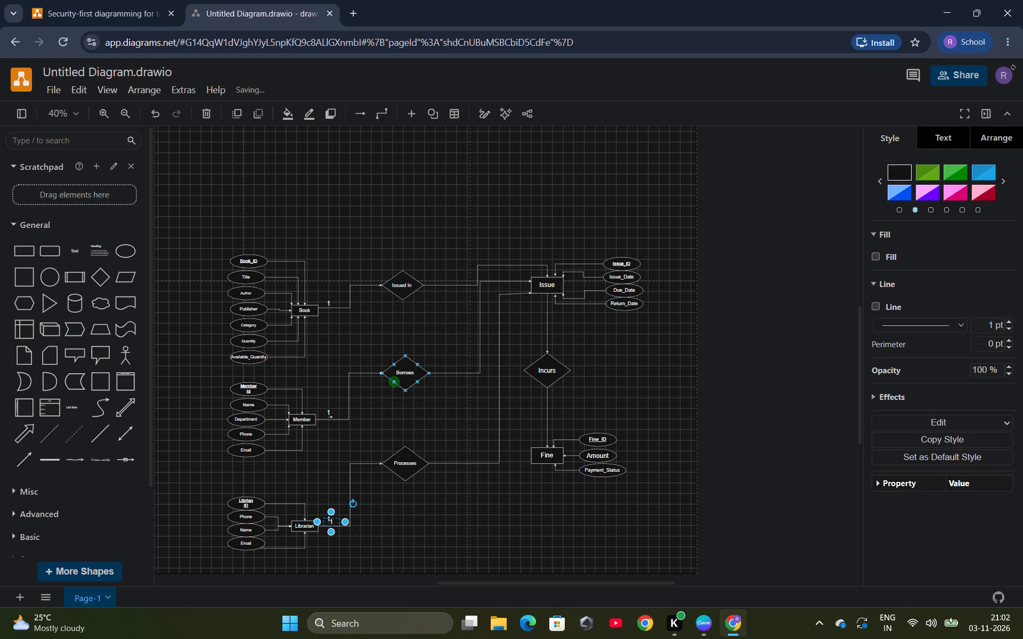
left_click_drag(335, 523, 524, 381)
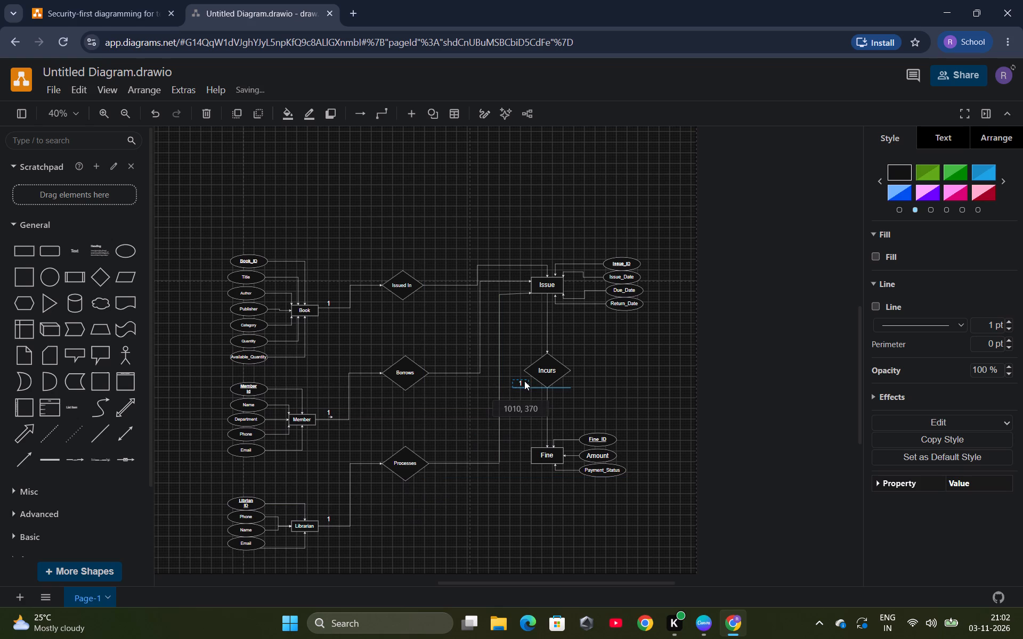
left_click_drag(524, 381, 555, 343)
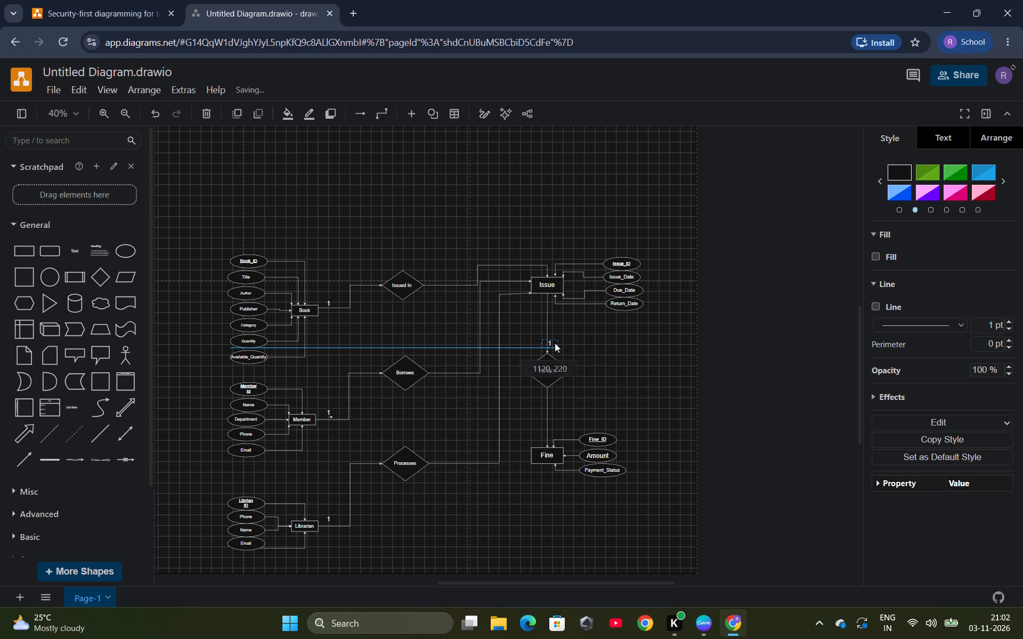
left_click_drag(555, 343, 558, 322)
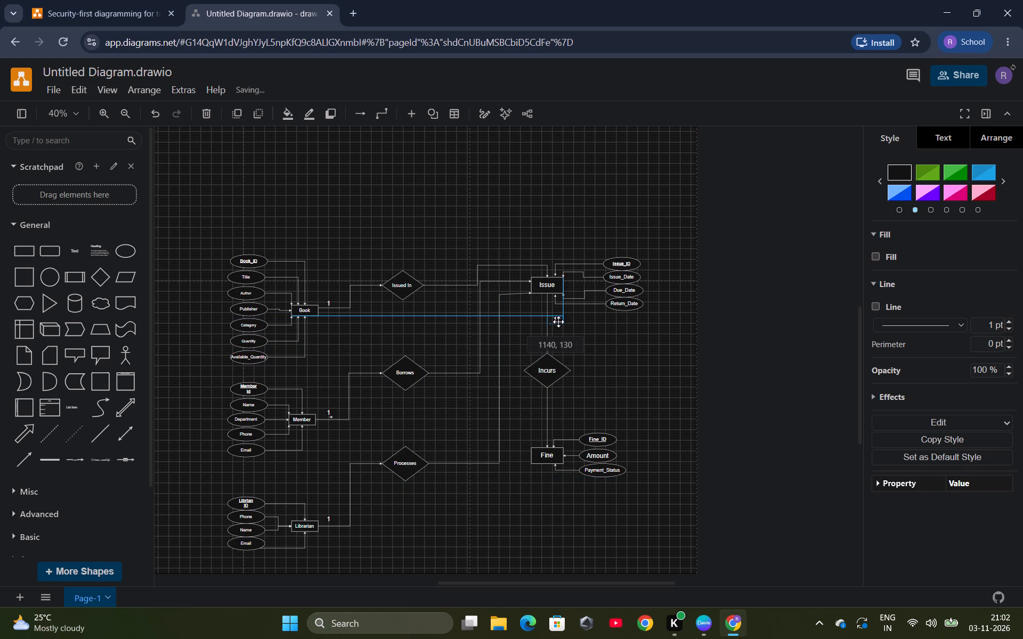
left_click_drag(558, 322, 559, 321)
left_click(637, 374)
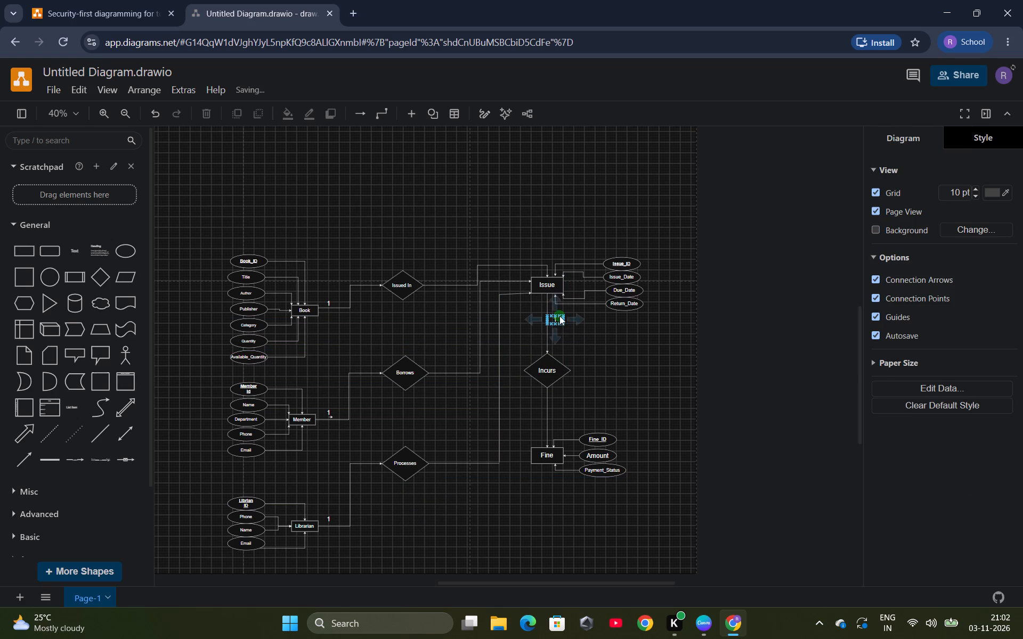
Duplicate the "1" label below Issue, place the copy in the empty area beside Incurs, and change its text to "N".
left_click(558, 317)
right_click(558, 317)
left_click(585, 353)
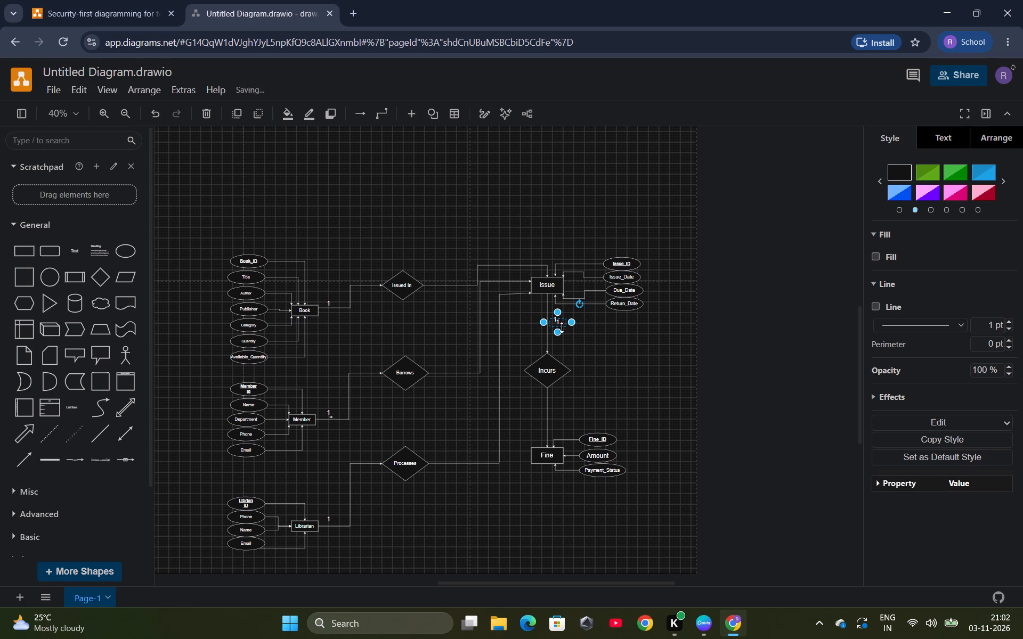
left_click_drag(560, 325, 606, 342)
double_click(606, 343)
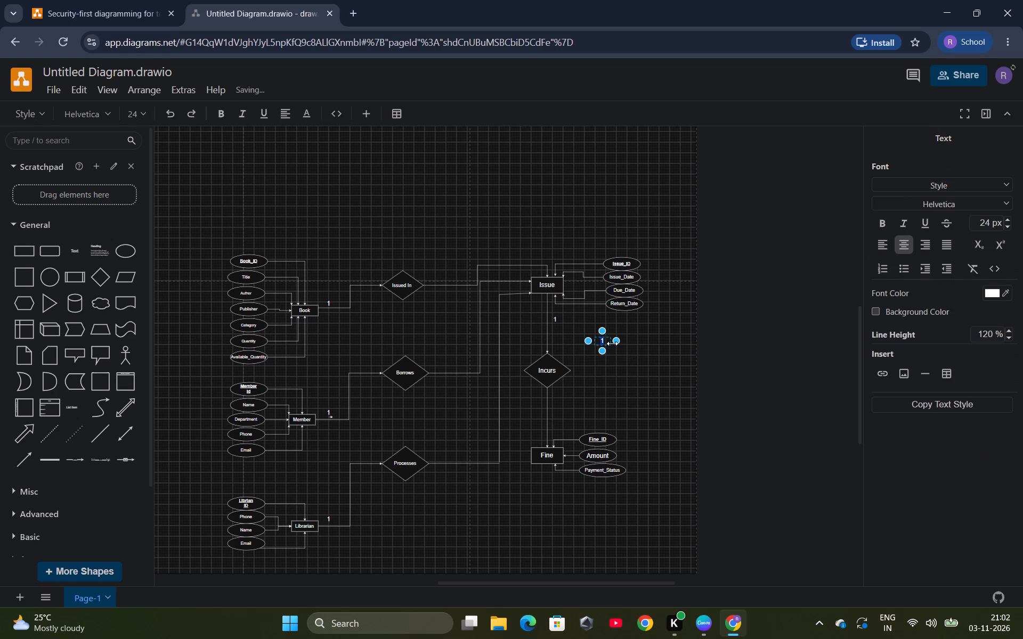
key("BackSpace")
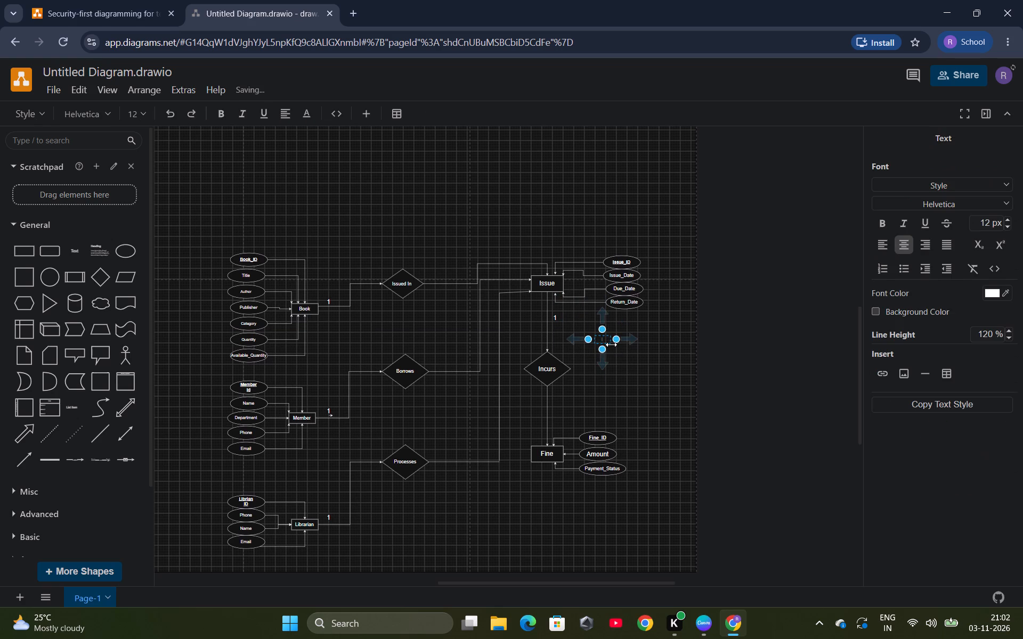
key("shift+n")
left_click(619, 377)
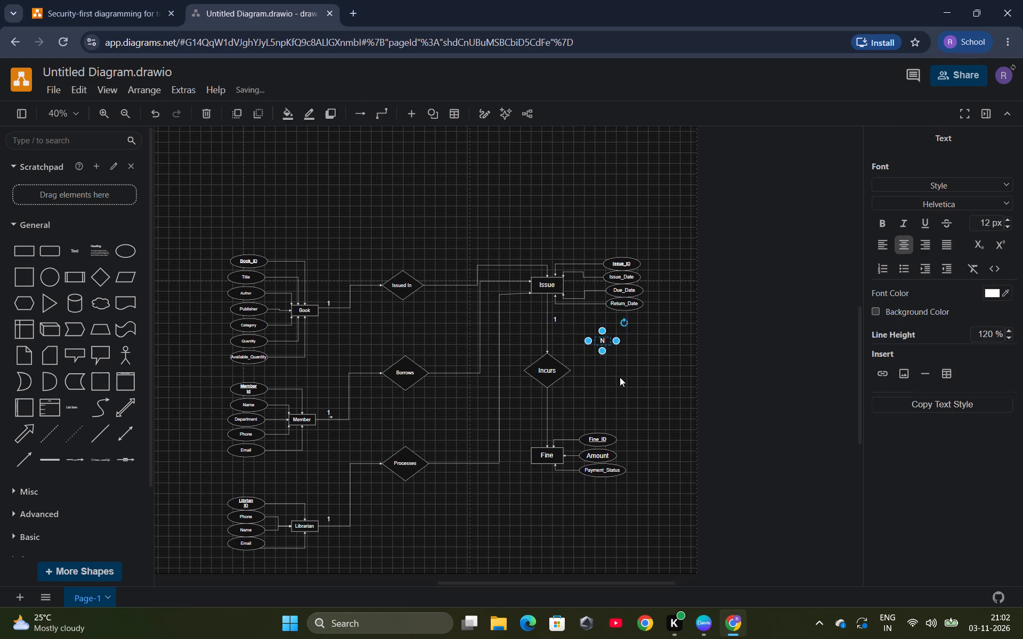
Duplicate the "N" label and place the copy above the Fine box, beside its connector from Incurs.
right_click(604, 339)
left_click(618, 353)
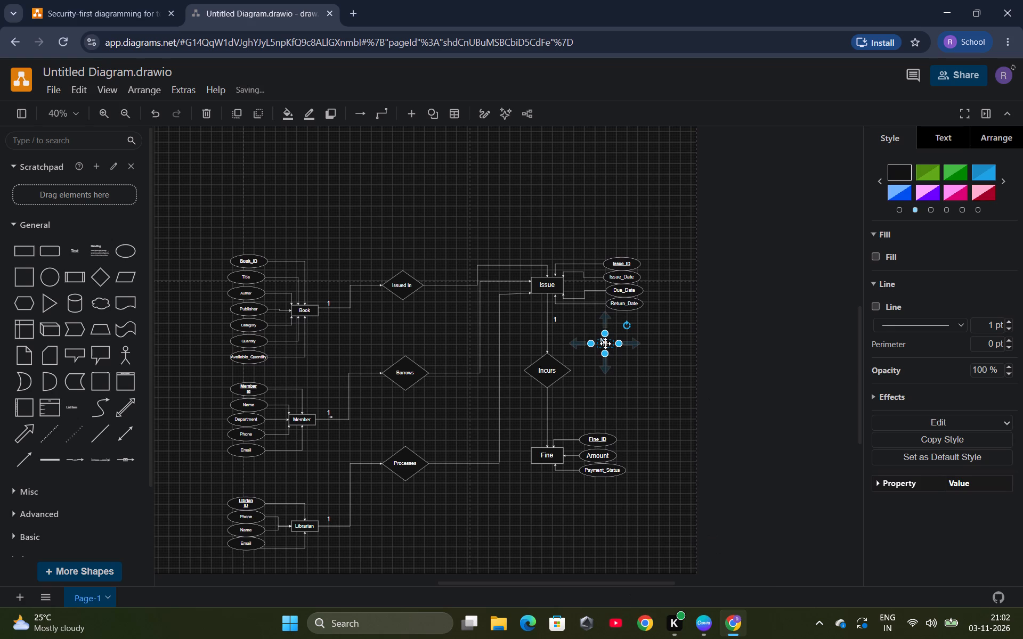
left_click_drag(605, 343, 557, 425)
left_click(612, 404)
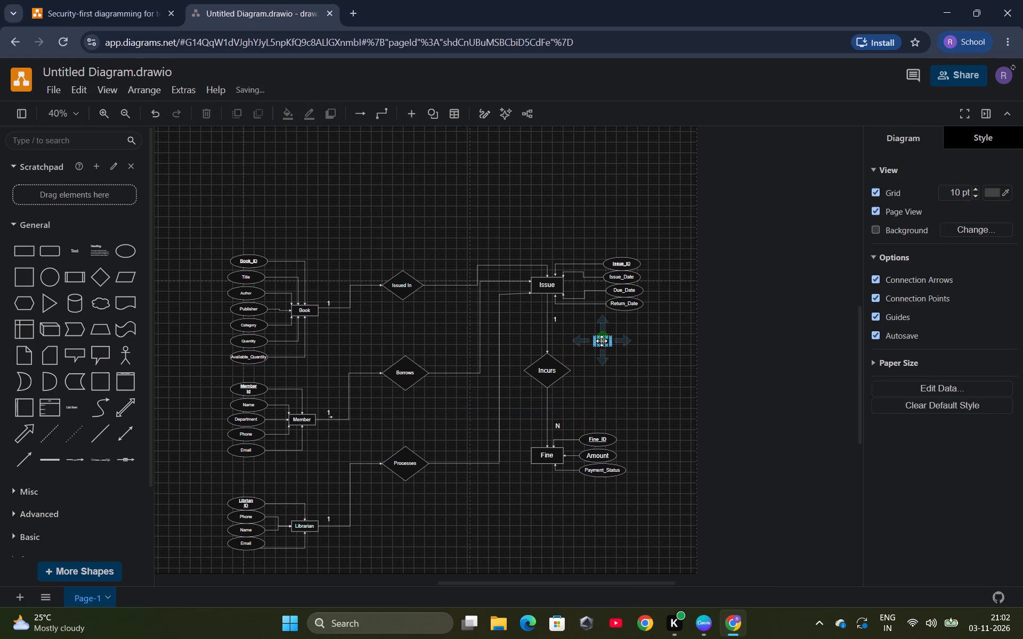
Duplicate the spare "N" label and place the copy beside the Issued In diamond, above its connector to Issue.
right_click(602, 341)
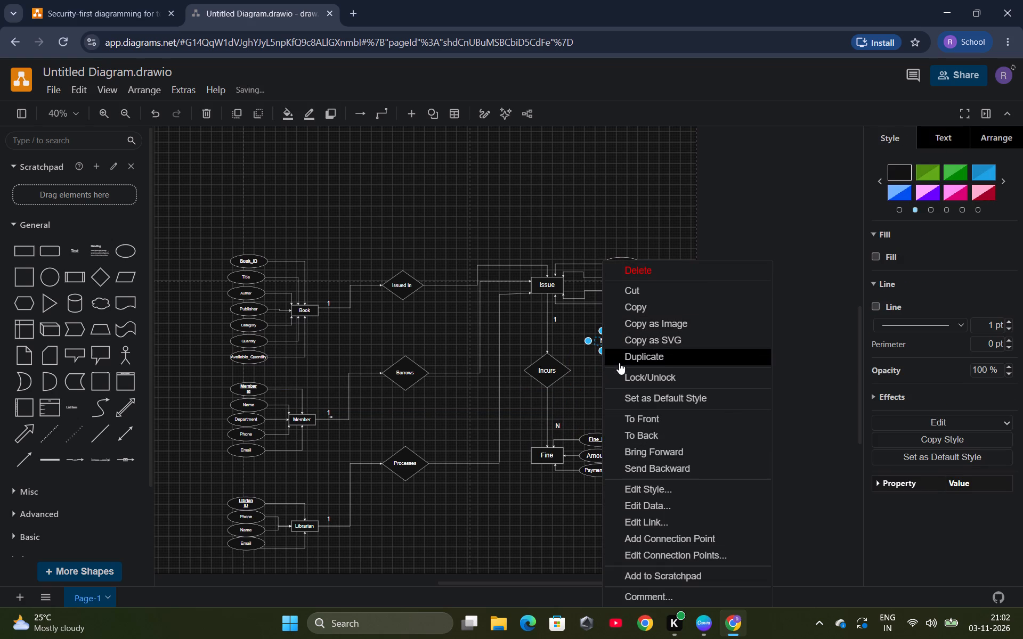
left_click(619, 363)
left_click_drag(610, 343, 440, 276)
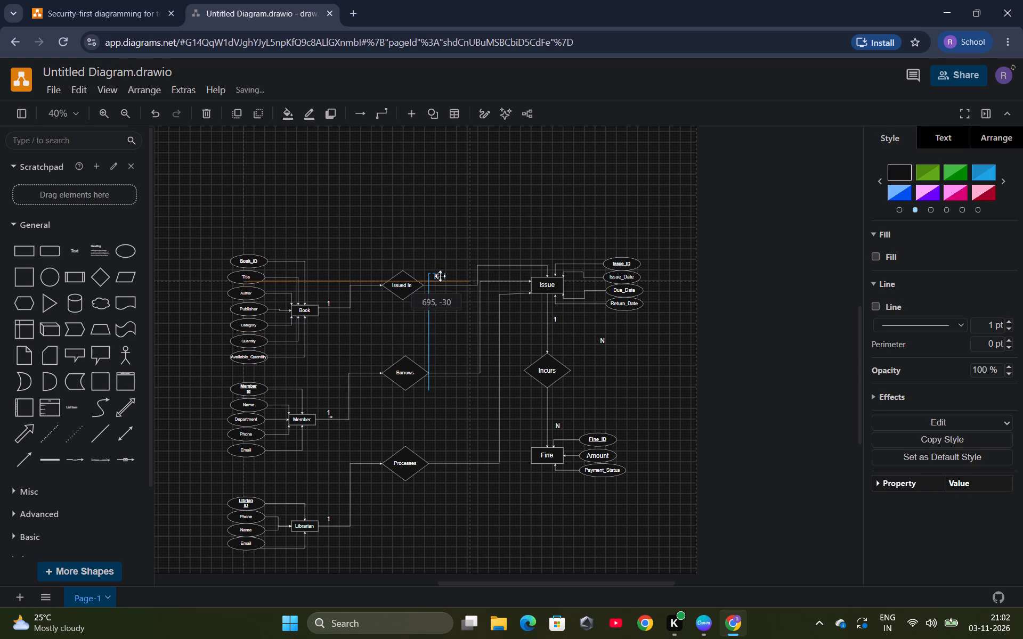
left_click_drag(440, 276, 439, 276)
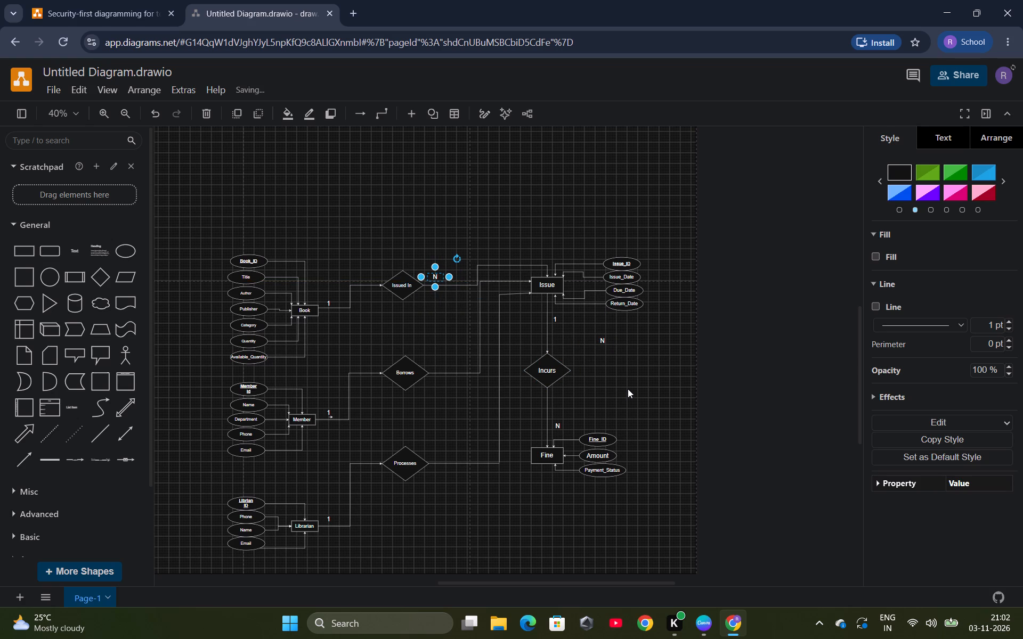
left_click(628, 389)
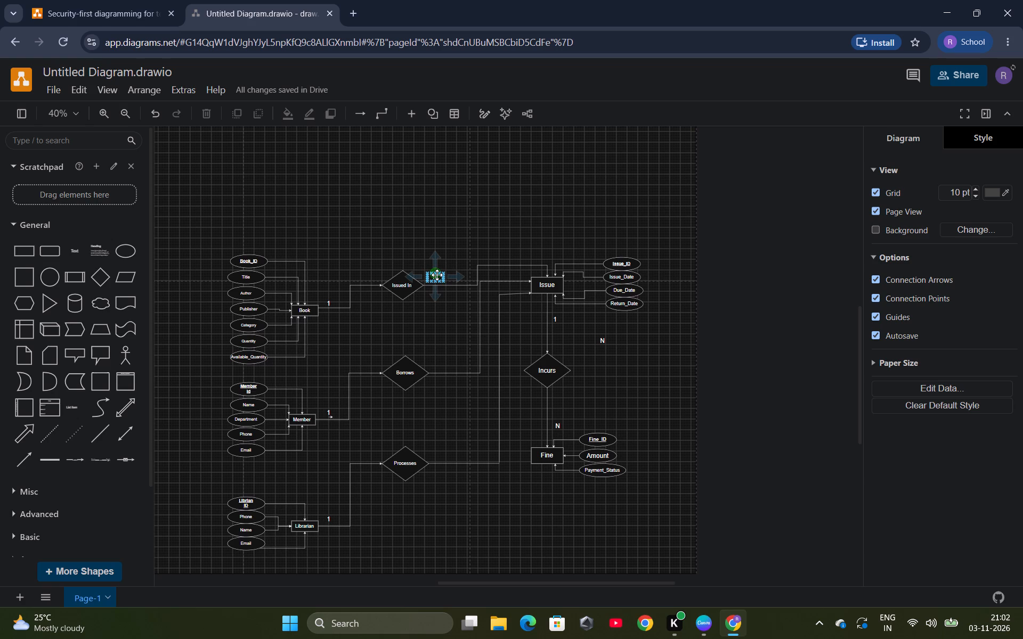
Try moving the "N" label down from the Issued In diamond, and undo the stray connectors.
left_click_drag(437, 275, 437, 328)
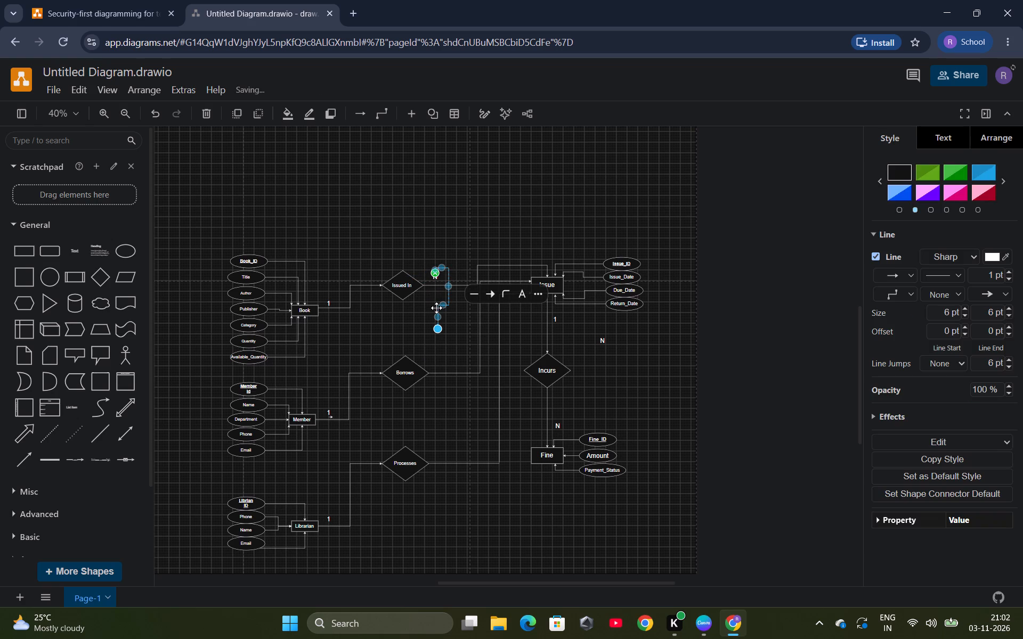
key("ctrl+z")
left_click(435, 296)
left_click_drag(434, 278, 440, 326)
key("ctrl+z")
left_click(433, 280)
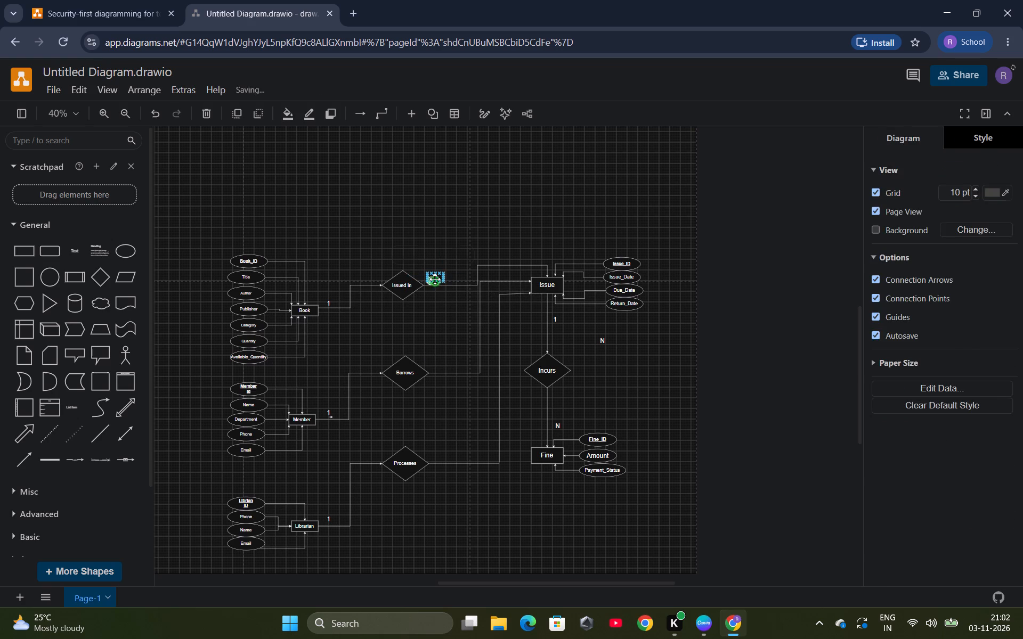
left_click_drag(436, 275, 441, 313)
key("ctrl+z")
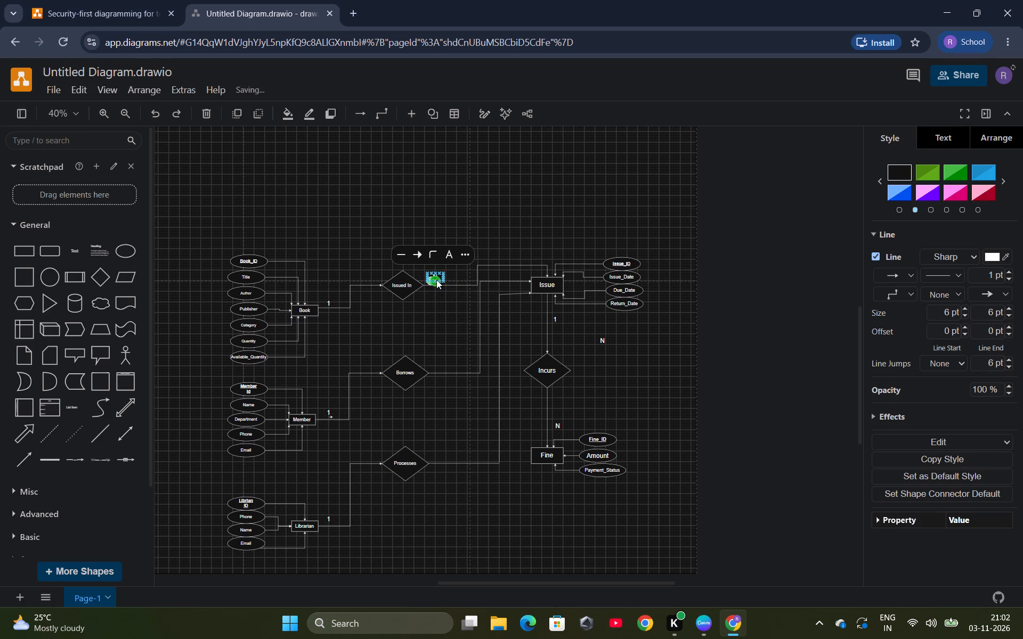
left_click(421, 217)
Move the "N" label from Issued In down to beside the Processes diamond, just above its connector to Issue.
left_click(436, 277)
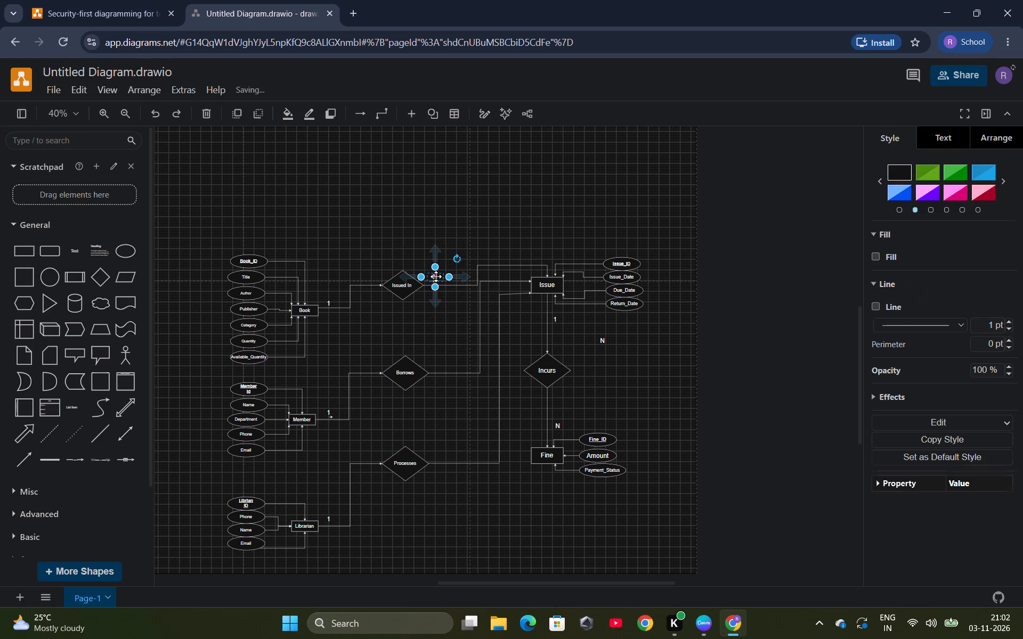
left_click_drag(434, 276, 438, 367)
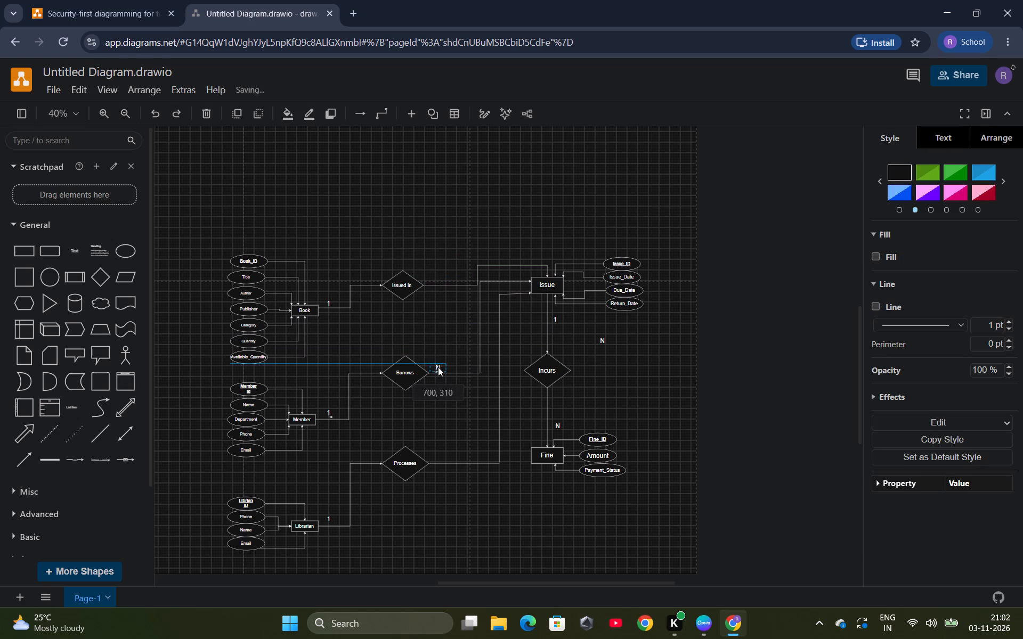
left_click_drag(438, 367, 440, 364)
left_click(450, 408)
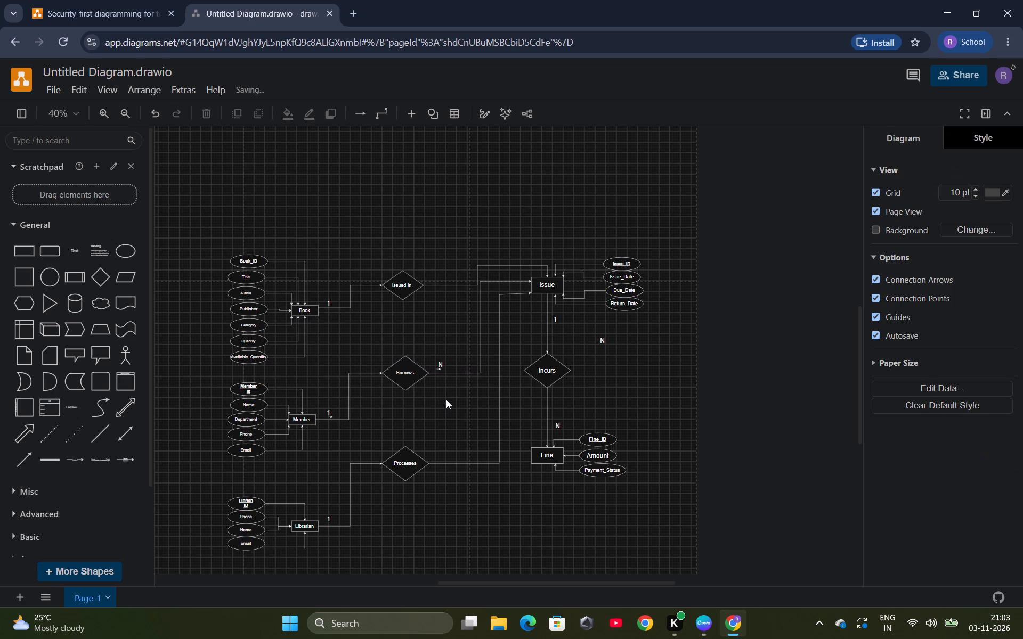
left_click(441, 364)
left_click_drag(441, 364, 439, 461)
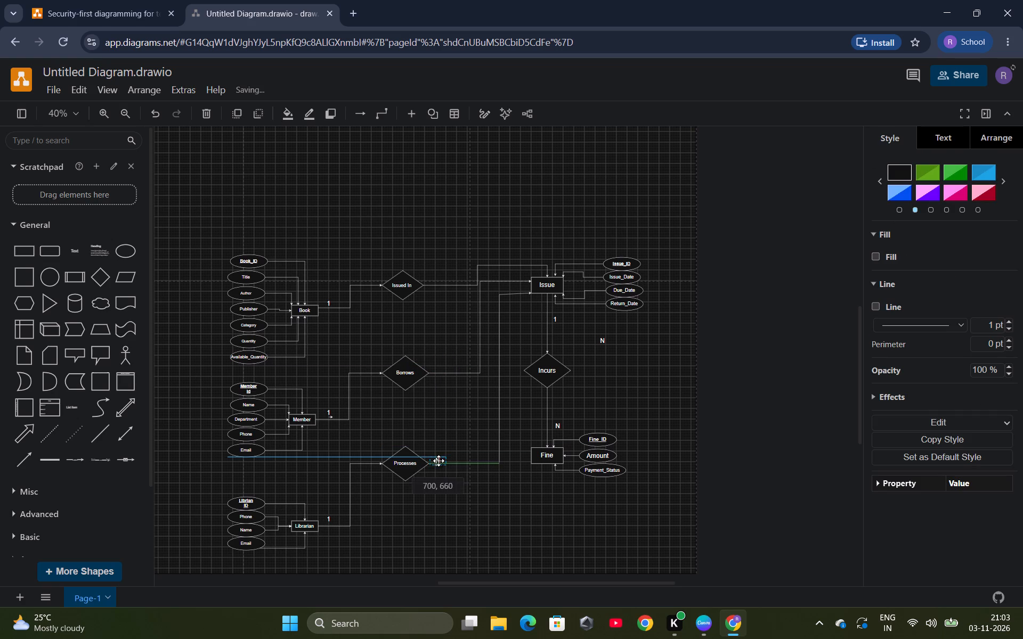
left_click_drag(439, 461, 441, 454)
Duplicate the "N" label at Processes and place the copy beside the Borrows diamond, above its connector to Issue.
right_click(441, 454)
left_click(440, 384)
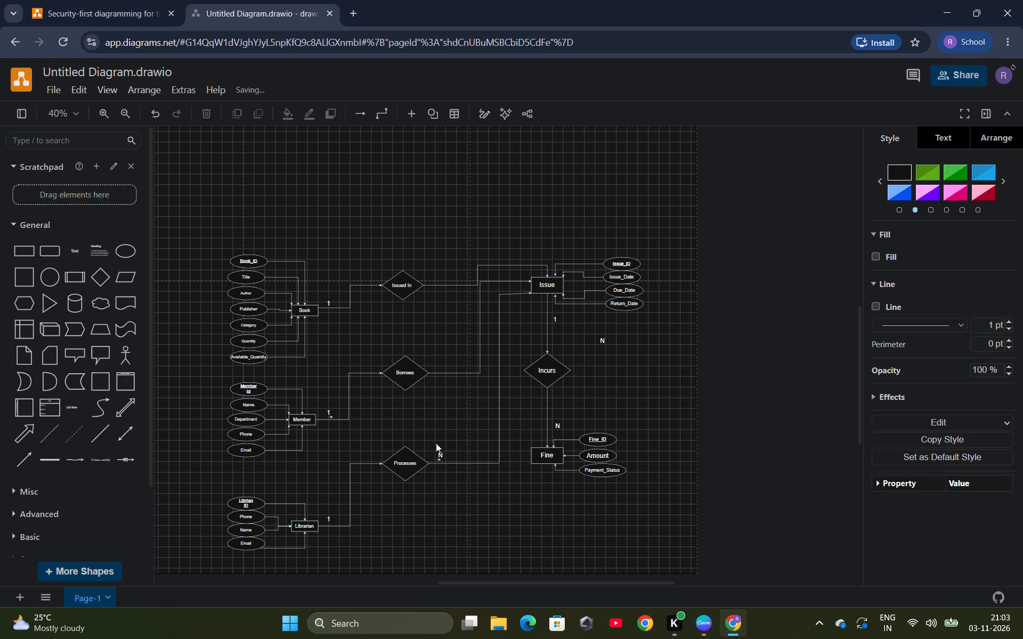
right_click(437, 454)
left_click(483, 323)
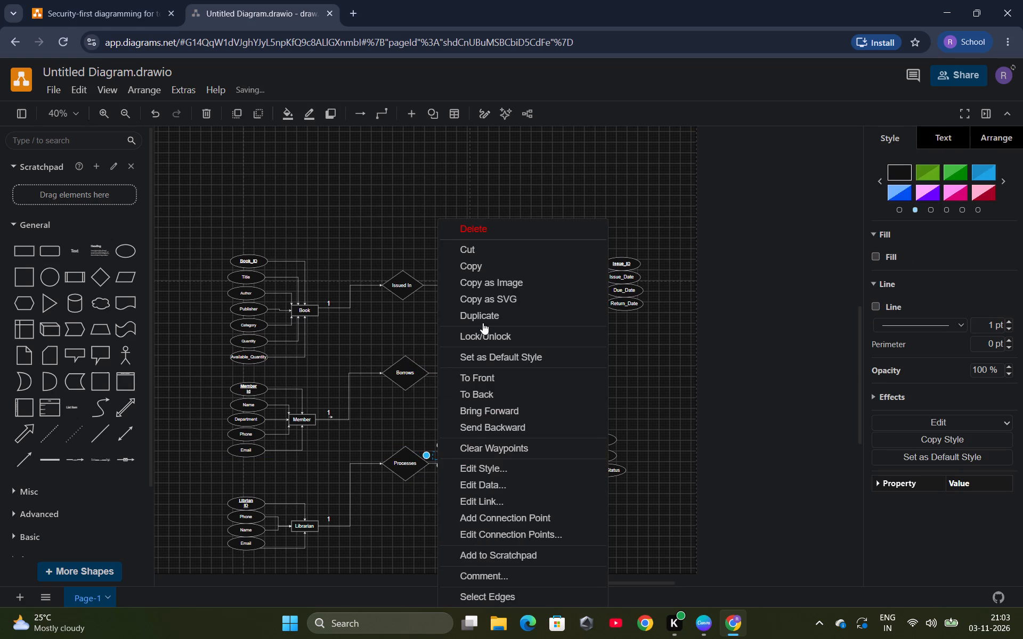
left_click_drag(443, 456, 437, 356)
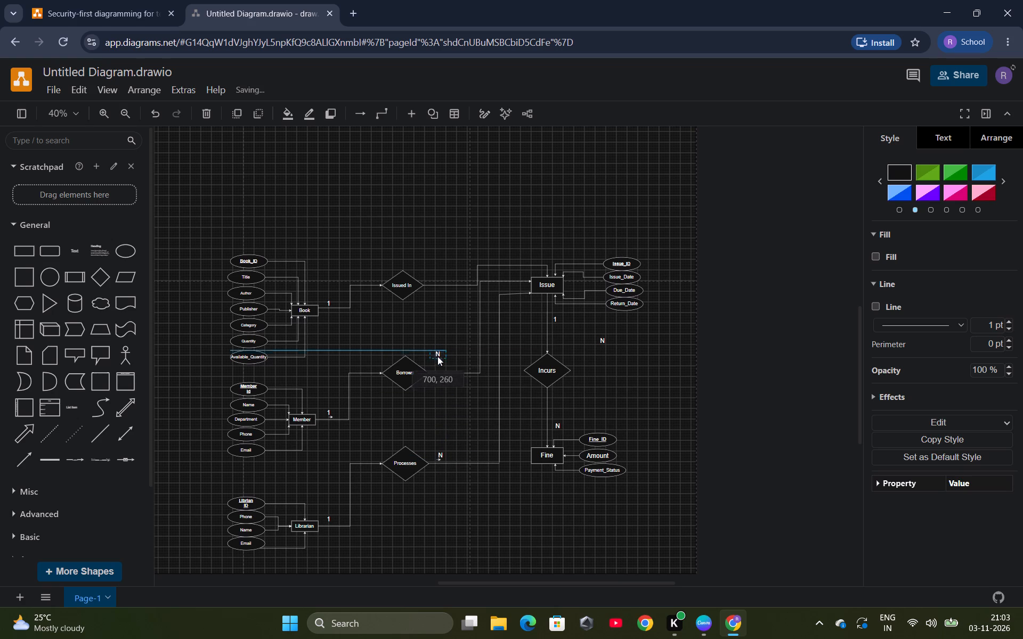
left_click_drag(437, 356, 439, 363)
left_click(461, 419)
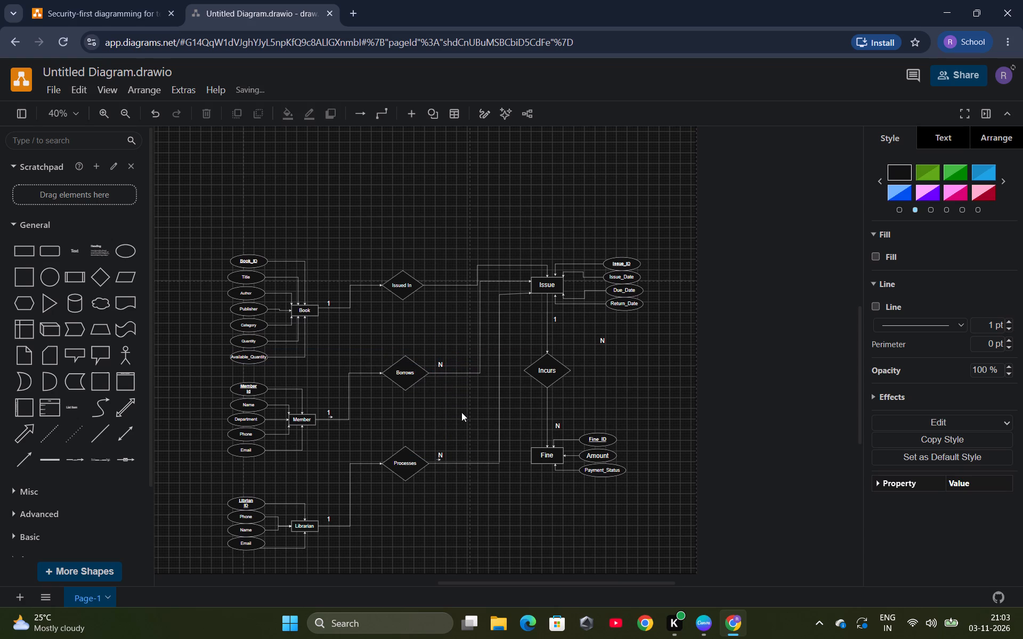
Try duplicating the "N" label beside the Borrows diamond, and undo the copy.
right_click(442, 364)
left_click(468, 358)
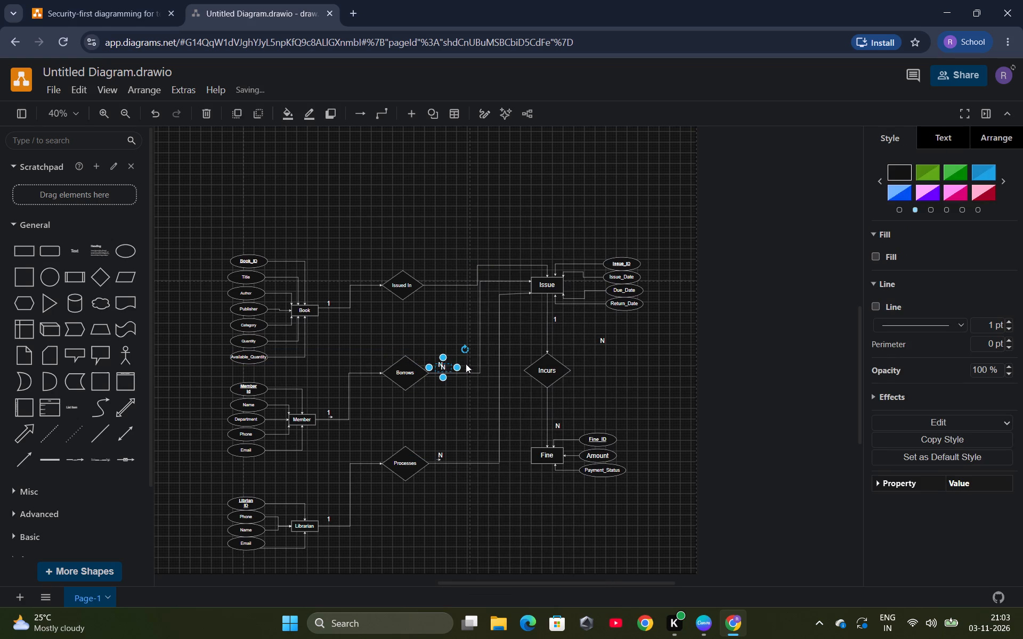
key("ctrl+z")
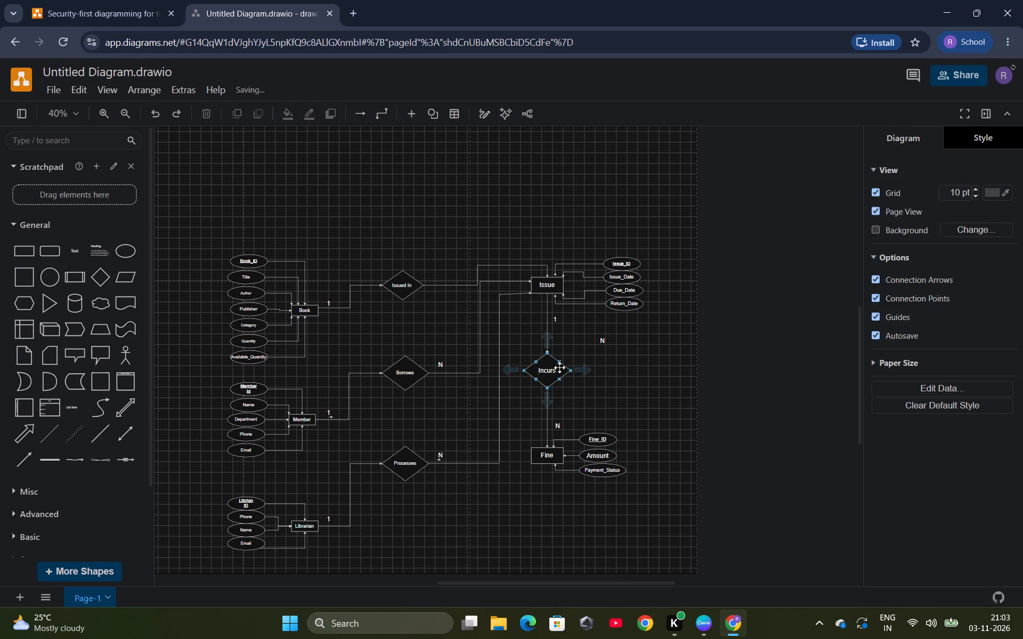
Delete the spare "N" label in the empty area beside the Incurs diamond.
left_click(598, 347)
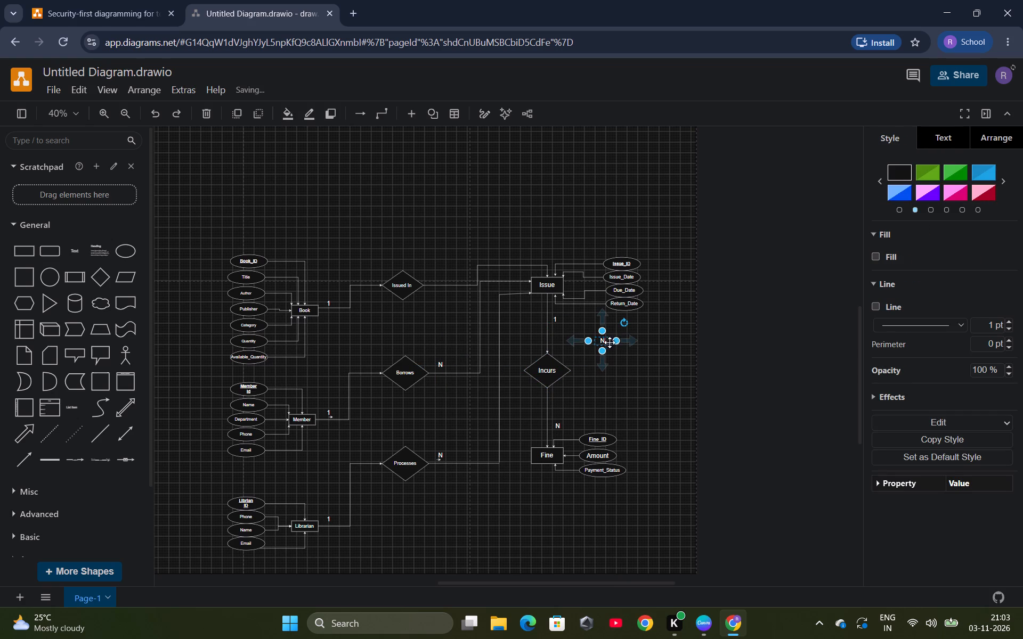
key("BackSpace")
Duplicate the "1" label below the Issue box.
right_click(554, 323)
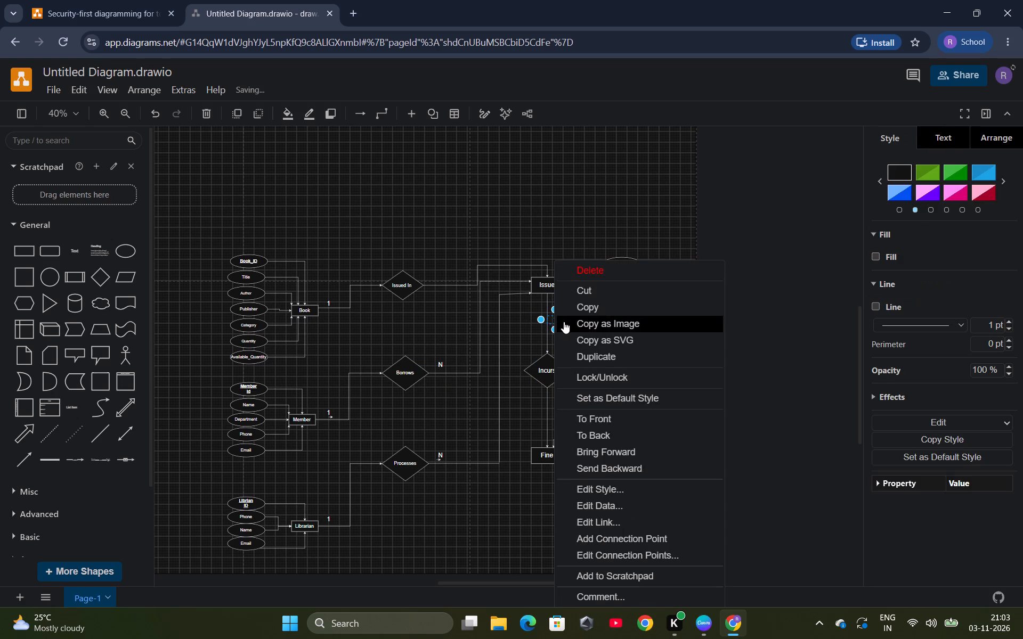
left_click(576, 354)
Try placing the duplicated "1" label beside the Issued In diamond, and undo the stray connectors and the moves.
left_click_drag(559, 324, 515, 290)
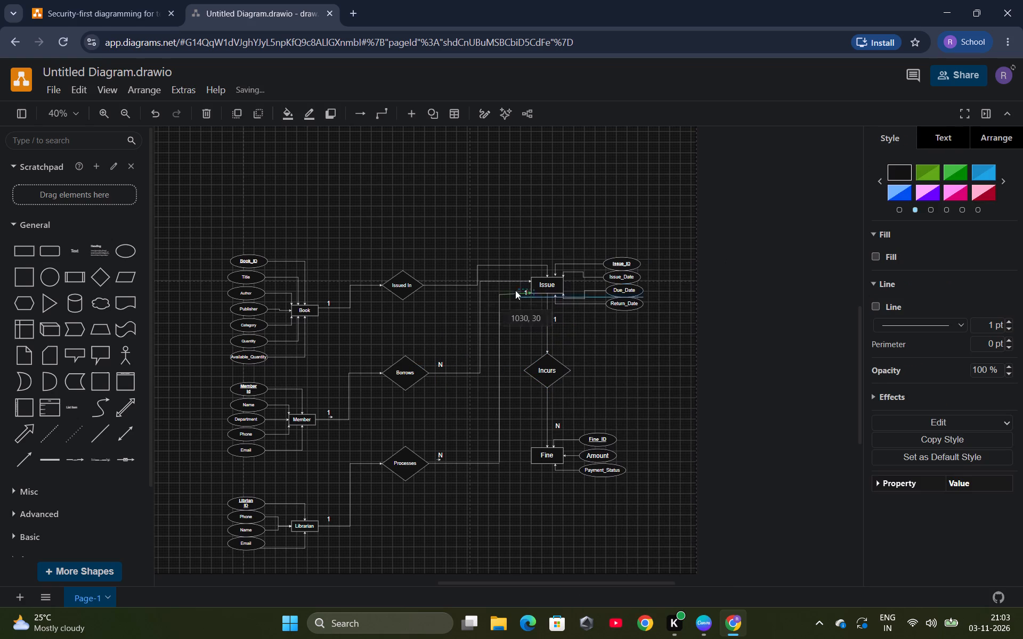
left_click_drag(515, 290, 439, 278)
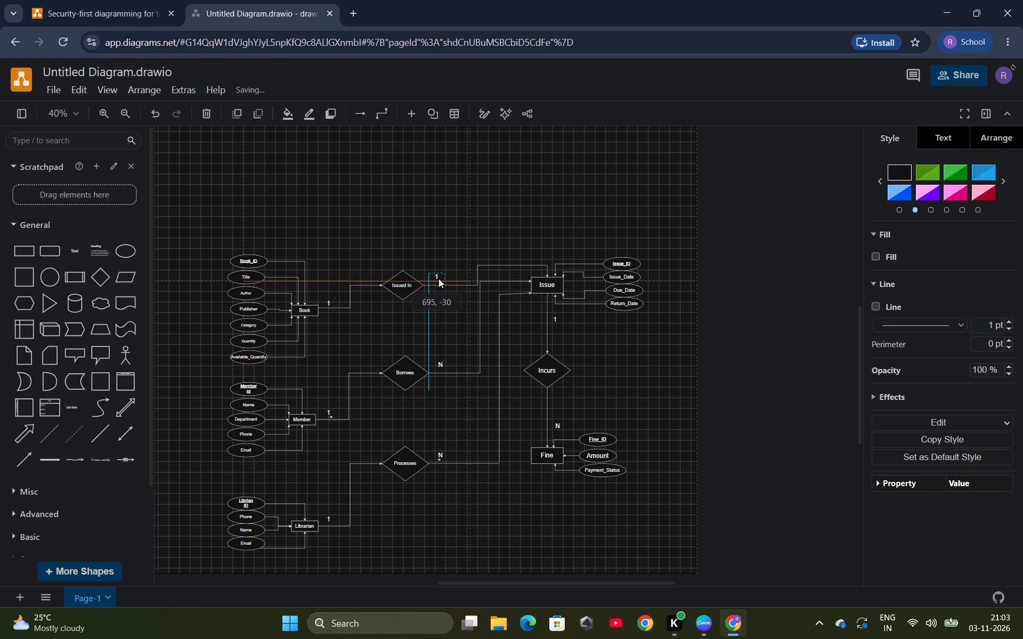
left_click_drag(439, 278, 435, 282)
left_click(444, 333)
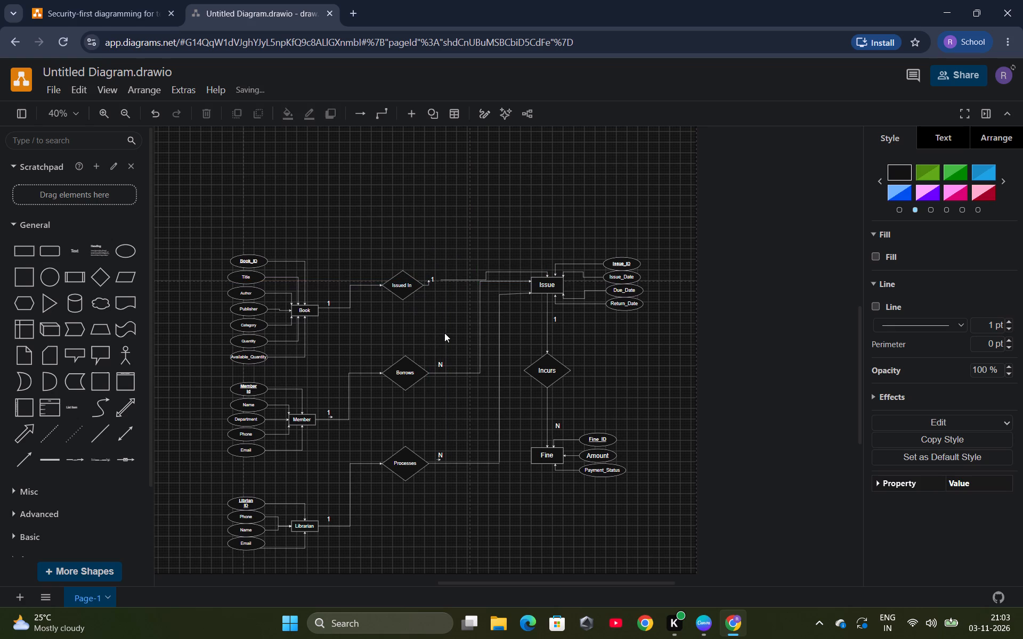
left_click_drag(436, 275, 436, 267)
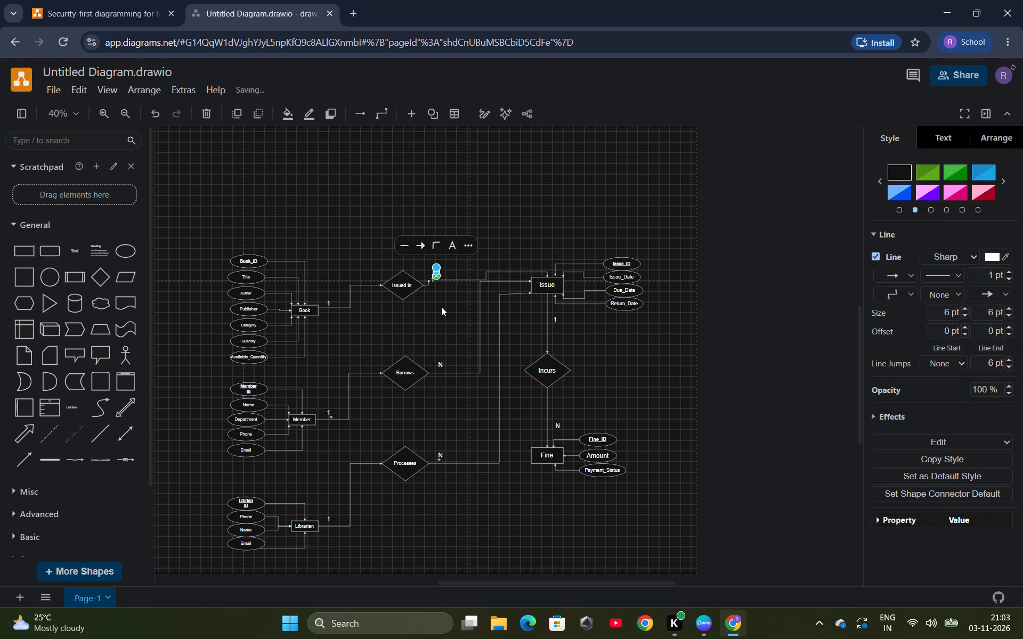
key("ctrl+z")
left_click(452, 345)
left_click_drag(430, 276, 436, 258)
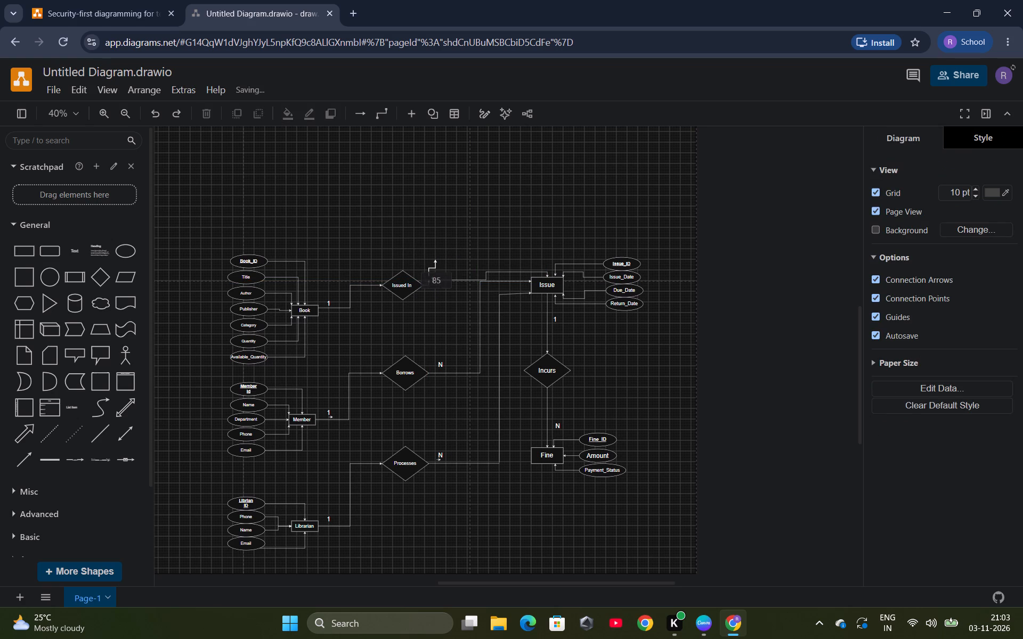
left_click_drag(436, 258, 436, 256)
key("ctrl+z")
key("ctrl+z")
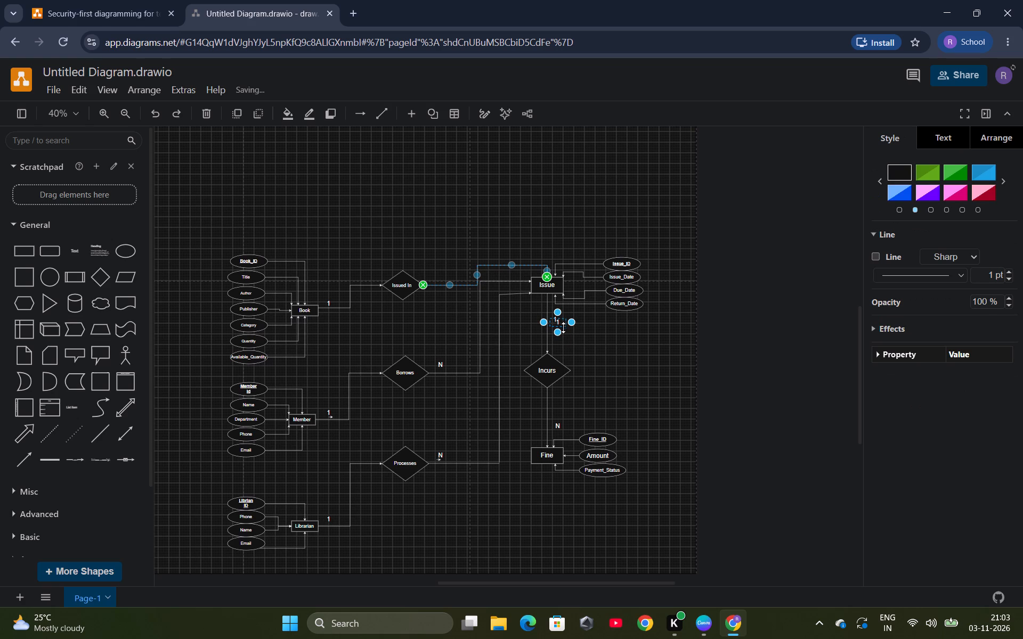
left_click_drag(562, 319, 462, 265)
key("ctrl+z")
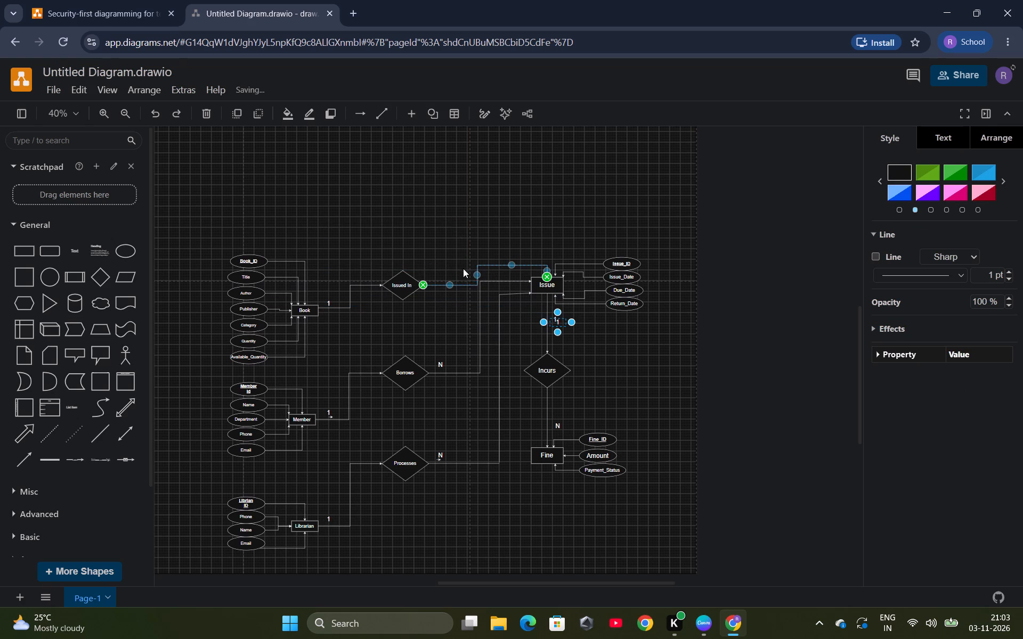
Move the duplicated "1" label beside the Issued In diamond, just above its connector to Issue.
left_click(637, 359)
left_click(561, 322)
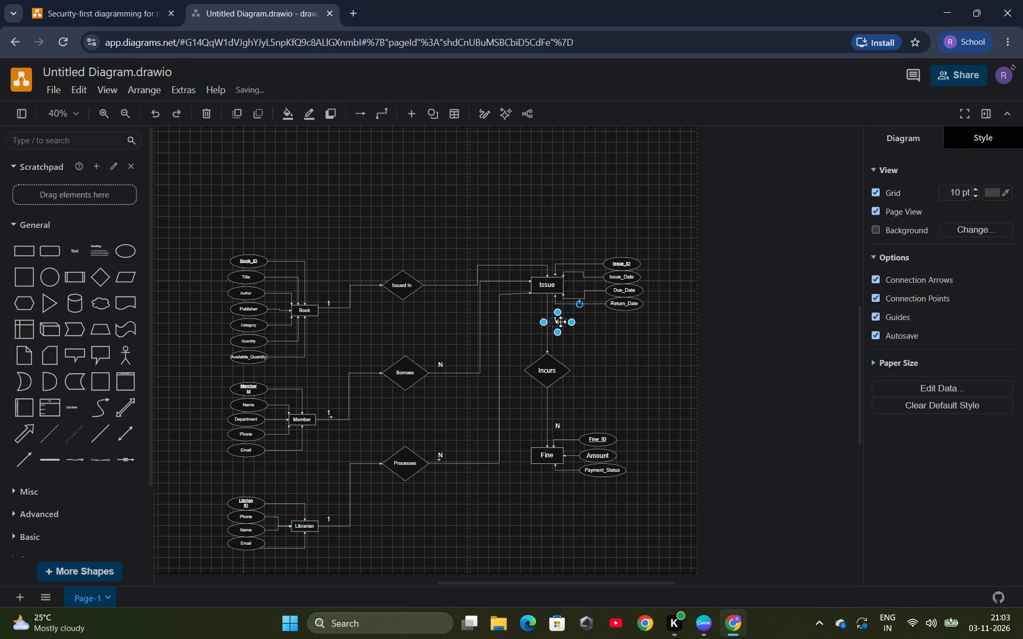
left_click_drag(561, 322, 438, 275)
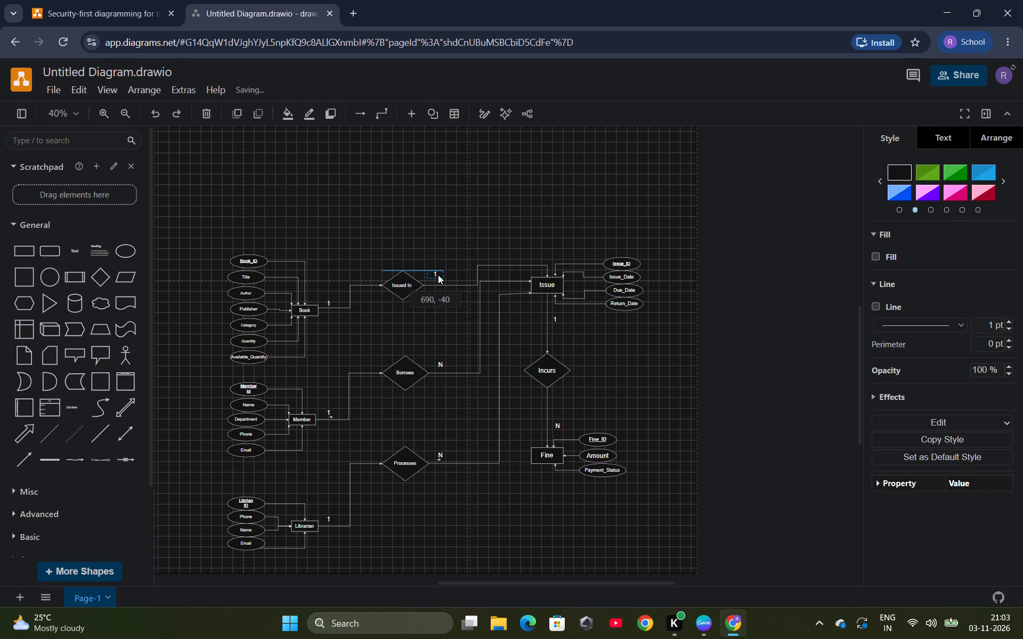
left_click_drag(438, 275, 436, 277)
left_click(476, 339)
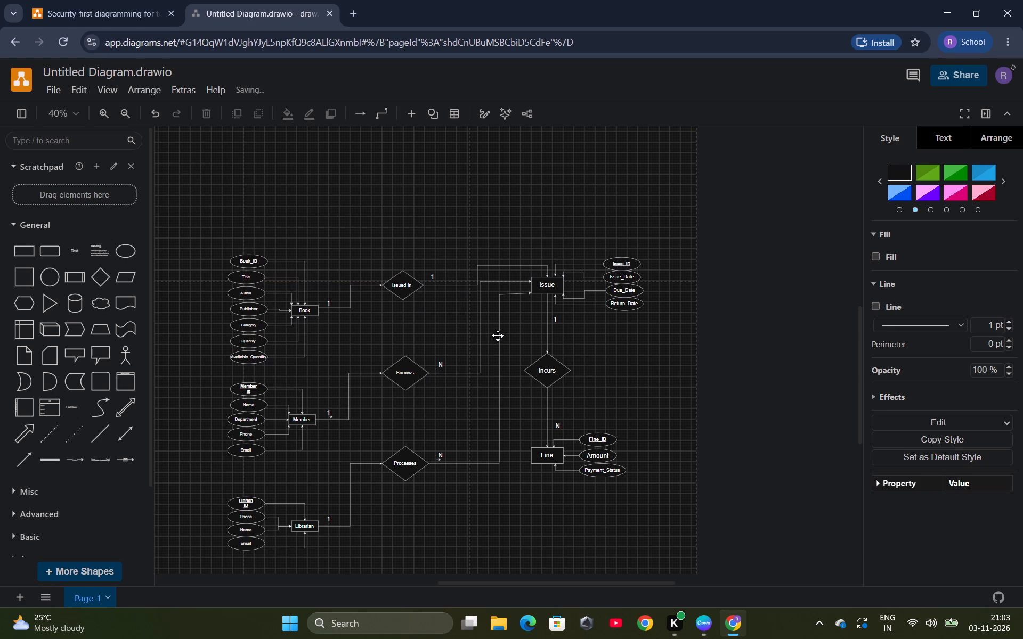
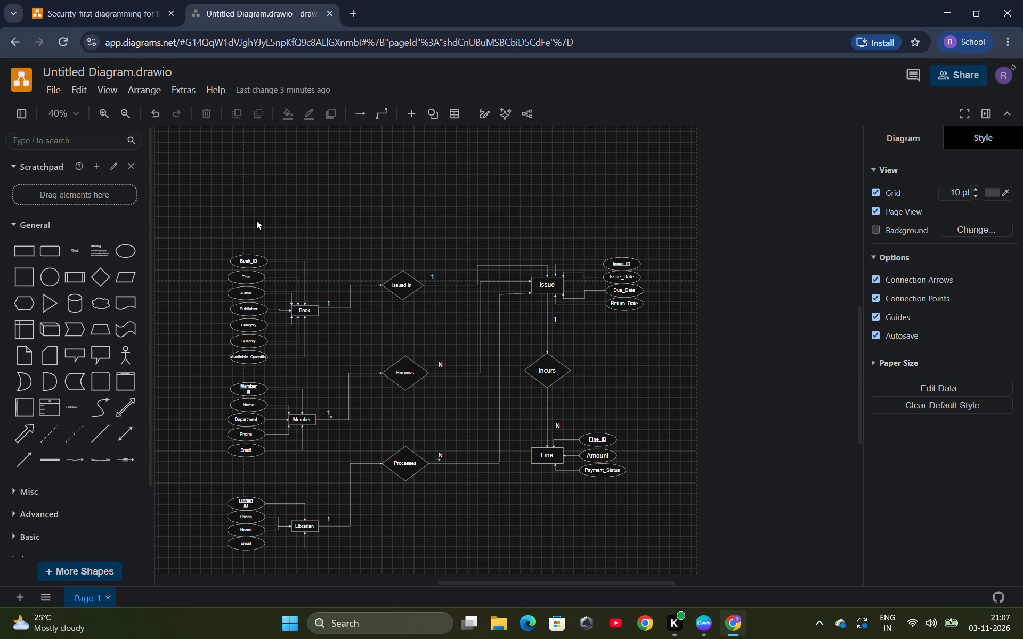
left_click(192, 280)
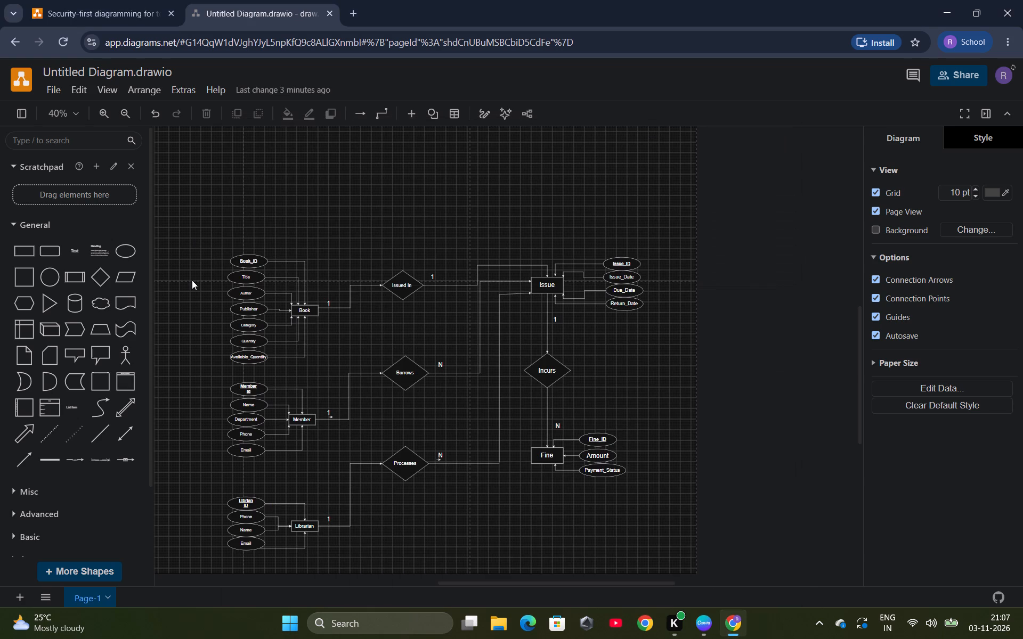
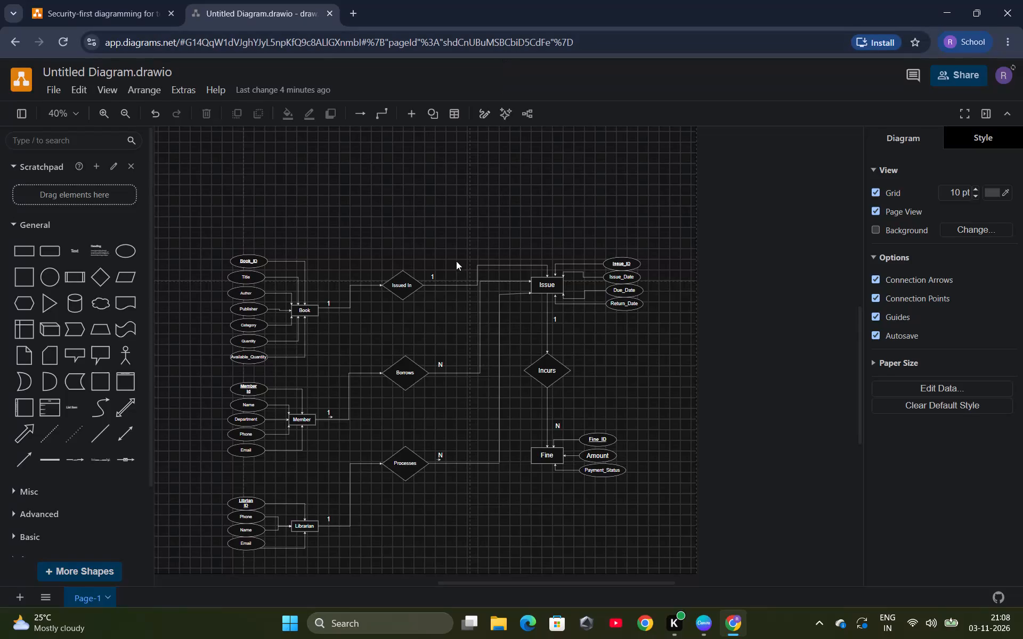
Replace the 1 cardinality label beside the Issued In diamond with a duplicate of the N label beside Borrows.
left_click(436, 281)
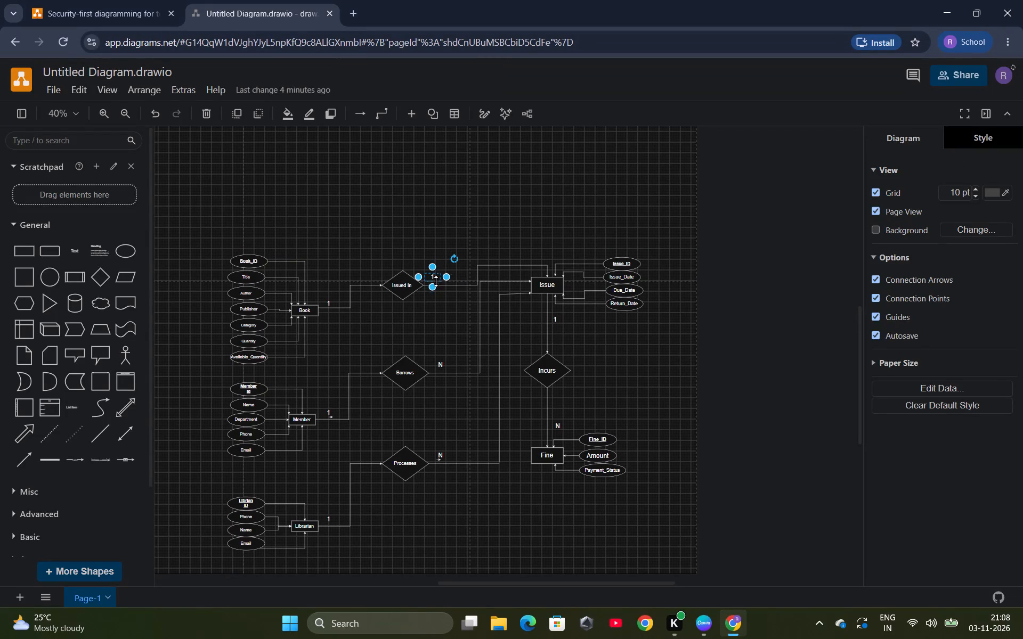
key("BackSpace")
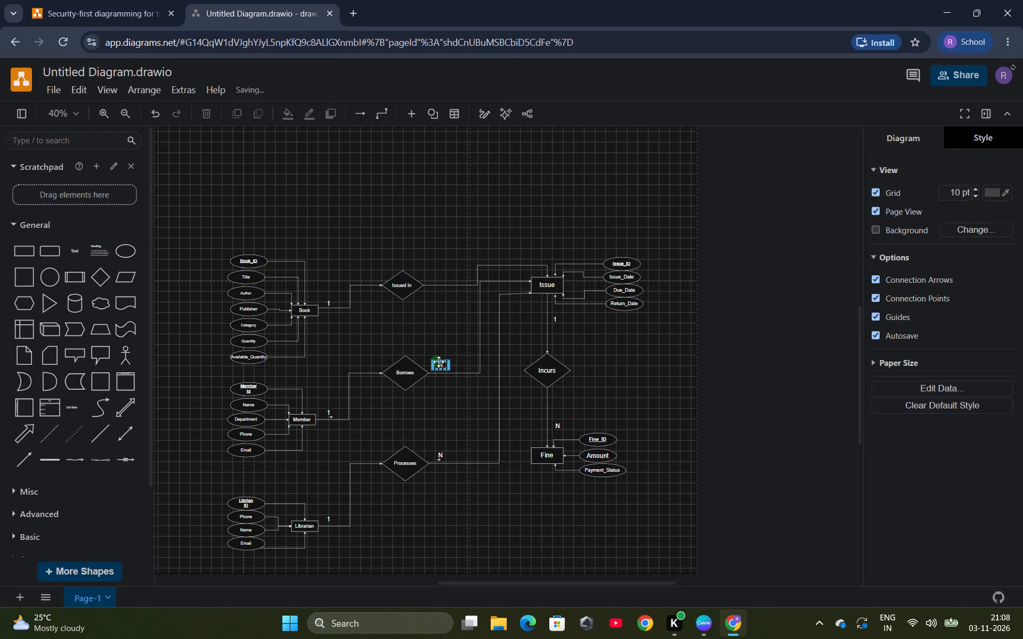
right_click(439, 362)
left_click(458, 350)
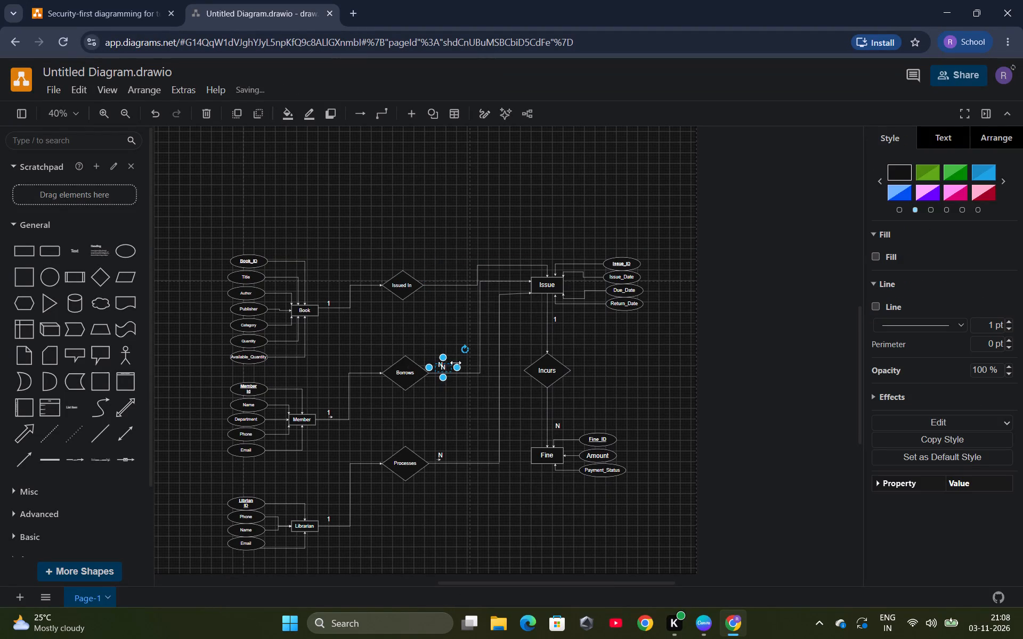
left_click_drag(445, 369, 440, 279)
left_click(461, 320)
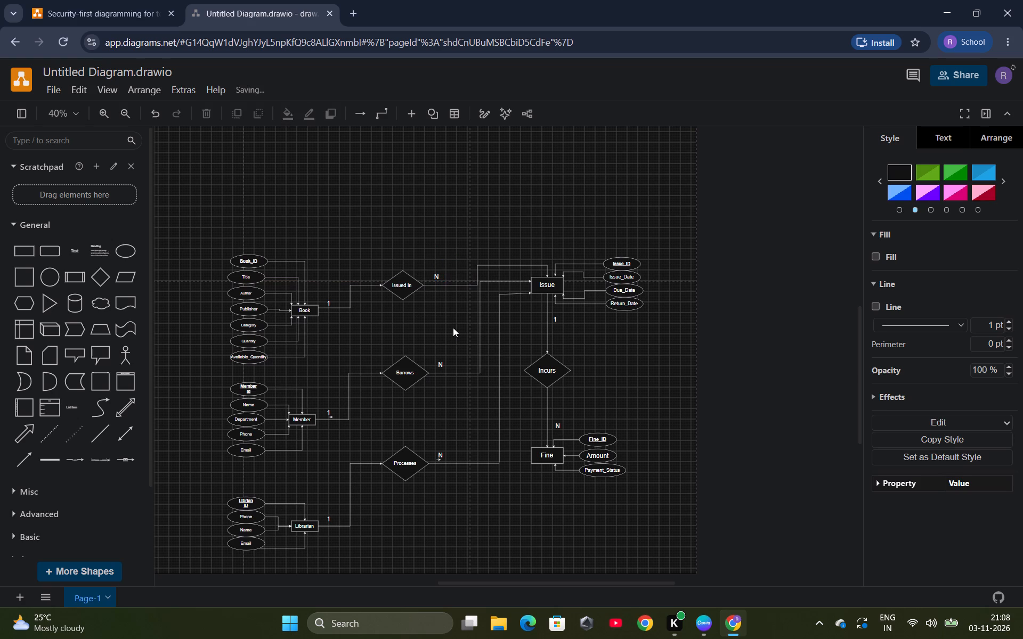
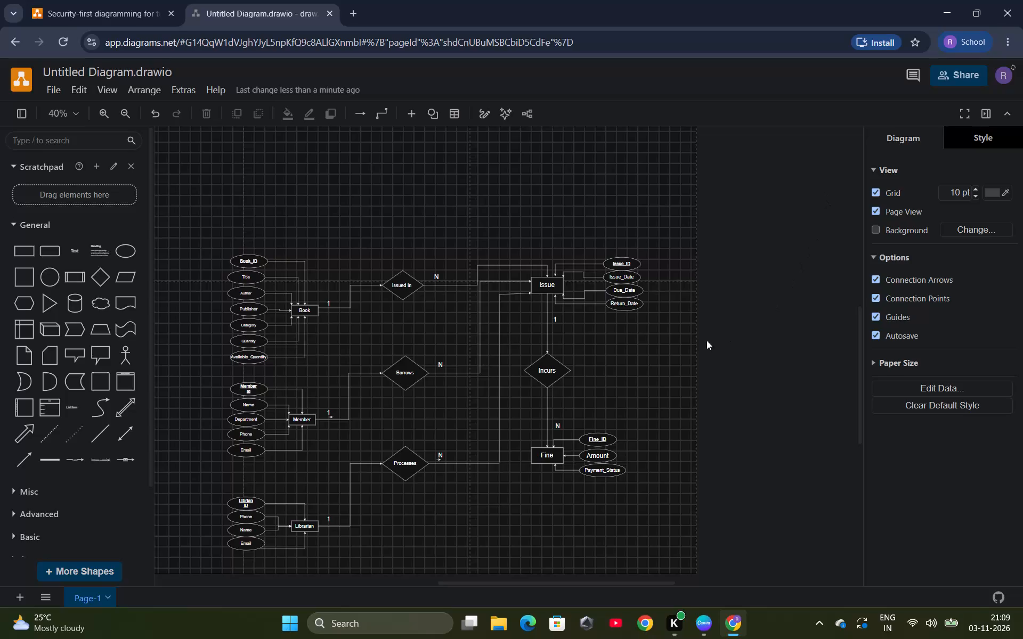
Replace the N cardinality label above the Fine entity with a duplicate of the 1 label between Issue and Incurs.
left_click(564, 427)
key("BackSpace")
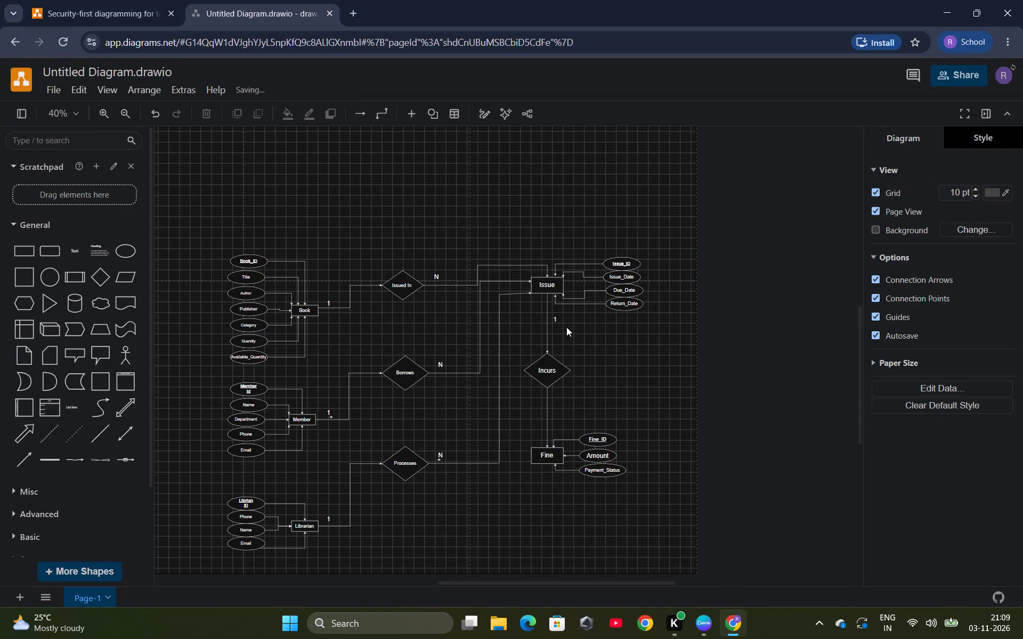
right_click(563, 323)
left_click(590, 369)
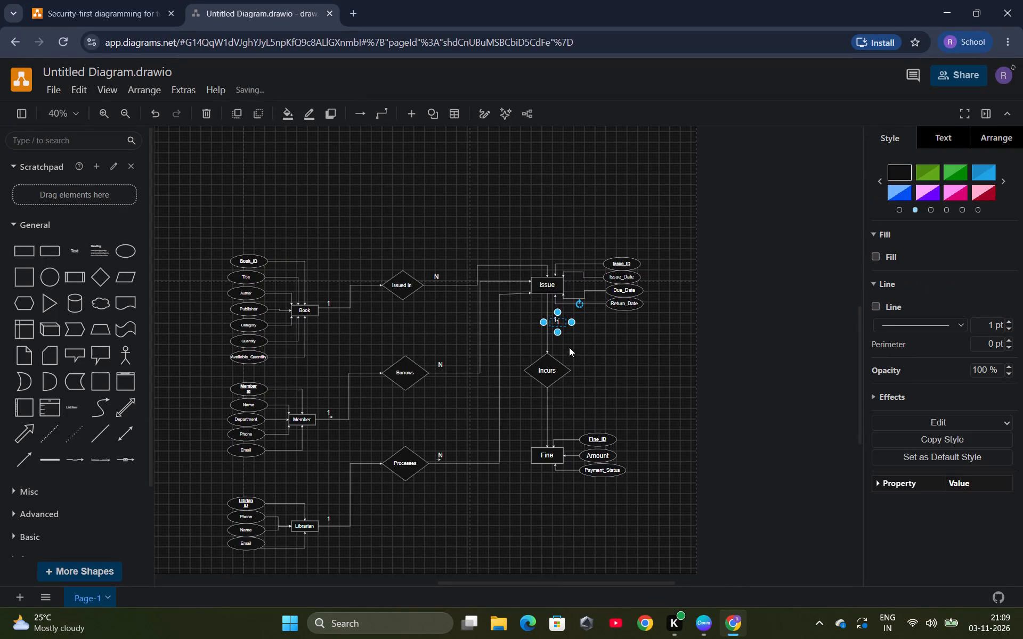
left_click_drag(559, 324, 555, 413)
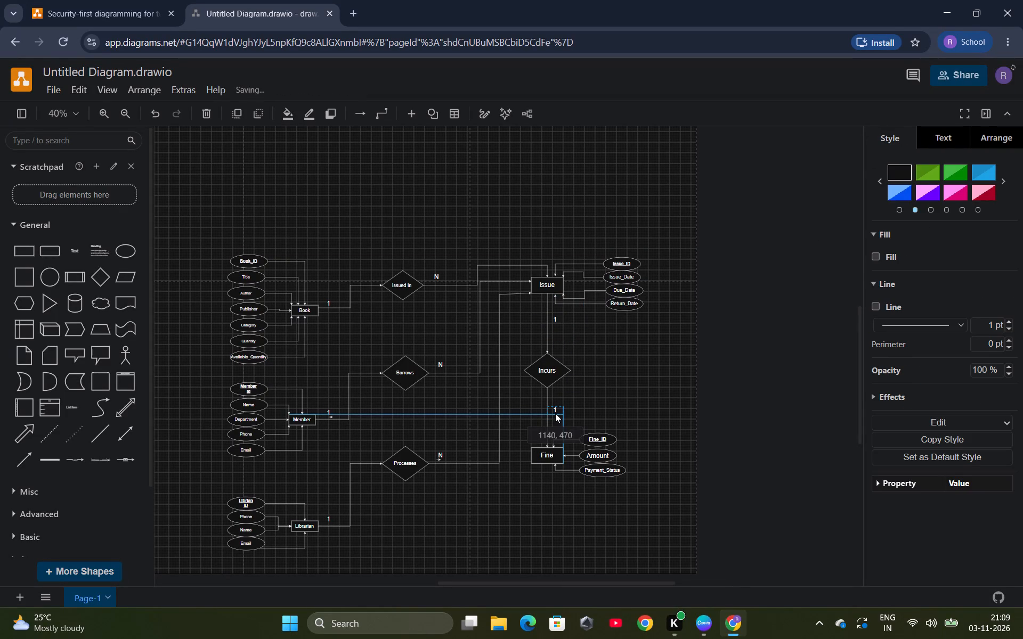
left_click_drag(555, 413, 559, 427)
left_click(614, 388)
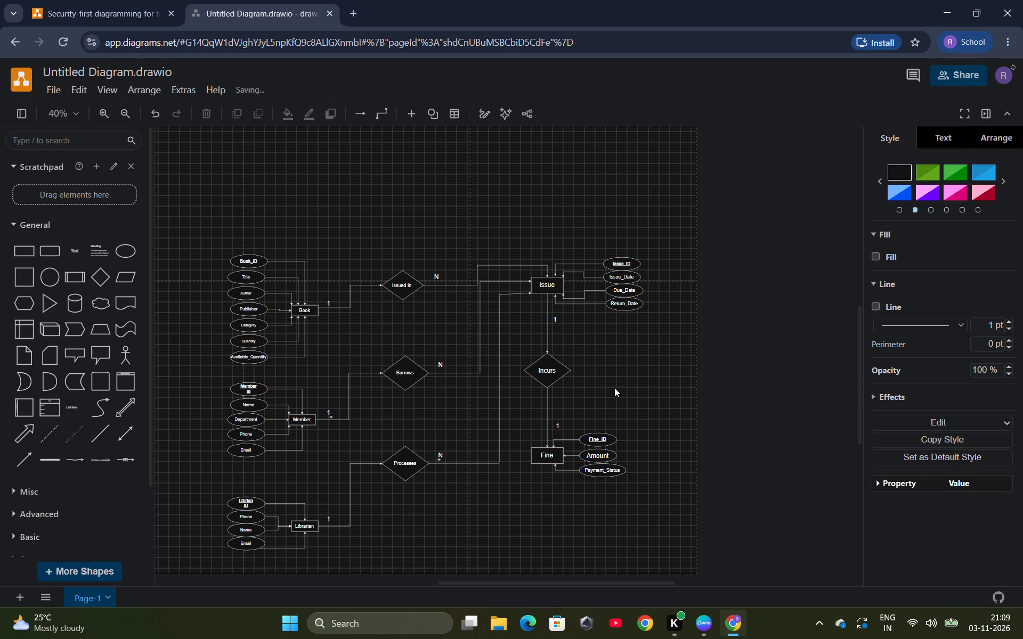
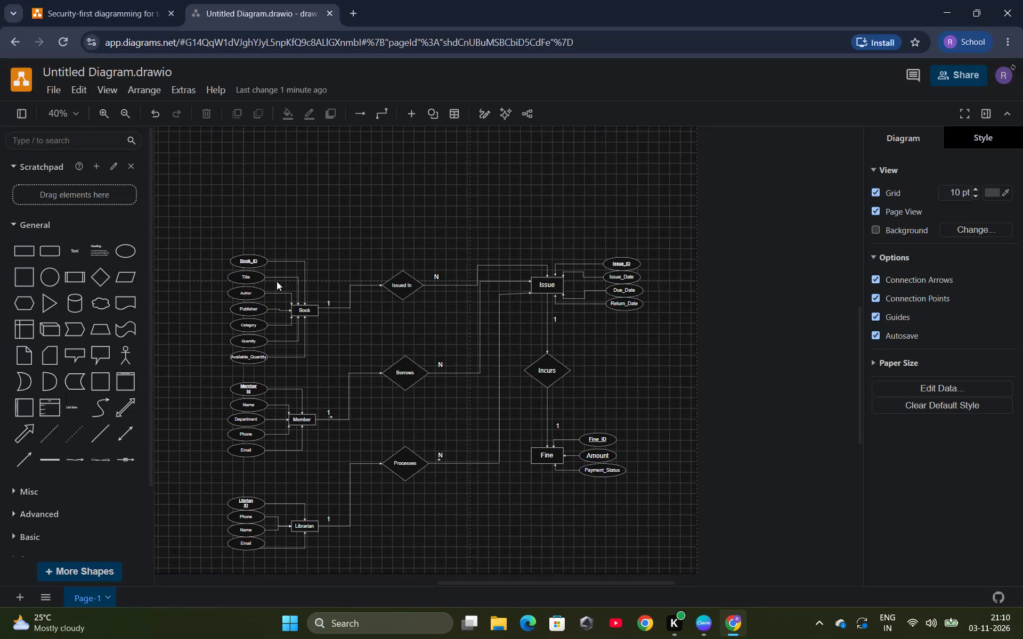
Duplicate the Book entity's Book_ID attribute and place the copy above Issue_ID beside the Issue entity.
right_click(250, 261)
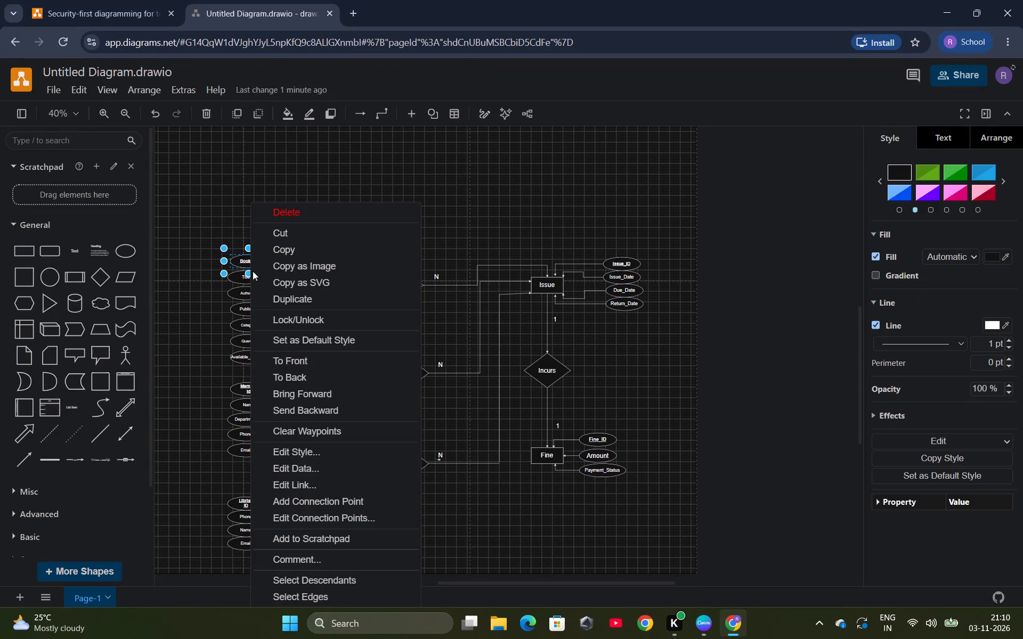
left_click(290, 299)
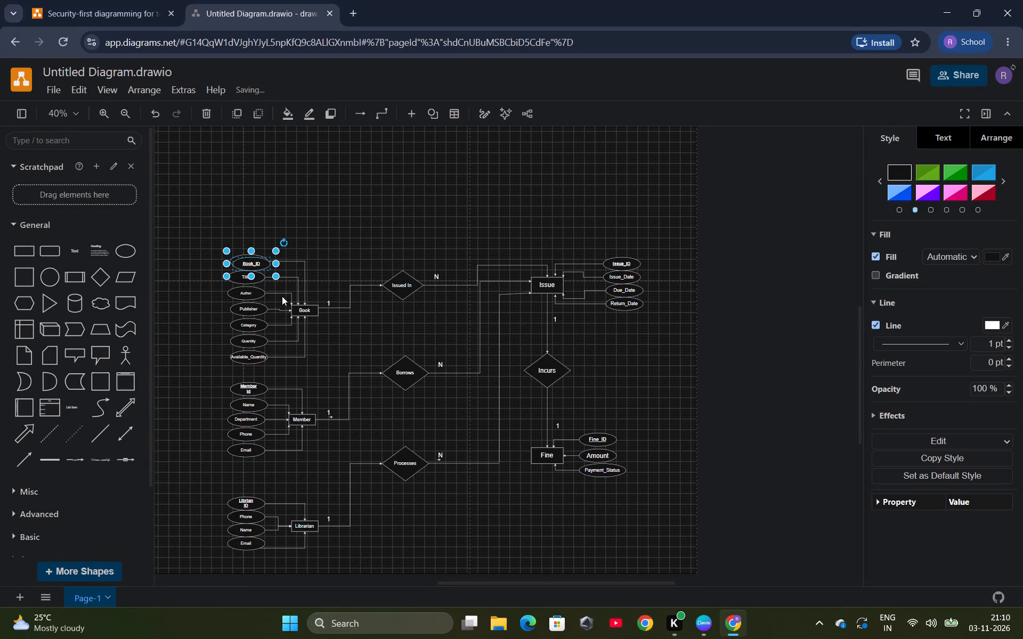
left_click_drag(254, 262, 600, 231)
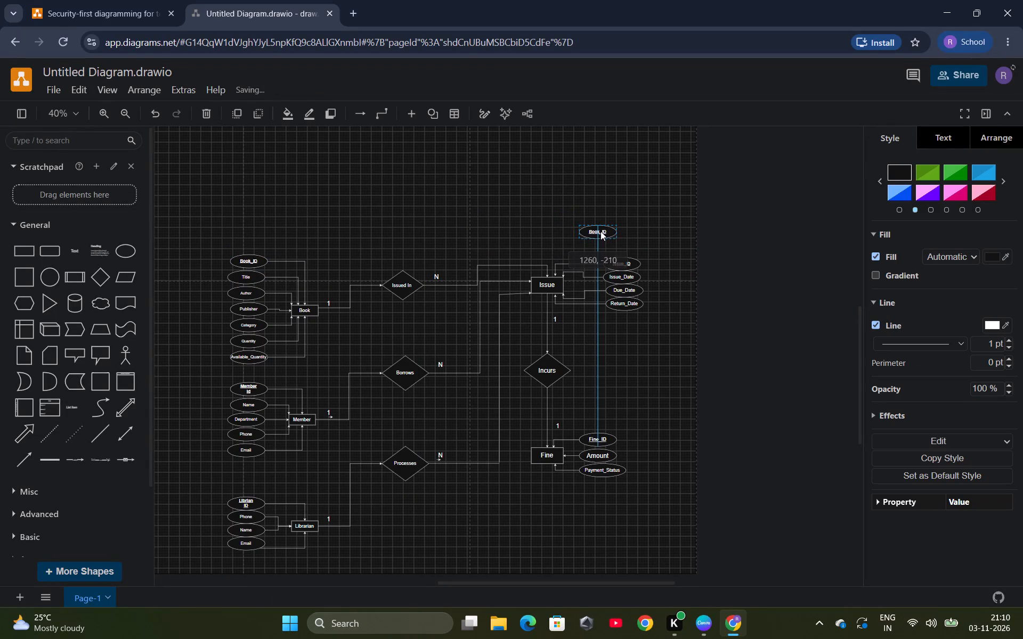
left_click_drag(600, 231, 627, 243)
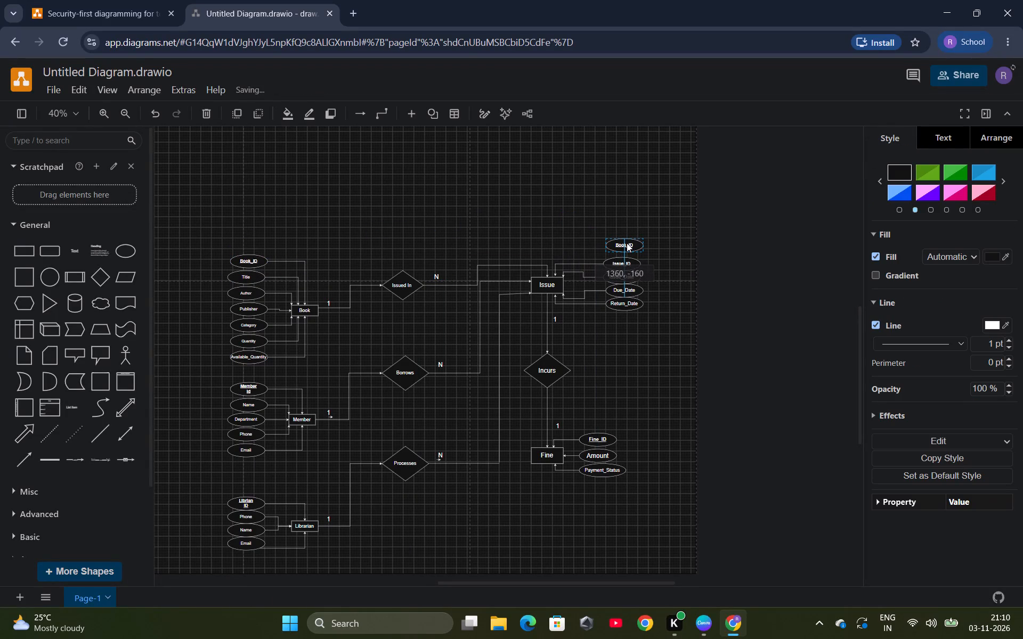
left_click_drag(627, 243, 626, 240)
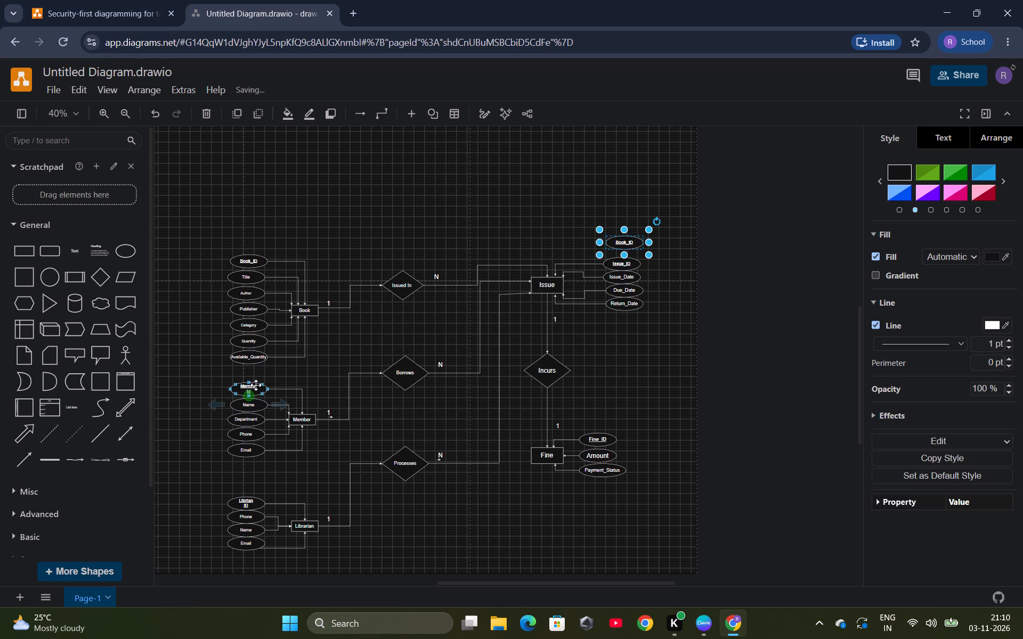
Duplicate the Member entity's Member Id attribute and place the copy below Return_Date beside the Issue entity.
right_click(254, 386)
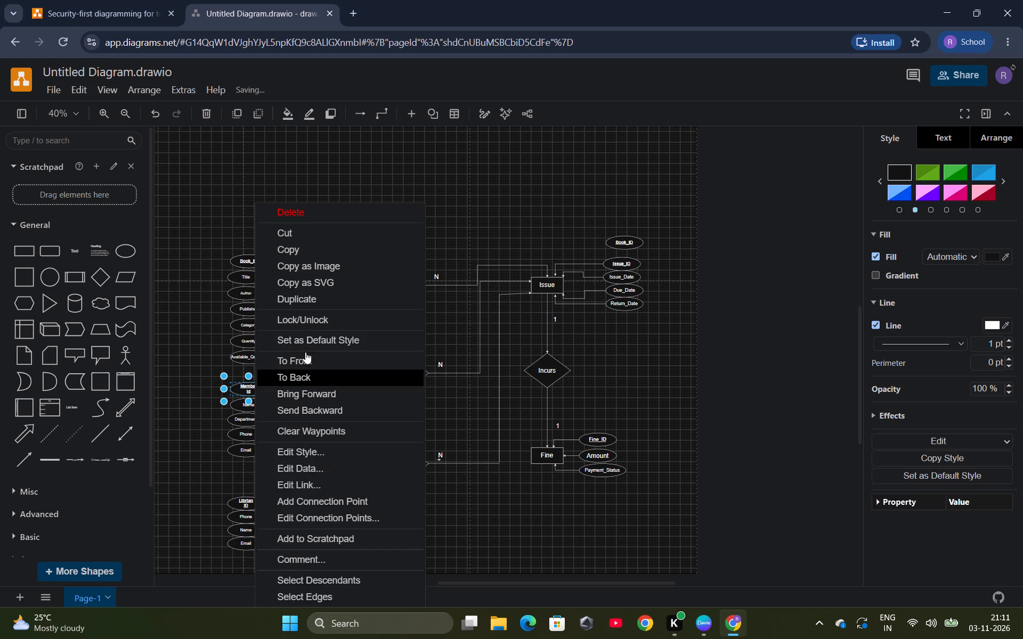
left_click(337, 292)
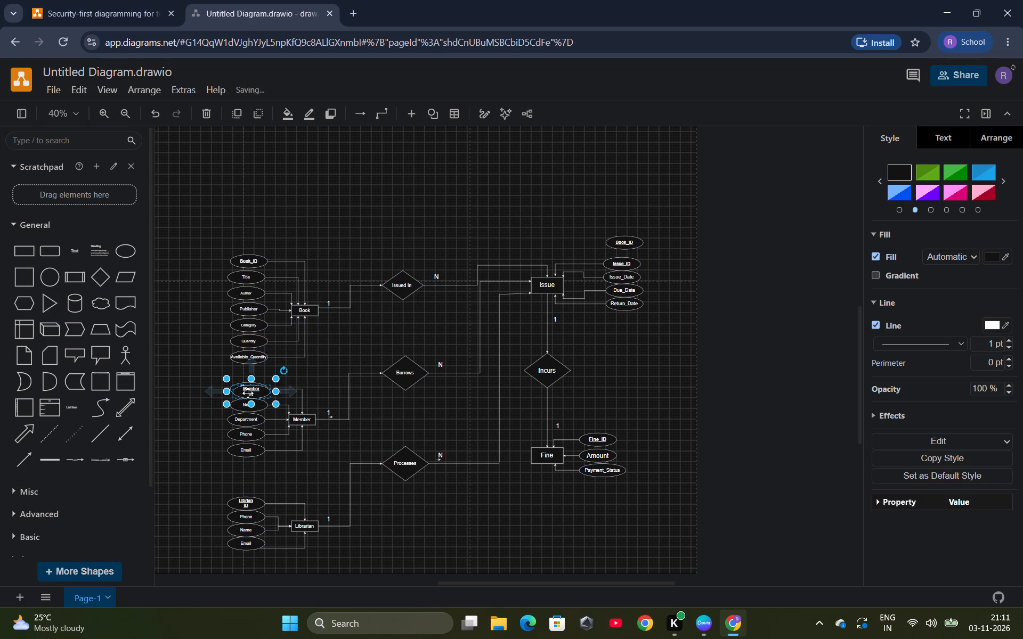
left_click_drag(248, 393, 616, 323)
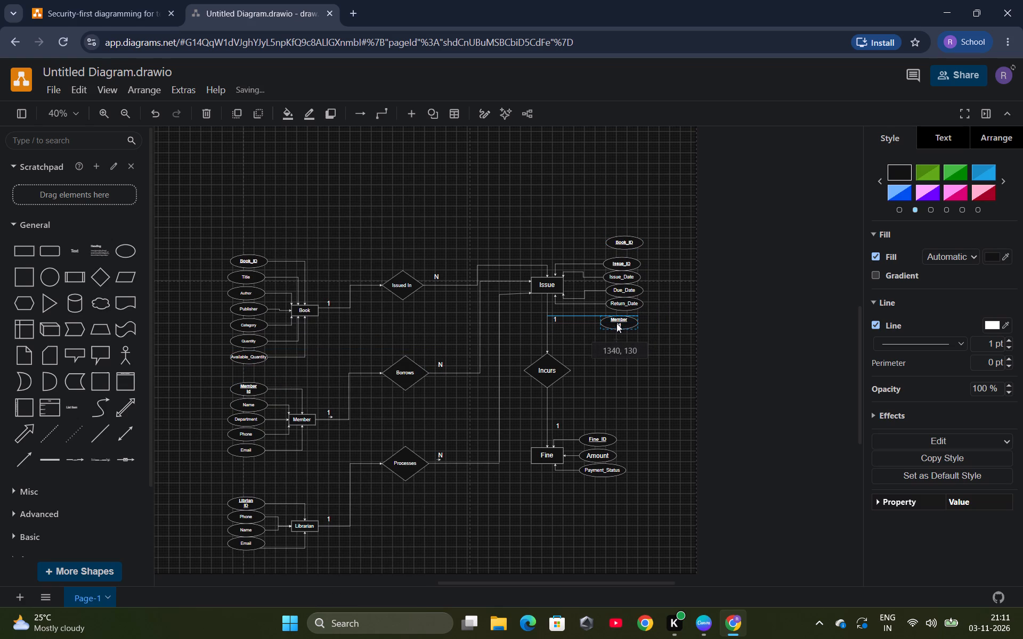
left_click_drag(616, 323, 620, 324)
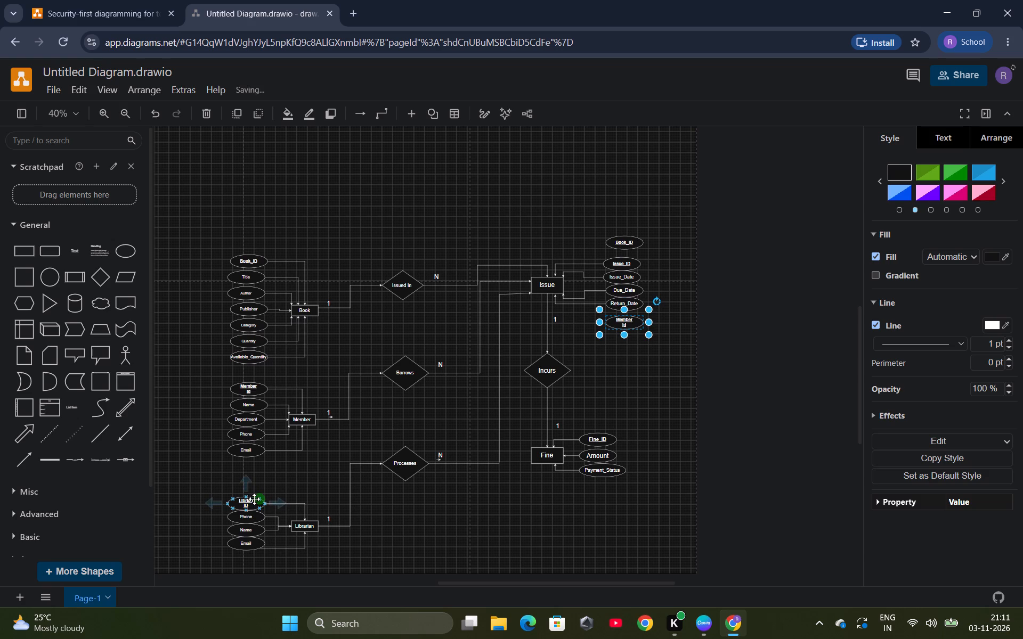
Duplicate the Librarian entity's Librian ID attribute and place the copy below the Member Id copy near the Issue entity.
right_click(250, 503)
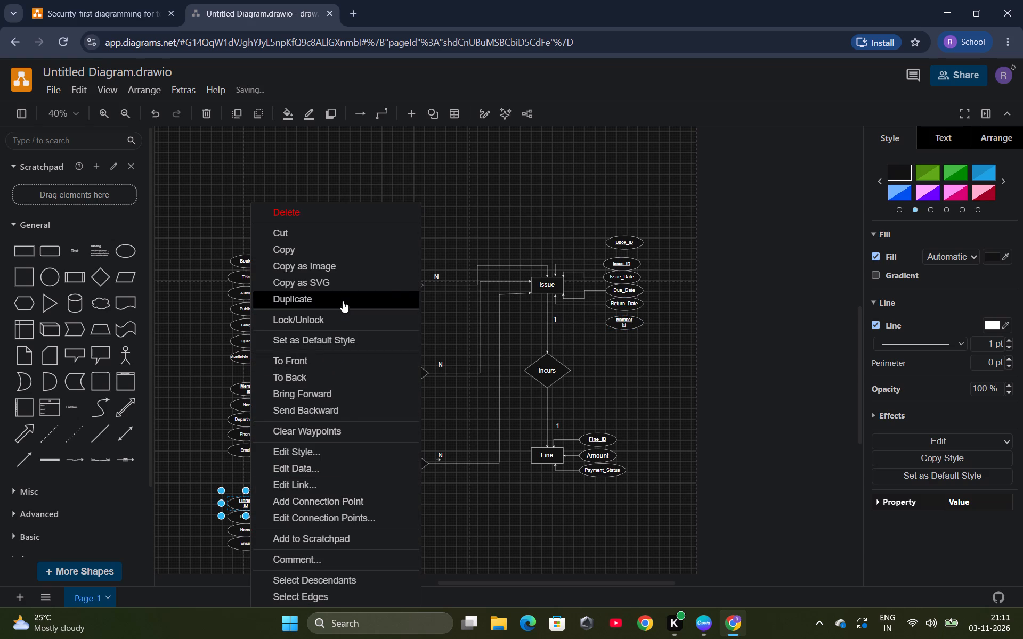
left_click(343, 301)
left_click_drag(247, 503, 611, 341)
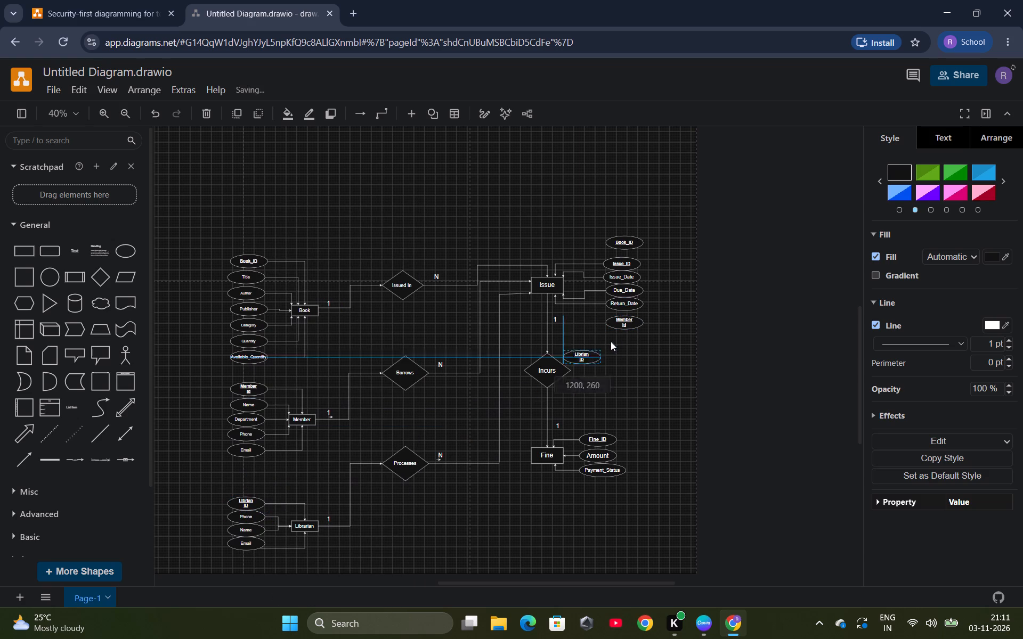
left_click_drag(611, 341, 622, 339)
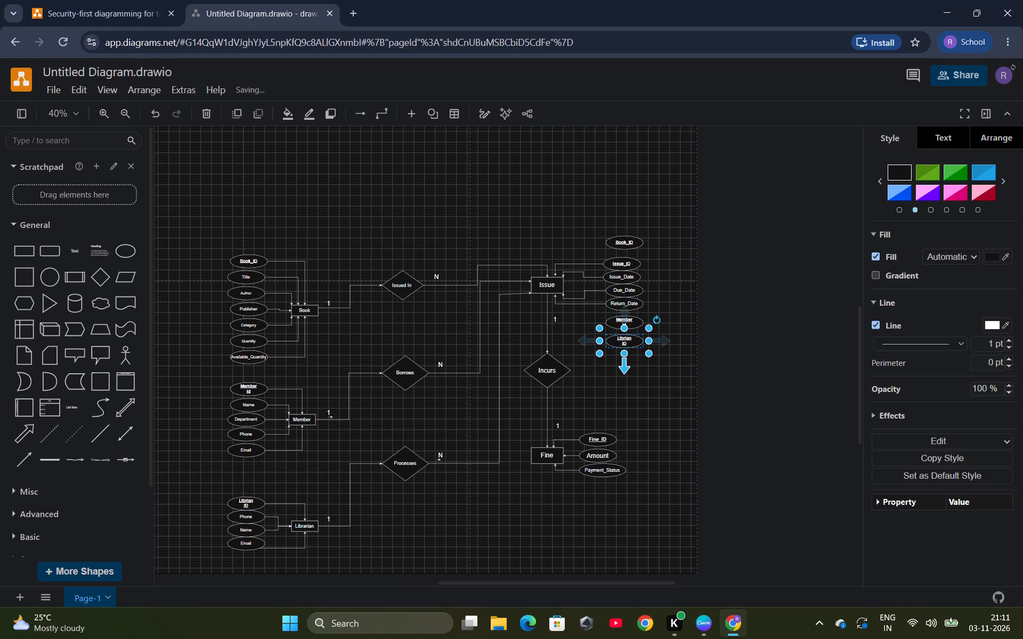
left_click(629, 367)
left_click(595, 386)
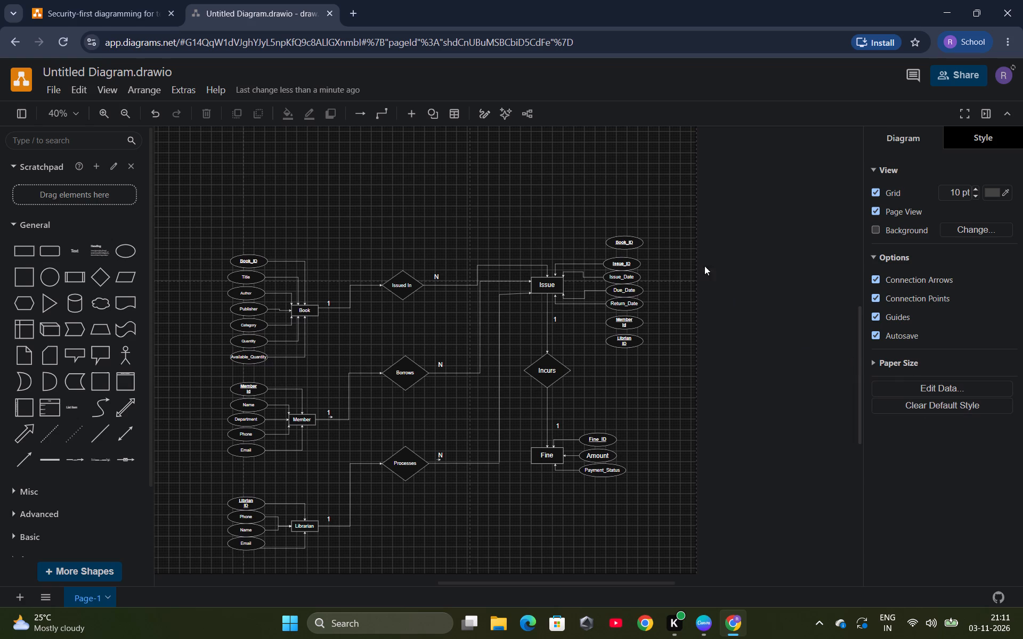
Duplicate the Issue entity's Issue_ID attribute and place the copy below Payment_Status beside the Fine entity.
left_click(623, 264)
right_click(622, 264)
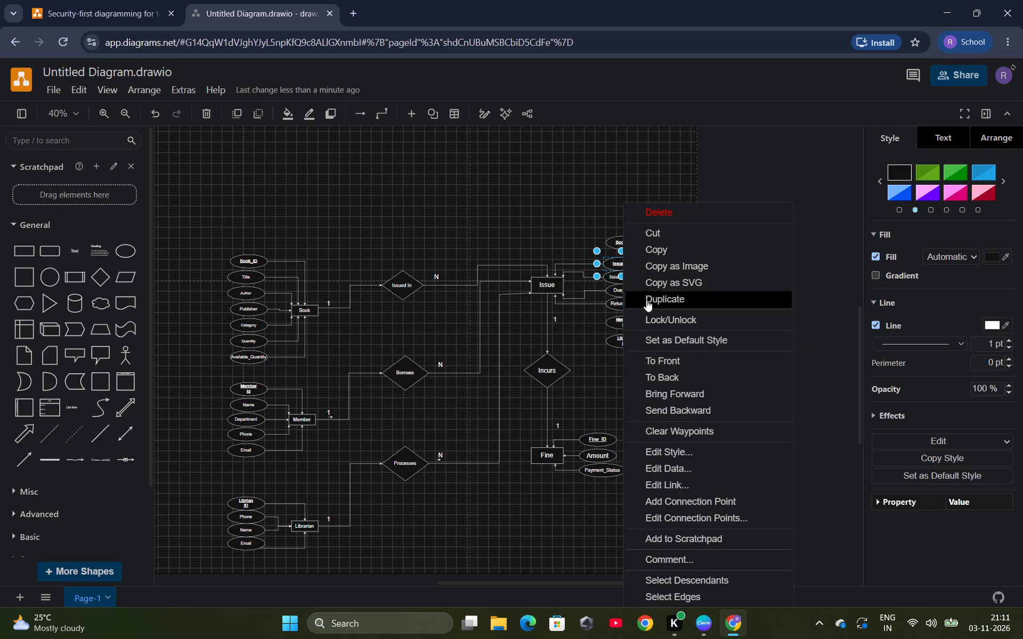
left_click(646, 297)
left_click_drag(628, 265, 598, 495)
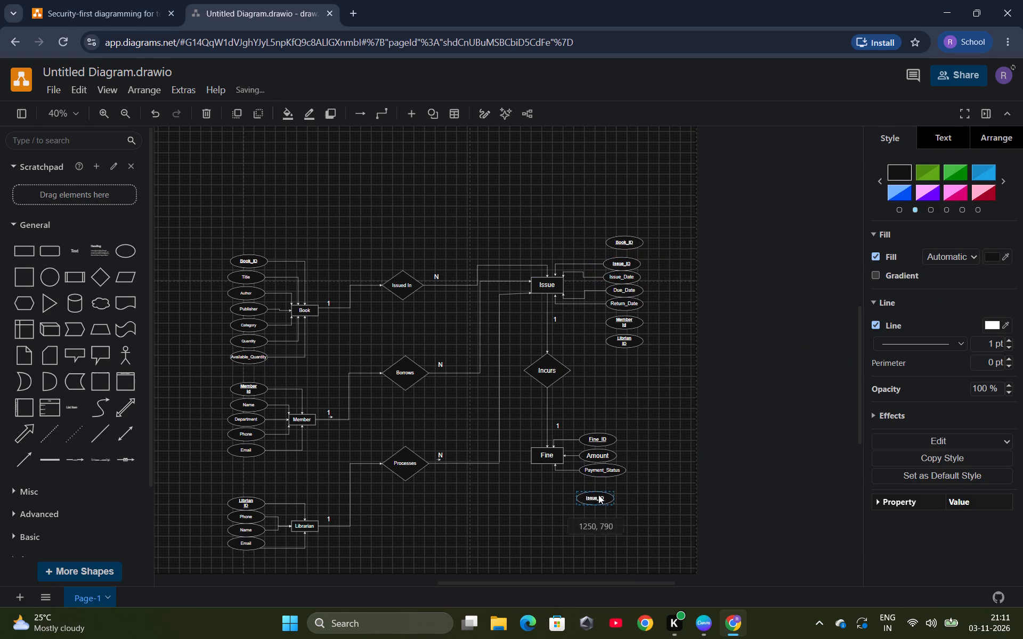
left_click_drag(598, 495, 598, 485)
left_click(642, 536)
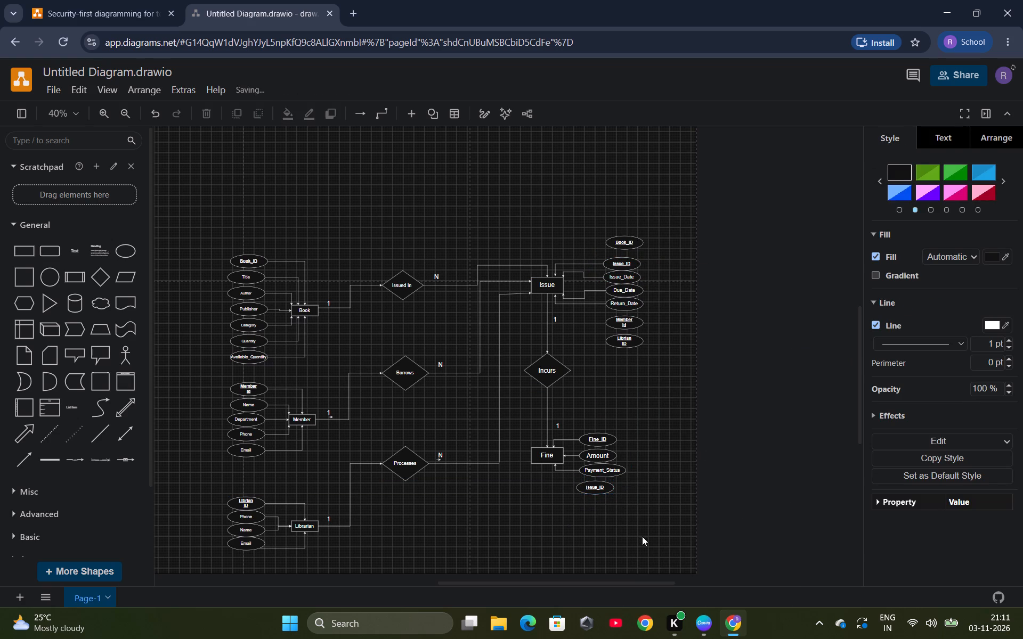
Connect the copied Issue_ID attribute to the bottom edge of the Fine entity.
left_click(586, 489)
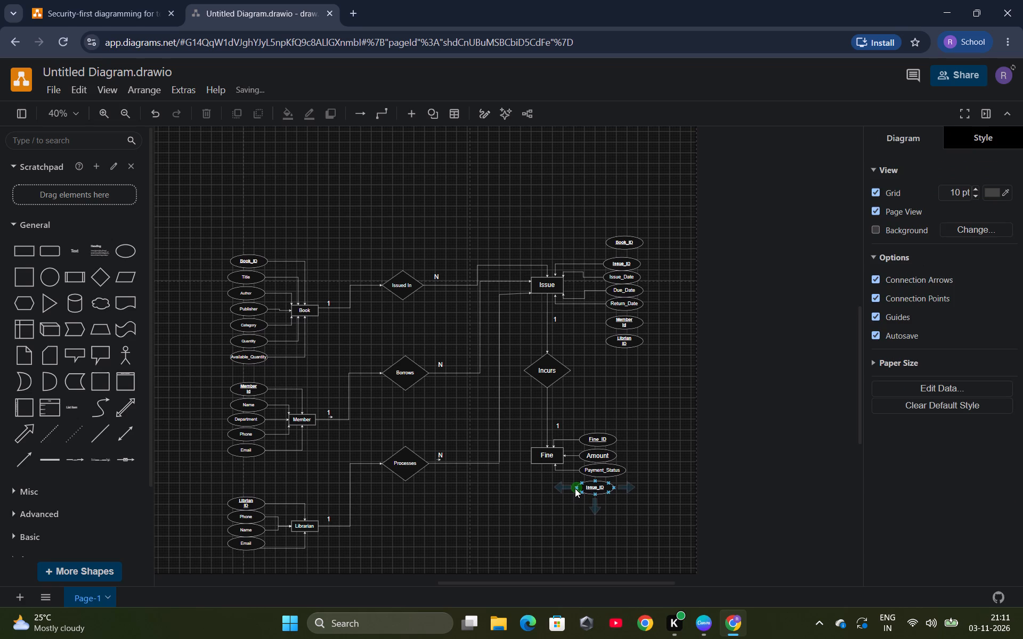
left_click_drag(578, 486, 548, 484)
left_click_drag(548, 484, 545, 464)
left_click(700, 444)
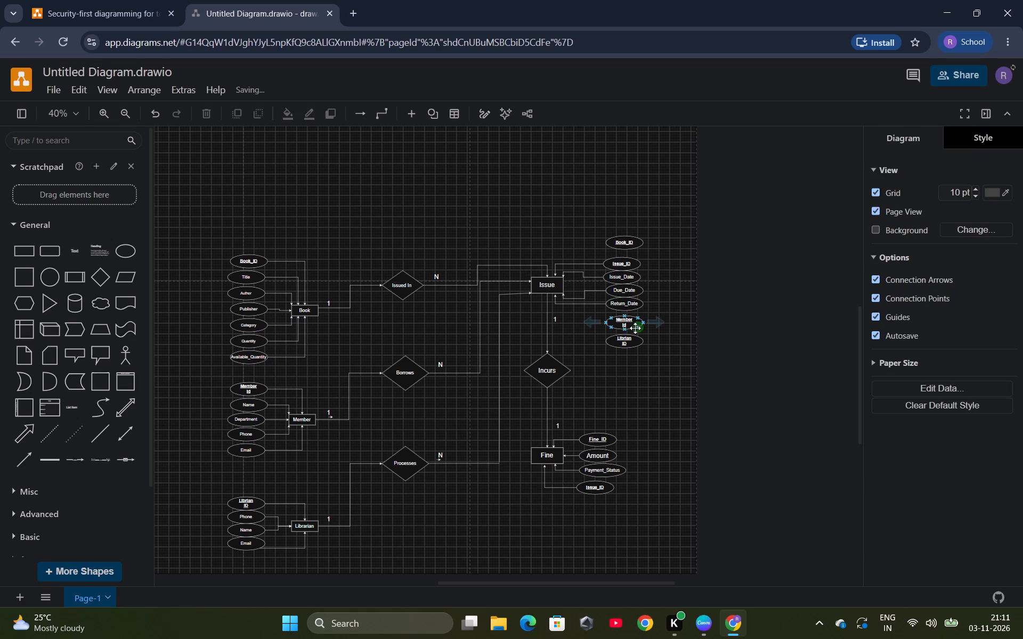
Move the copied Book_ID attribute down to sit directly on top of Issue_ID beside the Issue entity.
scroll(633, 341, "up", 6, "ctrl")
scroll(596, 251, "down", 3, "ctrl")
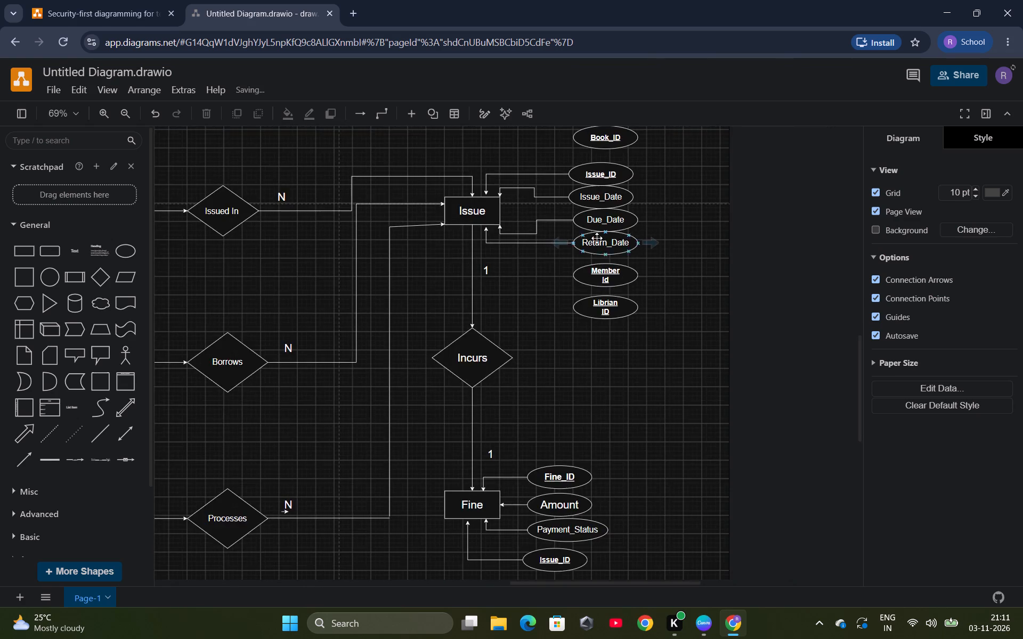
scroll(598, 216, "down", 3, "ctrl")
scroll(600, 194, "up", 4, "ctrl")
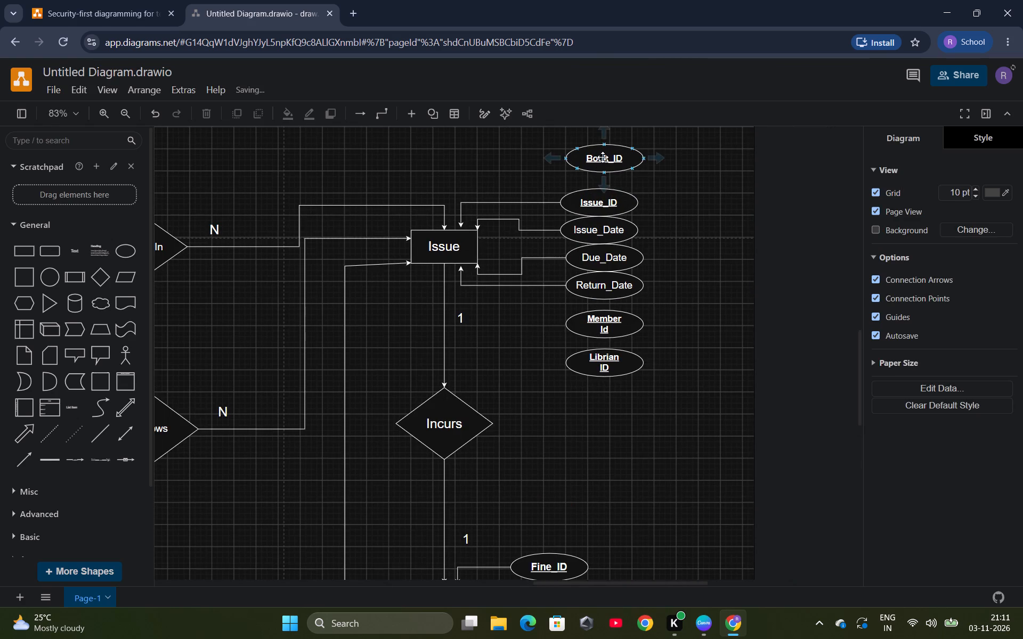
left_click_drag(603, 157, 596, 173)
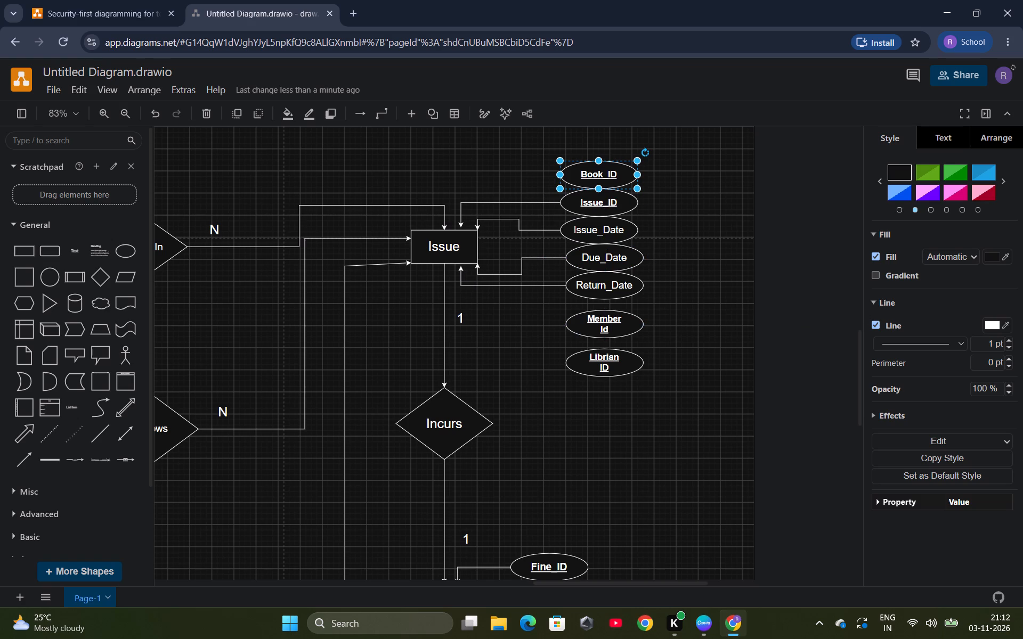
Delete the four connectors linking Issue_ID, Issue_Date, Due_Date and Return_Date to the Issue entity.
left_click(525, 200)
key("BackSpace")
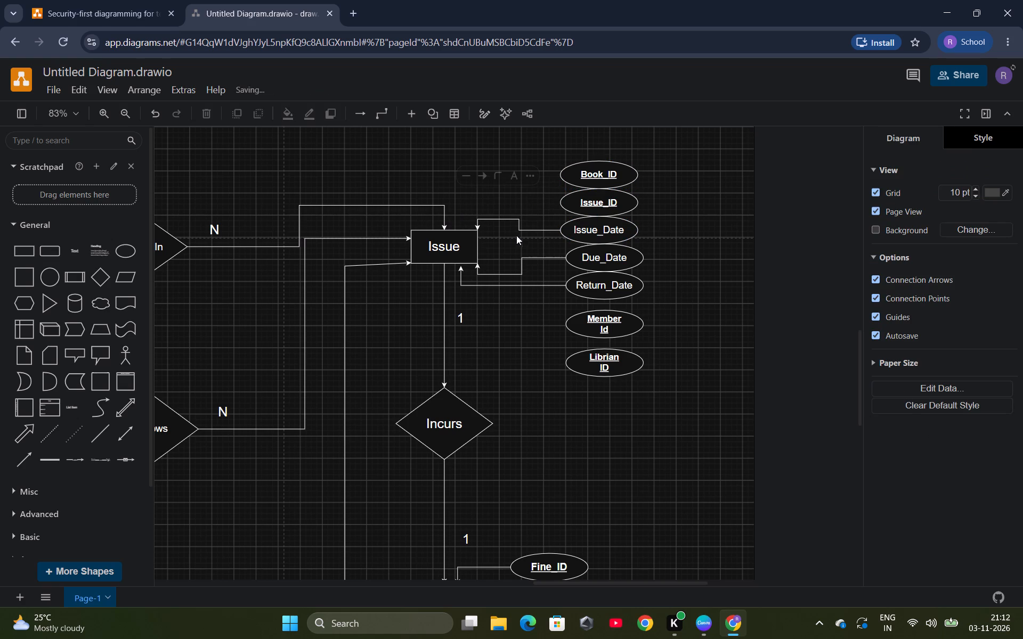
left_click(523, 230)
key("BackSpace")
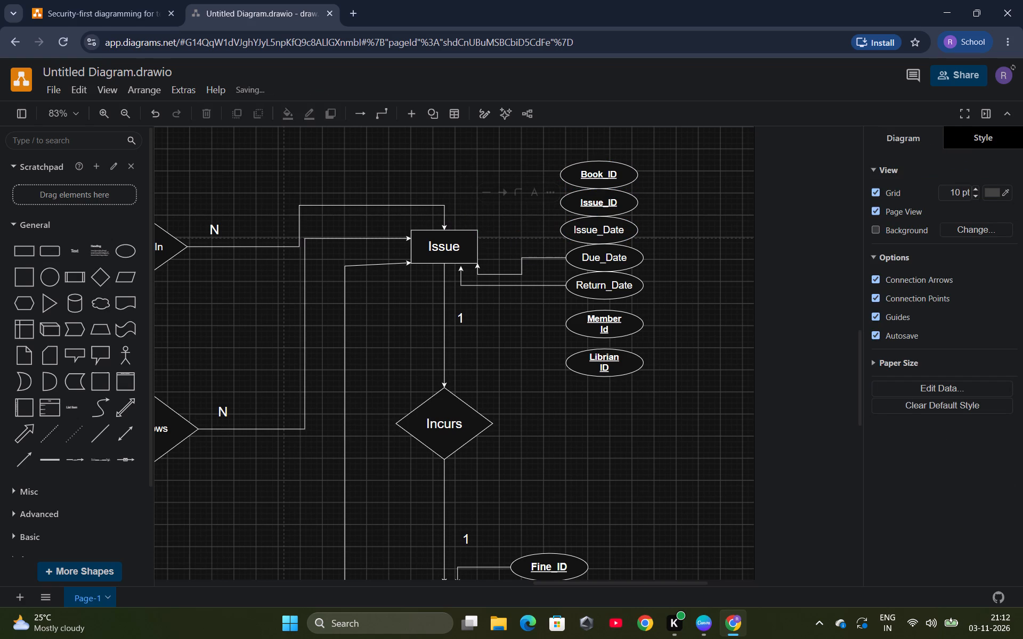
left_click(530, 256)
key("BackSpace")
left_click(529, 285)
key("BackSpace")
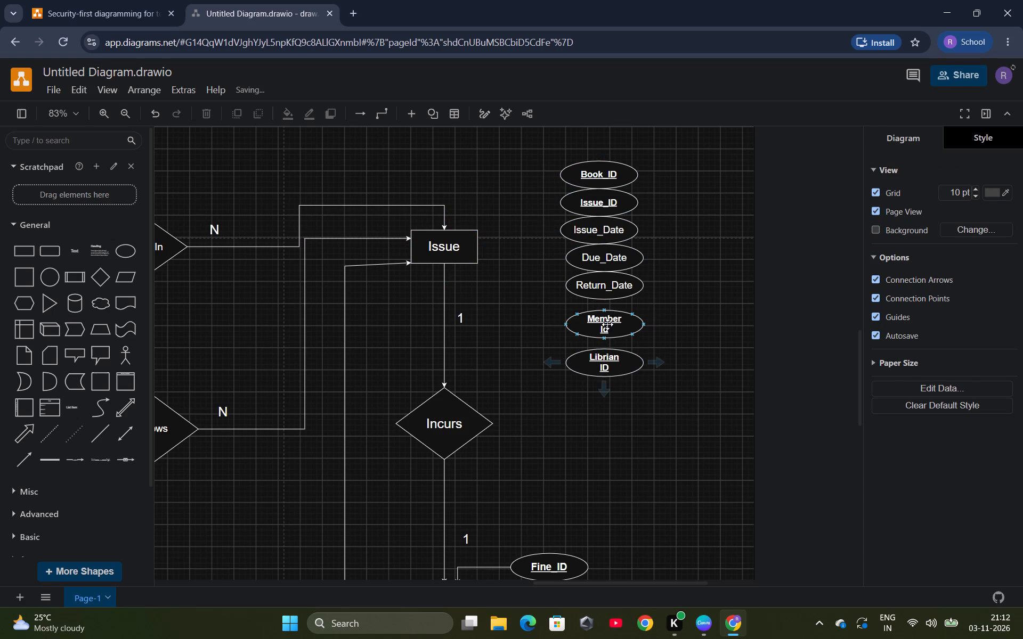
Move the copied Member Id attribute up slightly, closer to Return_Date.
left_click_drag(607, 324, 610, 318)
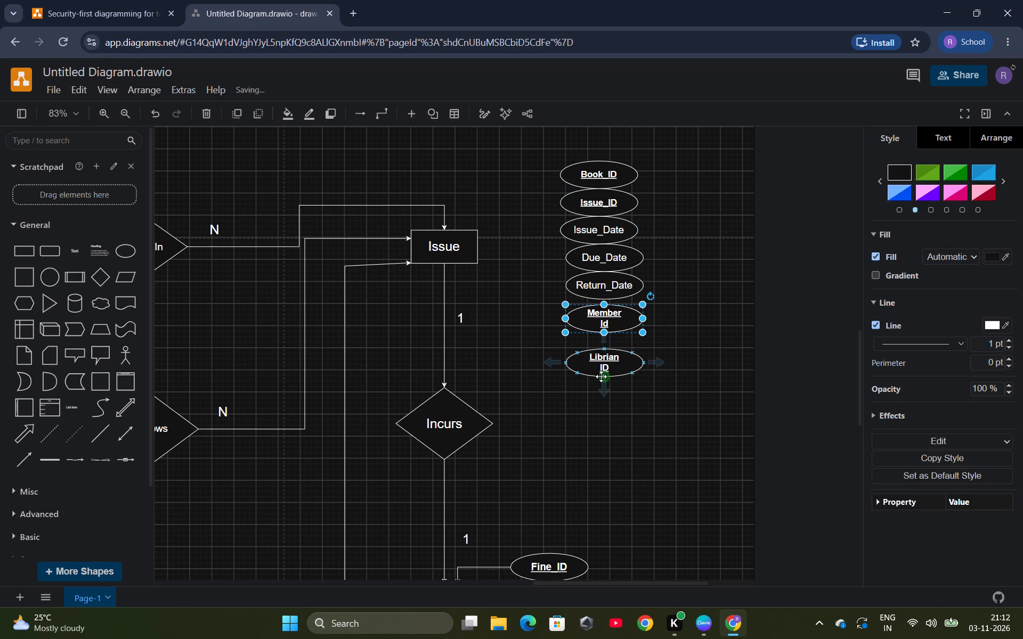
left_click_drag(601, 378, 600, 351)
key("ctrl+z")
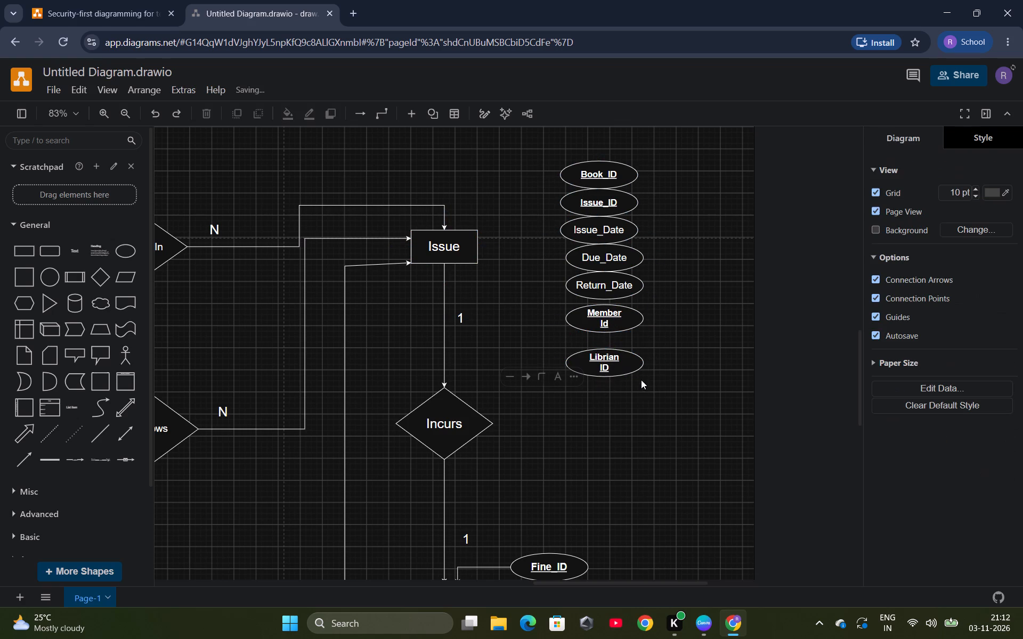
left_click(646, 442)
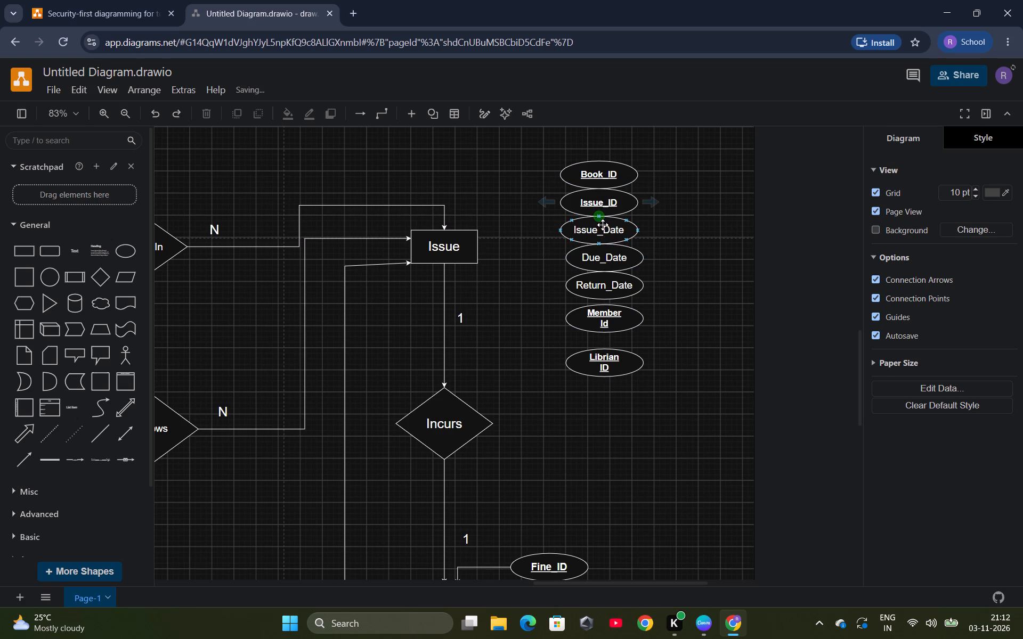
Move the Due_Date attribute closer to the Issue entity, aligned with its horizontal centre line.
left_click_drag(599, 260, 562, 250)
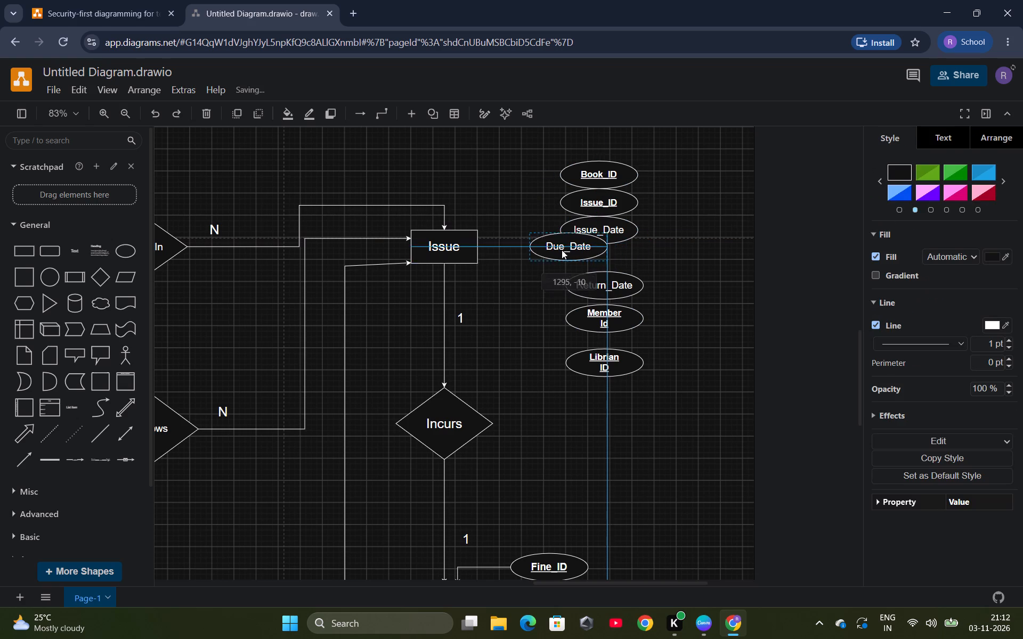
left_click_drag(562, 250, 558, 252)
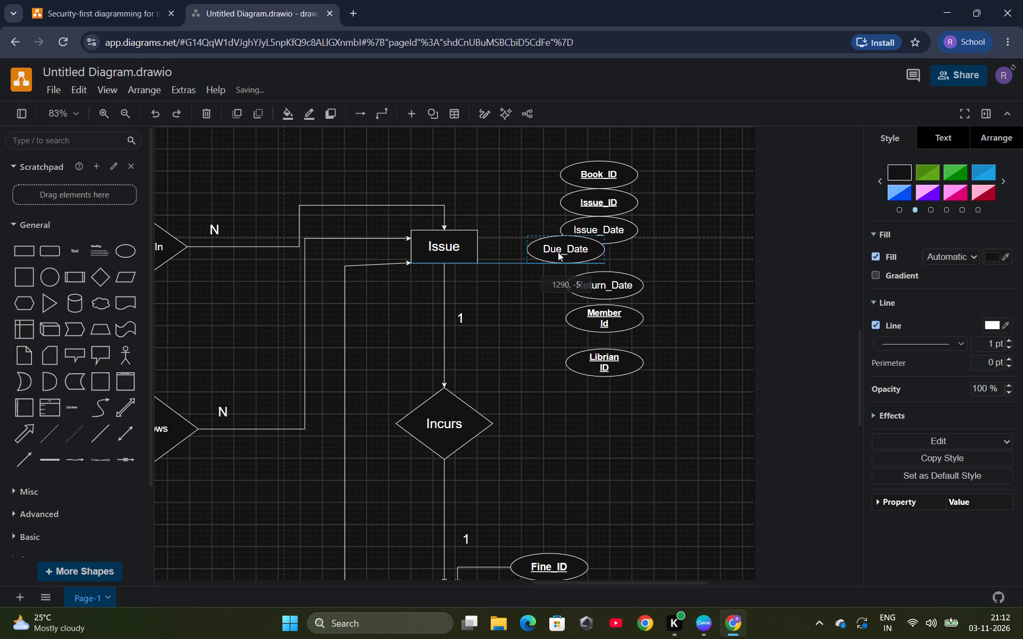
left_click_drag(558, 252, 558, 250)
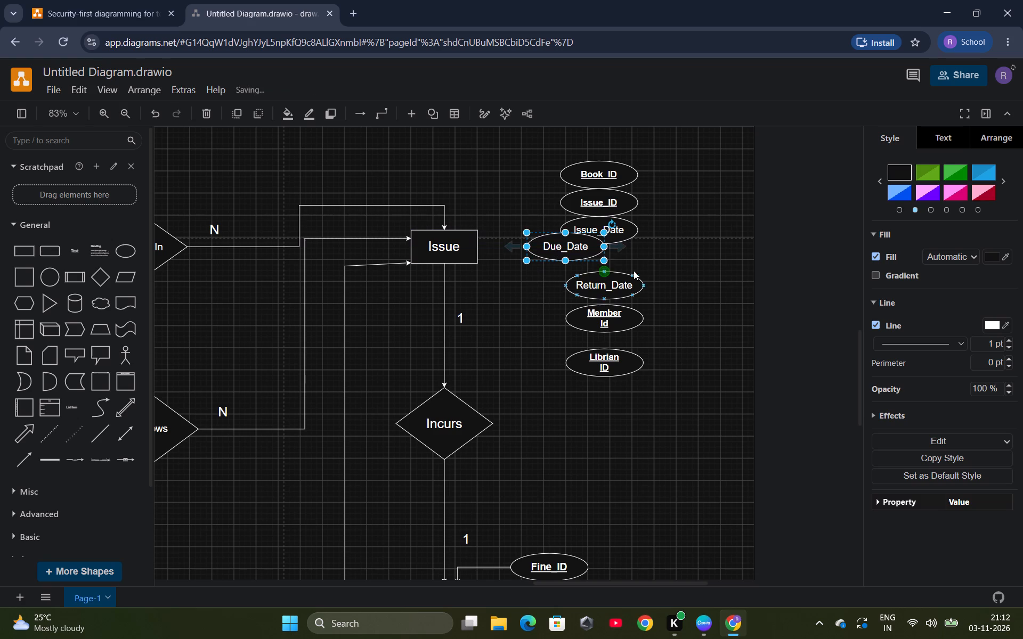
left_click(677, 255)
Spread out the upper Issue attributes, placing Book_ID higher, Issue_ID above and to its left, and Issue_Date just above Due_Date.
left_click_drag(615, 231, 685, 193)
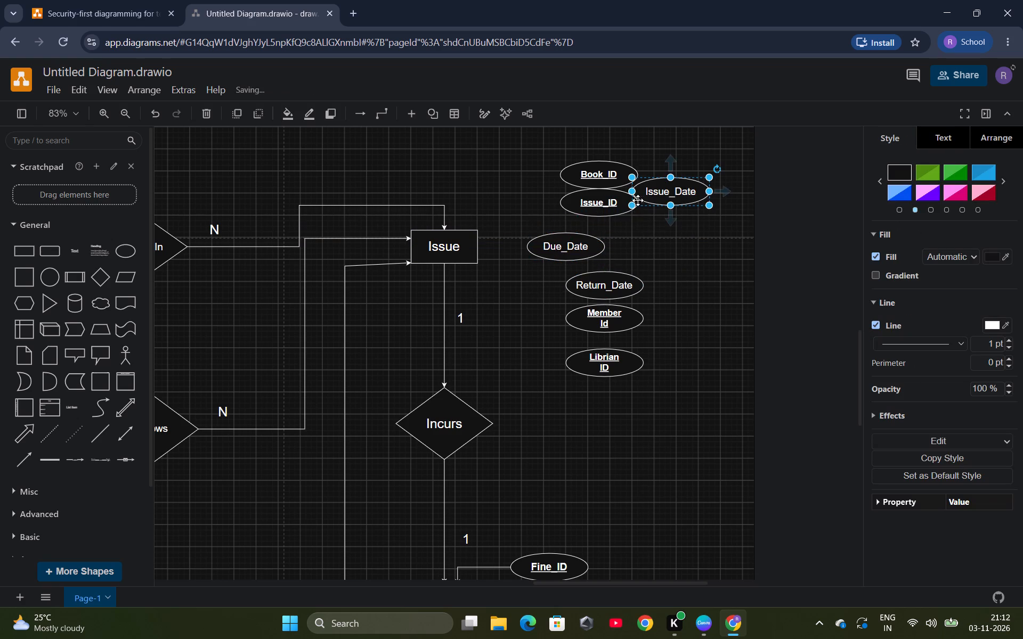
left_click_drag(613, 207, 665, 230)
left_click_drag(618, 176, 626, 143)
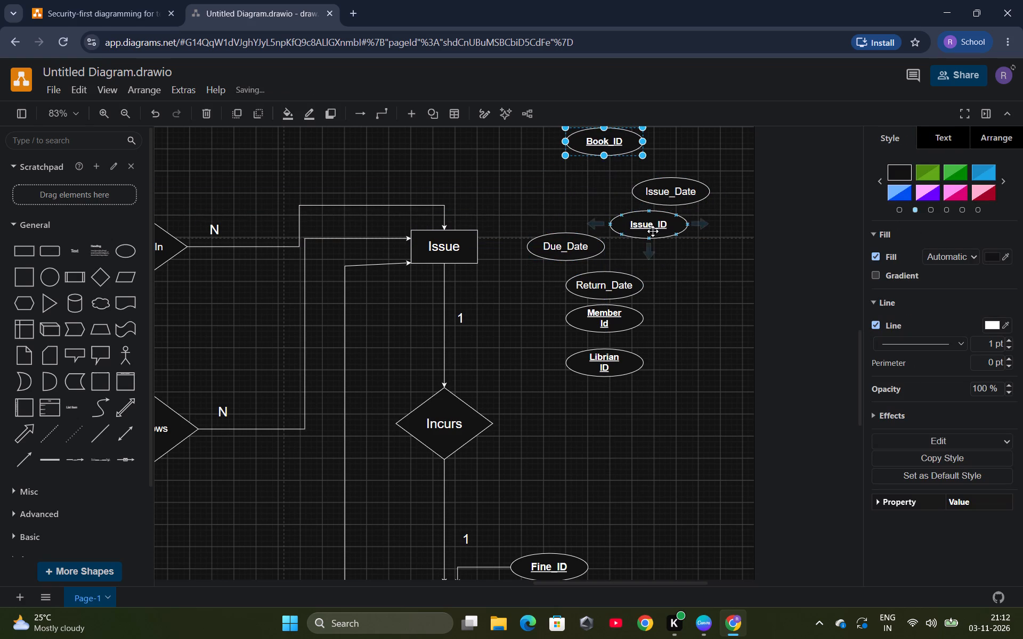
left_click_drag(653, 231, 530, 128)
left_click_drag(673, 198, 602, 220)
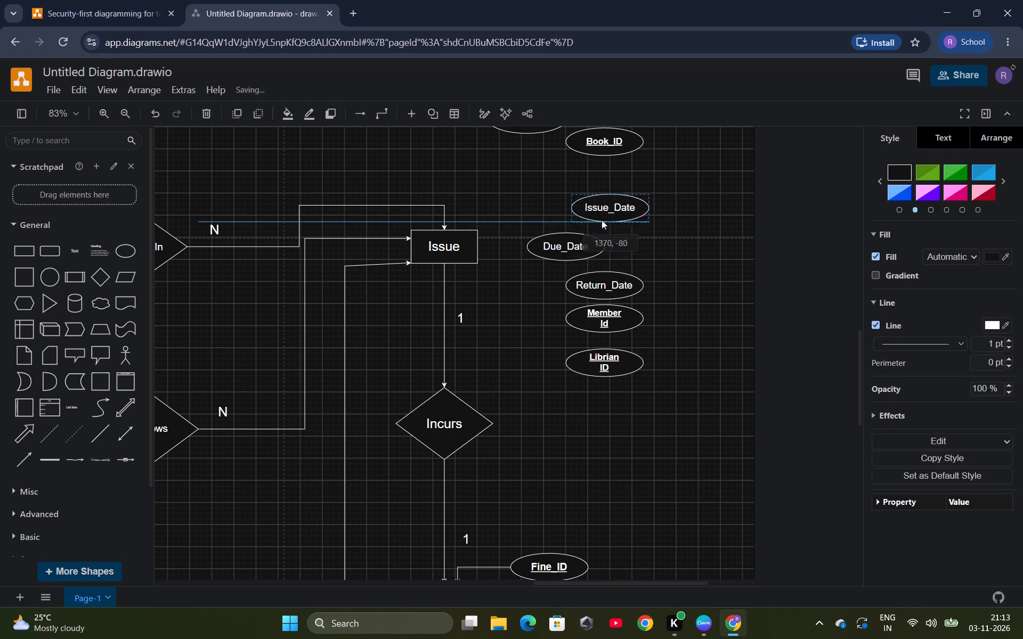
left_click_drag(602, 220, 606, 223)
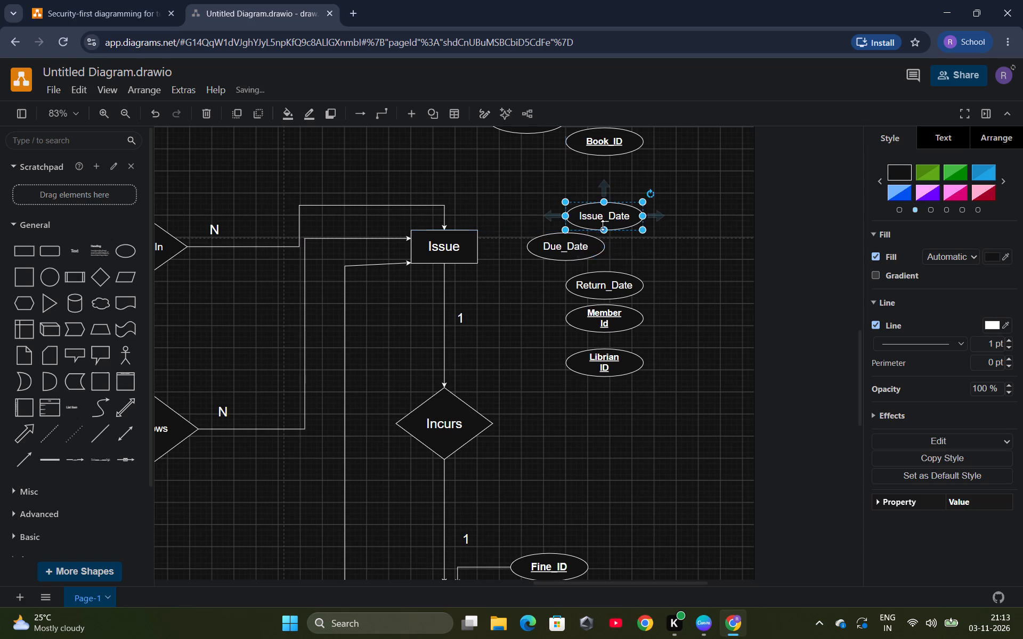
Move the Due_Date attribute away from the Issue entity so it lines up directly below Issue_Date.
left_click_drag(579, 252, 618, 252)
left_click(722, 239)
Stack the Book_ID and Issue_ID attributes directly above Issue_Date in one aligned column, with Issue_ID at the top.
scroll(679, 235, "up", 2)
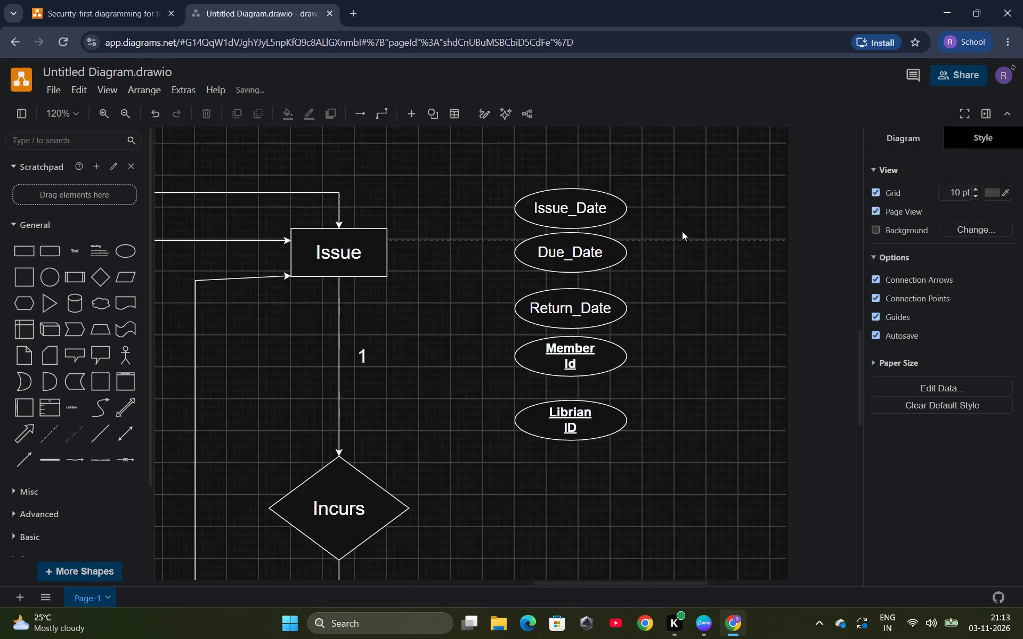
scroll(683, 229, "down", 4)
left_click_drag(634, 165, 634, 186)
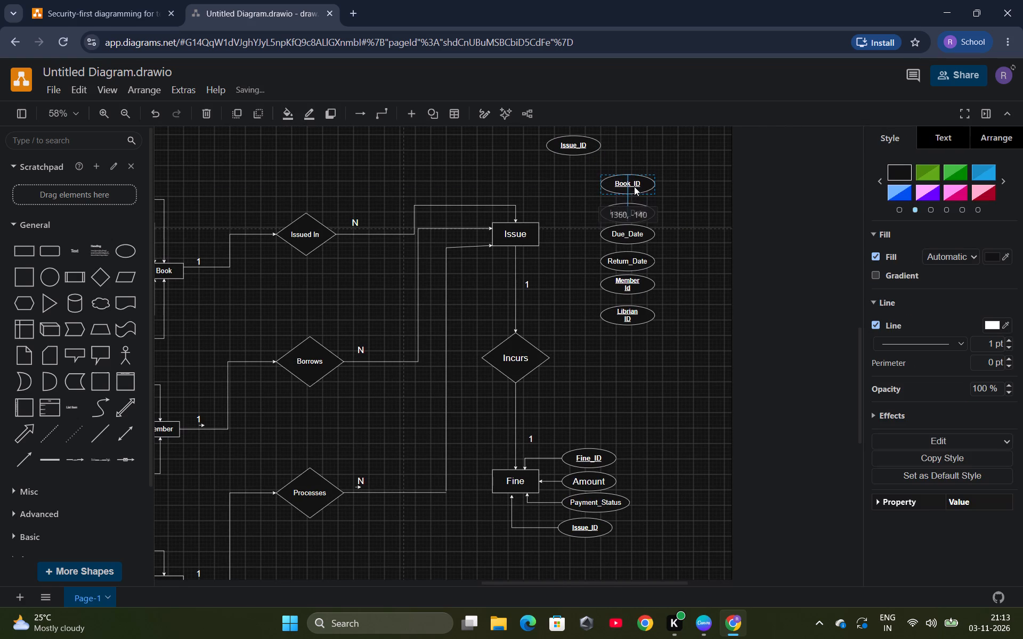
left_click_drag(634, 186, 632, 194)
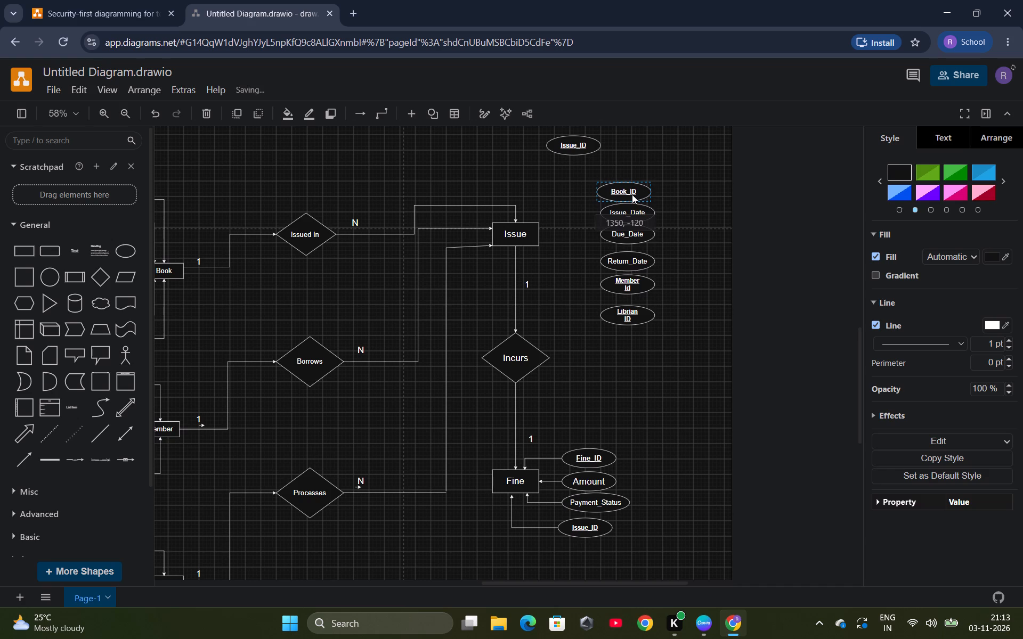
left_click_drag(632, 194, 633, 195)
left_click_drag(587, 146, 636, 171)
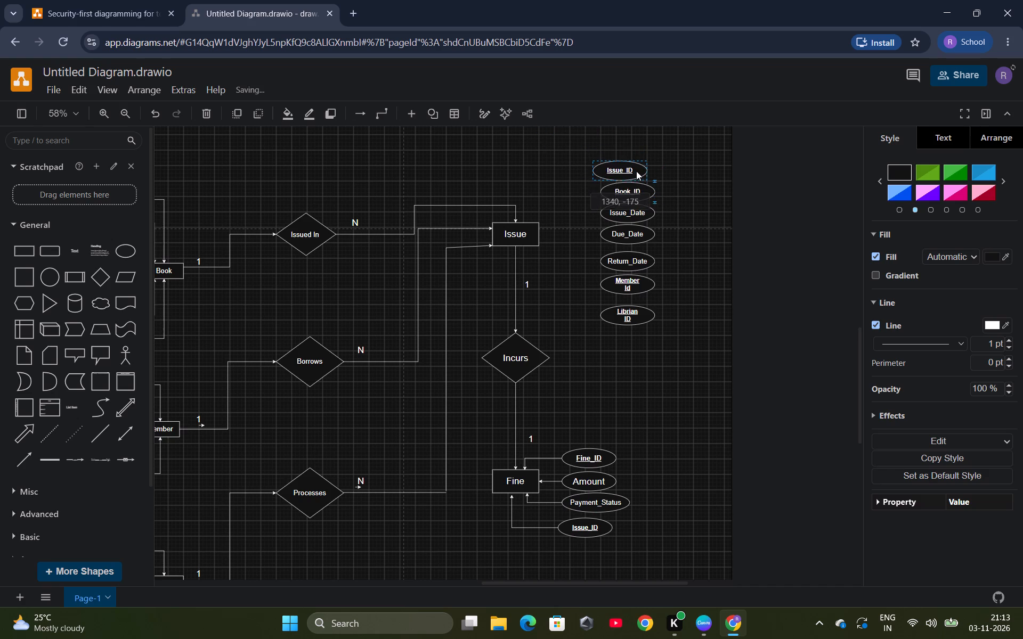
left_click_drag(636, 171, 639, 173)
left_click(692, 231)
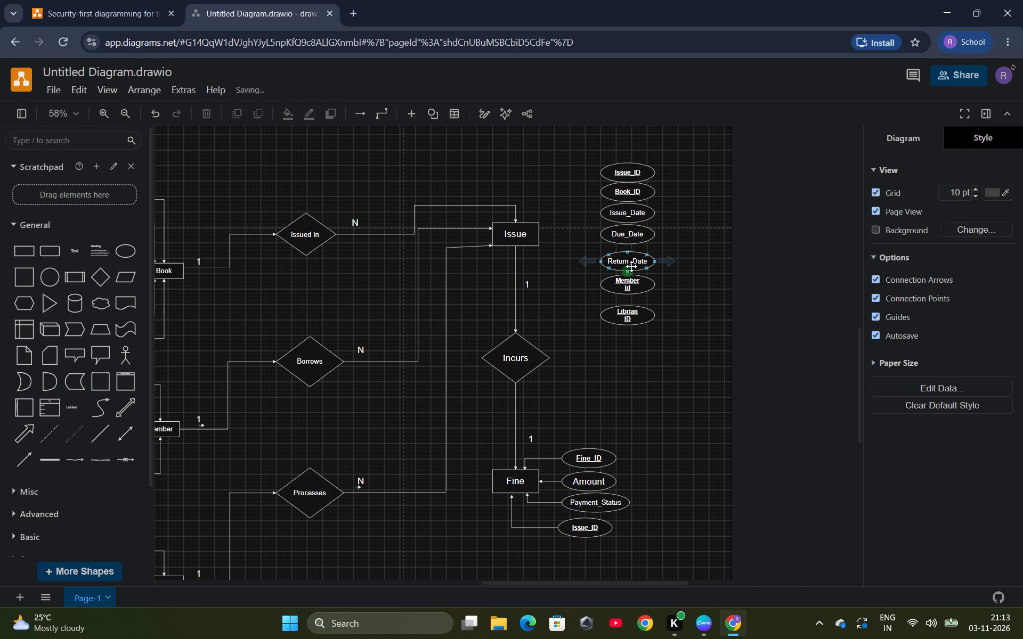
Move Return_Date, Member Id and Librian ID up to close the gaps in the column below Due_Date.
left_click_drag(631, 266, 631, 252)
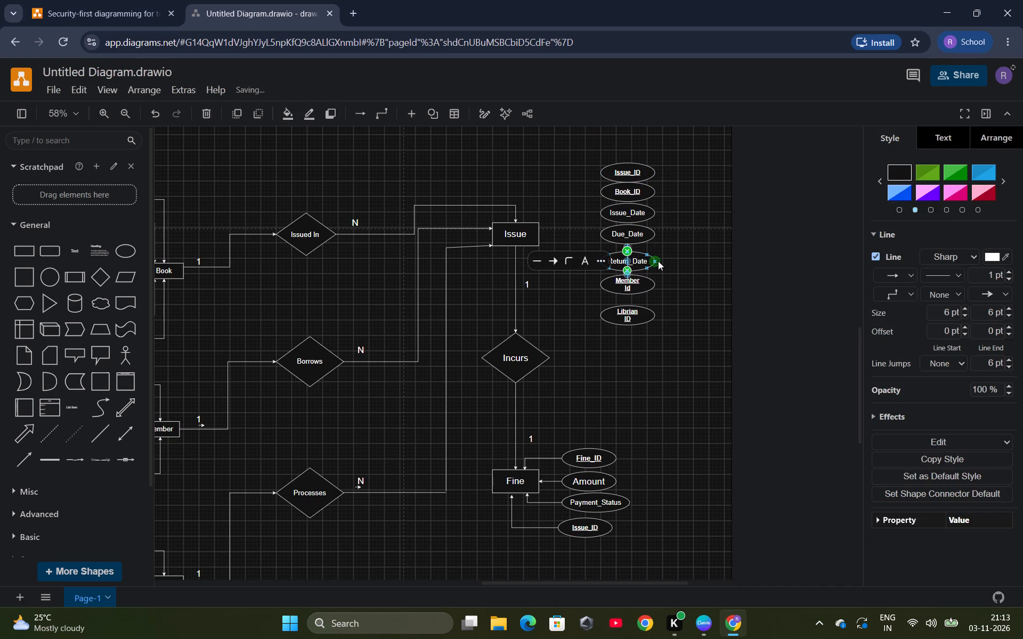
key("ctrl+z")
left_click_drag(629, 263, 631, 254)
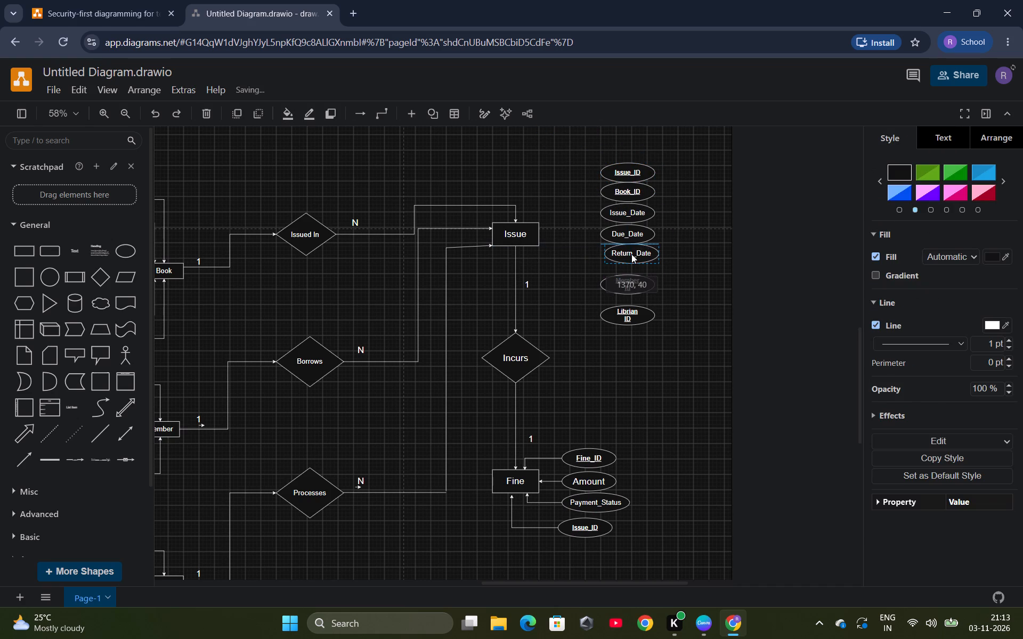
left_click_drag(631, 254, 628, 253)
left_click(680, 294)
left_click_drag(634, 288, 632, 277)
left_click(664, 285)
left_click_drag(633, 323, 629, 313)
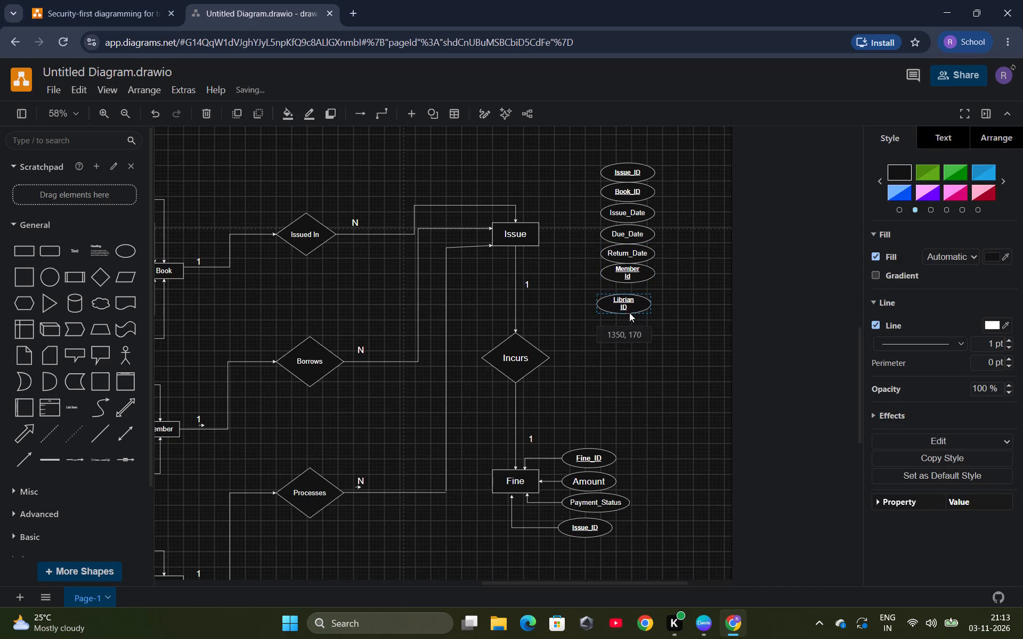
left_click_drag(629, 313, 632, 299)
left_click(659, 365)
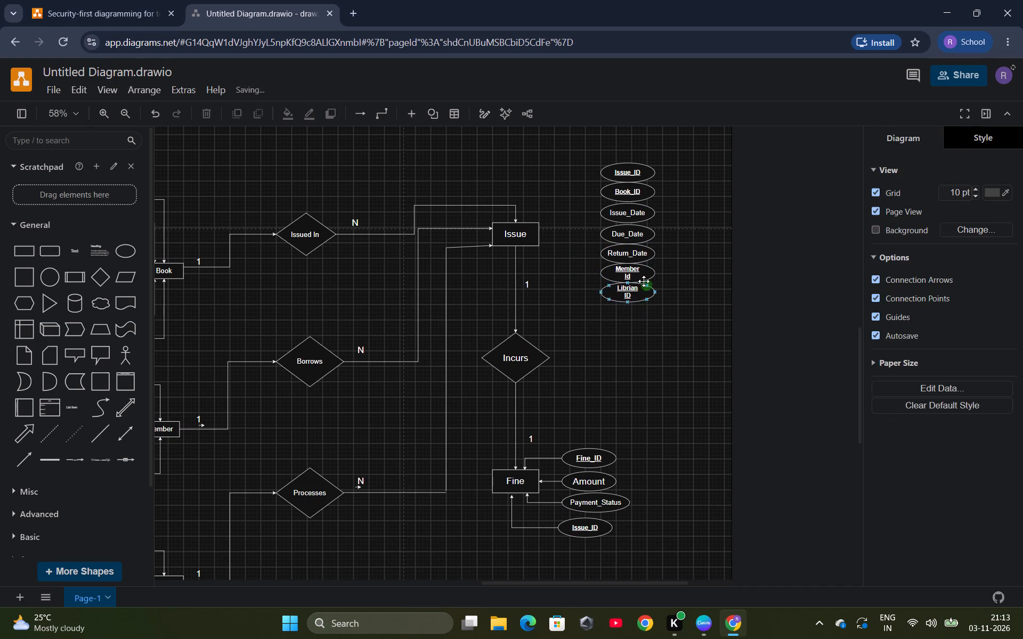
Draw arrow connectors from Issue_ID to the top edge and from Librian ID to the bottom edge of the Issue entity.
scroll(637, 222, "up", 1)
scroll(637, 222, "up", 3, "ctrl")
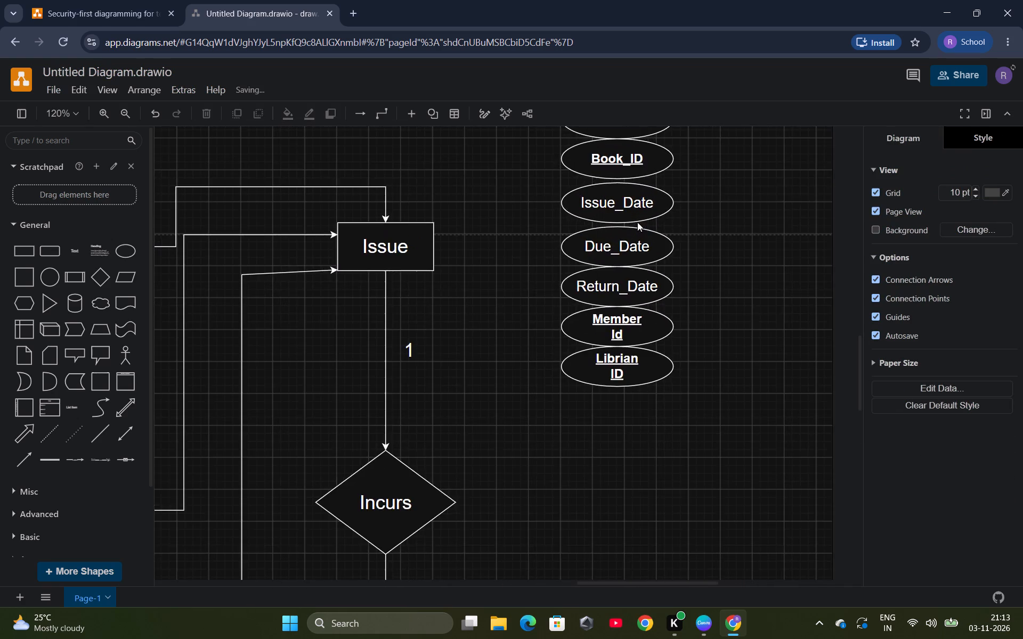
scroll(637, 222, "down", 5, "ctrl")
scroll(563, 180, "up", 3, "ctrl")
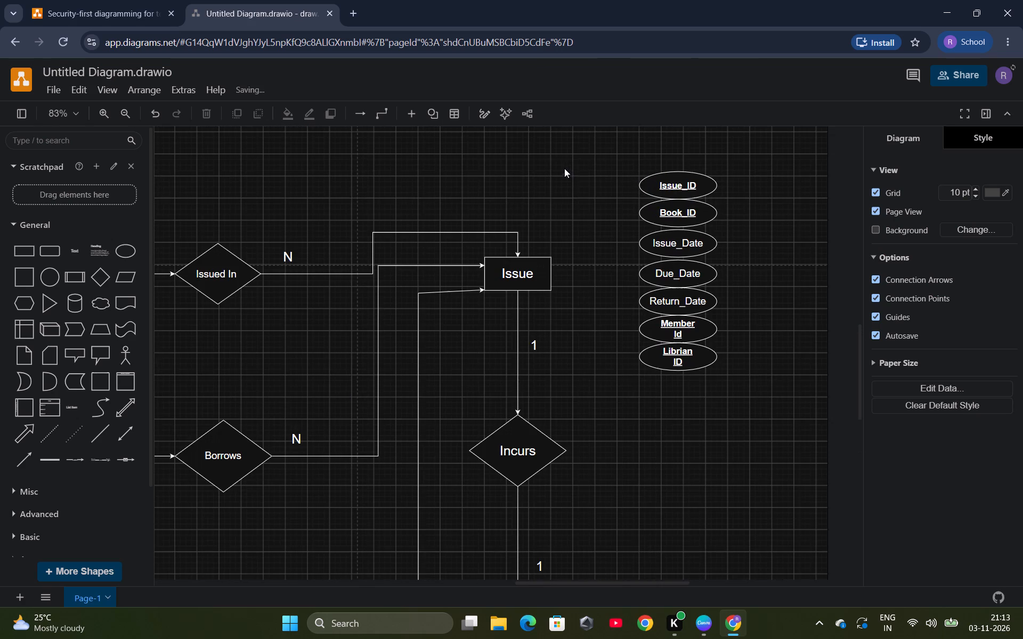
left_click_drag(640, 184, 512, 224)
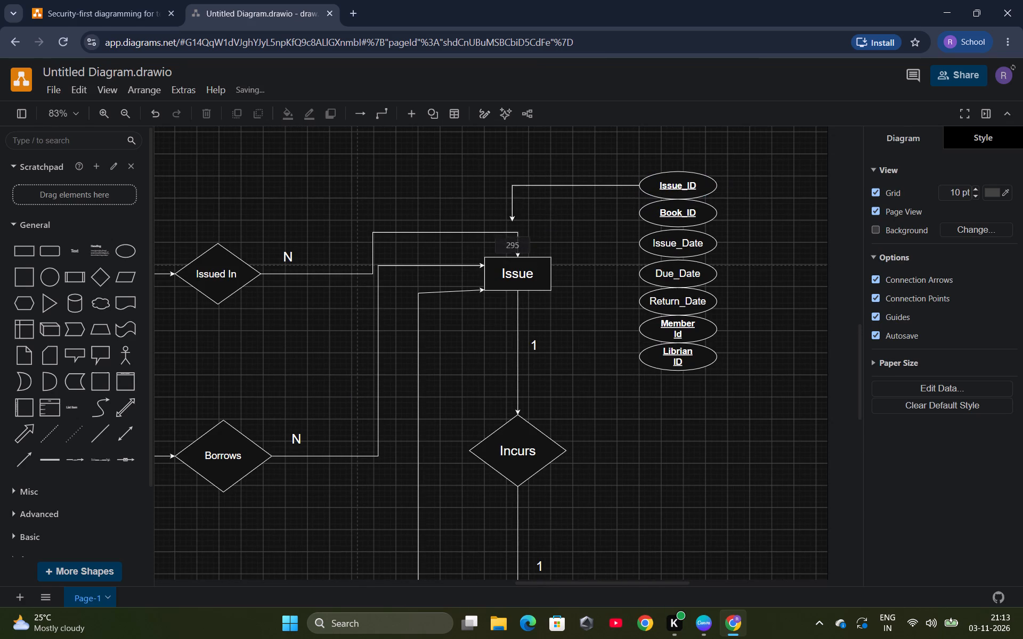
left_click_drag(512, 224, 527, 256)
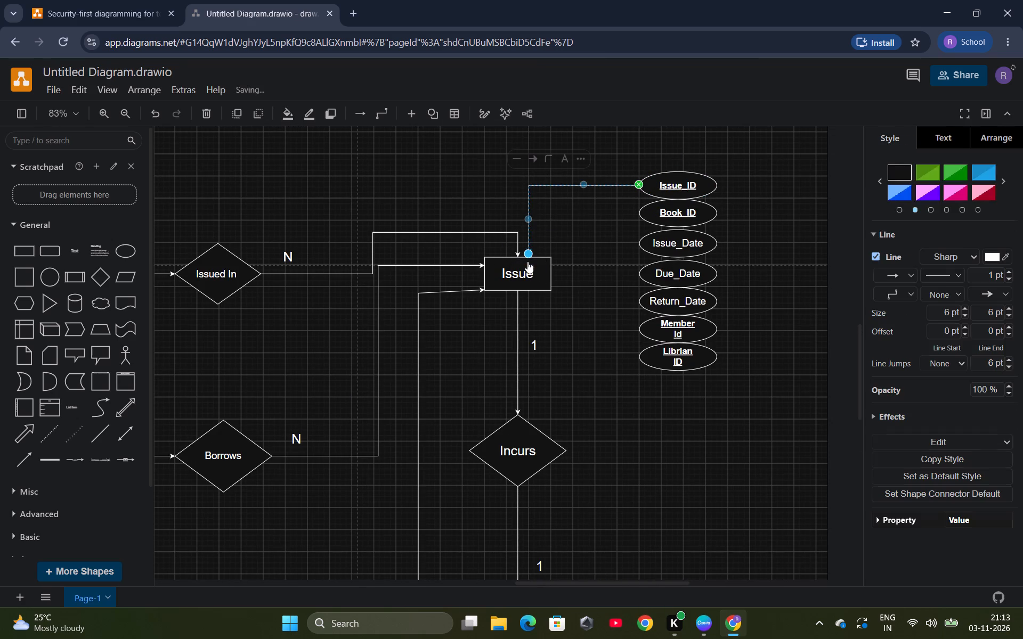
left_click(586, 404)
left_click_drag(678, 372, 589, 345)
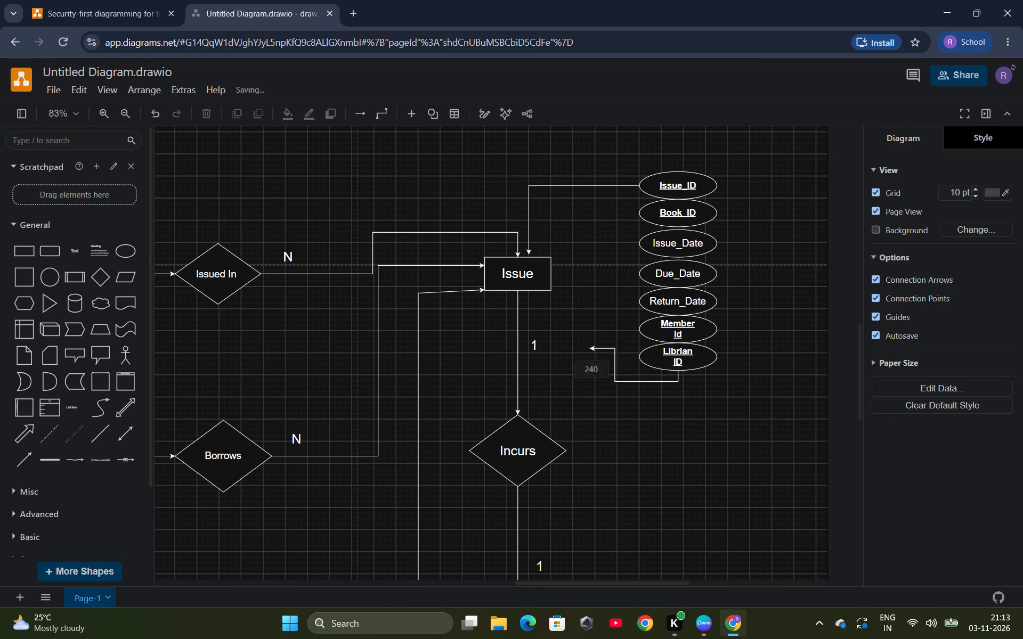
left_click_drag(589, 345, 529, 295)
left_click(616, 426)
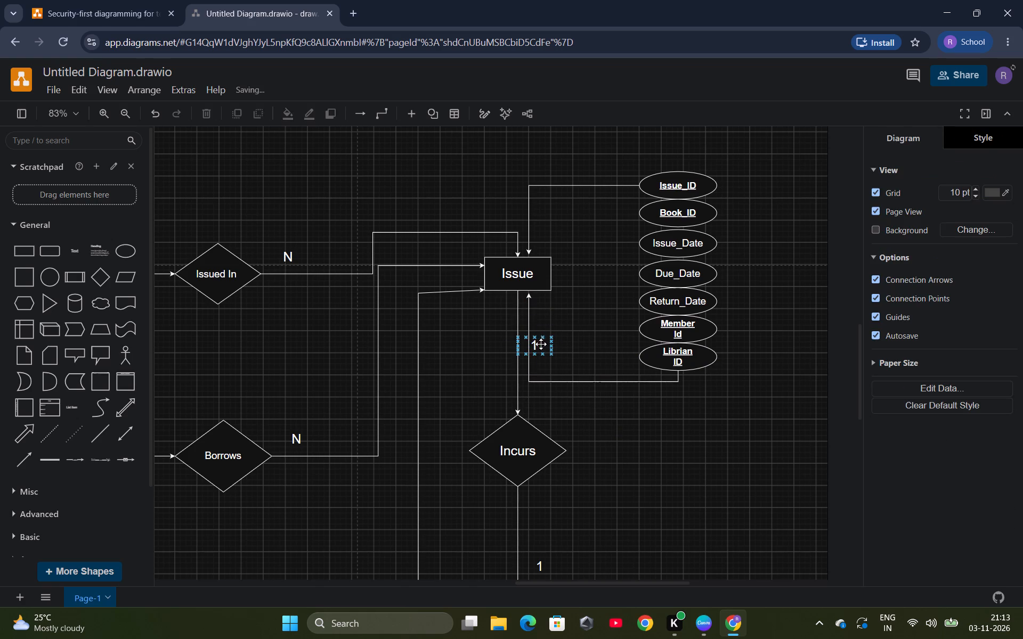
Move the cardinality label 1 to the left of the Issue–Incurs line, just below the Issue entity.
left_click_drag(537, 345, 505, 300)
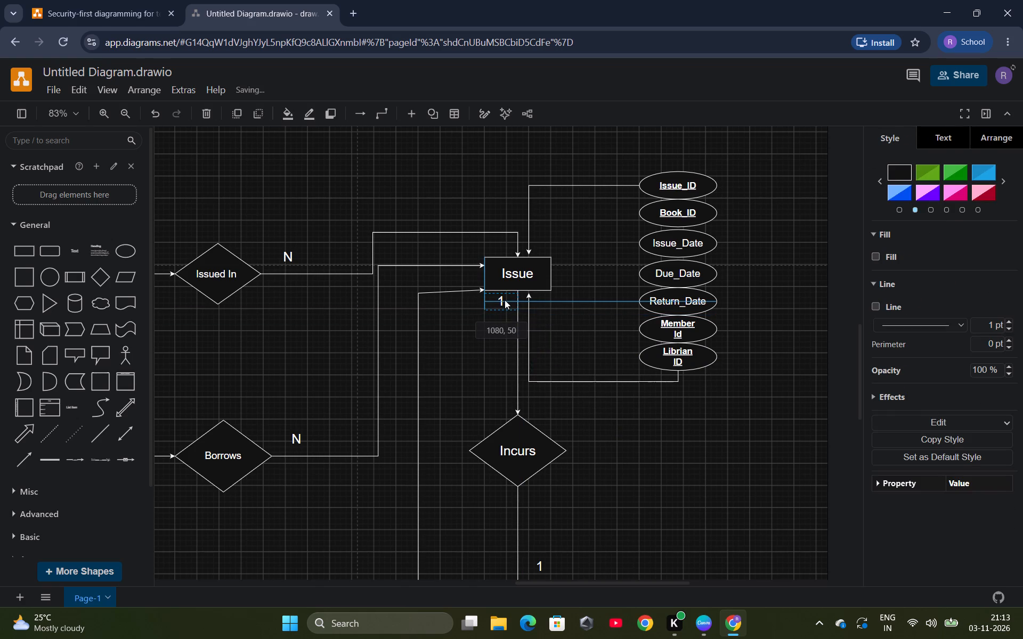
left_click_drag(505, 300, 507, 300)
left_click(599, 328)
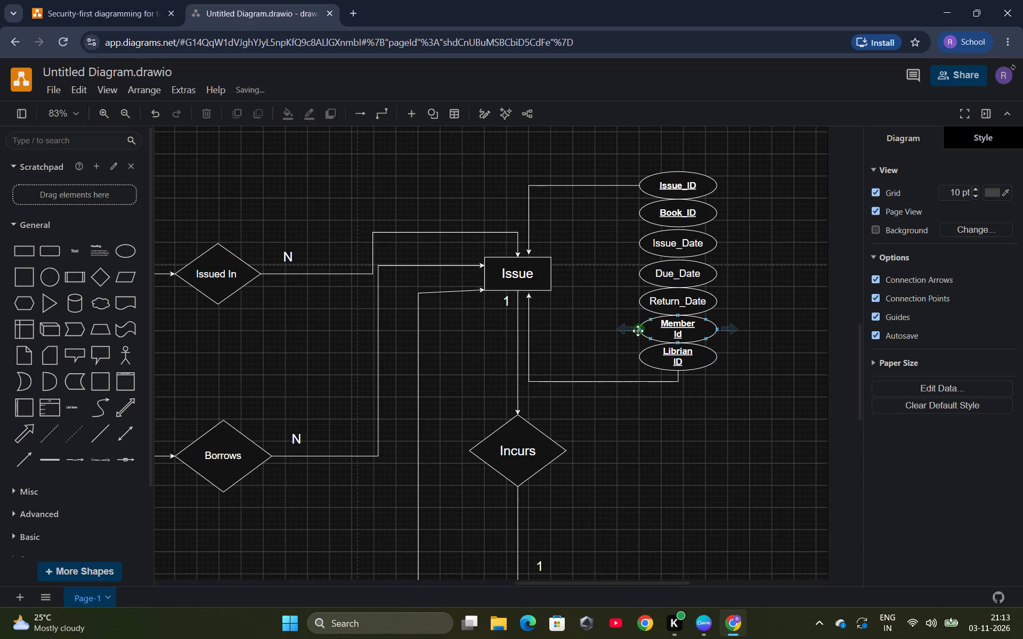
Draw arrow connectors from Member Id to the bottom edge and from Book_ID to the top edge of the Issue entity.
left_click_drag(638, 331, 541, 292)
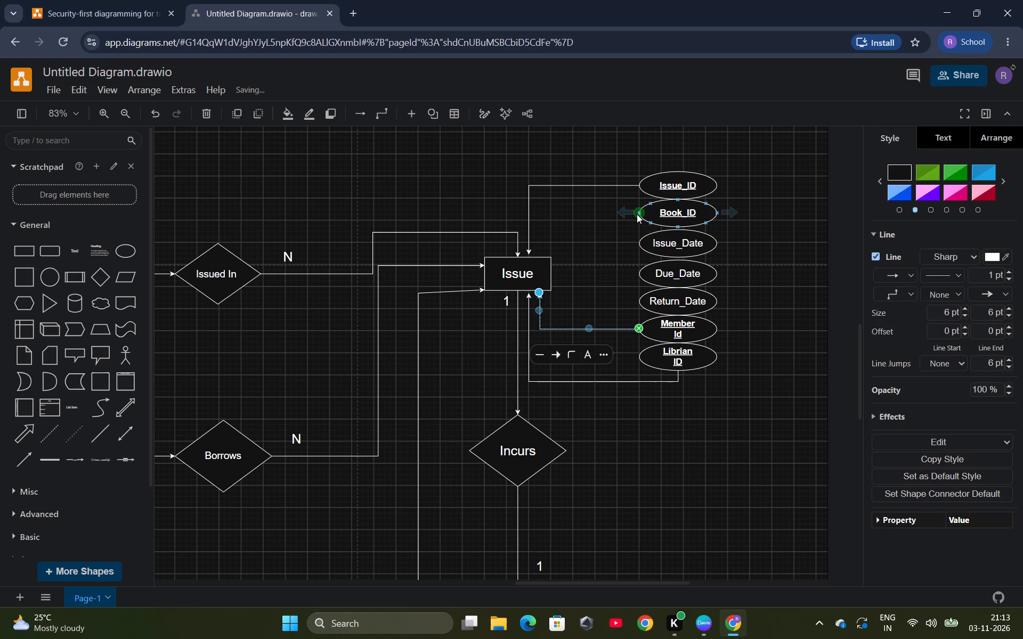
left_click_drag(637, 214, 539, 255)
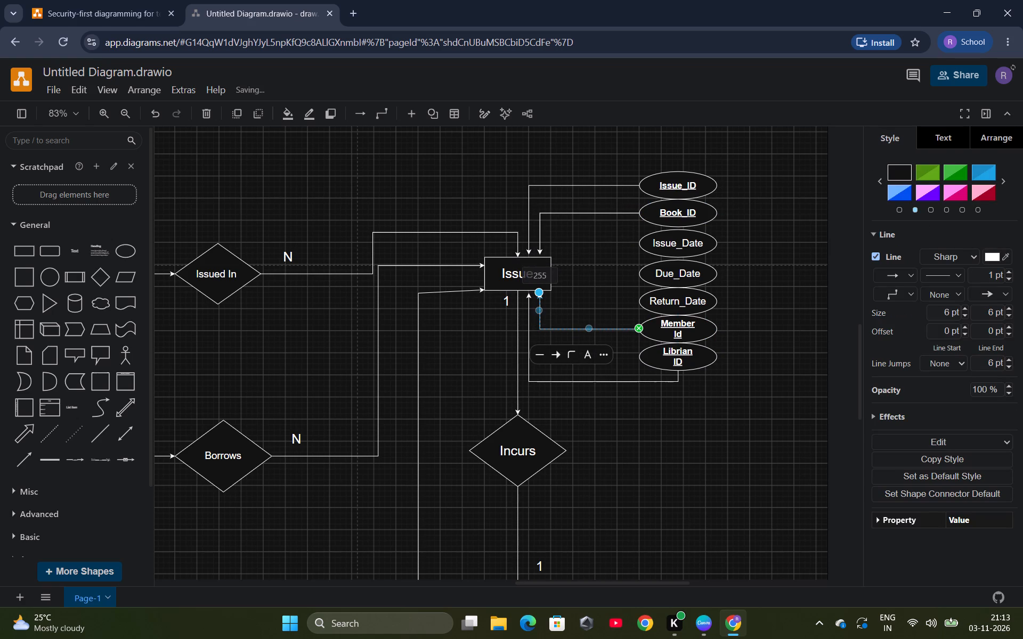
left_click_drag(539, 255, 539, 256)
left_click(579, 284)
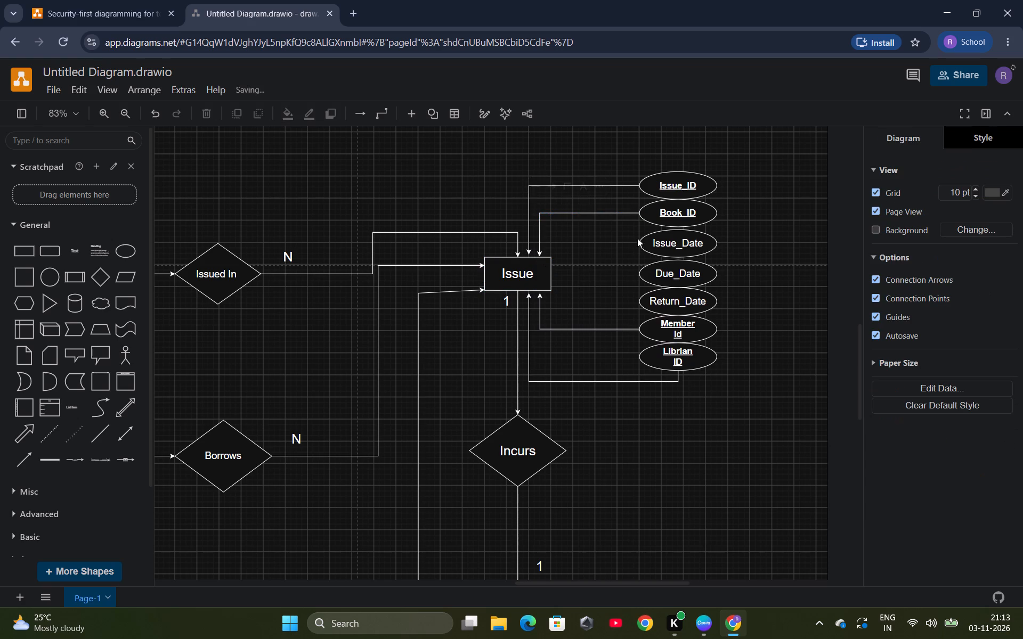
Connect Issue_Date, Return_Date and Due_Date to the Issue entity's upper-right corner, lower-right corner and right-side midpoint respectively.
left_click_drag(641, 242, 550, 259)
left_click(572, 276)
left_click_drag(643, 305, 583, 302)
left_click_drag(583, 302, 550, 290)
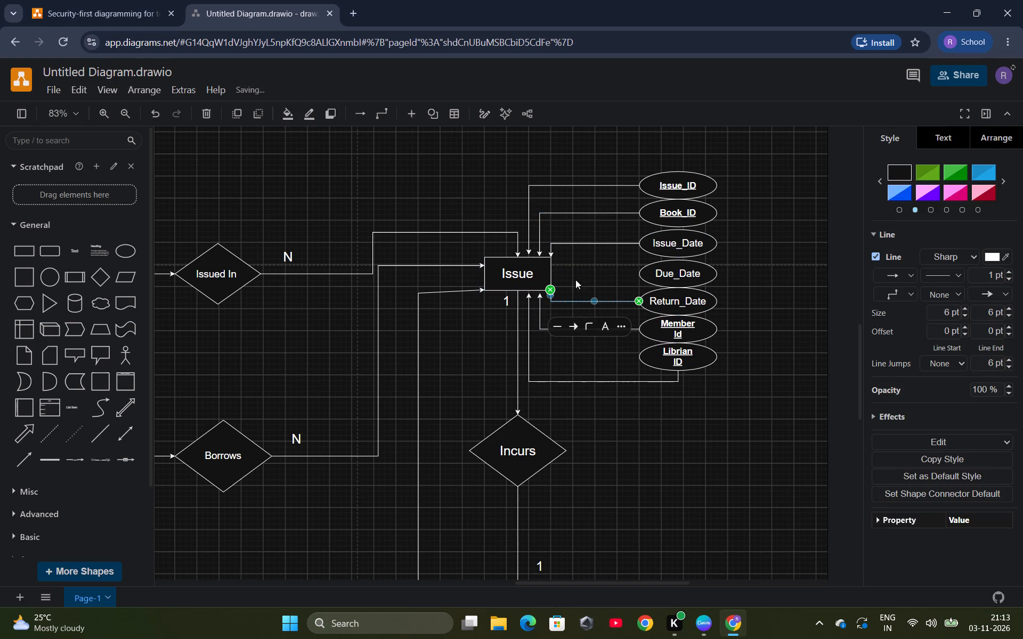
left_click(579, 273)
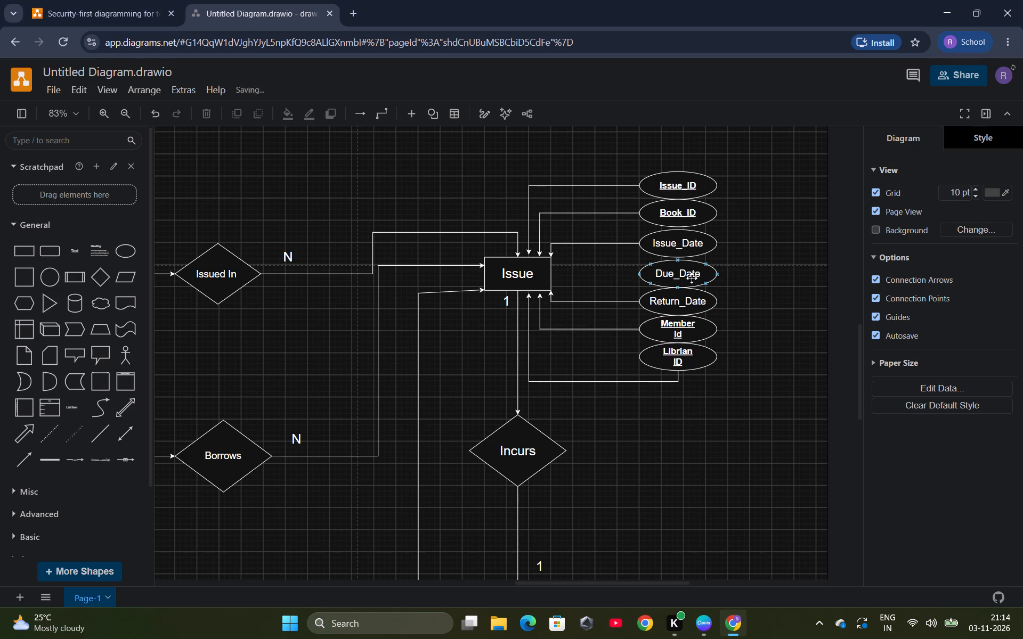
left_click_drag(639, 271, 575, 272)
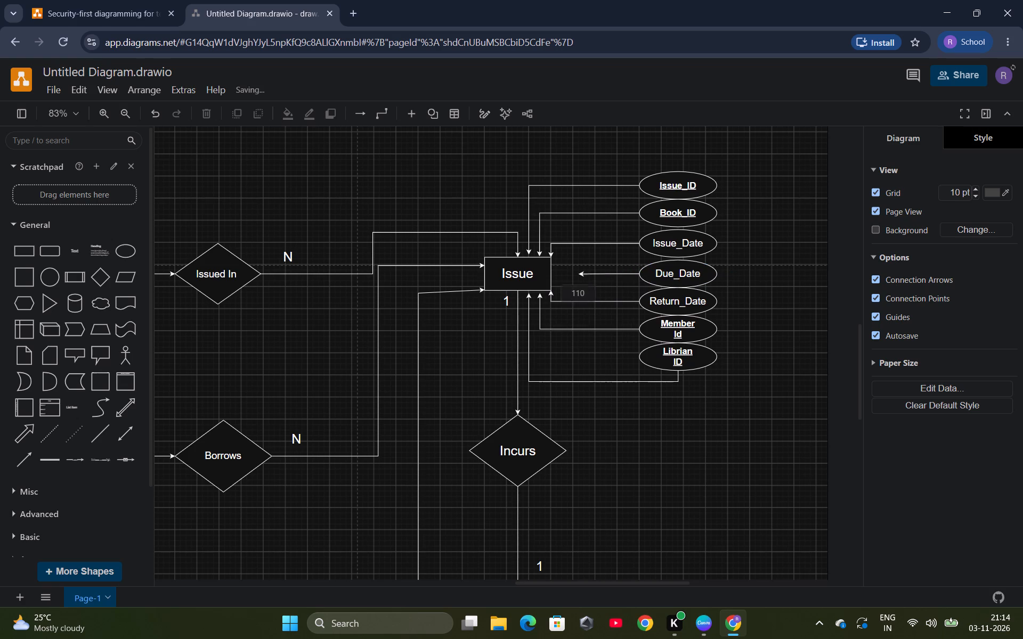
left_click_drag(575, 272, 546, 276)
left_click(578, 284)
Review the whole ER diagram, checking the entities, attributes, relationships and cardinality labels.
scroll(654, 454, "down", 4)
scroll(638, 502, "down", 2, "ctrl")
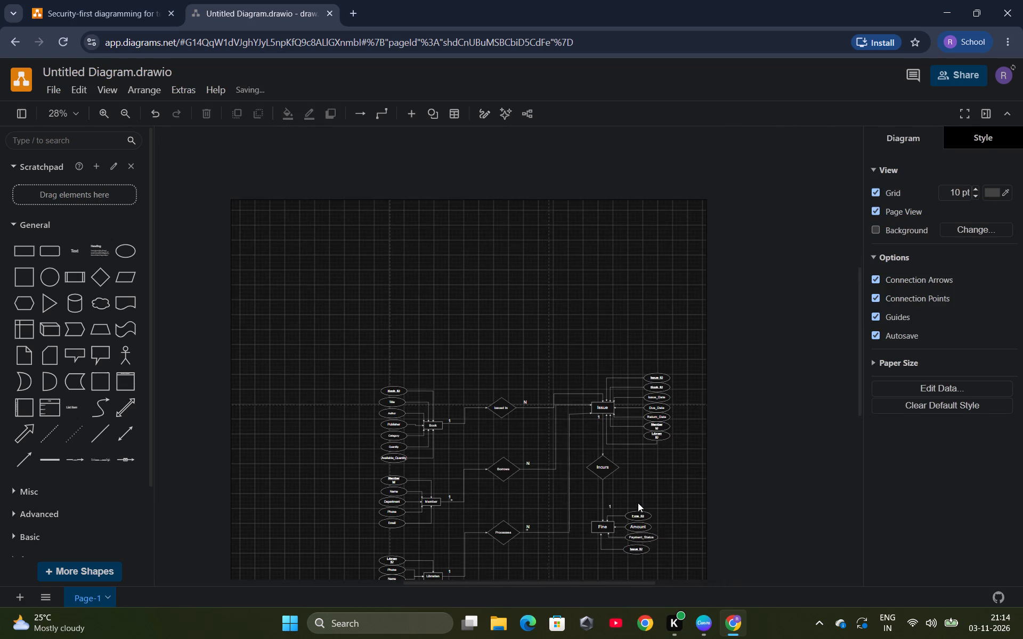
scroll(535, 494, "up", 4, "ctrl")
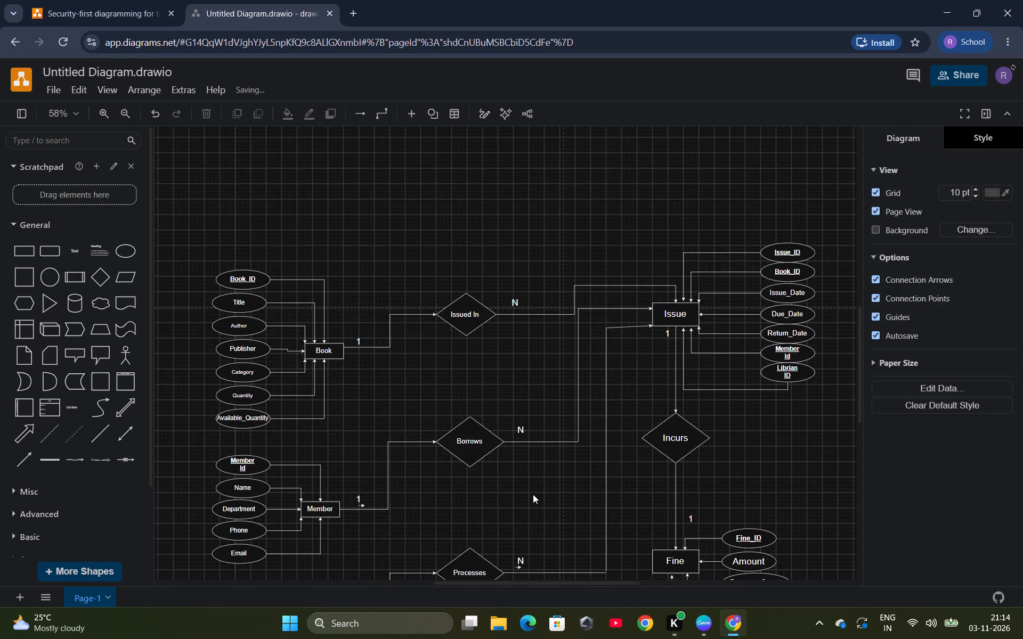
scroll(529, 479, "down", 5, "ctrl")
scroll(541, 540, "down", 1, "ctrl")
scroll(529, 563, "up", 4, "ctrl")
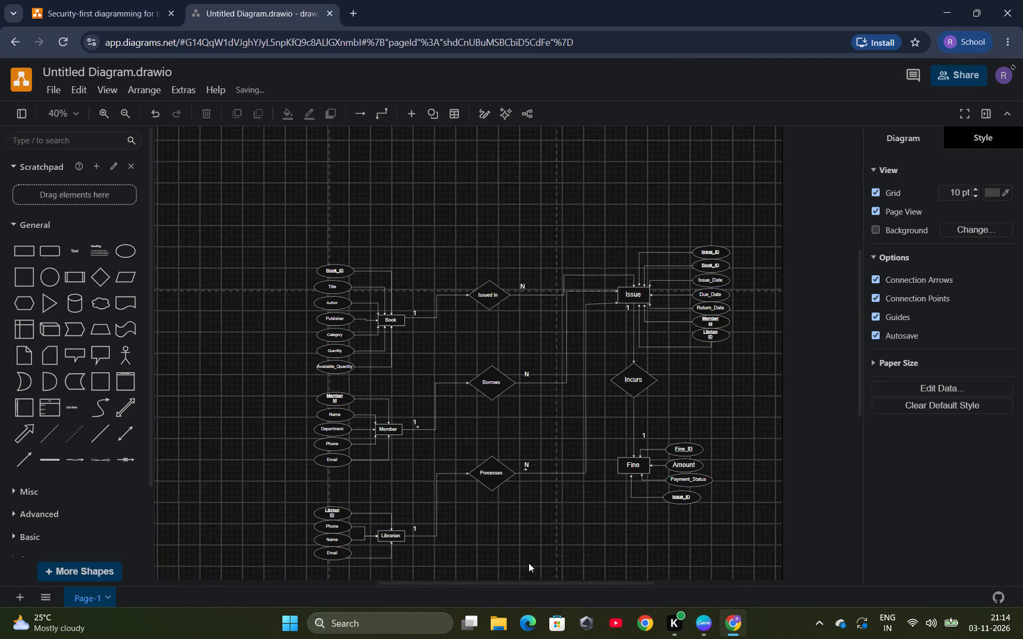
scroll(529, 553, "up", 2, "ctrl")
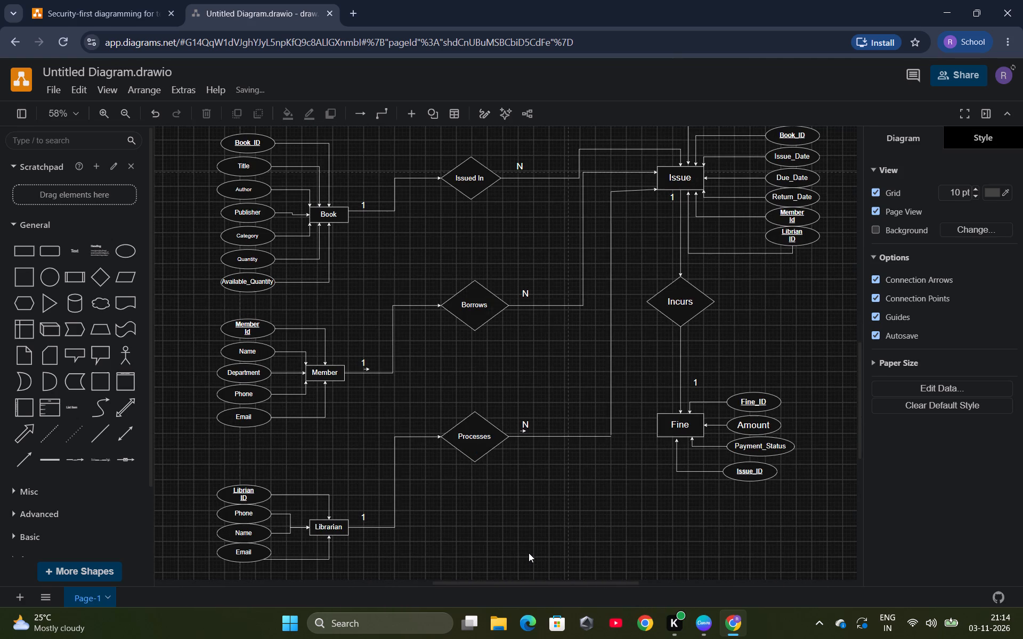
scroll(529, 553, "down", 1, "ctrl")
scroll(529, 553, "up", 1, "ctrl")
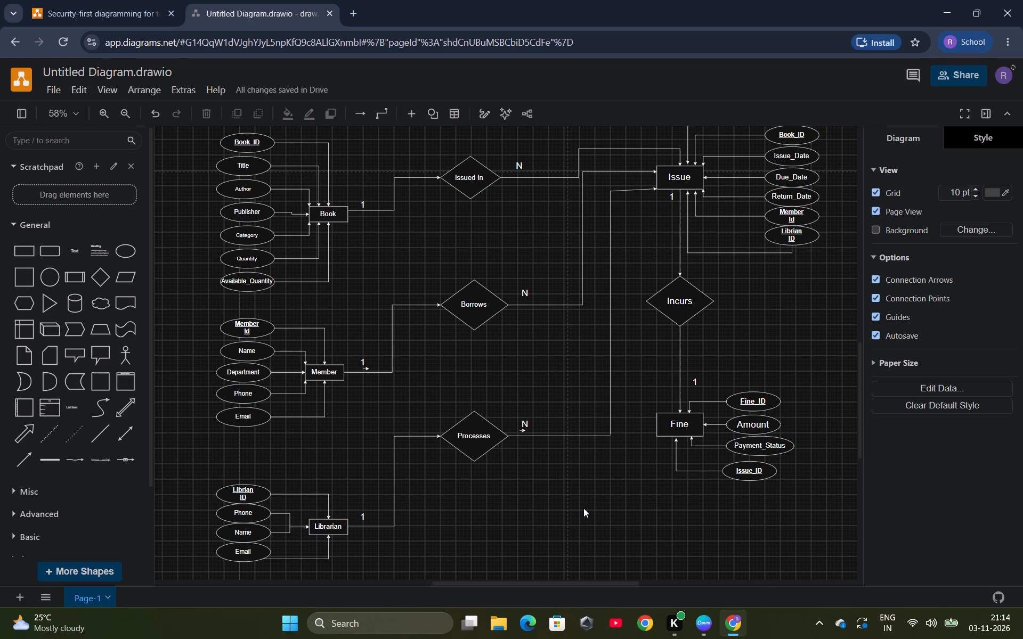
Open a print preview of the whole diagram.
key("ctrl+p")
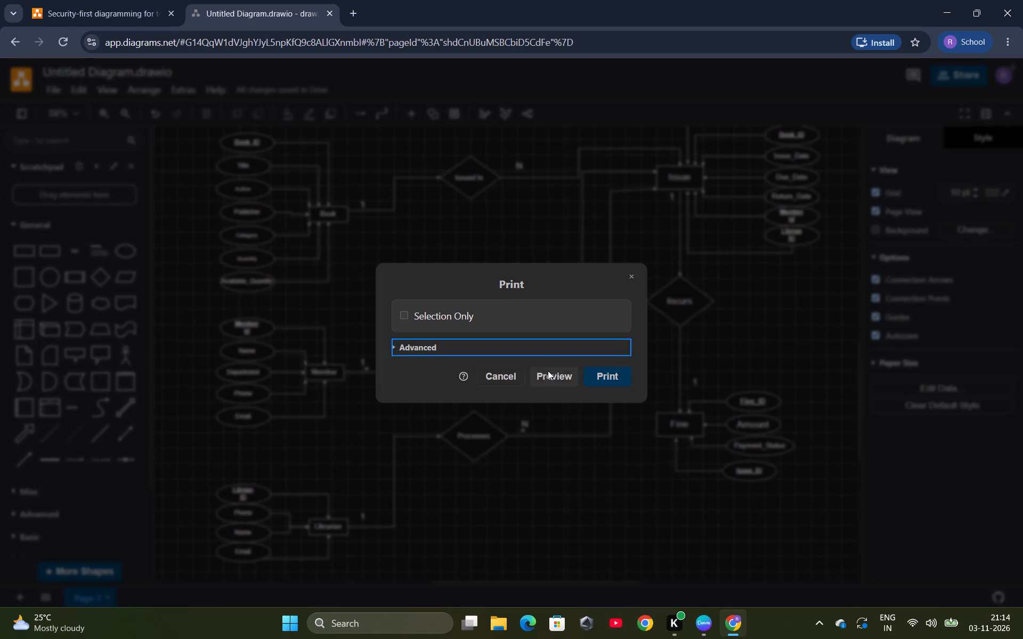
left_click(547, 375)
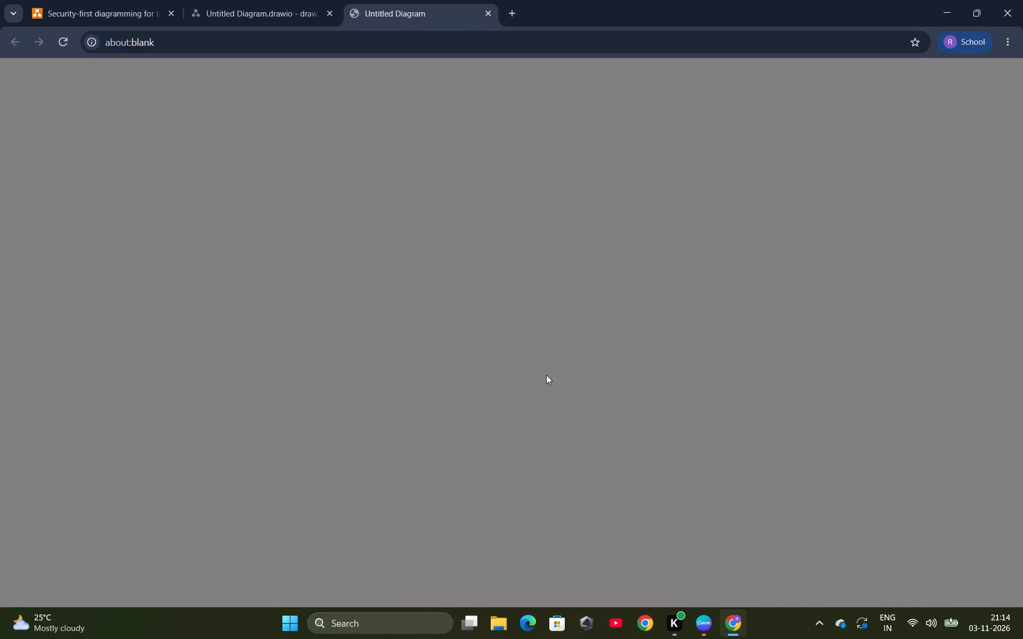
left_click(343, 316)
Open the print output for the whole diagram and examine how the entities and attributes are laid out across its pages.
left_click(241, 1)
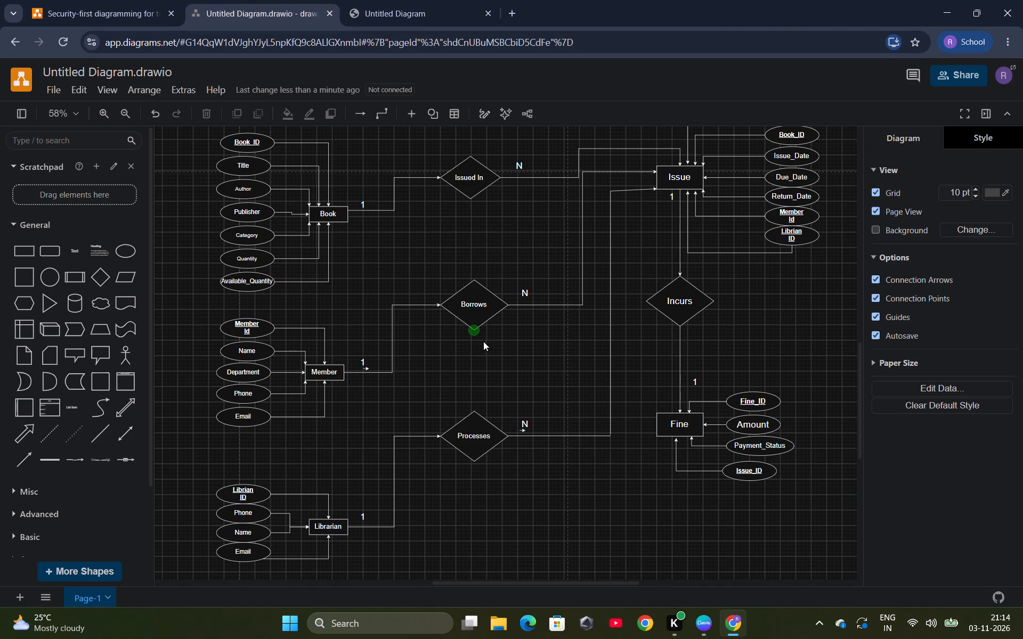
key("ctrl+p")
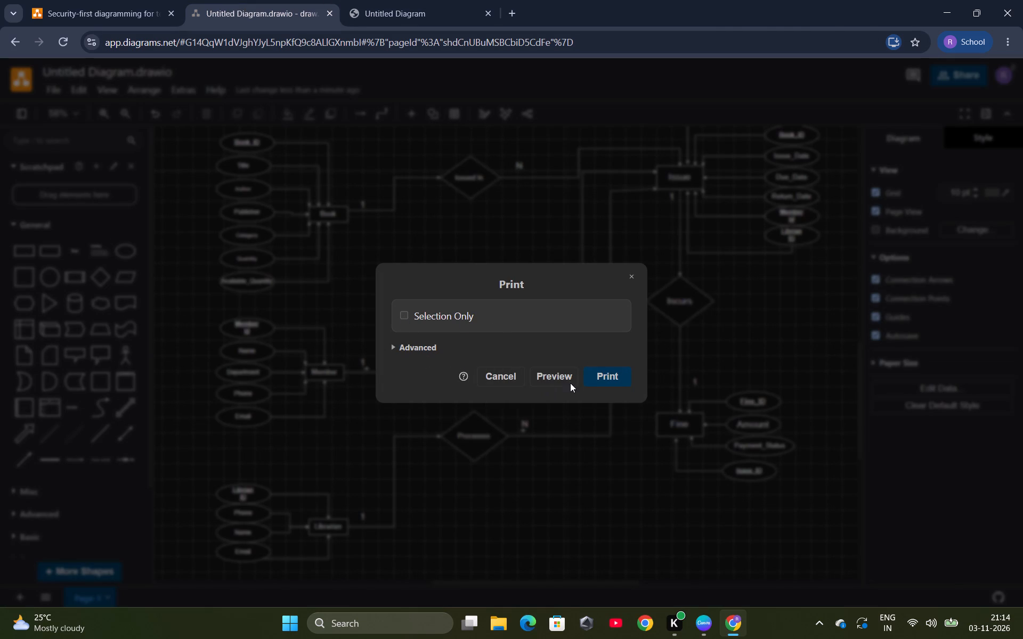
left_click(586, 377)
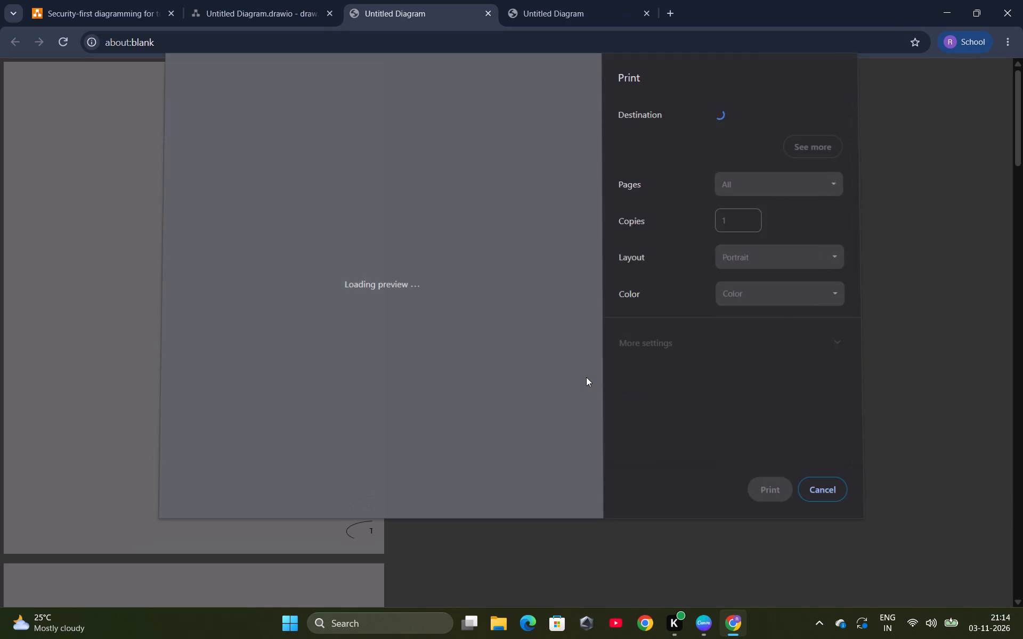
scroll(494, 382, "down", 3)
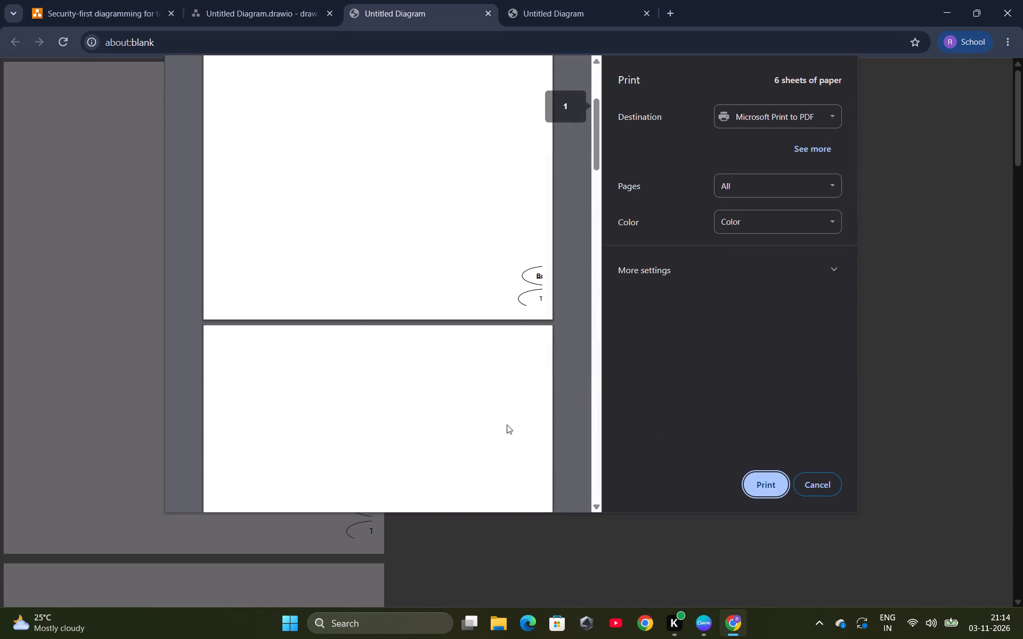
scroll(516, 415, "up", 3)
scroll(518, 384, "down", 15)
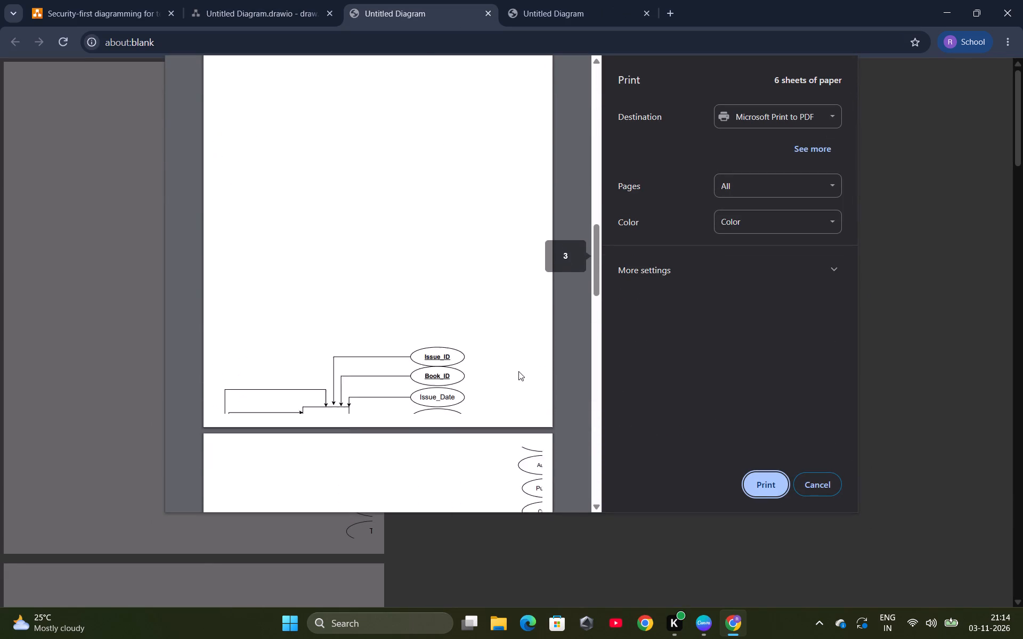
scroll(518, 371, "down", 14)
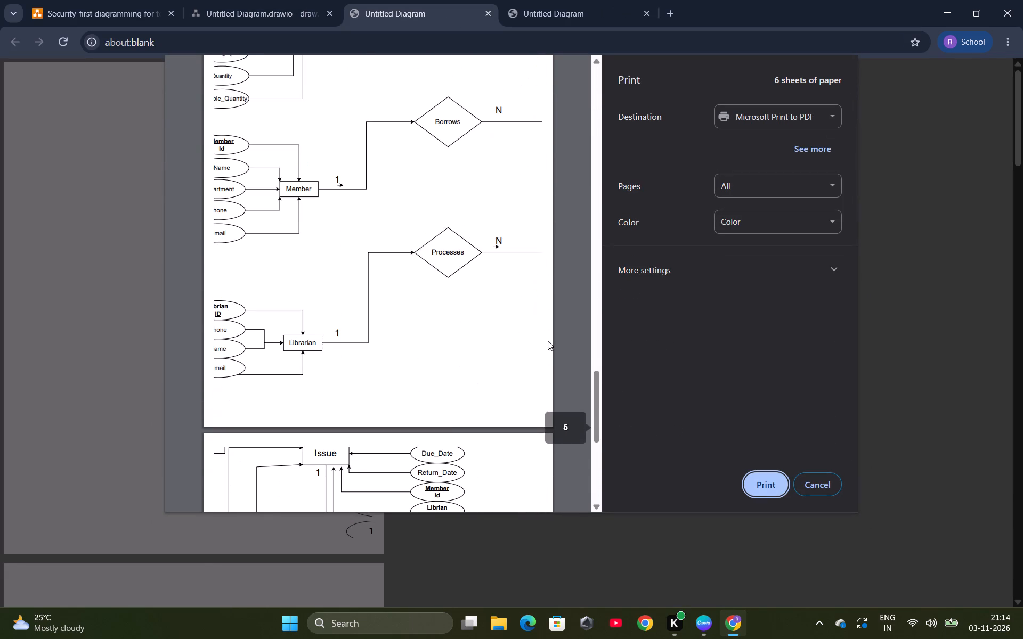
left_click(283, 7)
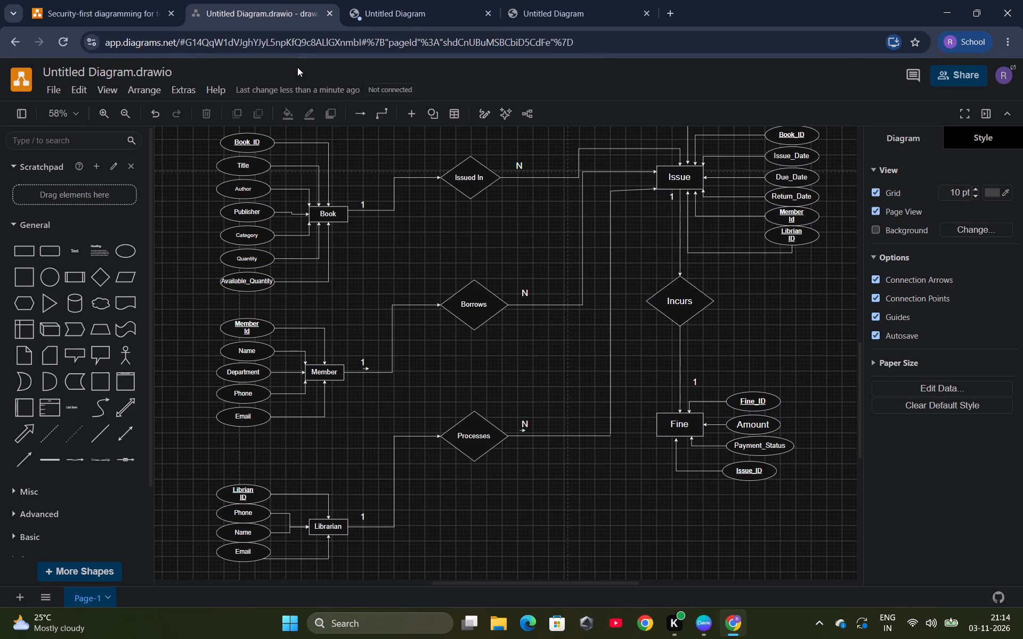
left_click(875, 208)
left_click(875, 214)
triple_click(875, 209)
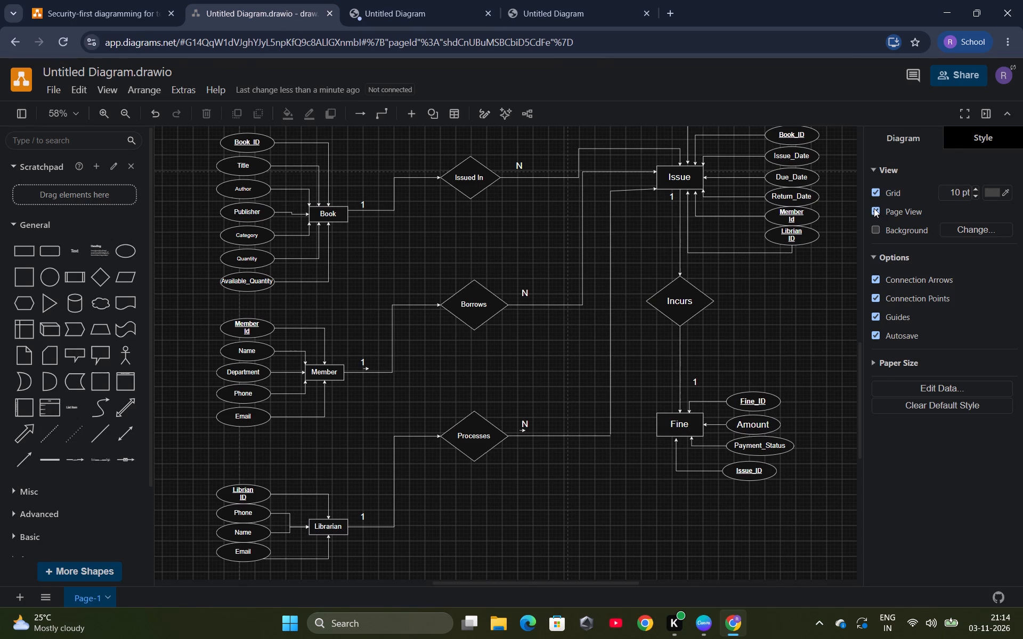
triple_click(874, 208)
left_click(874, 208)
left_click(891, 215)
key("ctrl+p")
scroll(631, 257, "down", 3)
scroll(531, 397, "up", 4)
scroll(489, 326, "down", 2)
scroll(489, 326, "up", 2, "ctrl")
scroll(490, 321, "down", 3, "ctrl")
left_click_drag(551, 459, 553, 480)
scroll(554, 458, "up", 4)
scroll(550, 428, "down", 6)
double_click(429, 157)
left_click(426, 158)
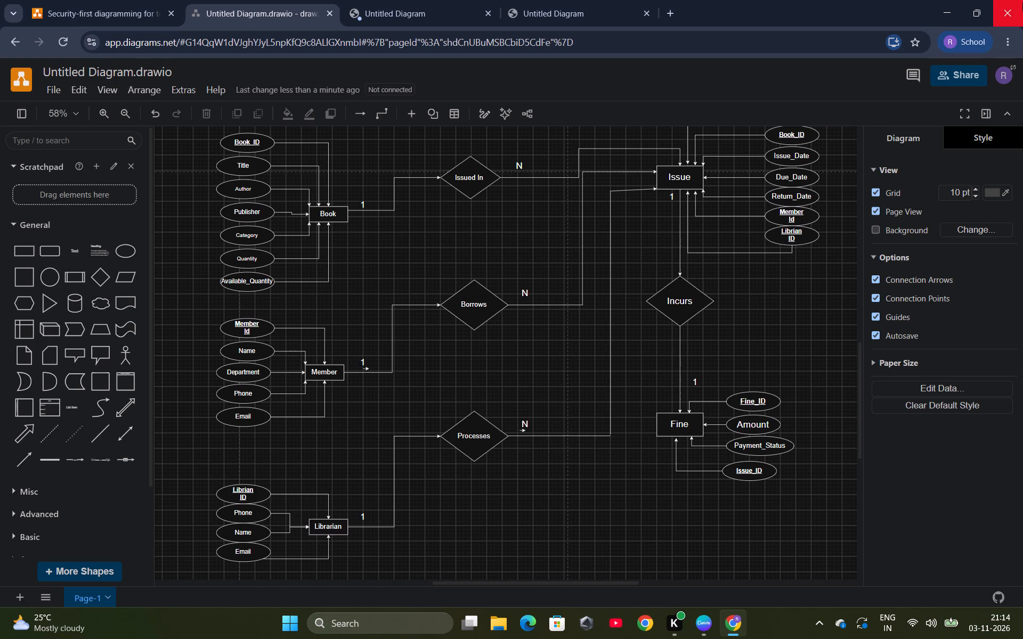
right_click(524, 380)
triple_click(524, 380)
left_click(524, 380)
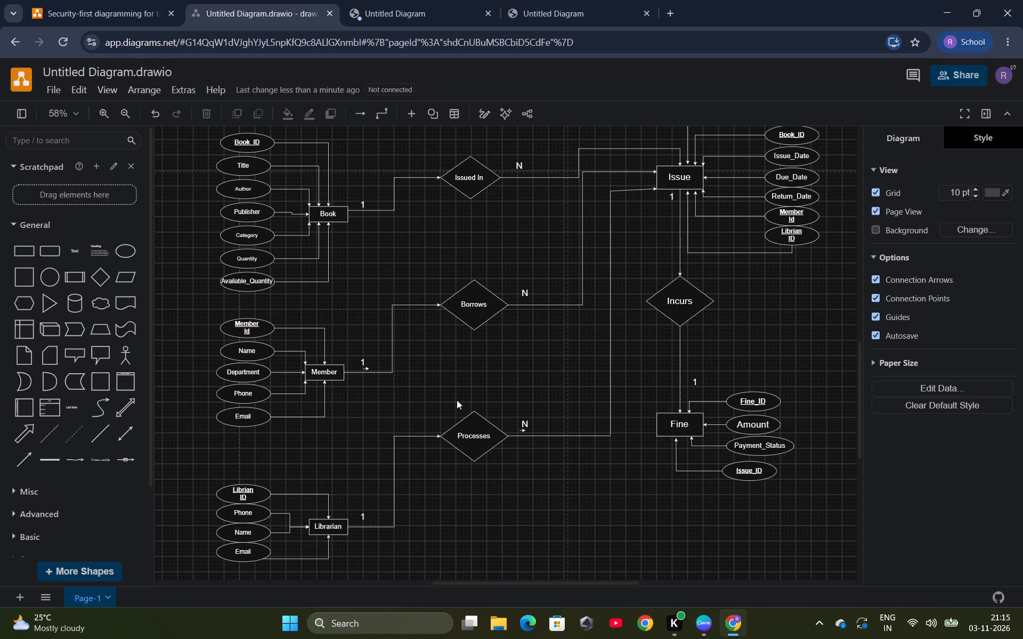
Save the diagram and close both print preview pages.
key("ctrl+s")
left_click(487, 12)
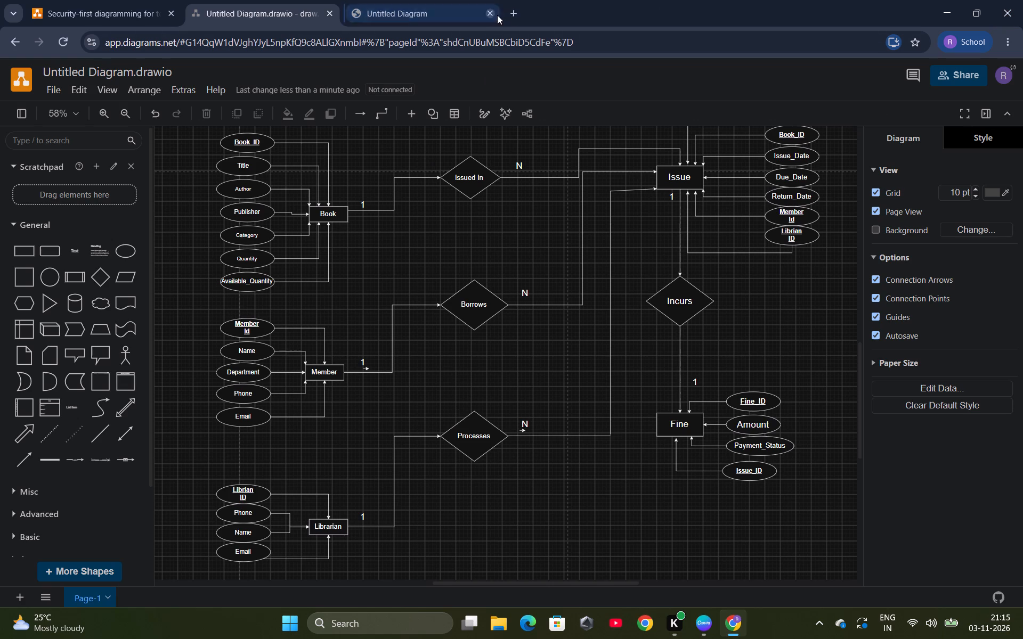
left_click(488, 11)
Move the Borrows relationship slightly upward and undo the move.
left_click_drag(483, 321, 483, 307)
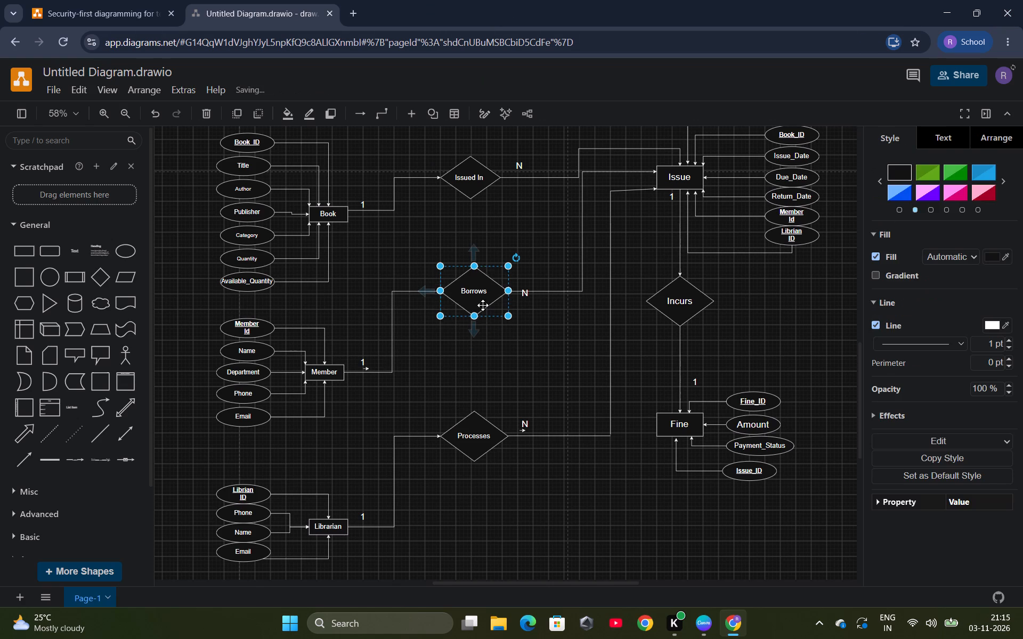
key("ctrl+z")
Select the entire ER diagram and open a print preview with Selection Only enabled.
scroll(499, 242, "up", 1)
scroll(500, 244, "down", 4)
scroll(505, 317, "up", 4)
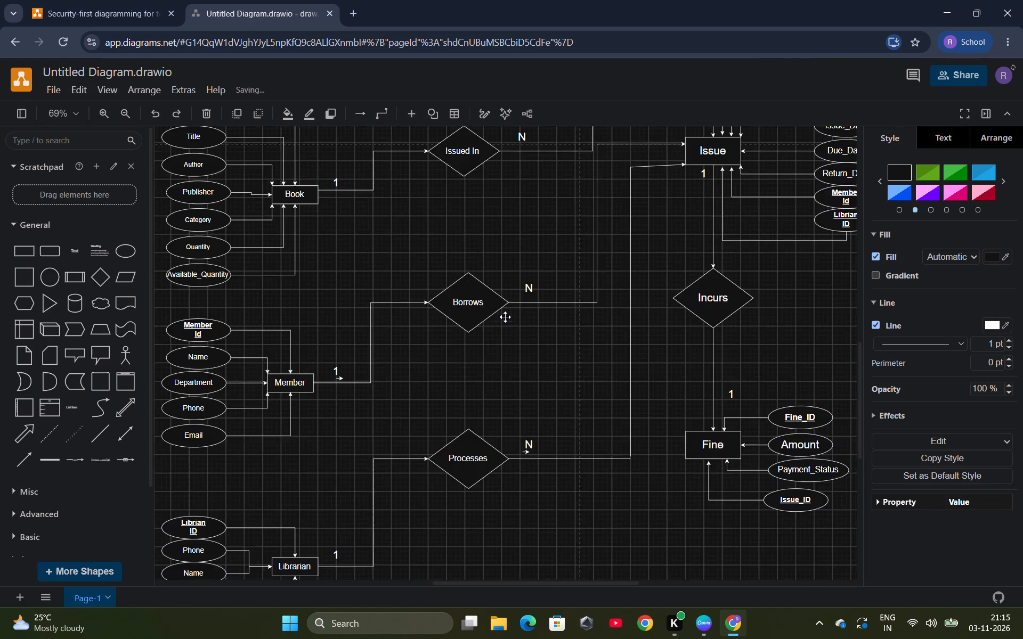
scroll(508, 318, "up", 4)
scroll(508, 318, "down", 8)
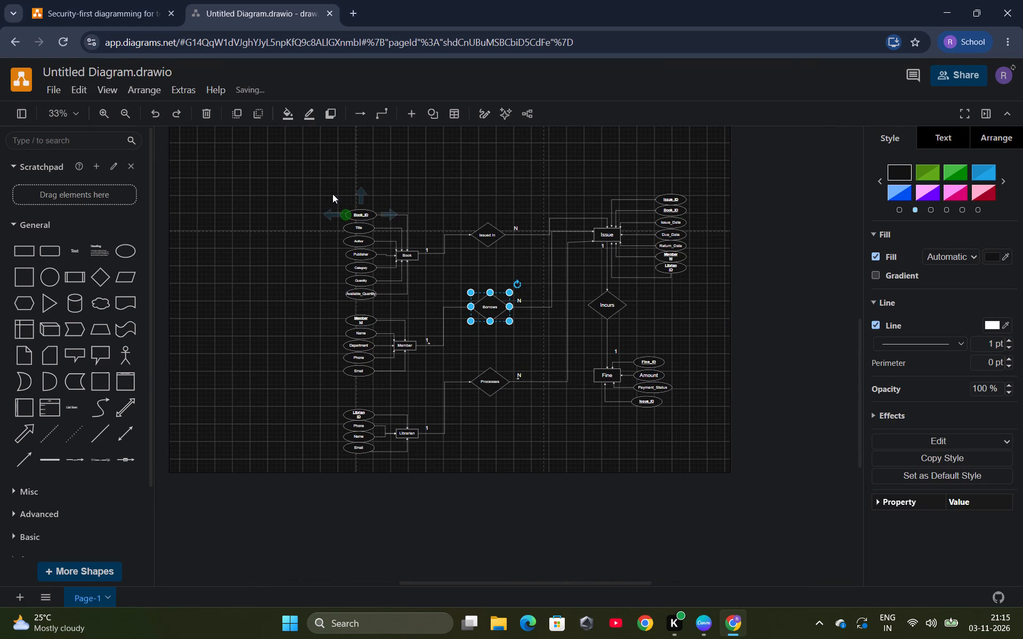
left_click_drag(323, 175, 693, 455)
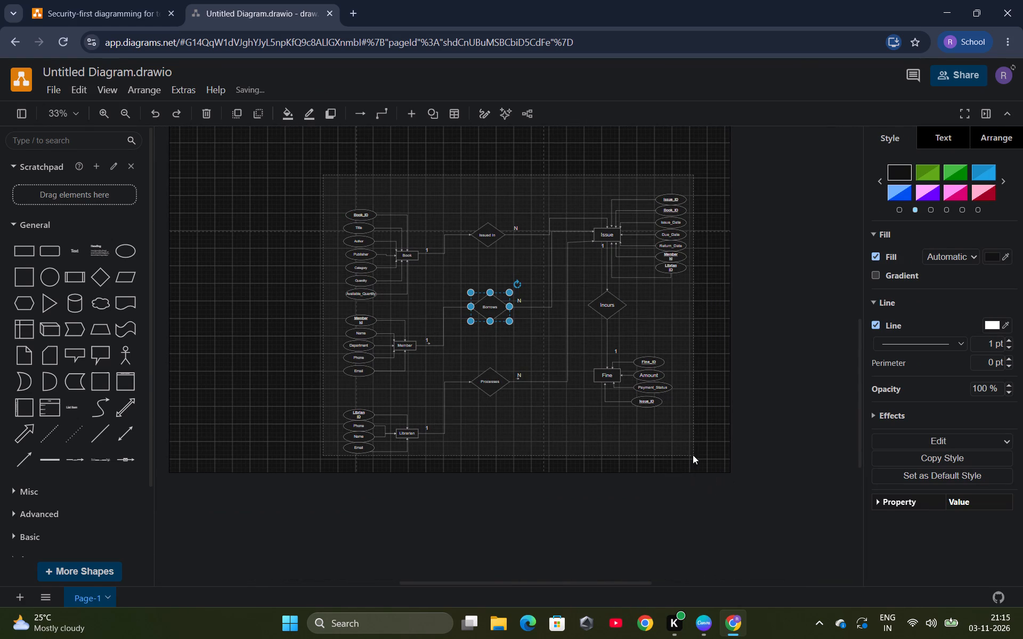
left_click_drag(693, 455, 701, 454)
right_click(562, 427)
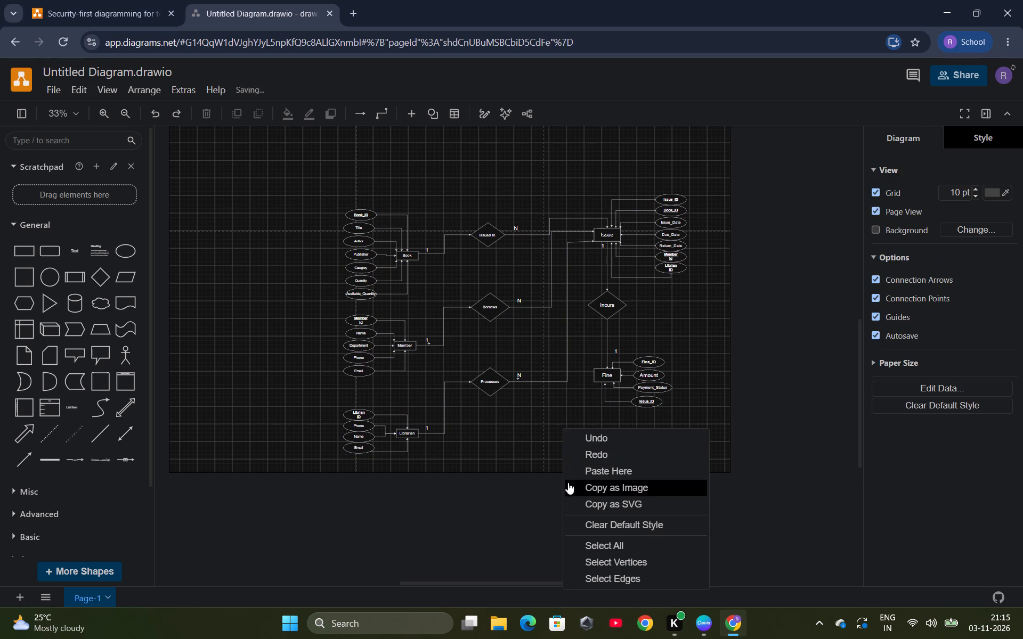
left_click(500, 471)
left_click_drag(315, 189, 584, 402)
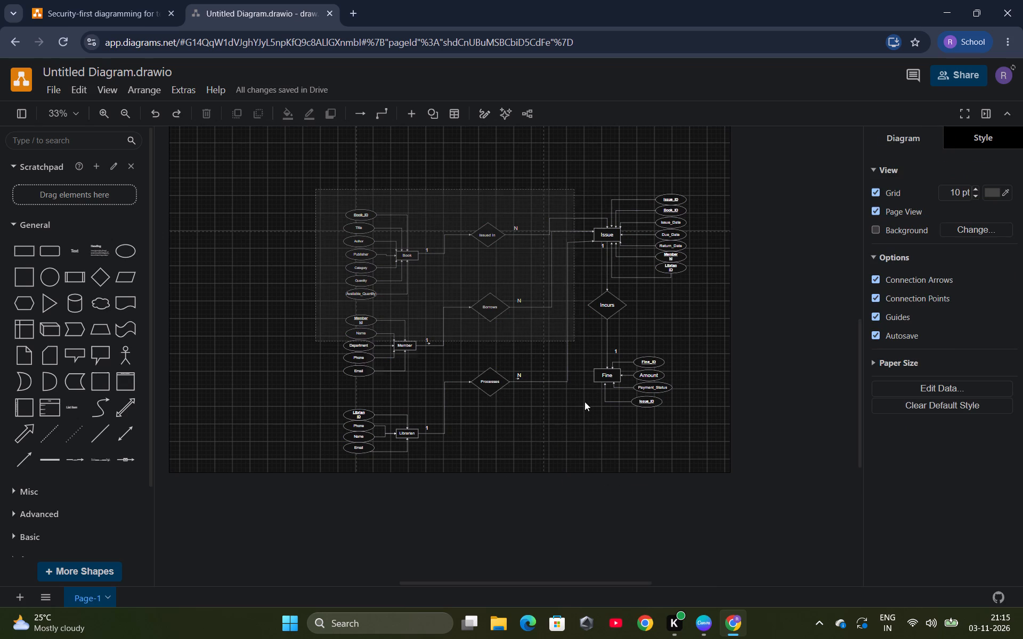
left_click_drag(584, 402, 702, 460)
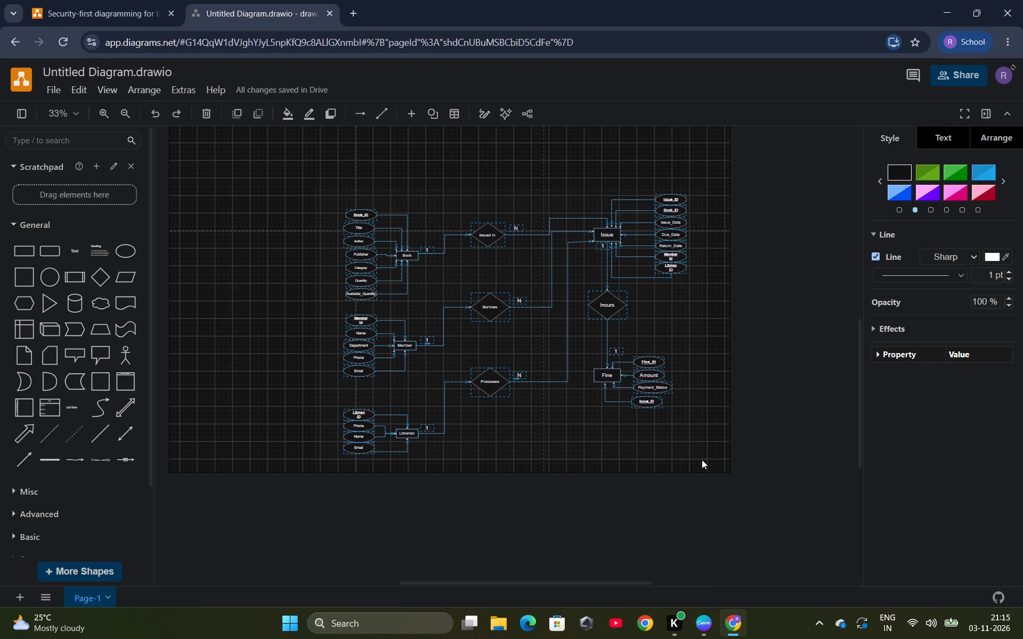
key("ctrl+p")
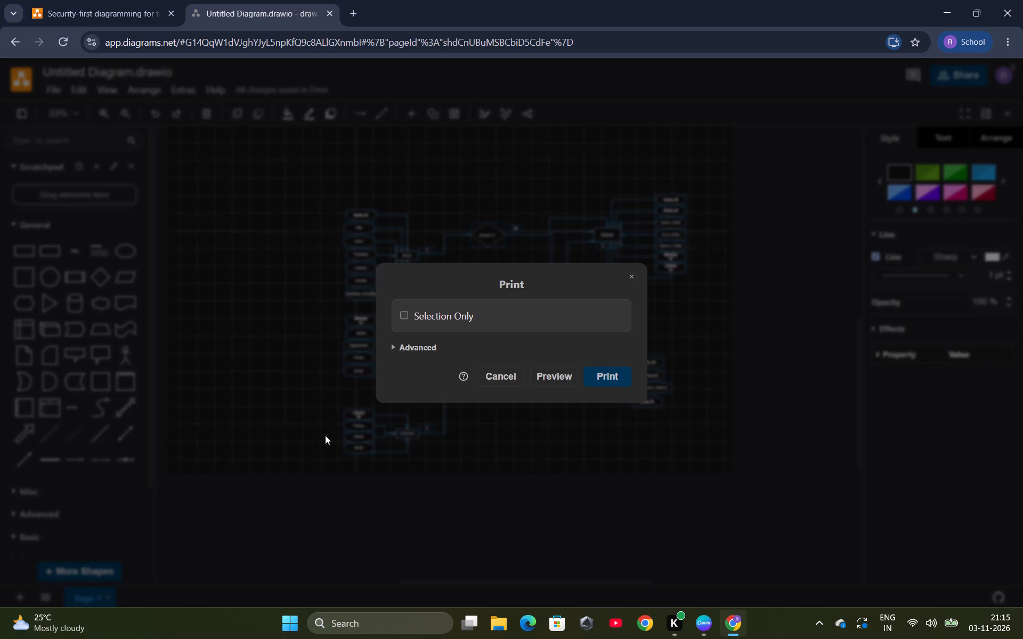
left_click(402, 316)
left_click(564, 379)
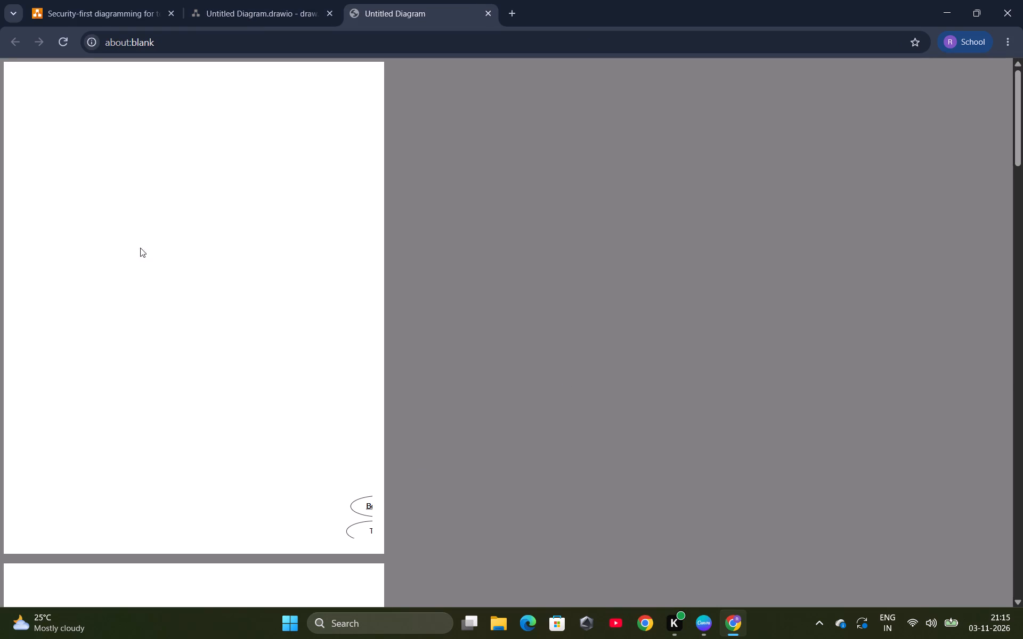
Return to the diagram and send the selection to print with the advanced Crop option instead of Page View.
left_click(181, 10)
left_click(220, 11)
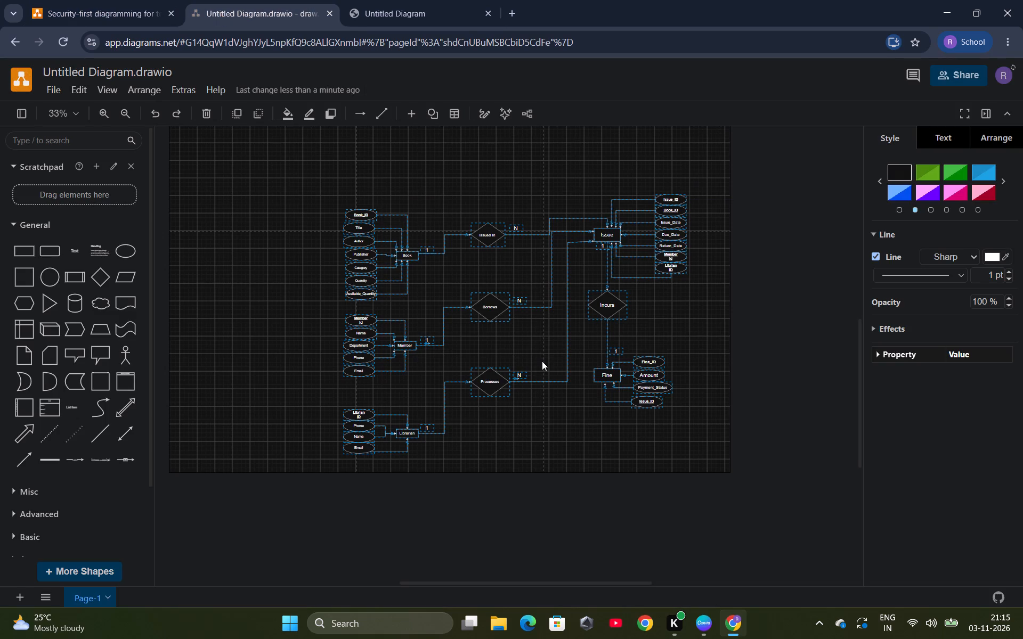
key("ctrl+p")
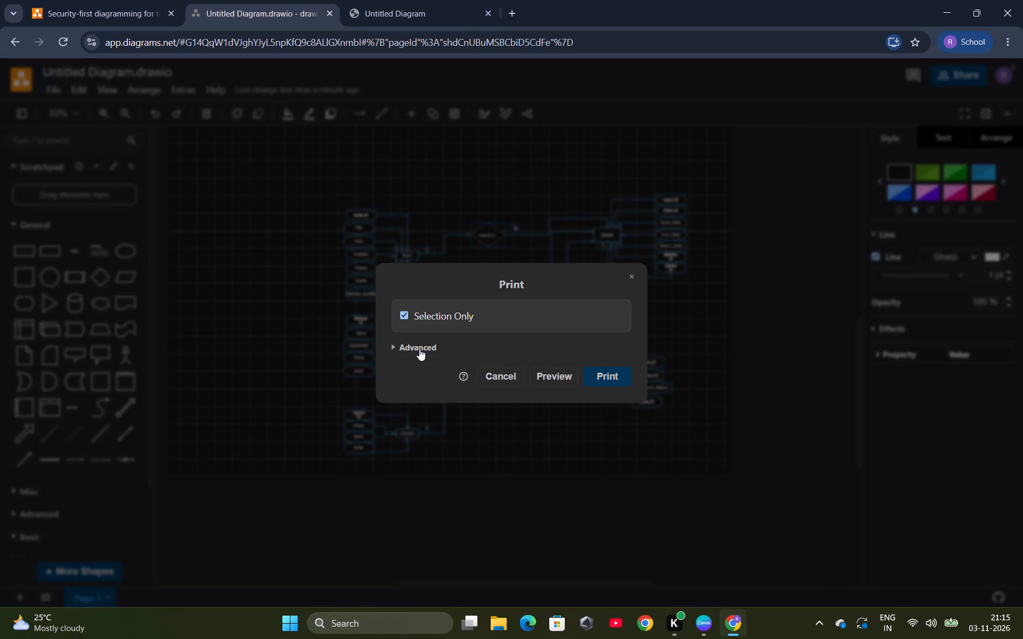
left_click(419, 349)
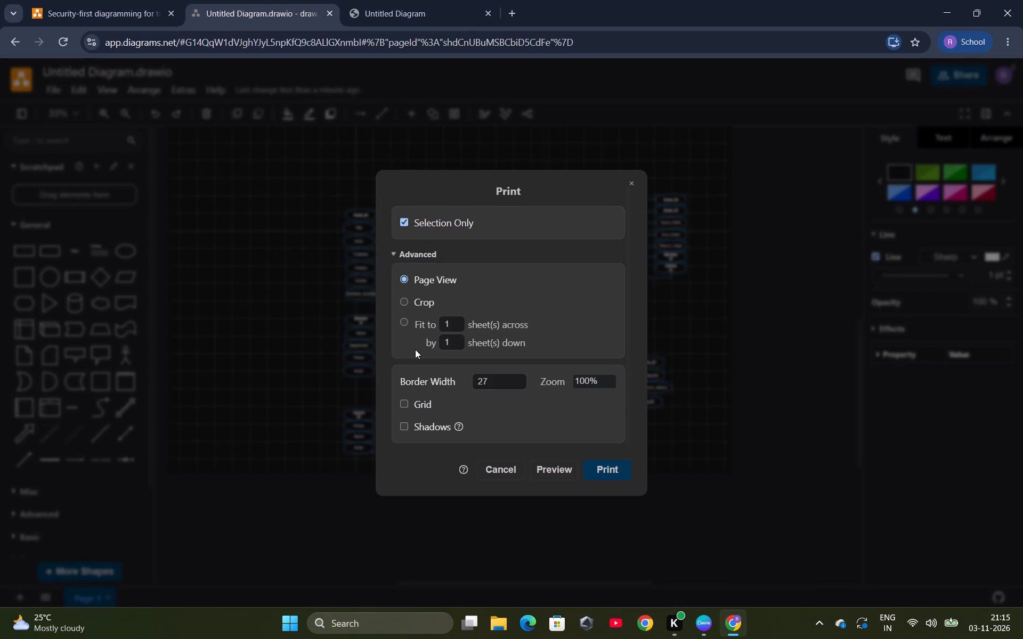
left_click(402, 280)
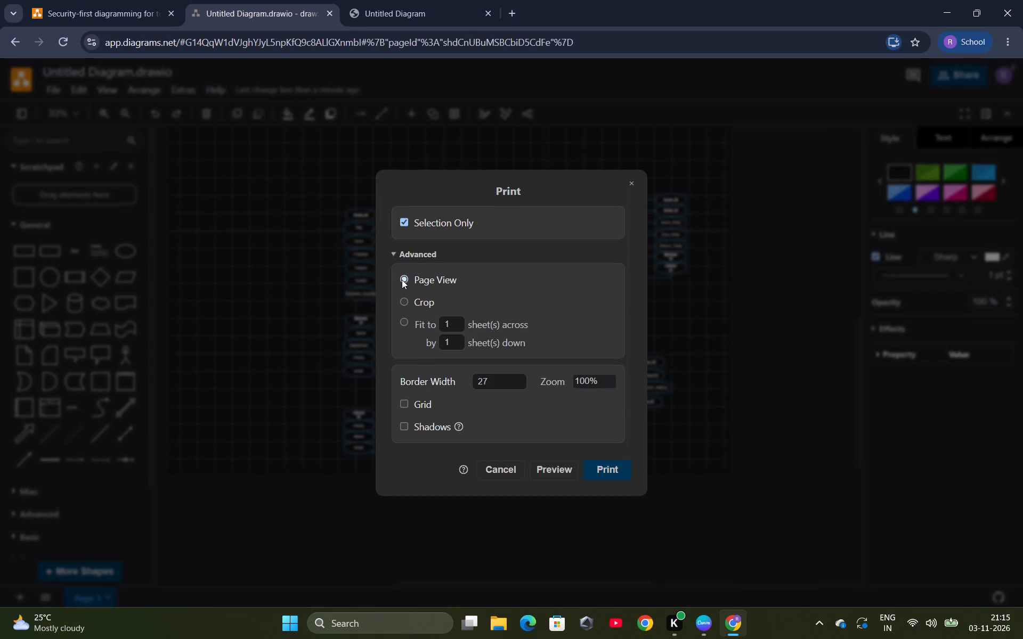
left_click(404, 302)
left_click(610, 472)
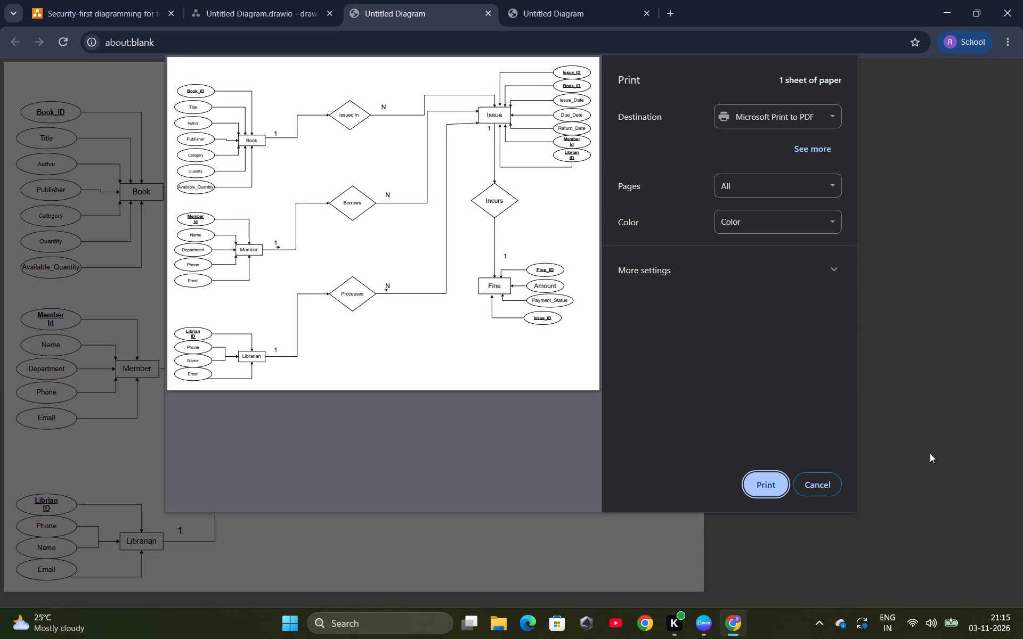
Print the cropped ER diagram with Microsoft Print to PDF and save it on the Desktop as ER.
left_click(760, 485)
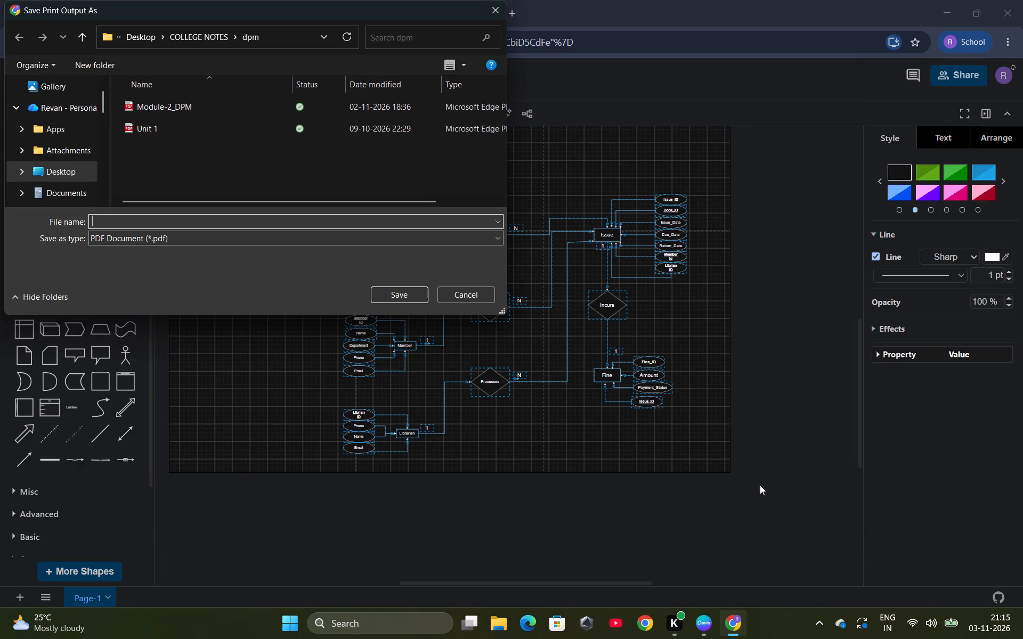
left_click(75, 175)
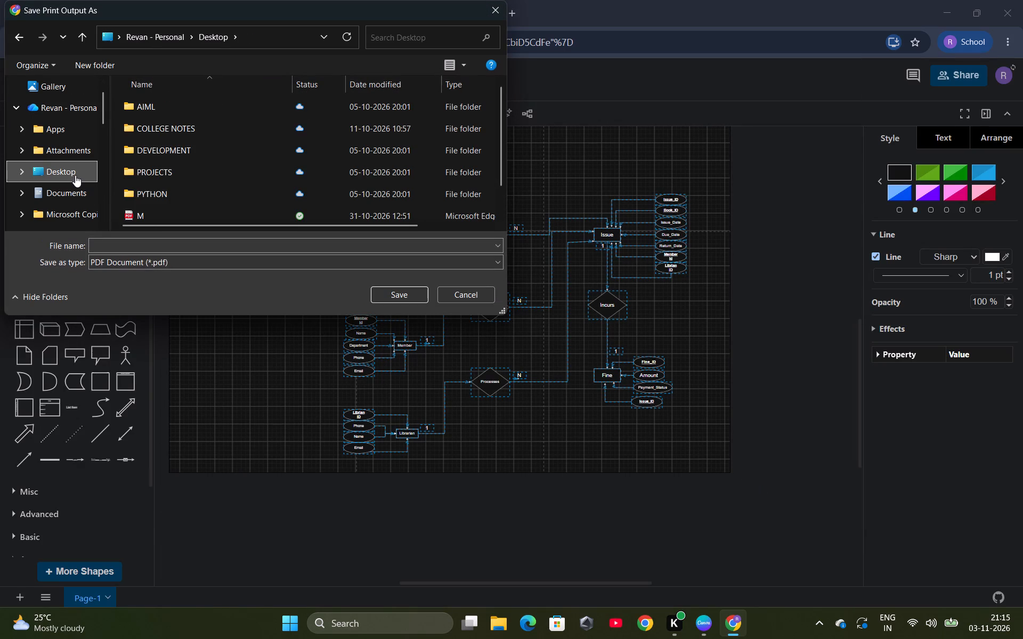
left_click(108, 248)
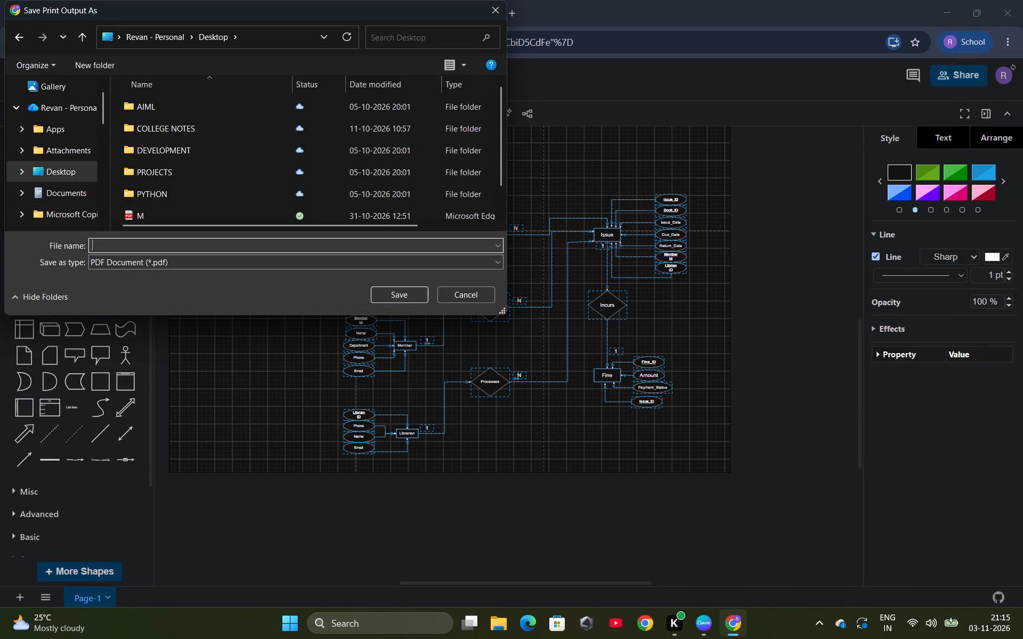
type("RE")
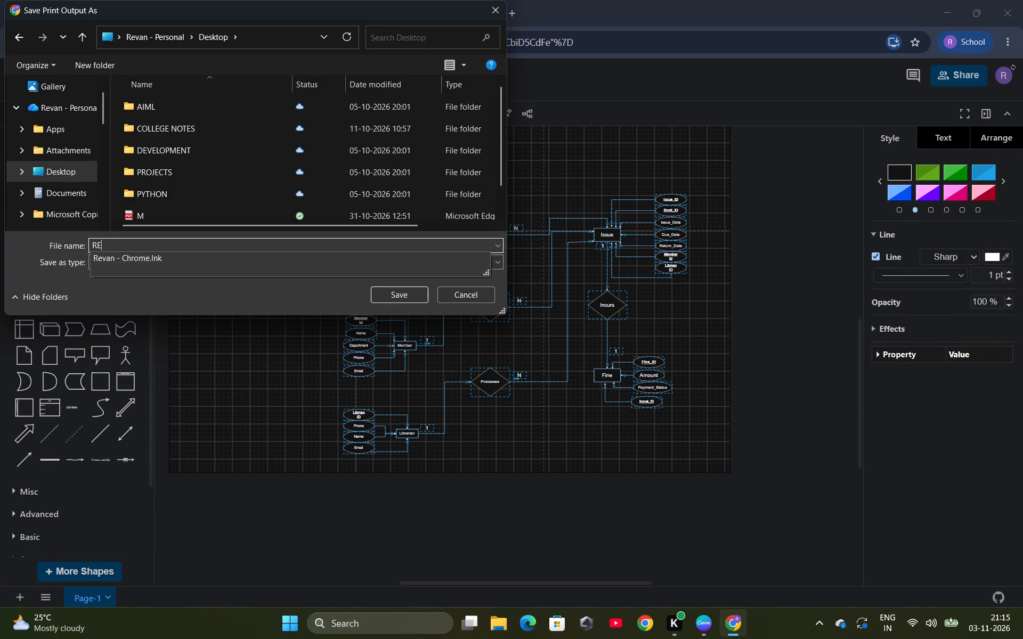
key("BackSpace")
key("BackSpace")
type("ER")
key("Return")
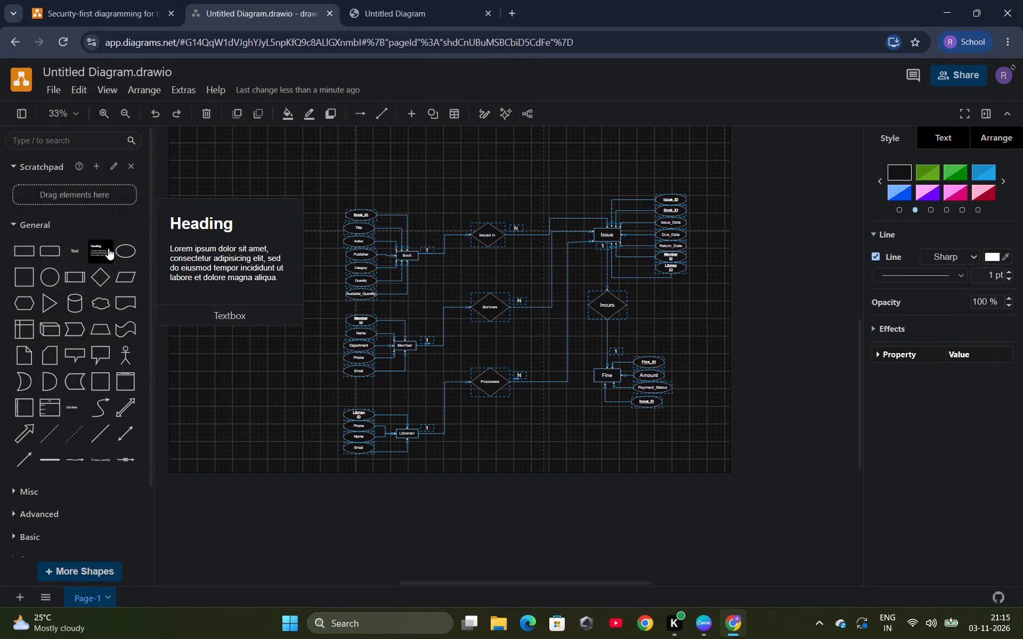
Switch to Canva and open the Complete ER Diagram page of the Library ER Diagram presentation.
left_click(694, 626)
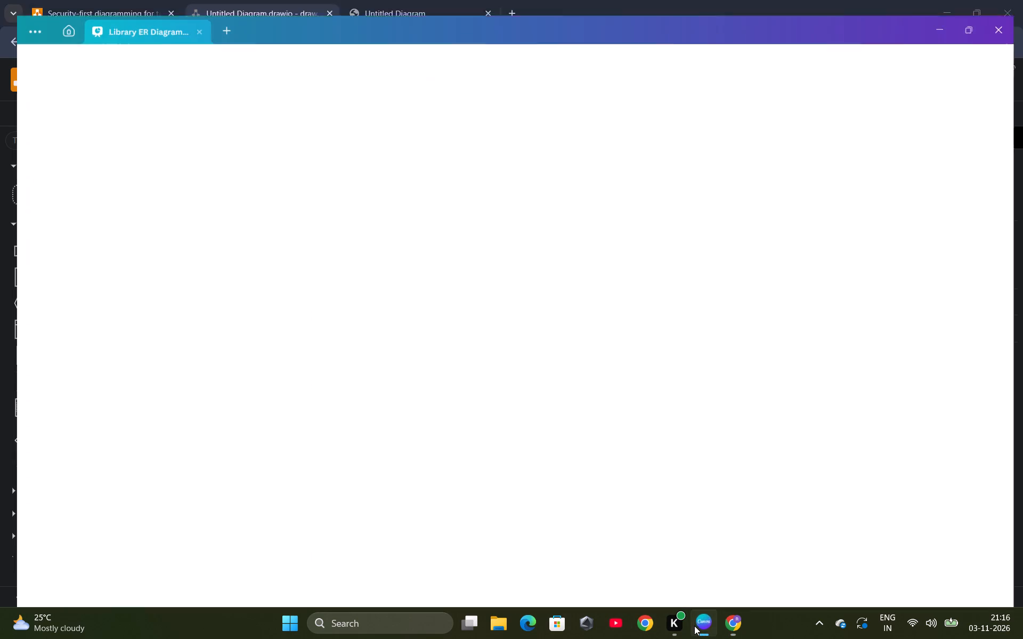
left_click(451, 552)
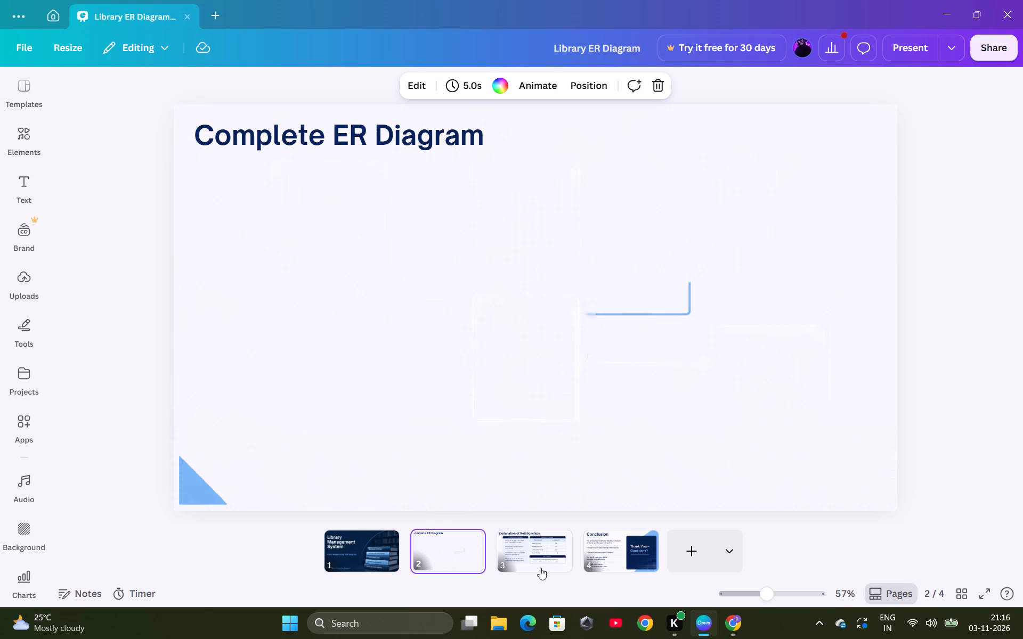
left_click(531, 562)
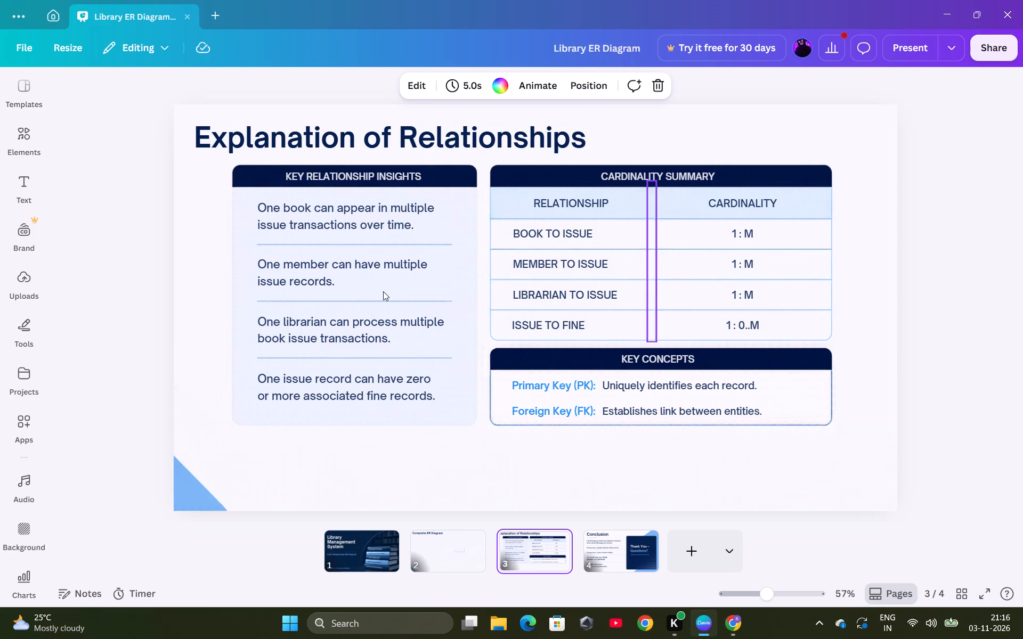
left_click(441, 554)
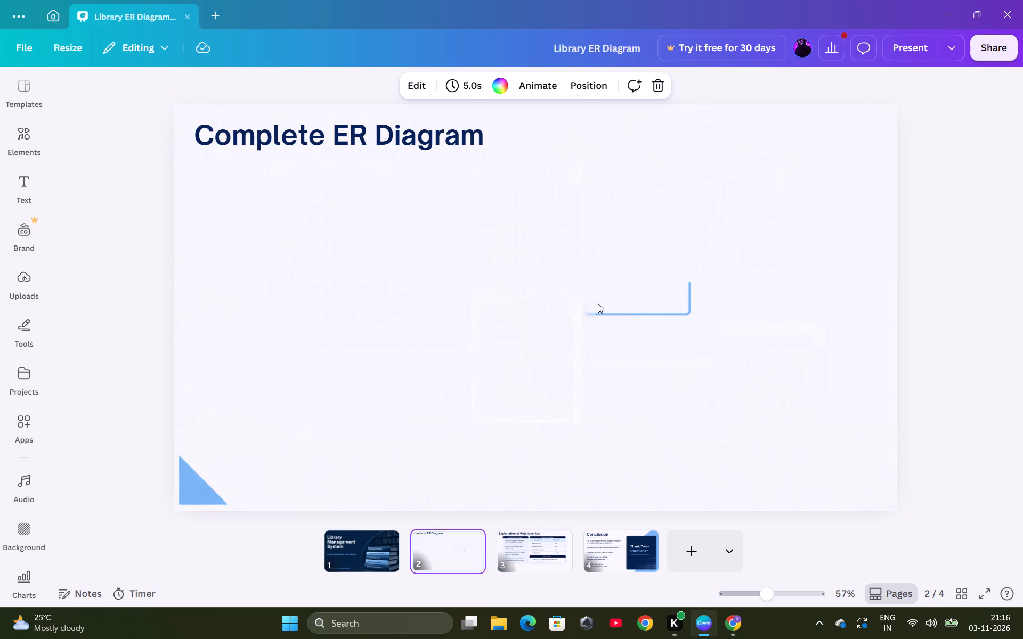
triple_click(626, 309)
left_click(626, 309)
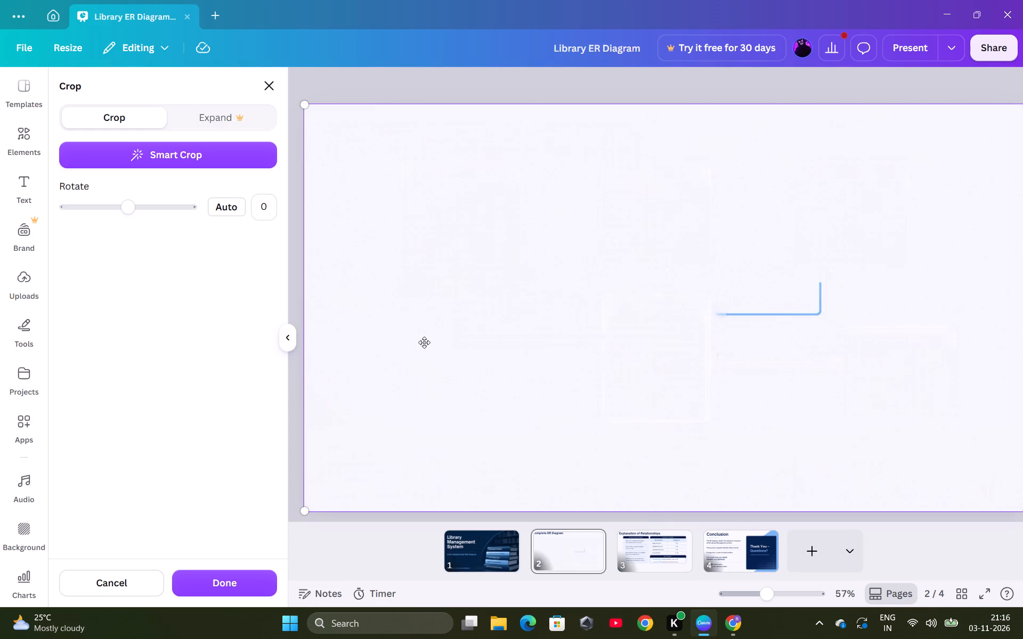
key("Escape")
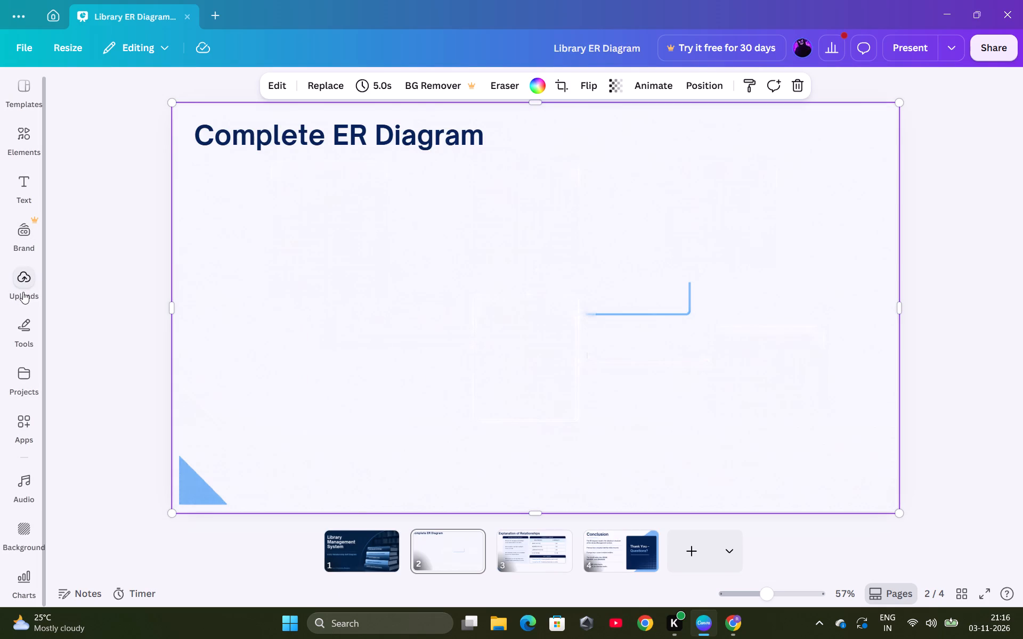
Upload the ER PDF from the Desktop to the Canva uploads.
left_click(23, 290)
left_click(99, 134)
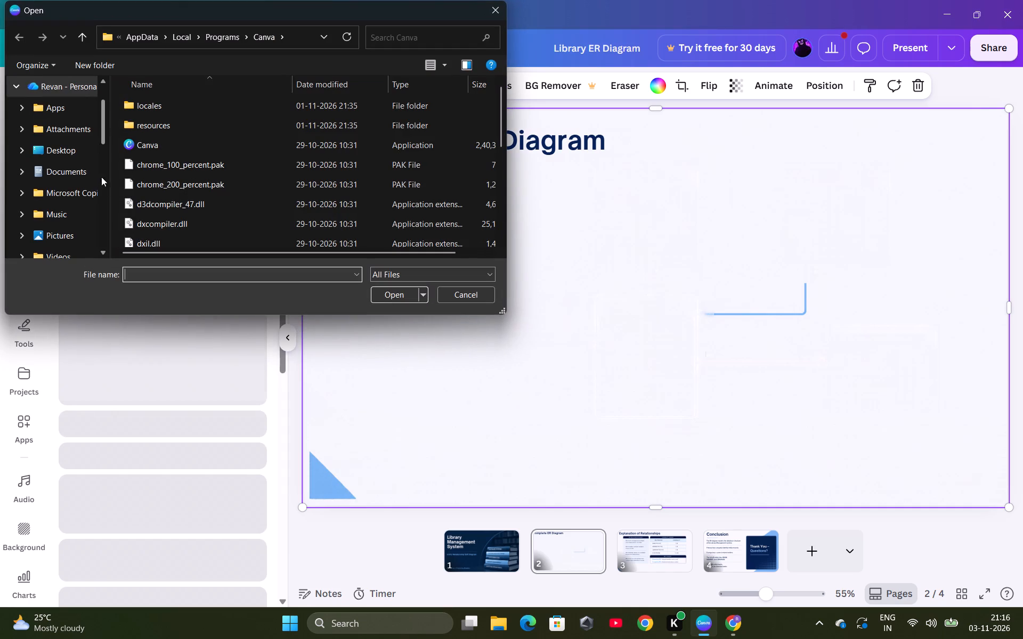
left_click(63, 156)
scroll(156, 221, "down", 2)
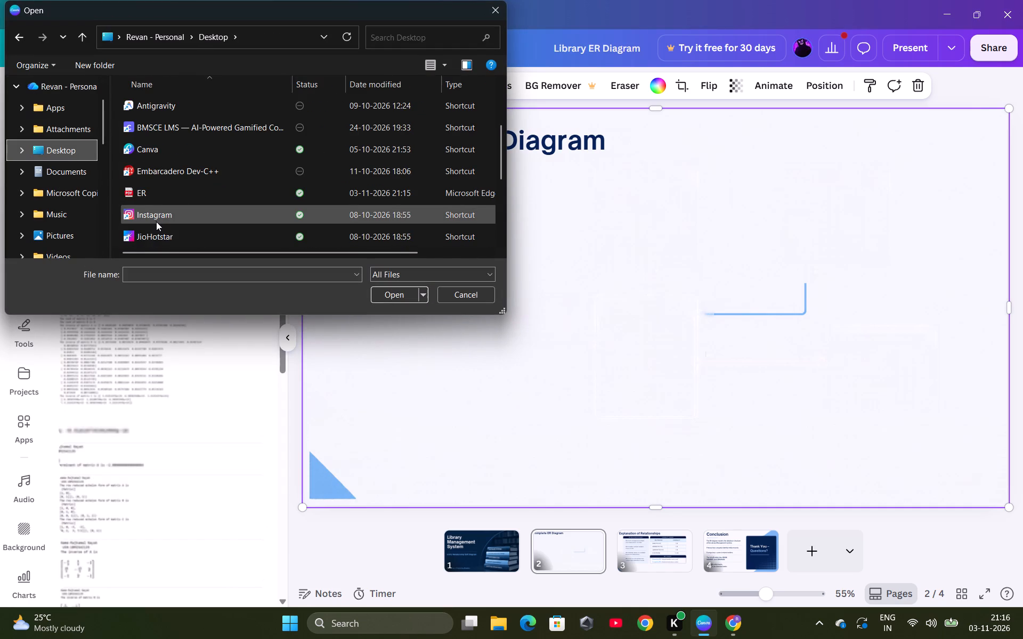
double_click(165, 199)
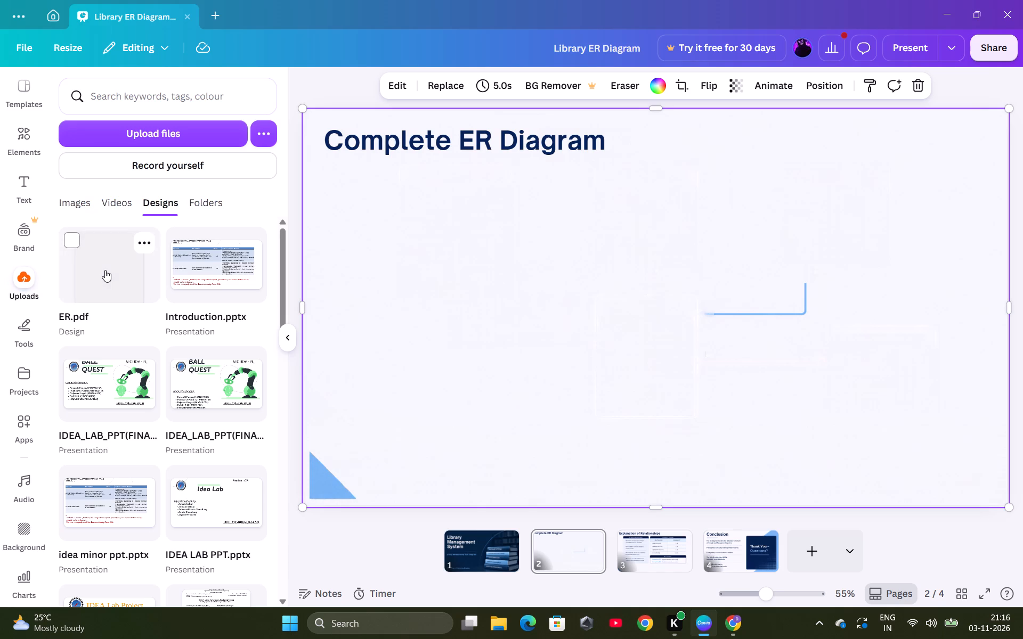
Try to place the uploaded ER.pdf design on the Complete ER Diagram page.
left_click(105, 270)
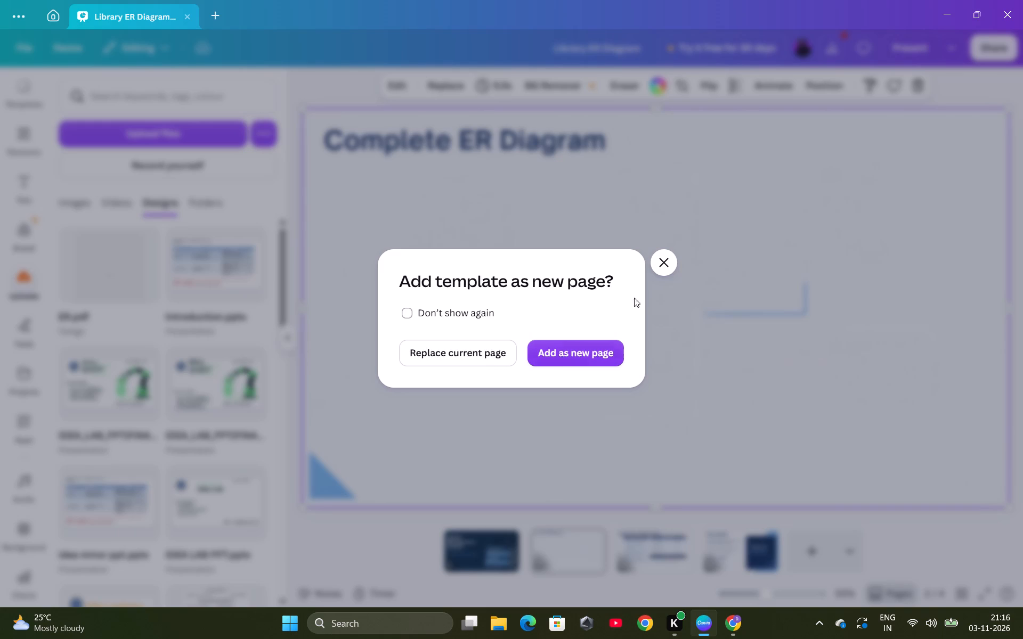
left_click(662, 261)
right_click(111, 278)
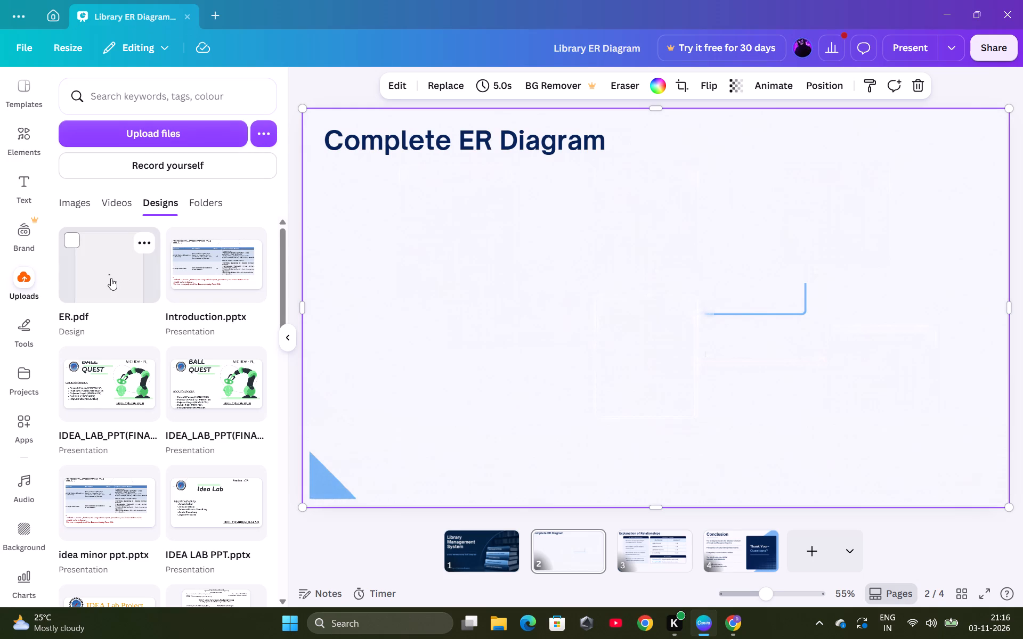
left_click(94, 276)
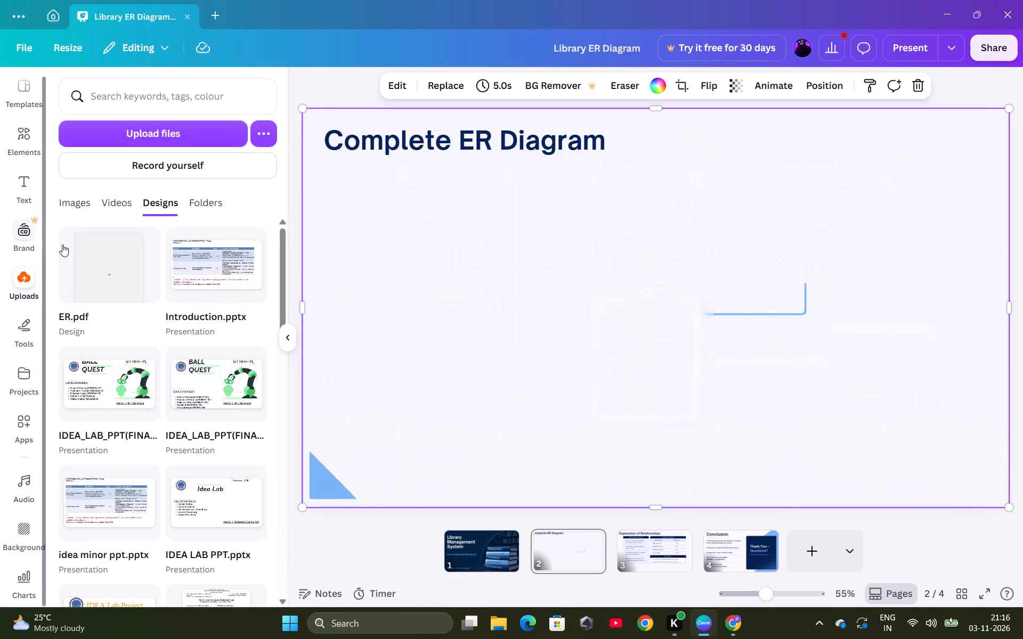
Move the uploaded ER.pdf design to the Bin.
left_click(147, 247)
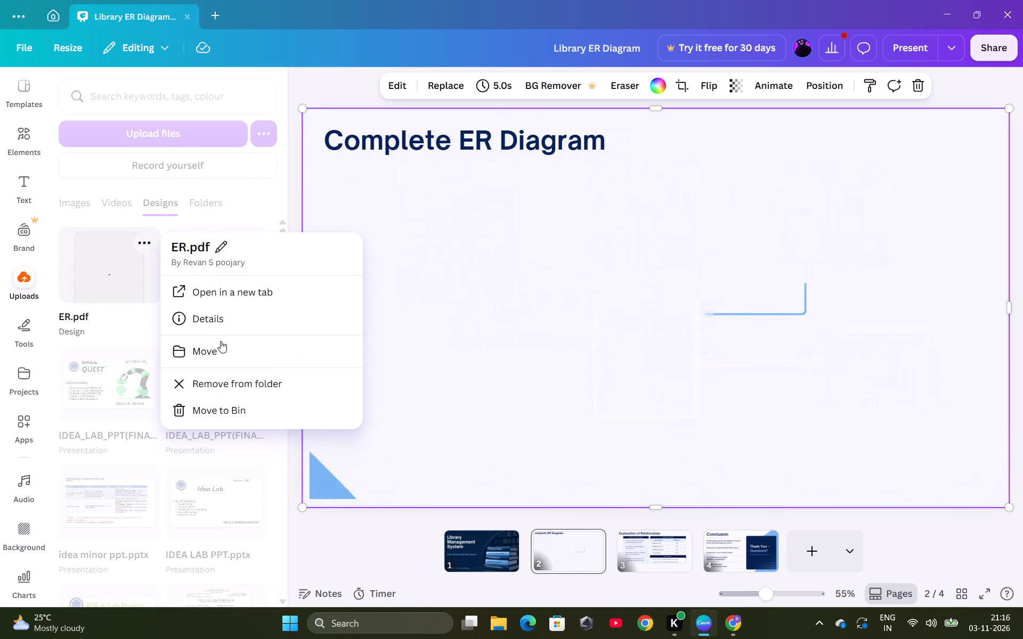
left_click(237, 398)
Open the ER PDF from File Explorer, show it full screen and capture a screenshot of the whole diagram page.
left_click(489, 626)
double_click(421, 498)
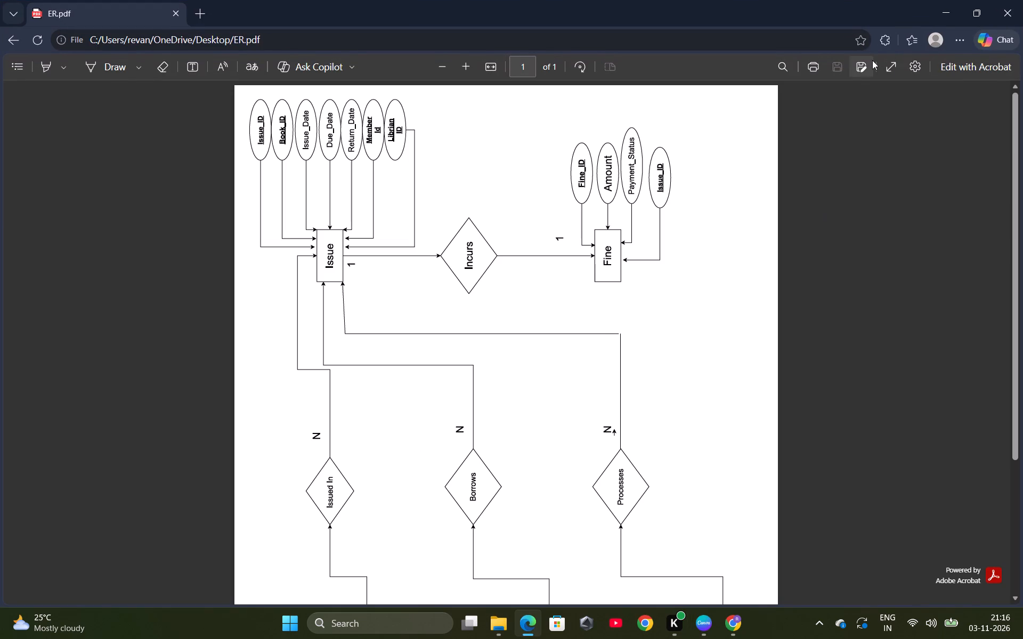
left_click(900, 65)
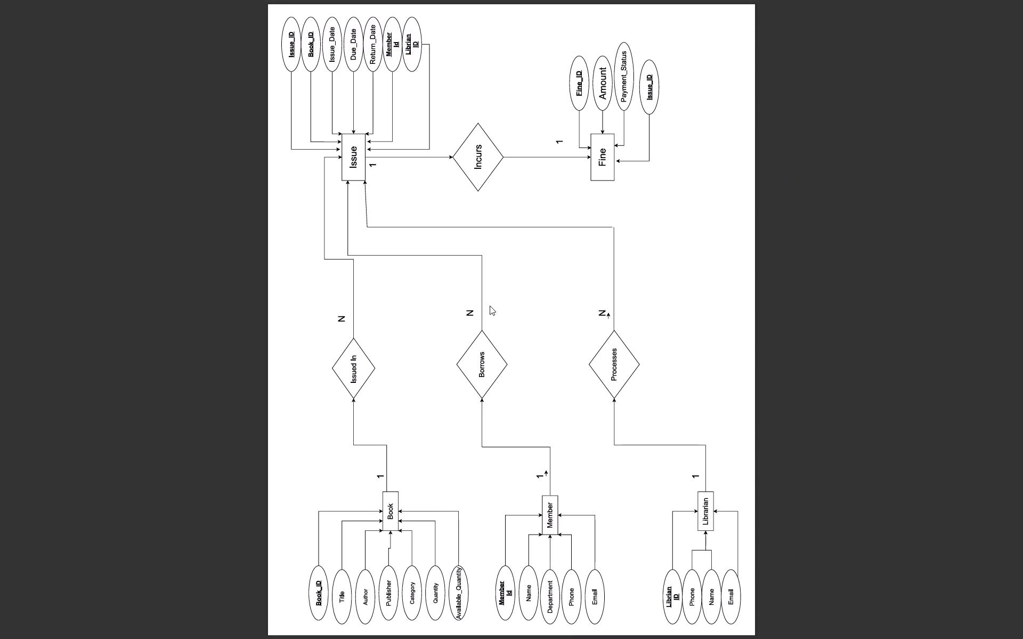
key("shift+super+s")
left_click_drag(267, 2, 758, 623)
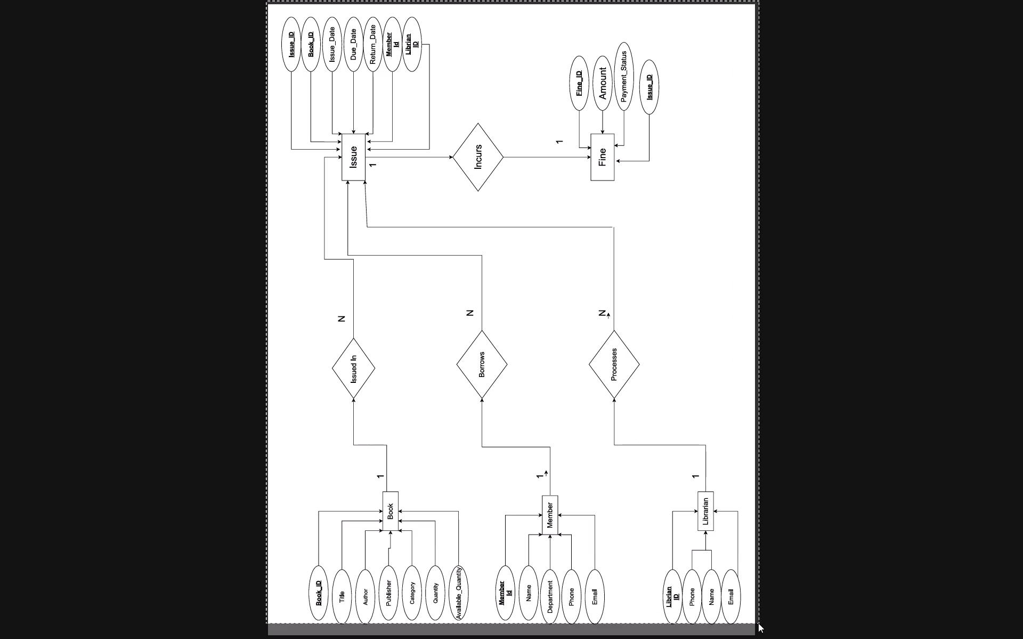
left_click_drag(758, 623, 754, 635)
key("Escape")
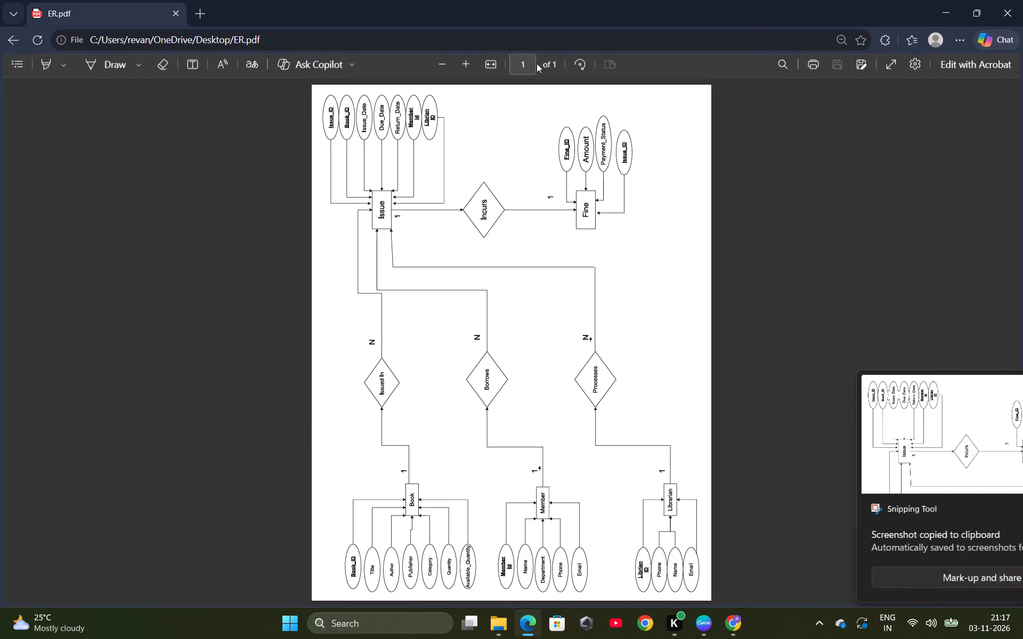
Return to Canva and paste the diagram screenshot onto the Complete ER Diagram page.
left_click(701, 625)
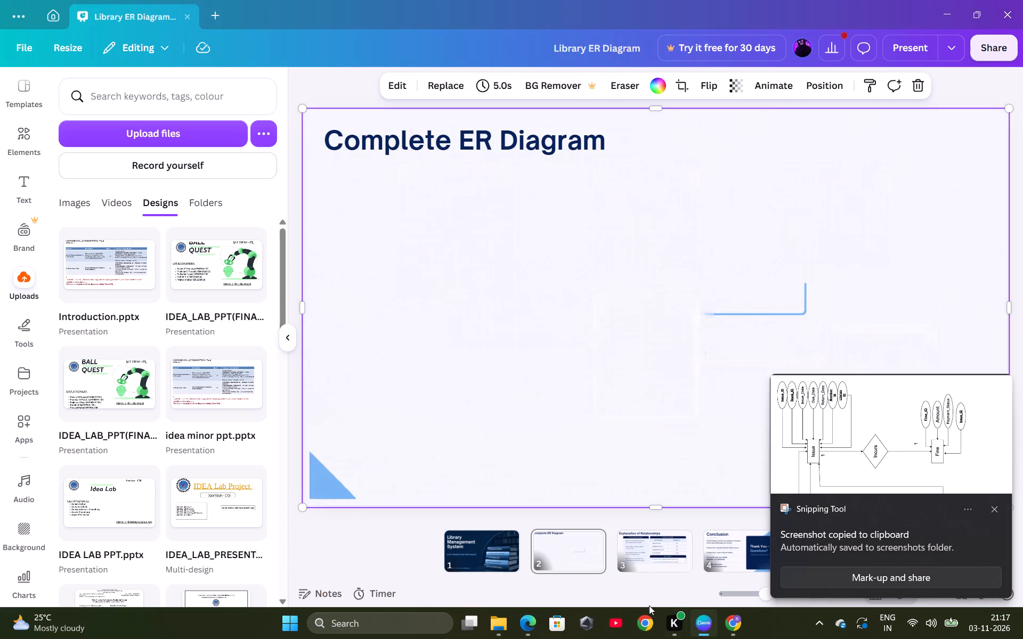
left_click(530, 314)
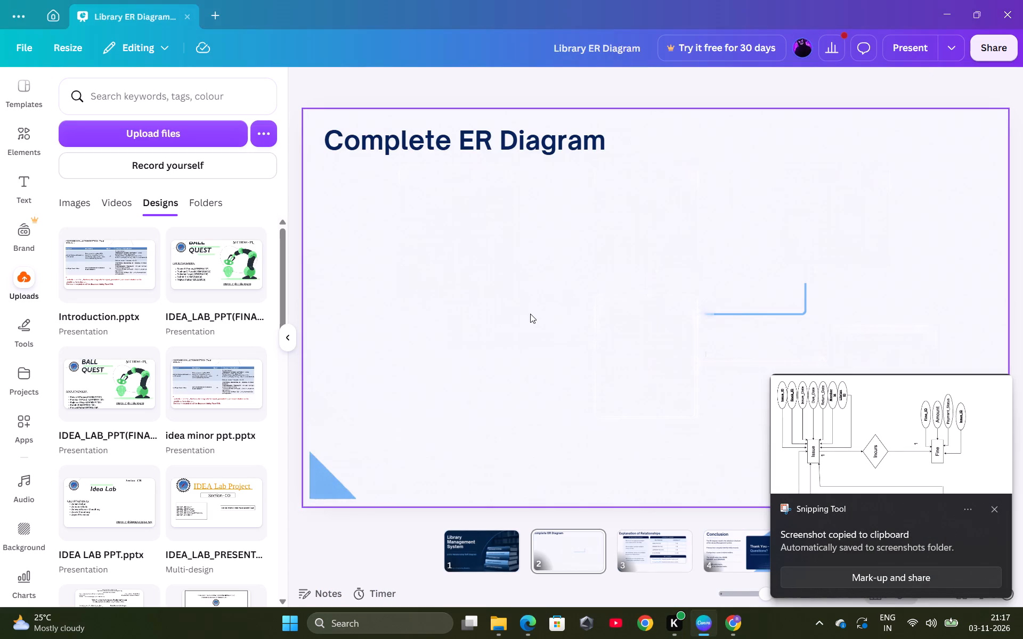
key("ctrl+v")
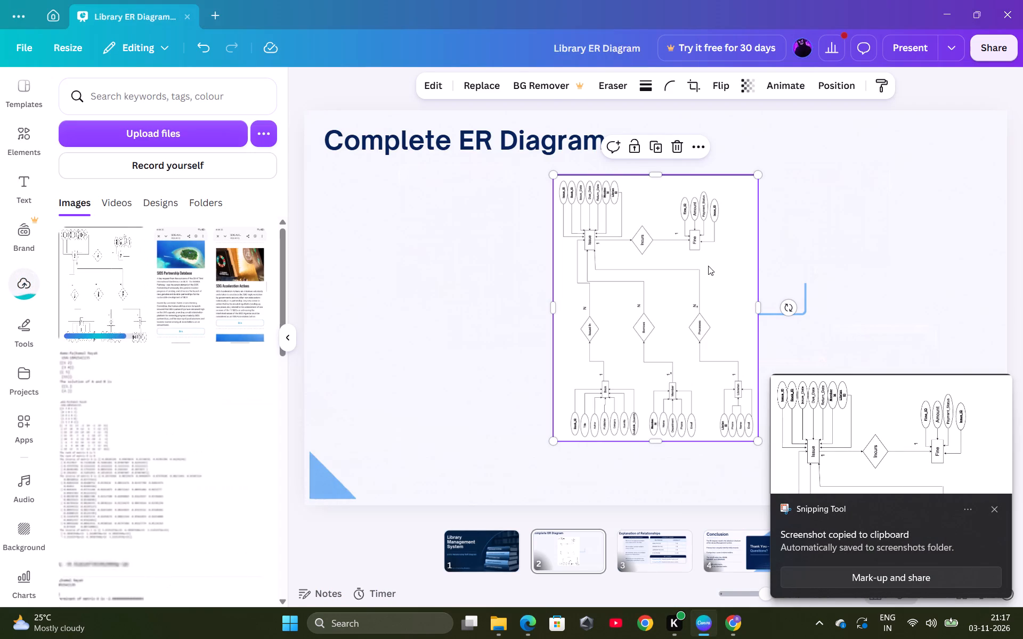
Rotate the pasted diagram image a quarter turn clockwise so its labels read horizontally.
left_click(789, 308)
left_click(786, 310)
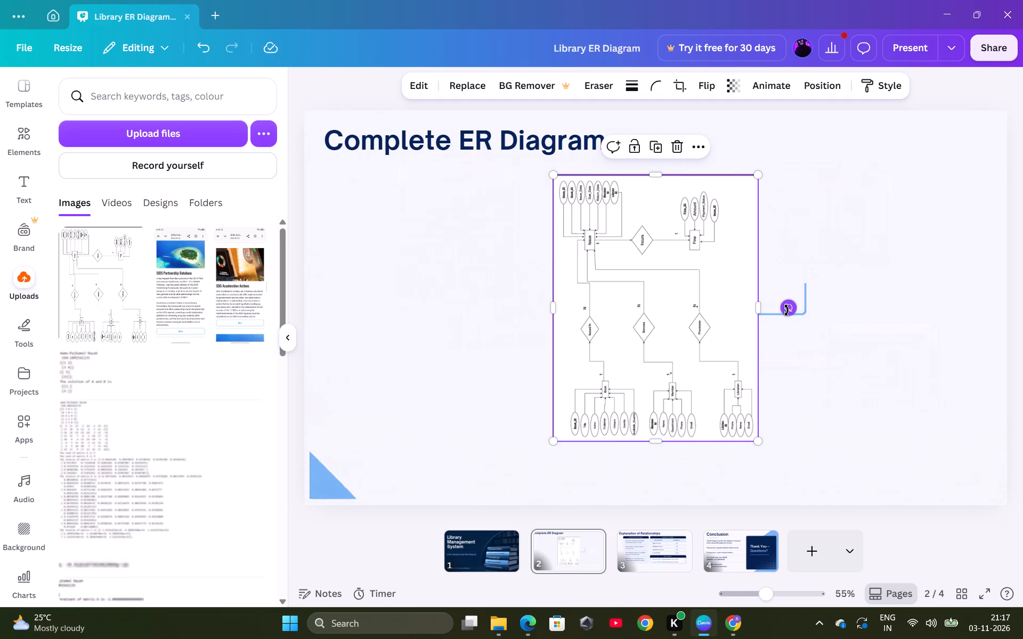
triple_click(792, 308)
triple_click(792, 308)
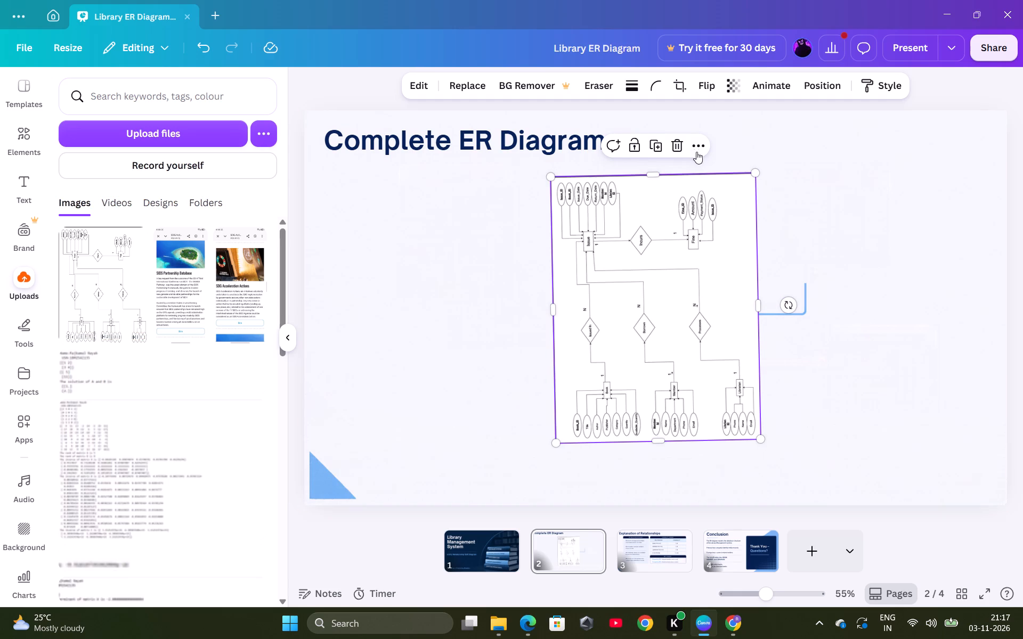
left_click(696, 147)
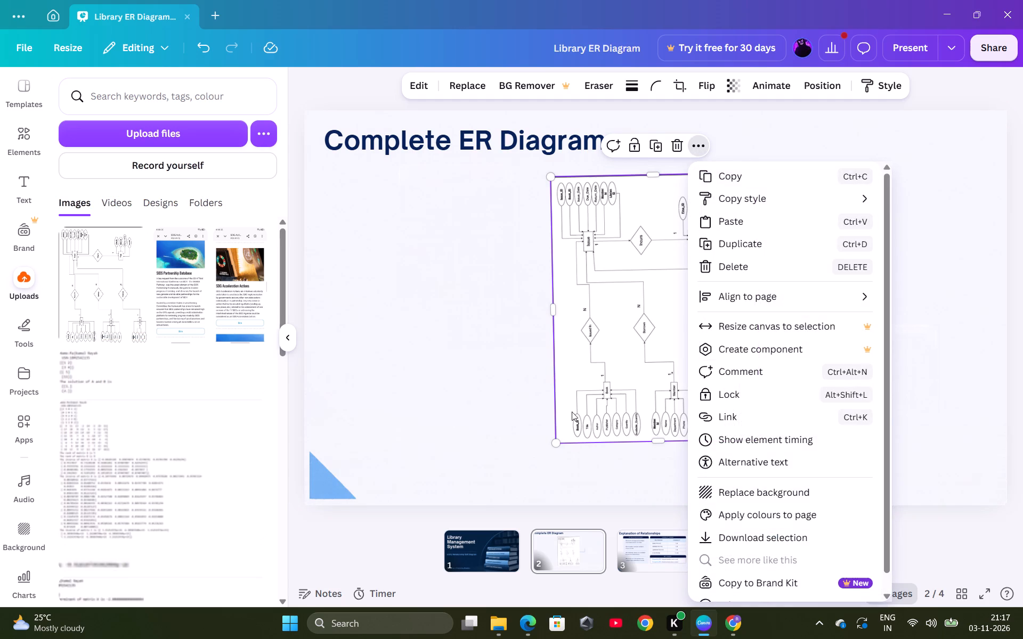
left_click(553, 441)
left_click(786, 307)
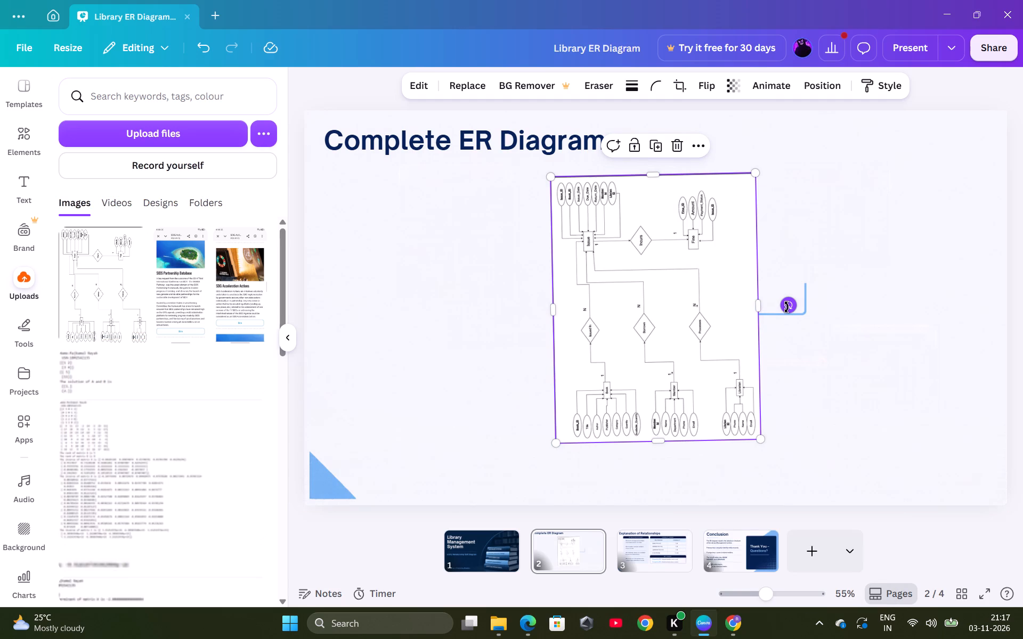
triple_click(786, 307)
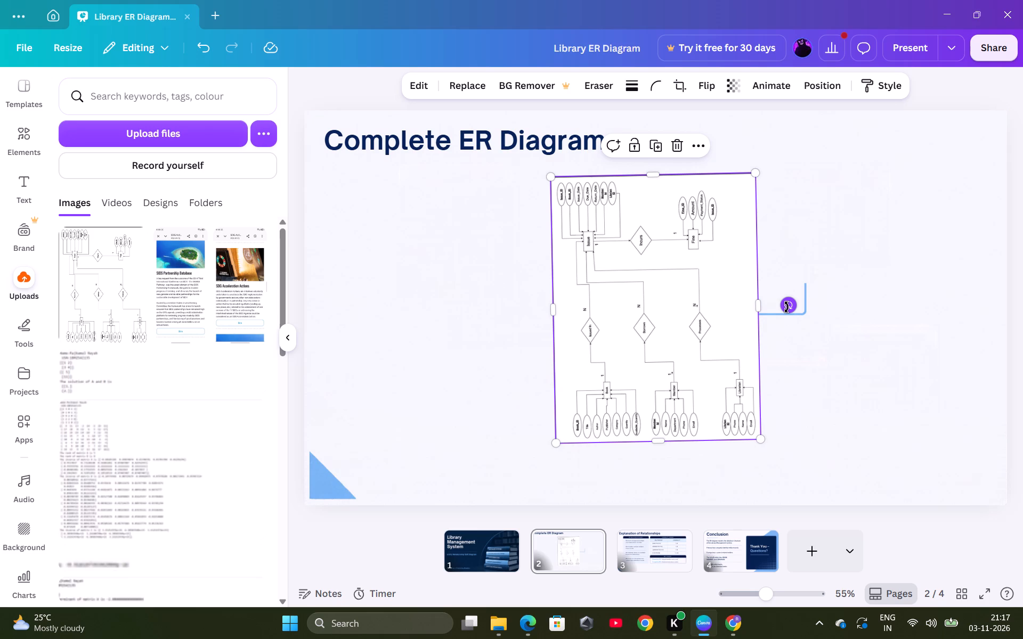
triple_click(786, 307)
left_click_drag(789, 302, 716, 460)
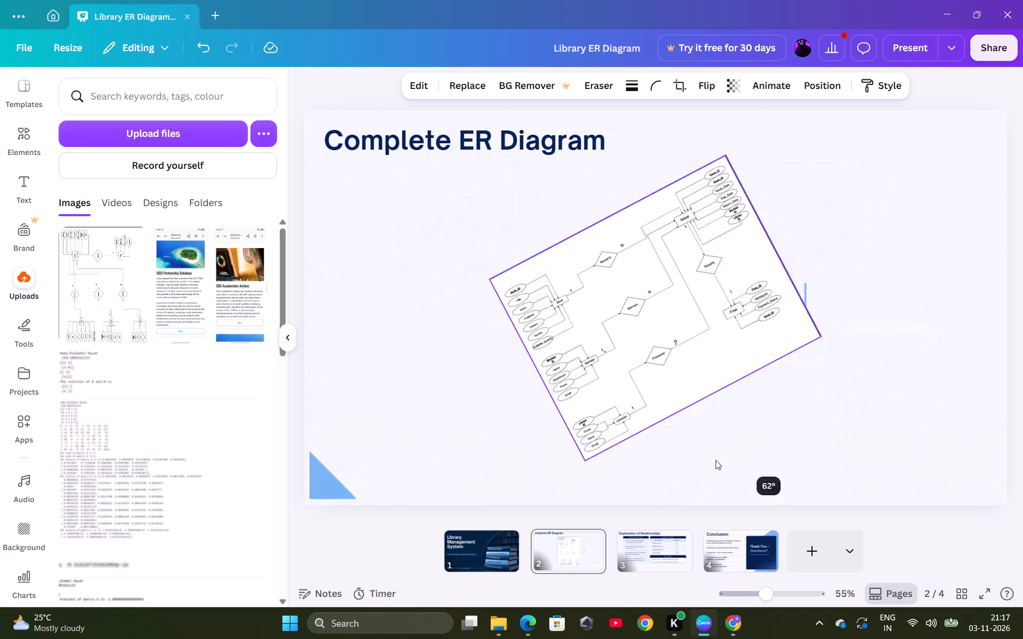
left_click_drag(716, 460, 659, 442)
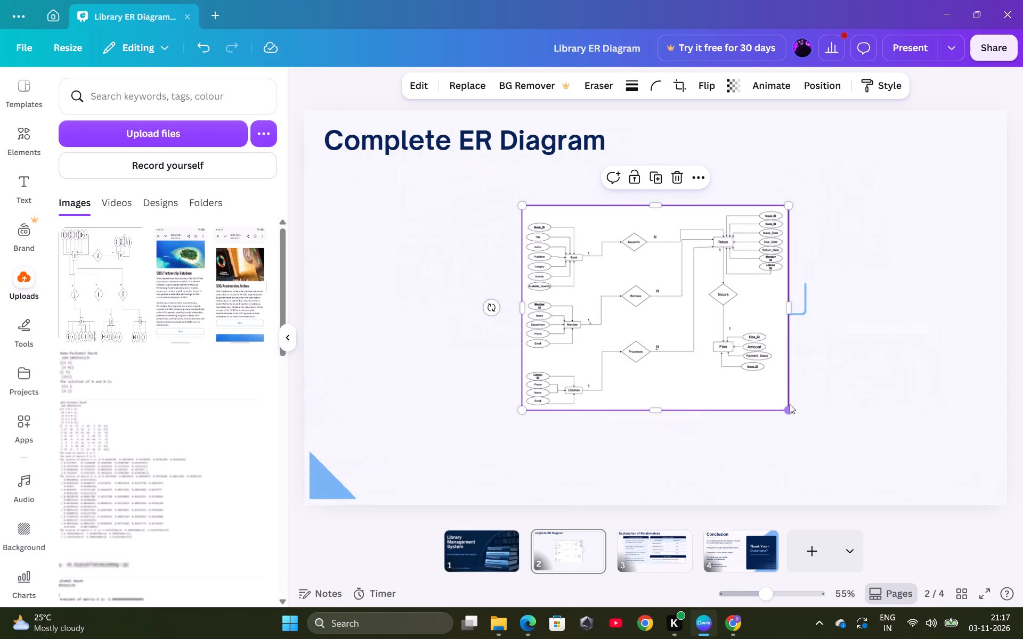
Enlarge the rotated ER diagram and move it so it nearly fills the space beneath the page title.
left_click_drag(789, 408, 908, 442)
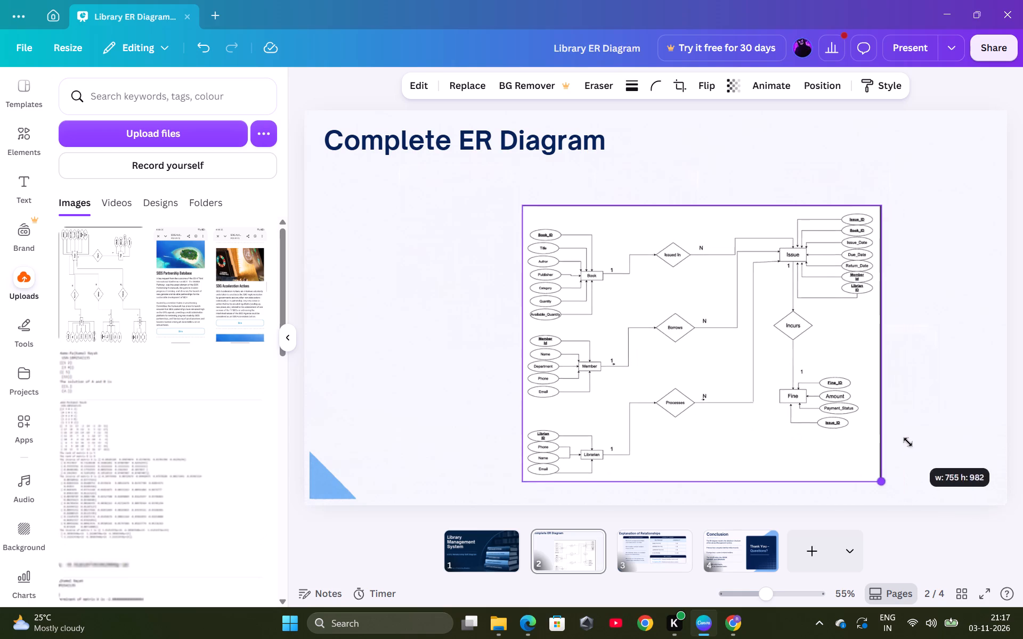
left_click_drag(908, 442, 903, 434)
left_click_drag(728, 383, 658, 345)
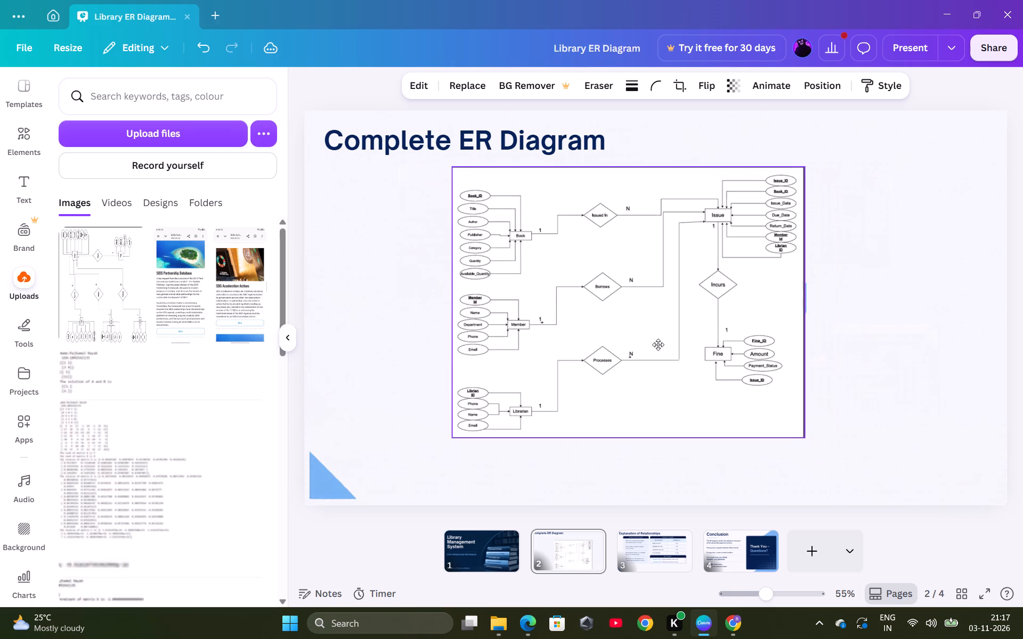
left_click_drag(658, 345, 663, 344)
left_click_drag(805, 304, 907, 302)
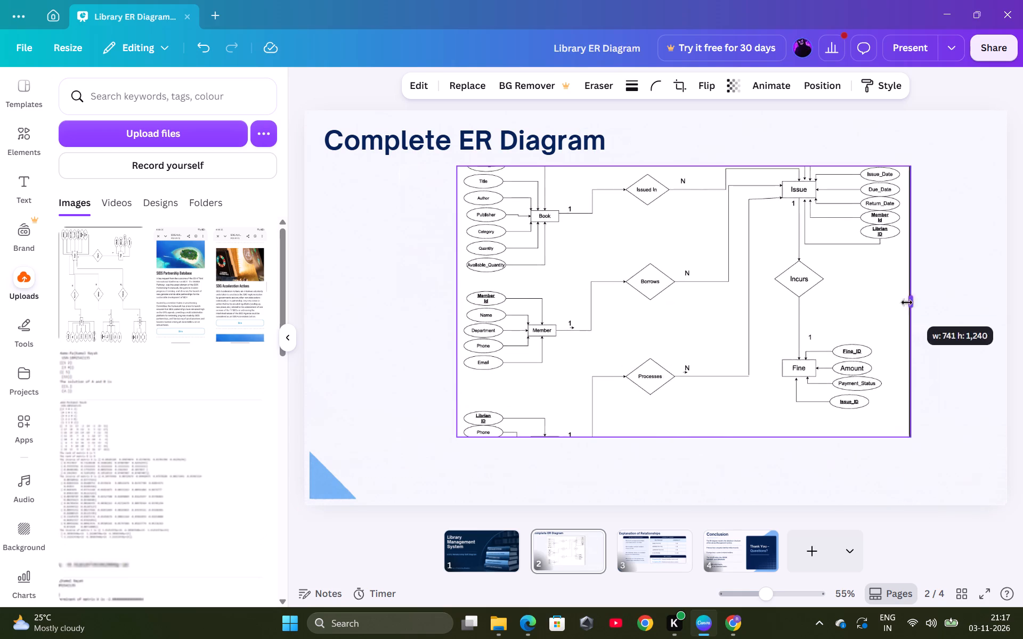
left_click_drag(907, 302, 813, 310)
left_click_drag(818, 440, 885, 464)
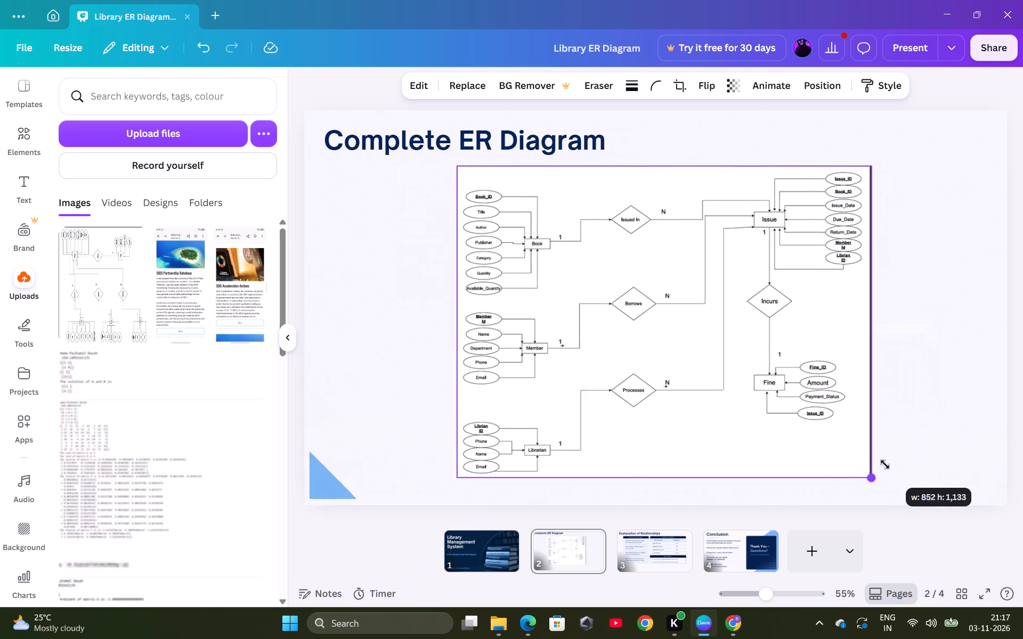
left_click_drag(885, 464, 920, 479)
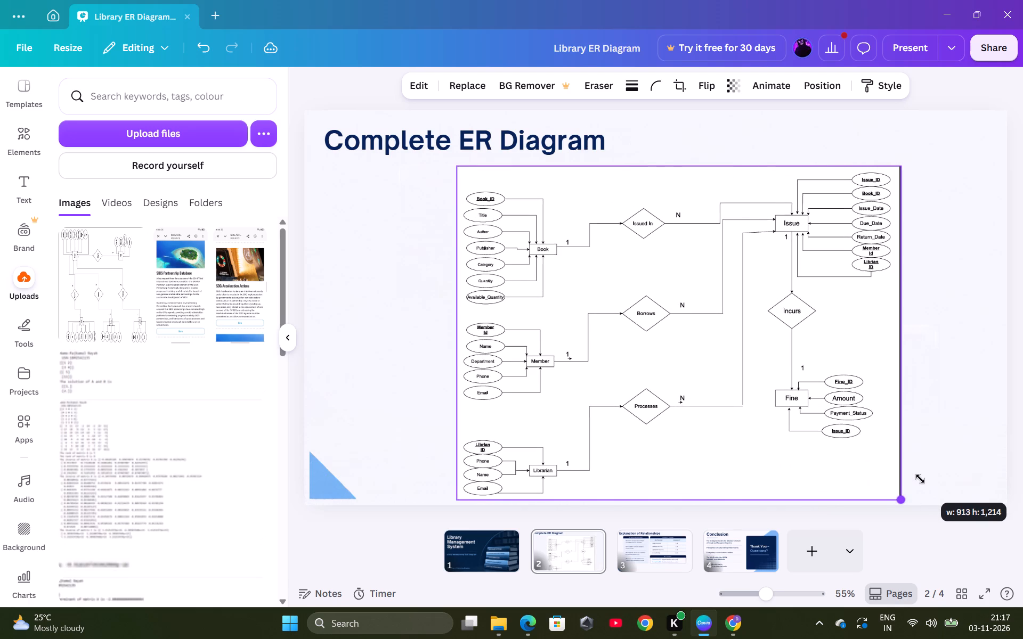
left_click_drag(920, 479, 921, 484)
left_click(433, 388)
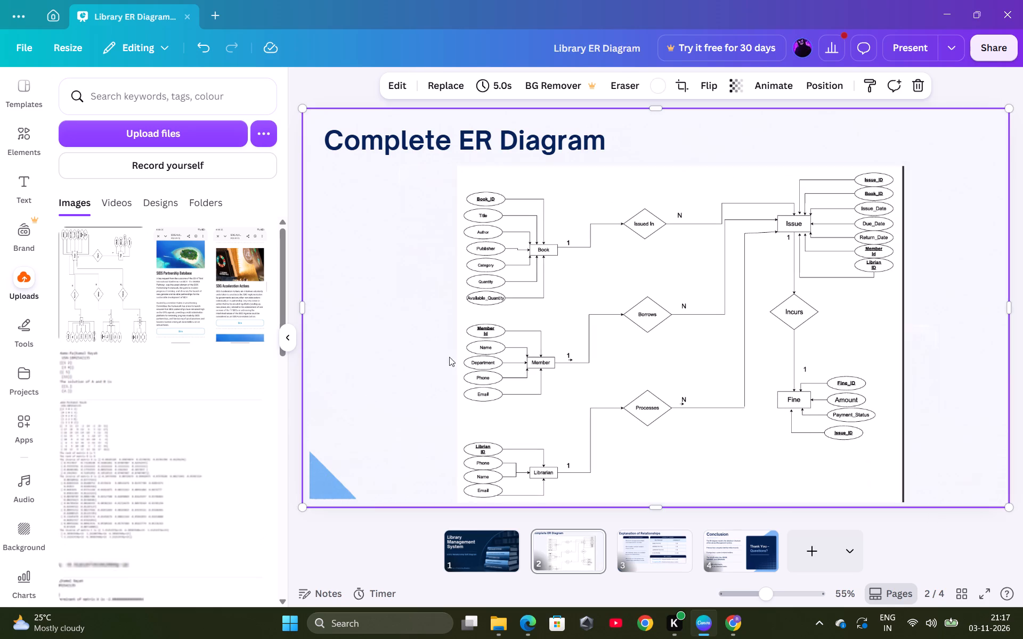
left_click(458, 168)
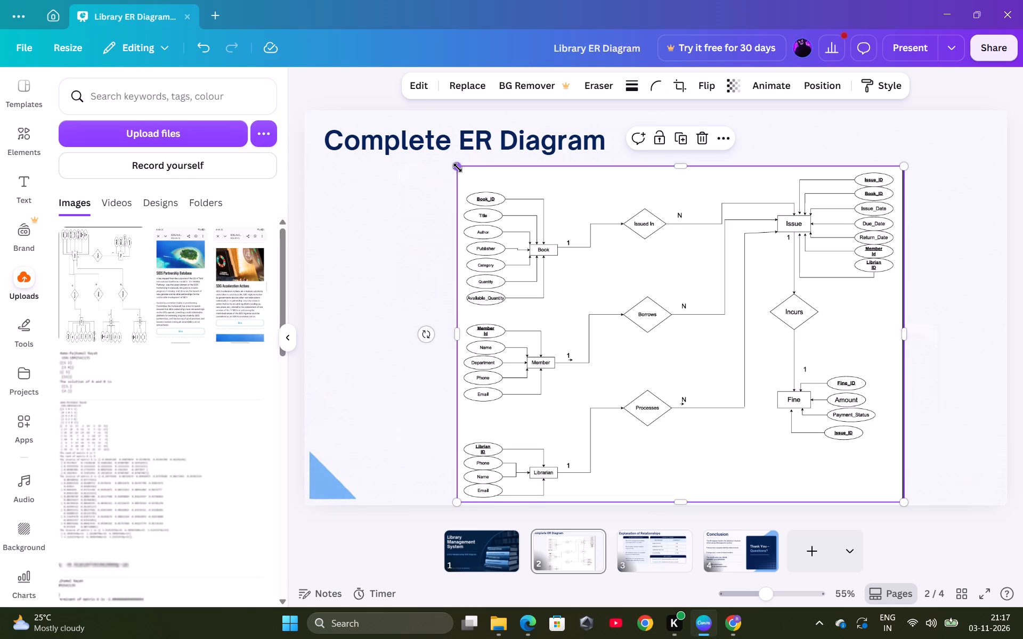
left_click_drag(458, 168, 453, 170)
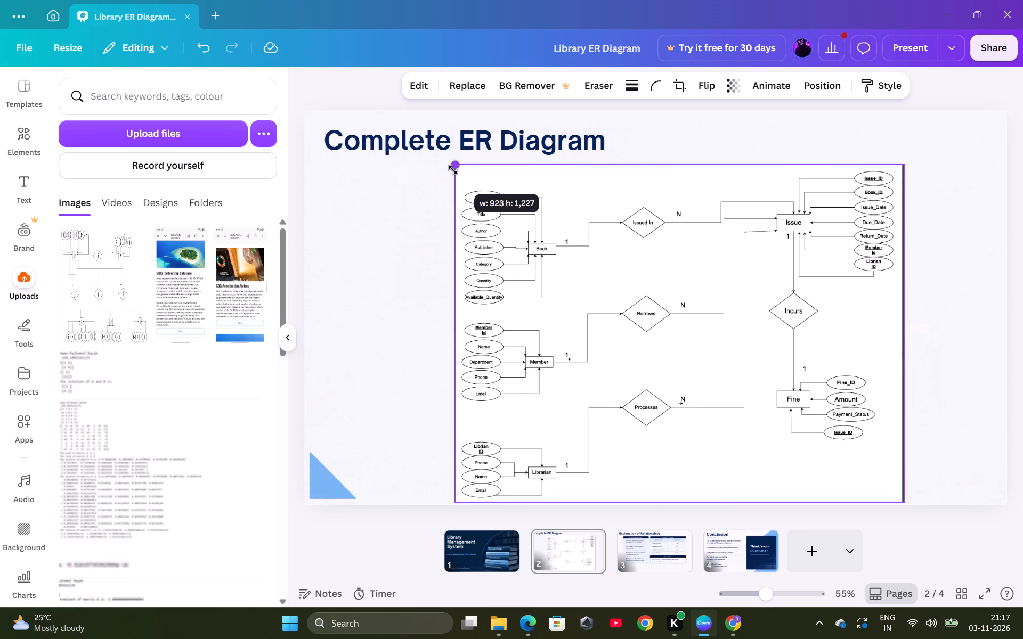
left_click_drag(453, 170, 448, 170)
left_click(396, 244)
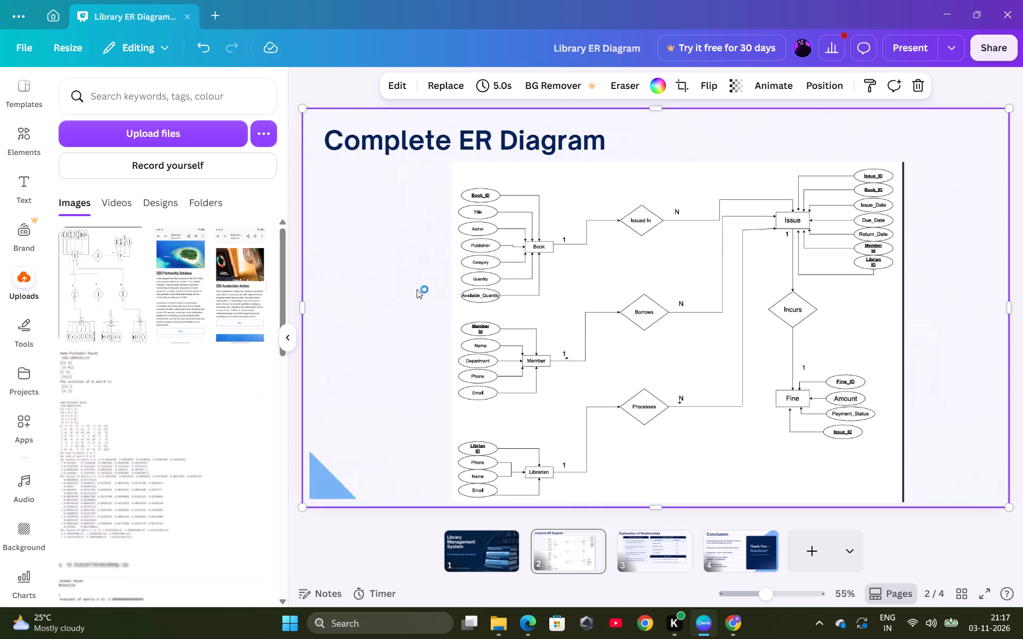
Replace the page background with the diagram image and detach it again as a separate image on a white page.
right_click(458, 310)
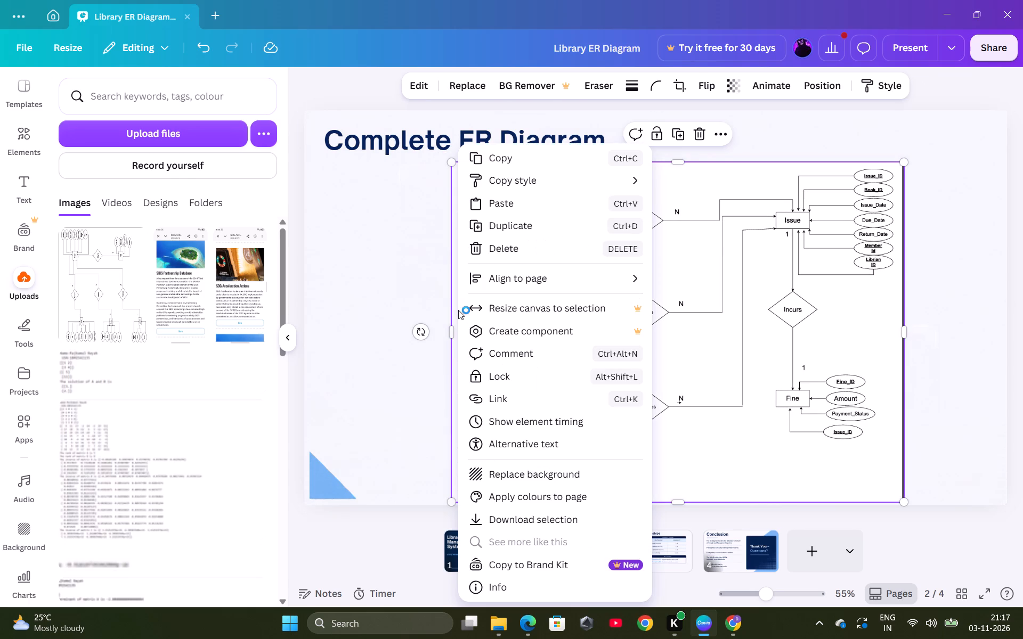
left_click(516, 480)
right_click(504, 367)
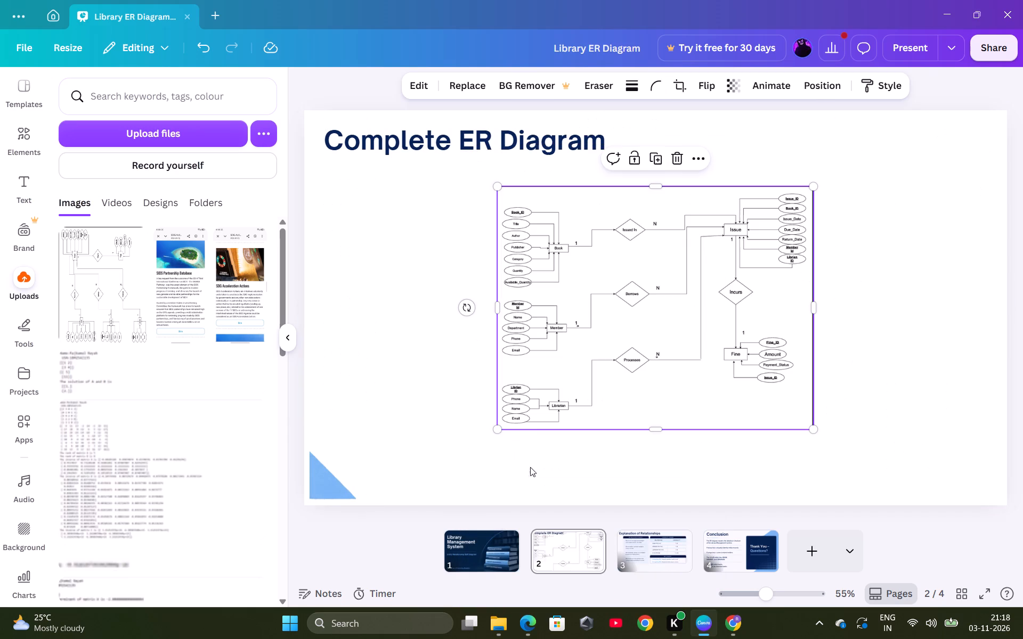
Enlarge the detached diagram image to about 870 × 1,150 beneath the Complete ER Diagram title.
left_click_drag(497, 429, 459, 443)
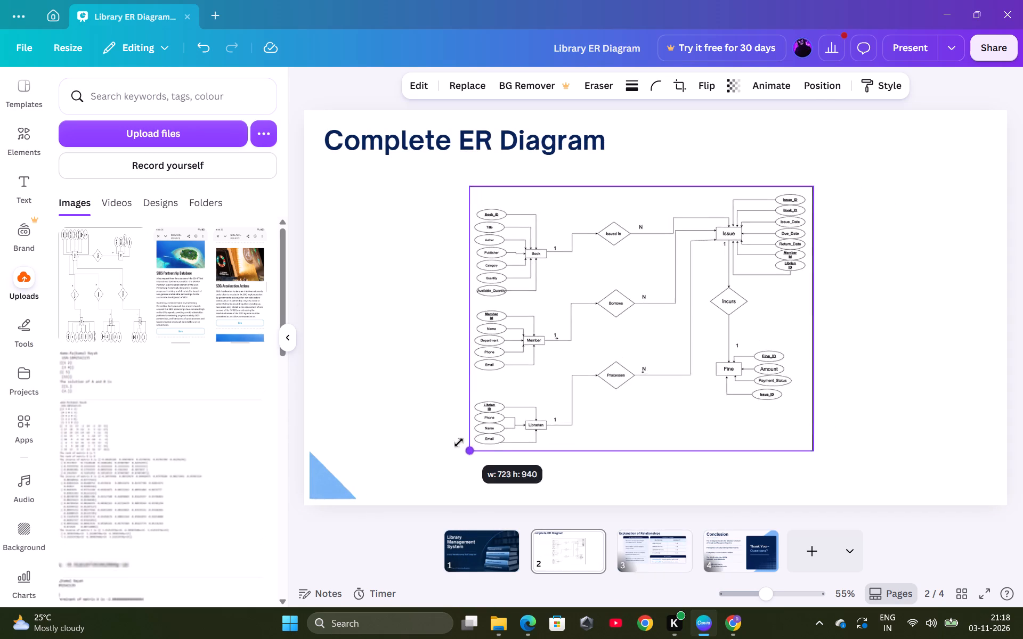
left_click_drag(459, 443, 402, 411)
left_click_drag(811, 462, 835, 468)
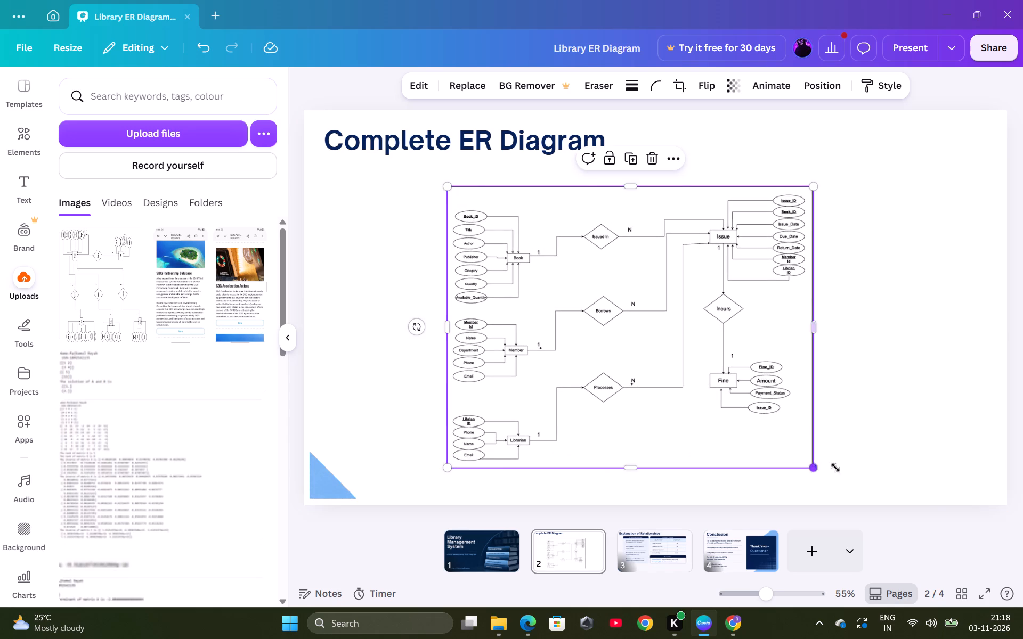
left_click_drag(835, 468, 851, 468)
left_click_drag(839, 186, 884, 174)
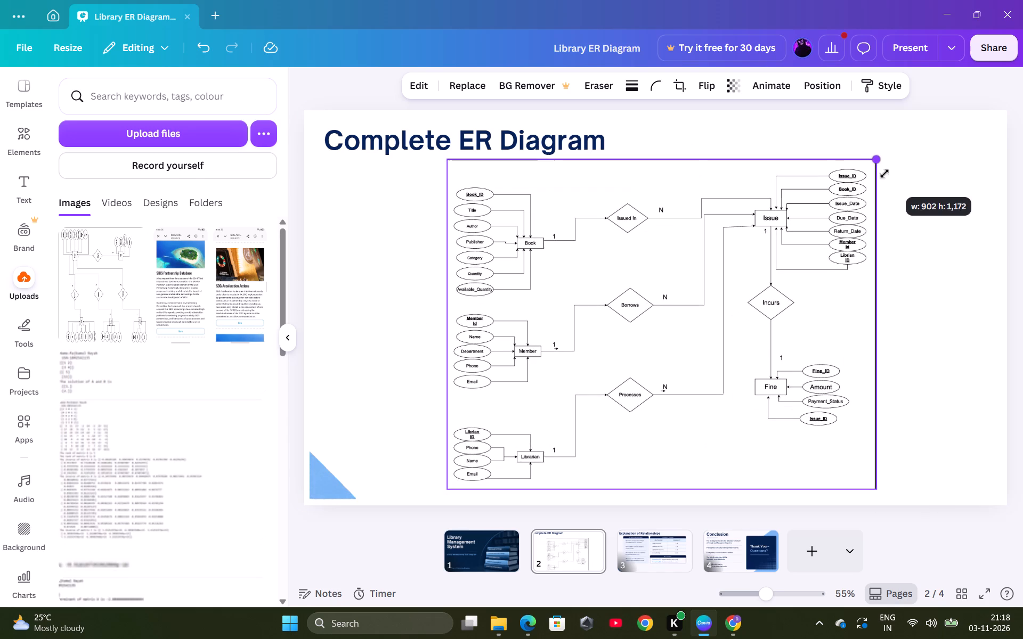
left_click_drag(884, 174, 880, 198)
left_click(911, 363)
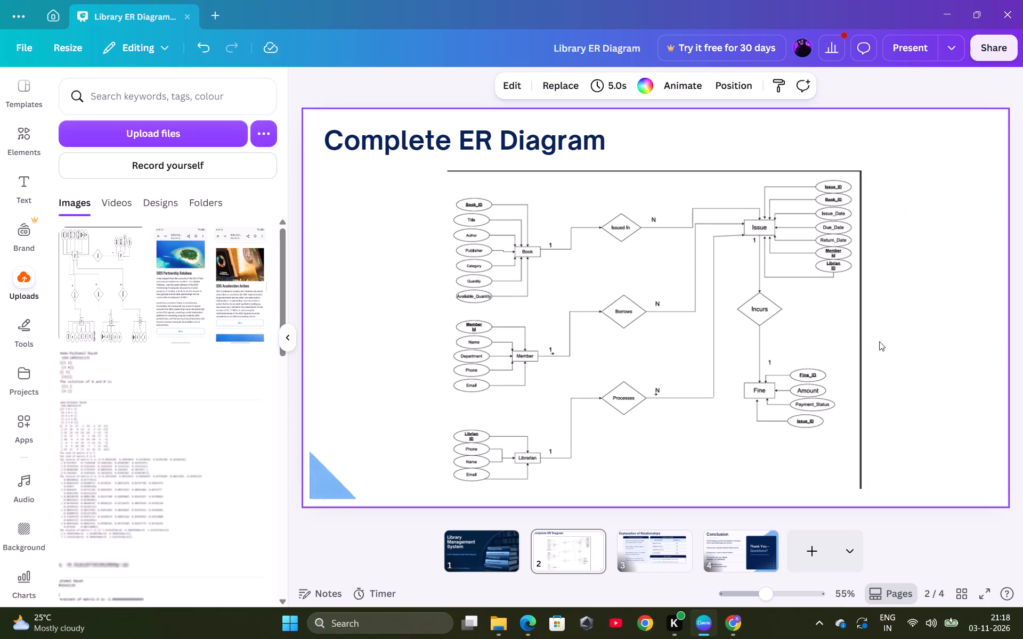
left_click(861, 329)
left_click_drag(862, 329, 869, 330)
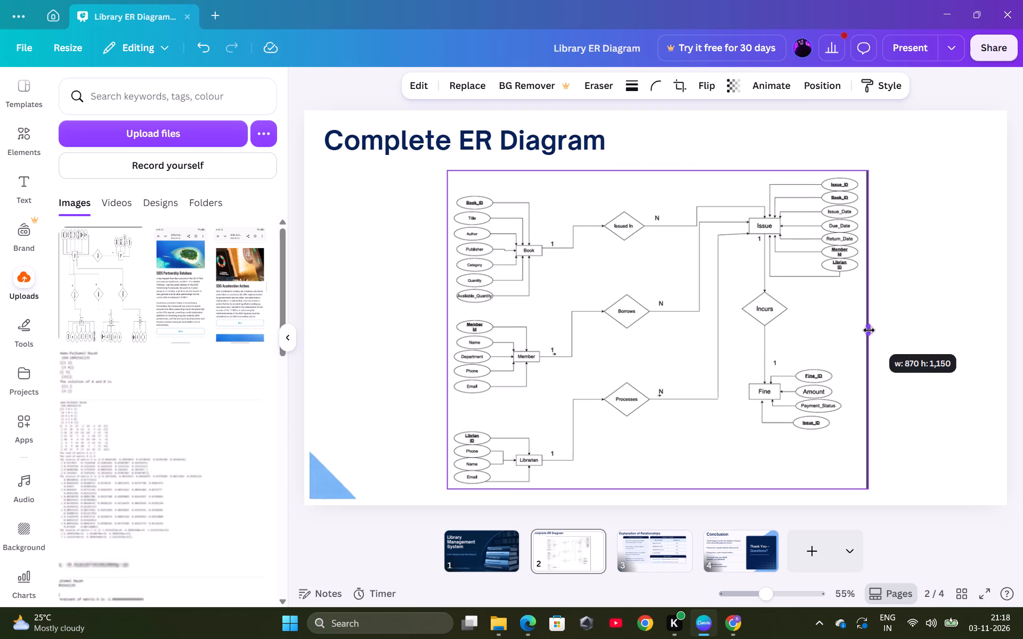
left_click_drag(869, 330, 870, 331)
left_click(895, 395)
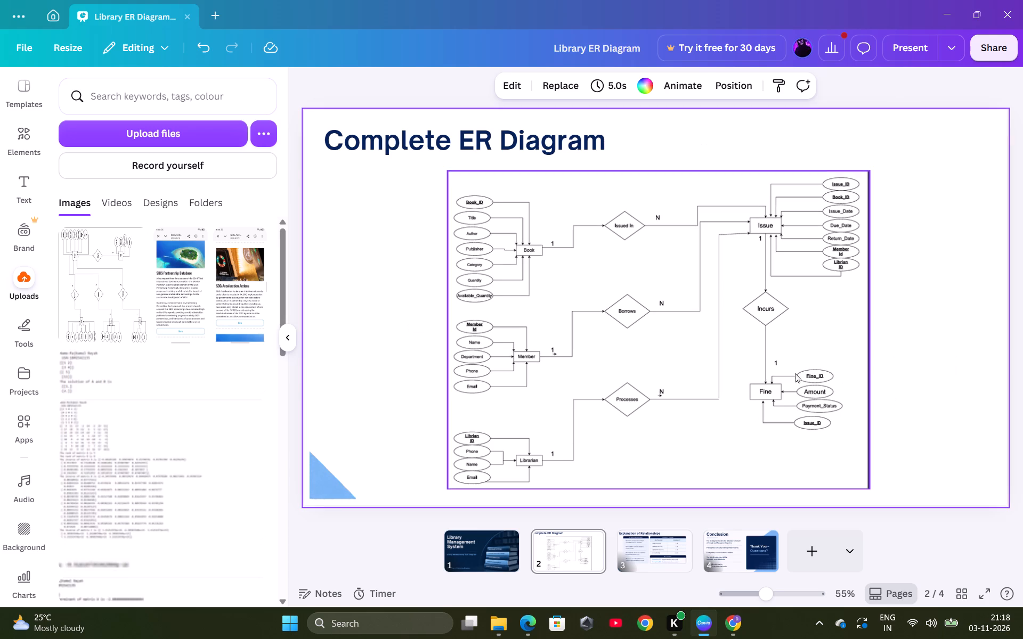
Crop the black vertical line off the diagram image's right edge, checking the page in presentation view.
left_click(906, 51)
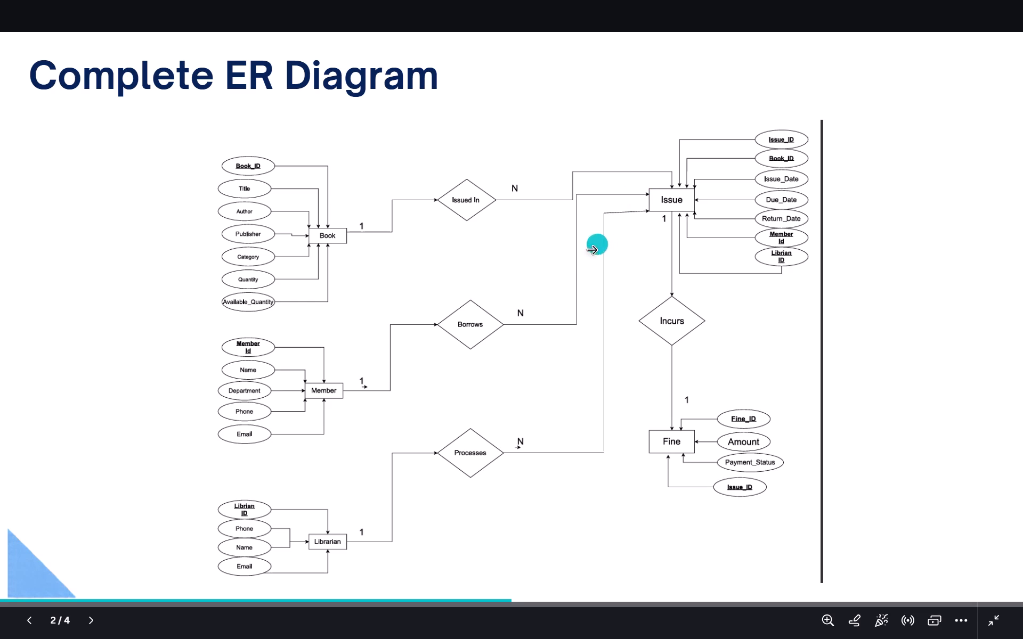
scroll(399, 362, "up", 2)
scroll(399, 362, "down", 2)
scroll(398, 362, "up", 2)
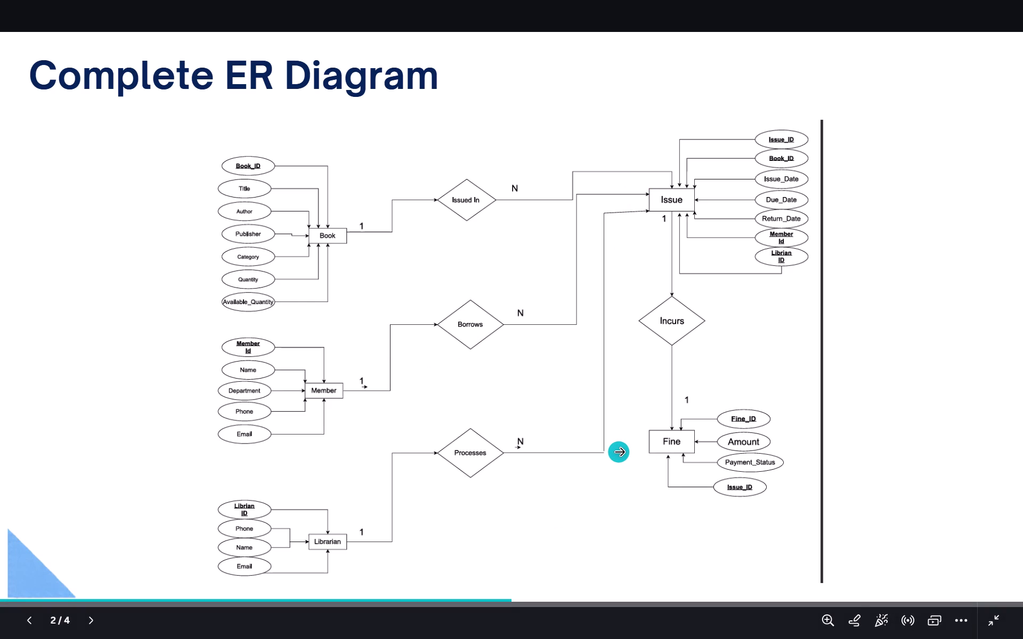
key("Escape")
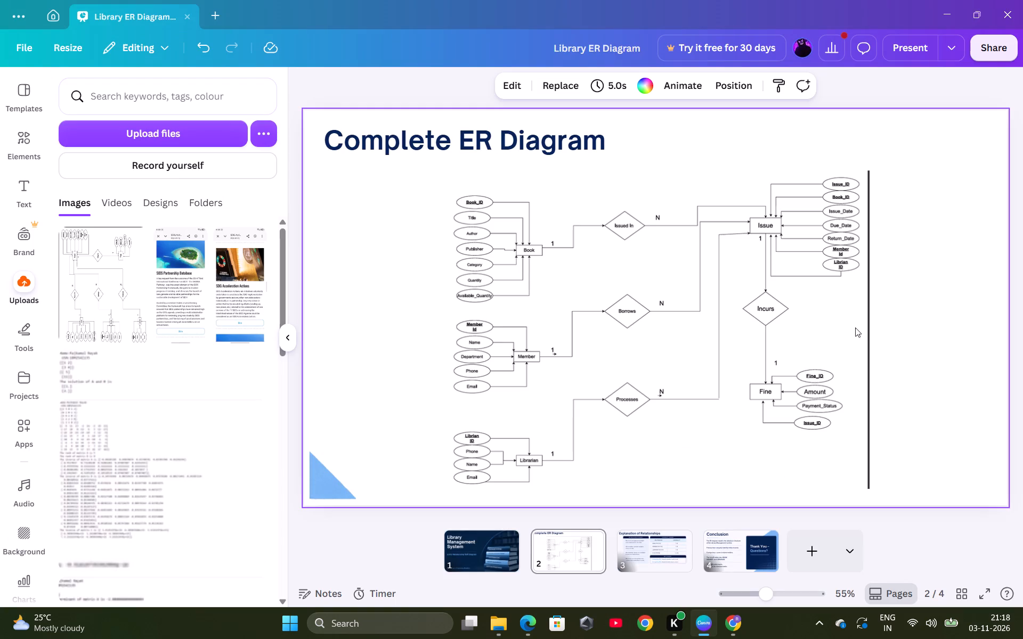
left_click(868, 327)
left_click_drag(869, 323, 865, 325)
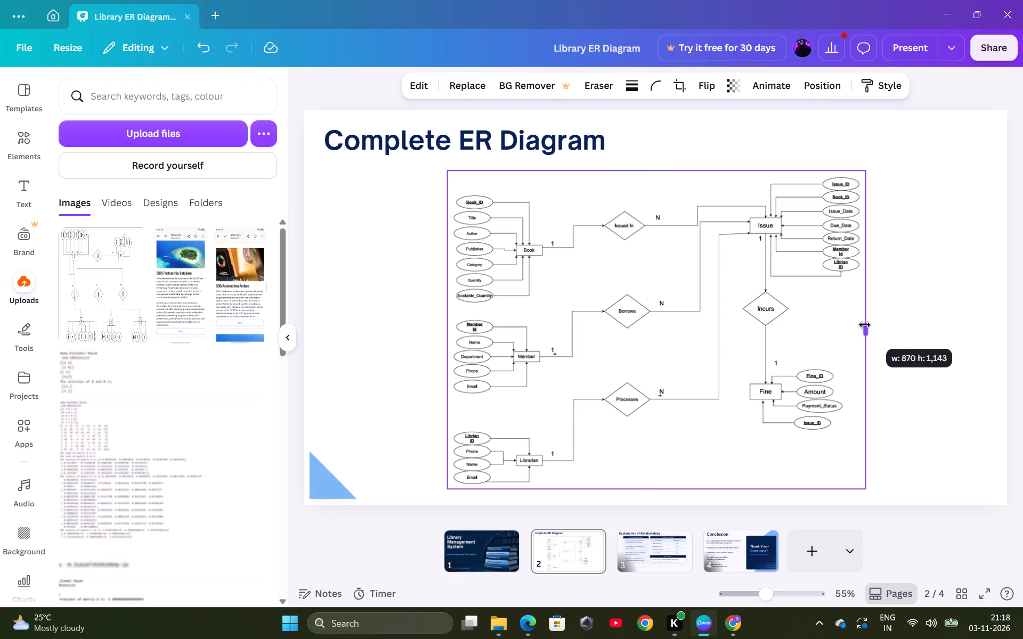
left_click_drag(865, 325, 862, 326)
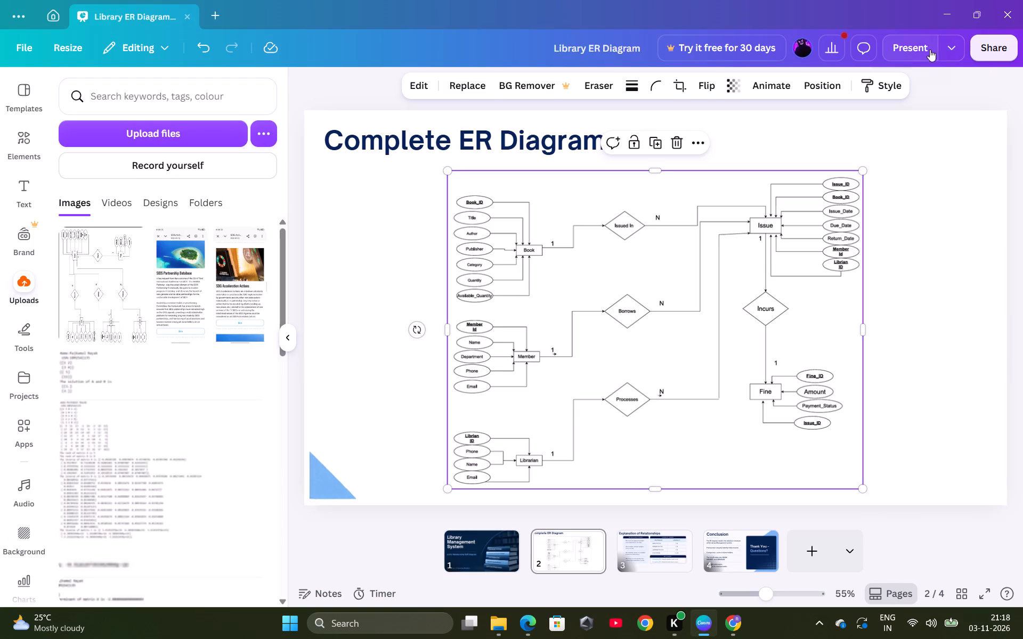
left_click(919, 49)
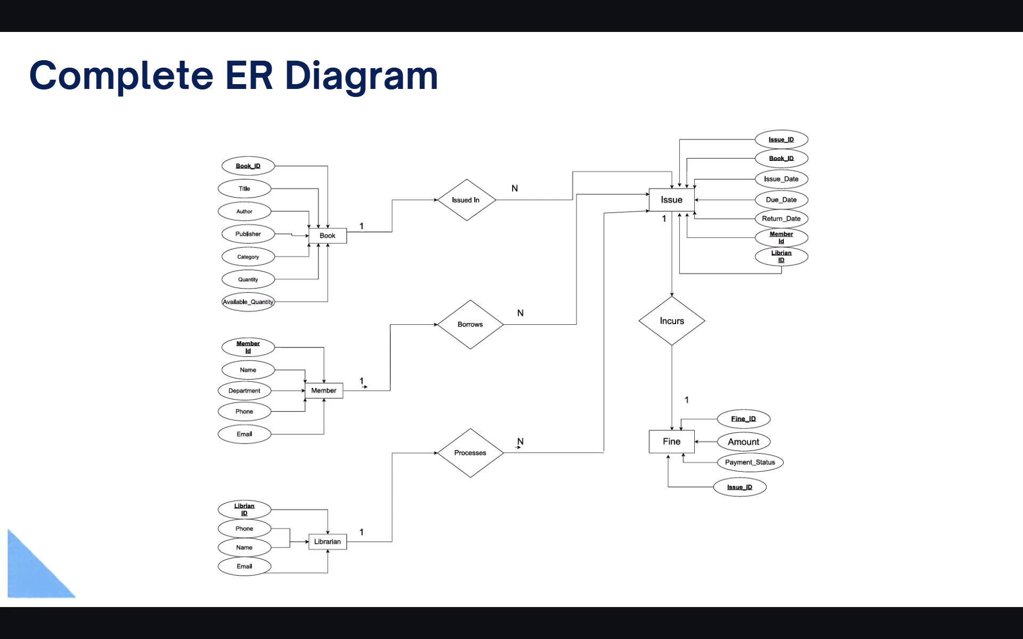
key("Escape")
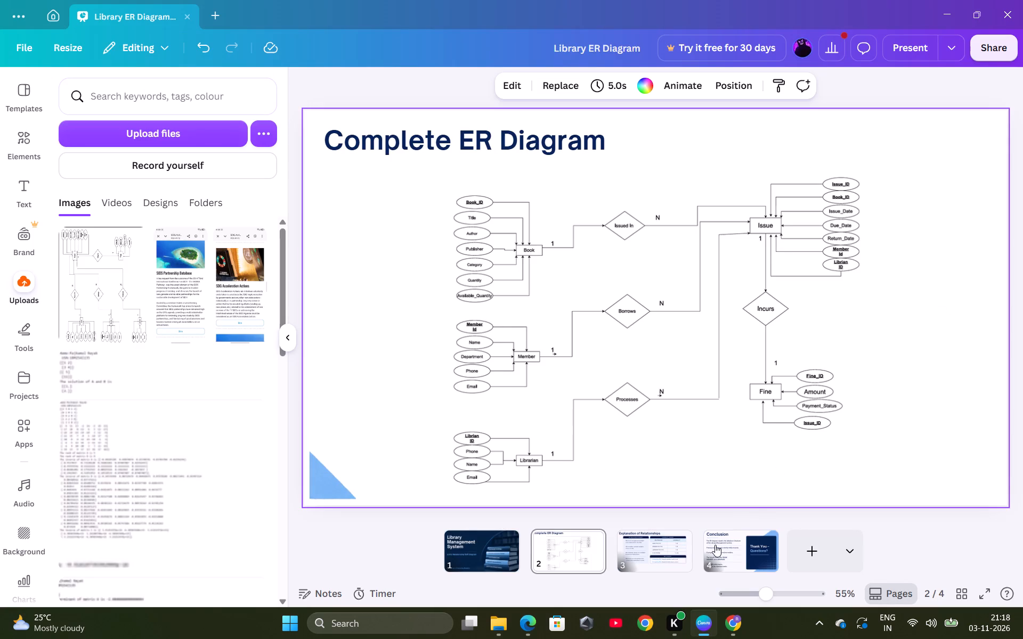
Check the Explanation of Relationships page against the ER diagram and set the Issue to Fine cardinality to 1 : 1.
left_click(672, 553)
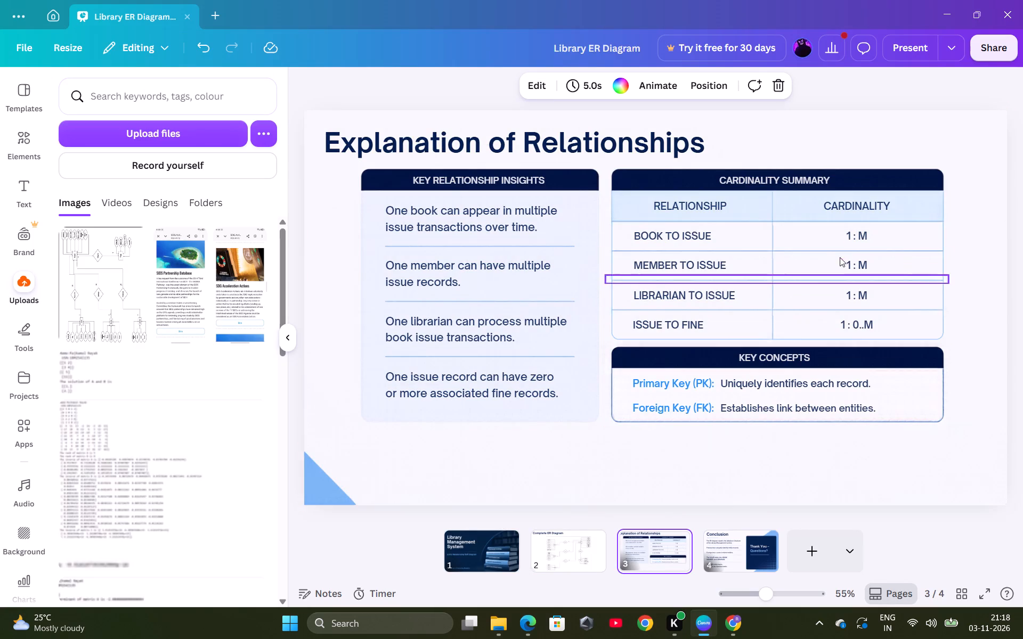
left_click(579, 567)
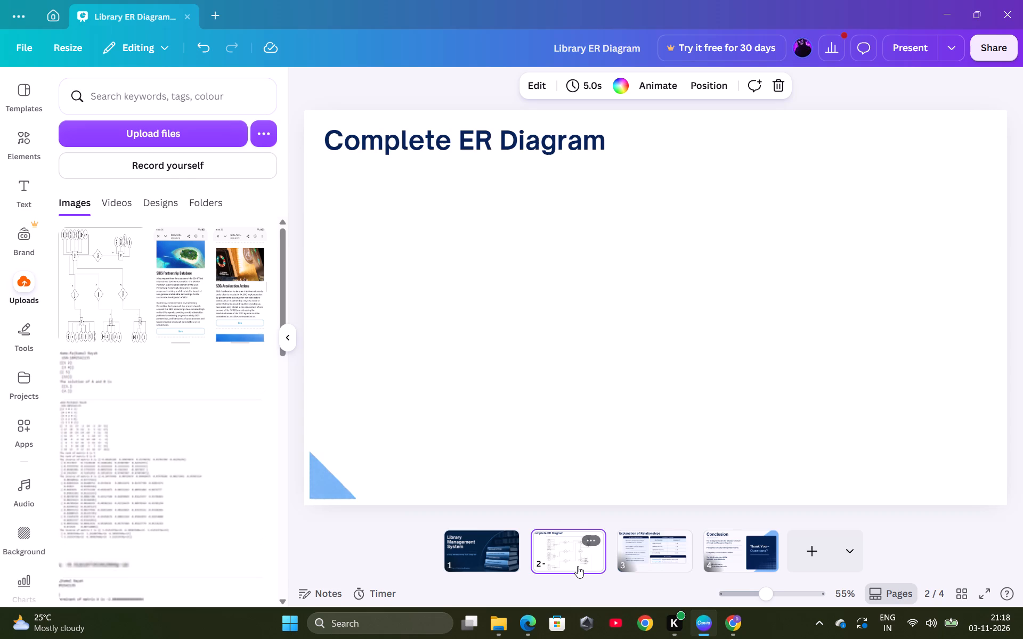
left_click(675, 561)
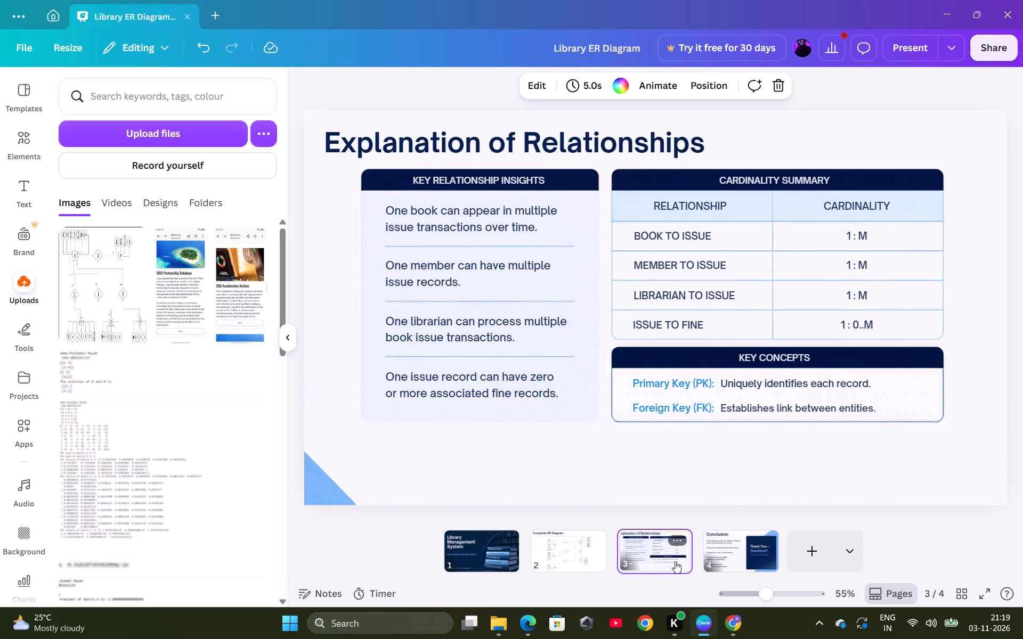
left_click(592, 566)
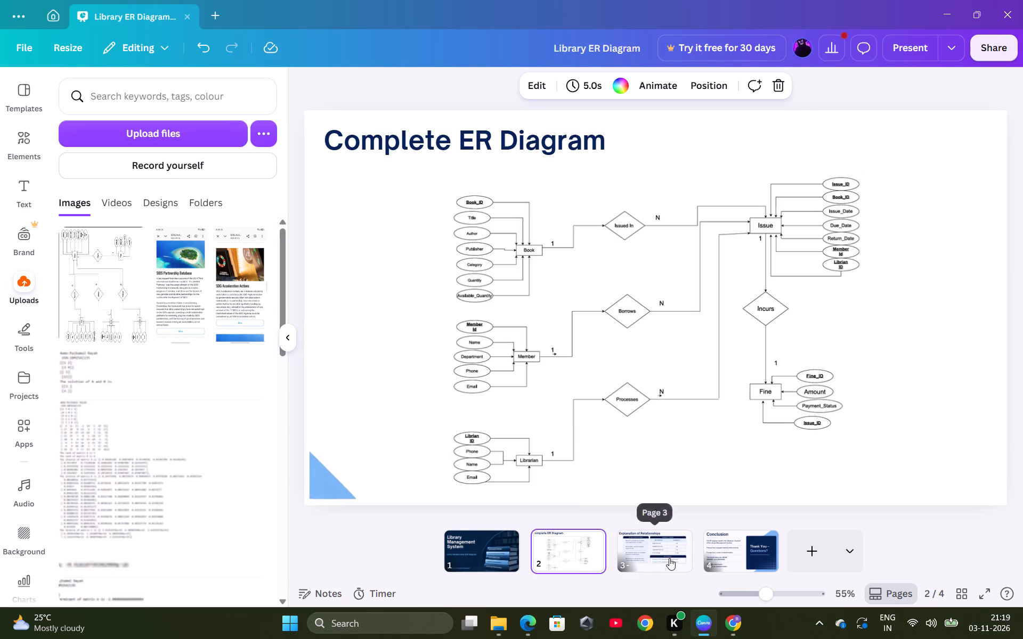
left_click(669, 558)
left_click(587, 562)
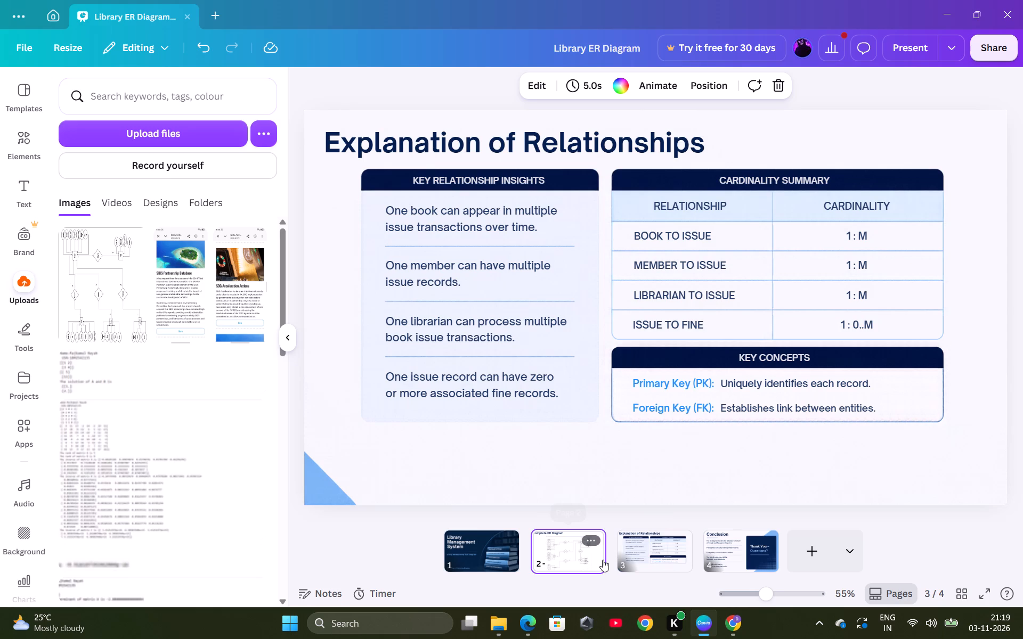
left_click(632, 556)
double_click(876, 321)
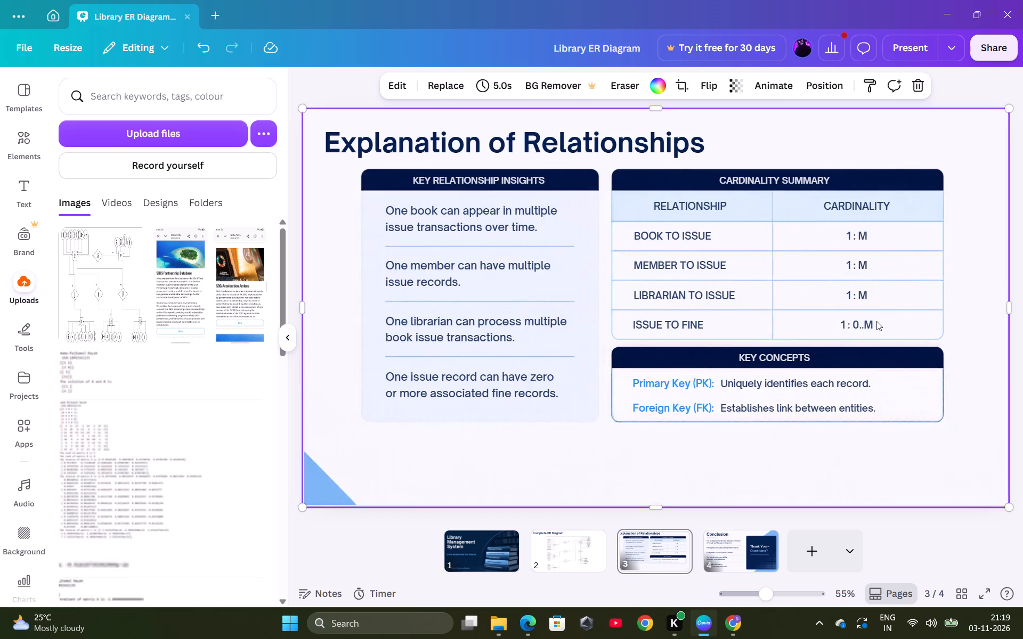
triple_click(874, 321)
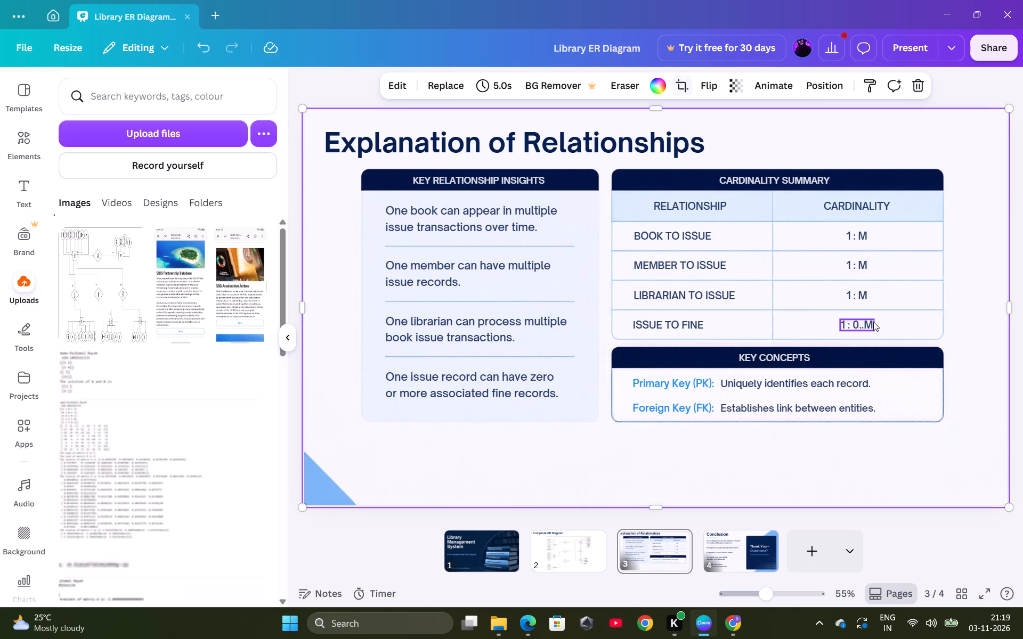
left_click(873, 323)
left_click(873, 324)
left_click(873, 325)
double_click(873, 323)
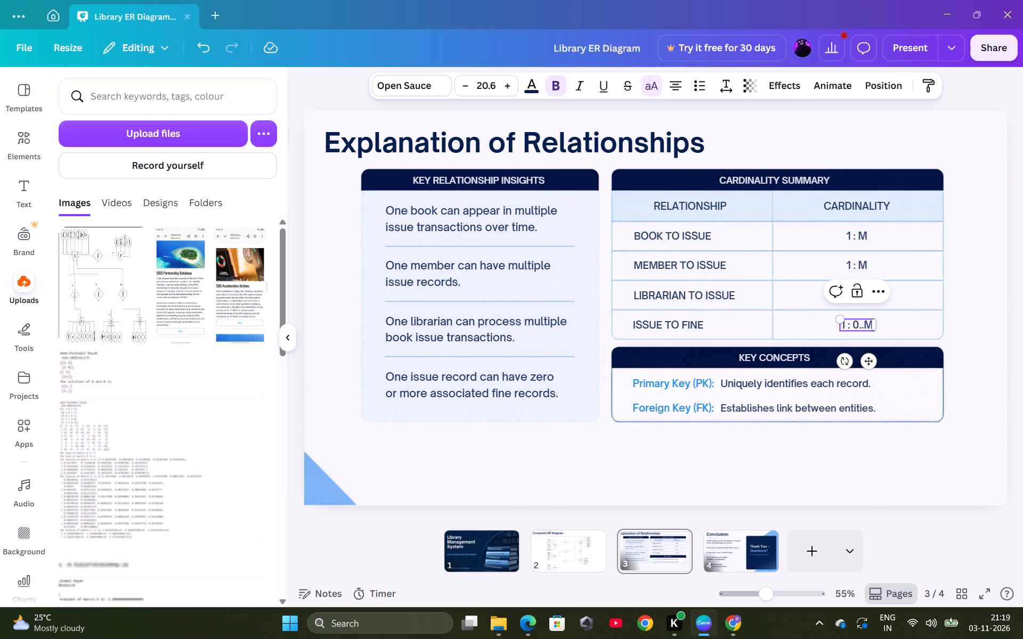
key("BackSpace")
key("BackSpace")
key("BackSpace")
key("BackSpace")
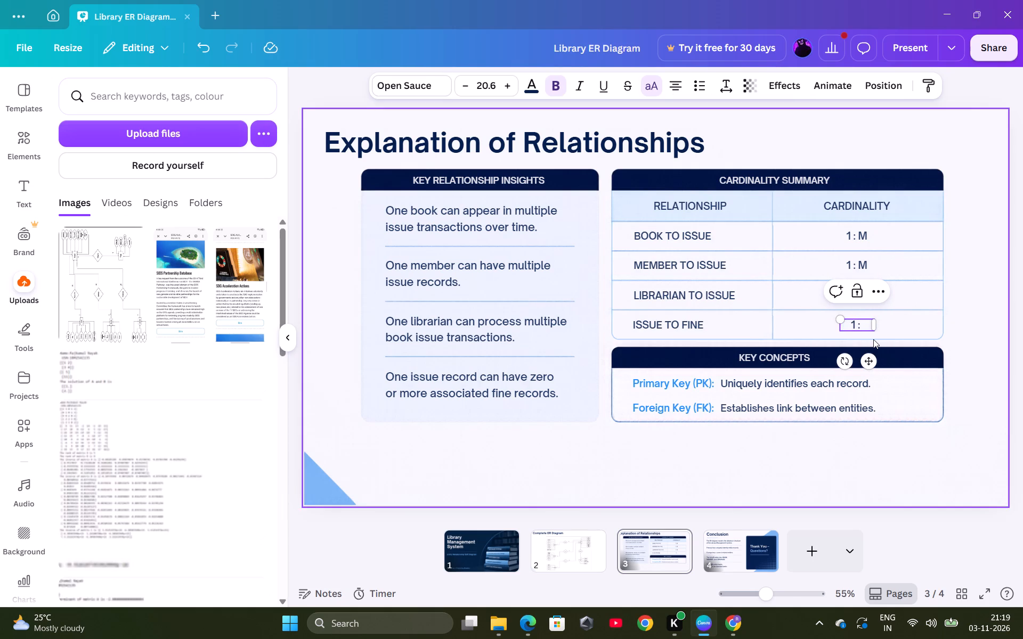
key("1")
left_click(901, 324)
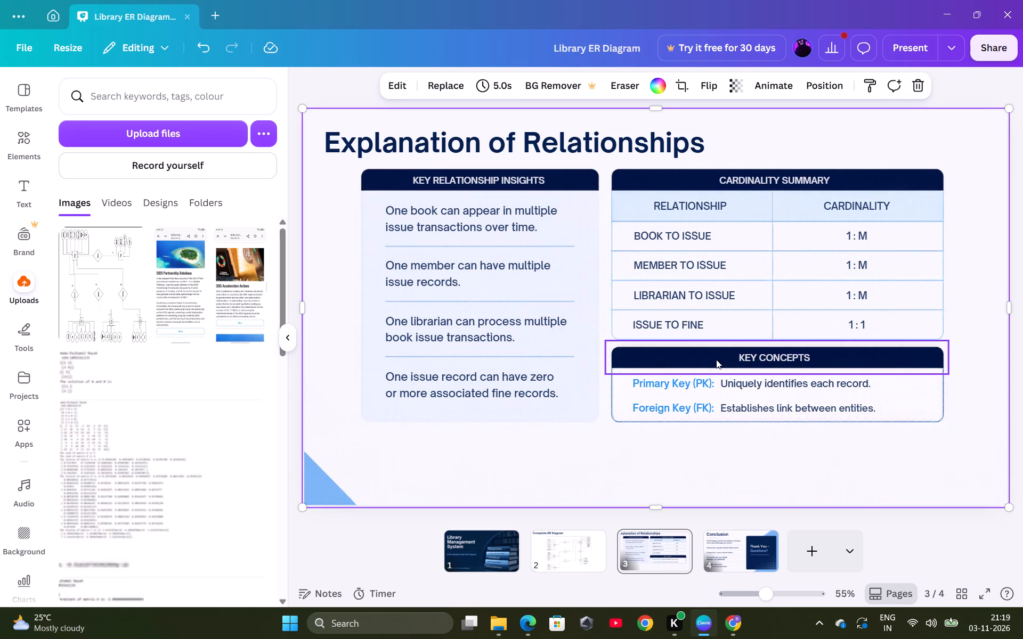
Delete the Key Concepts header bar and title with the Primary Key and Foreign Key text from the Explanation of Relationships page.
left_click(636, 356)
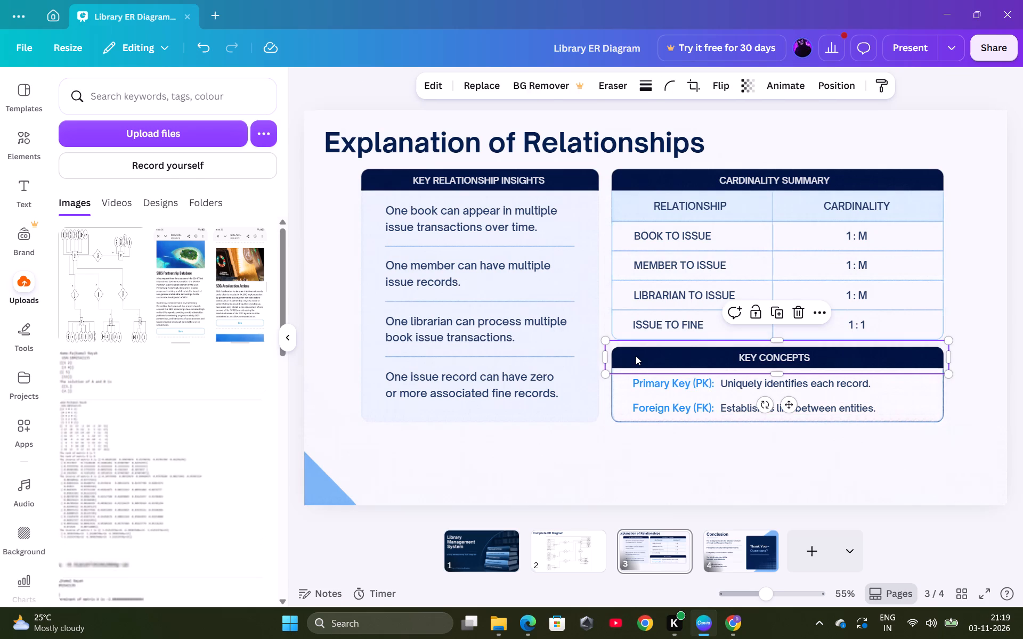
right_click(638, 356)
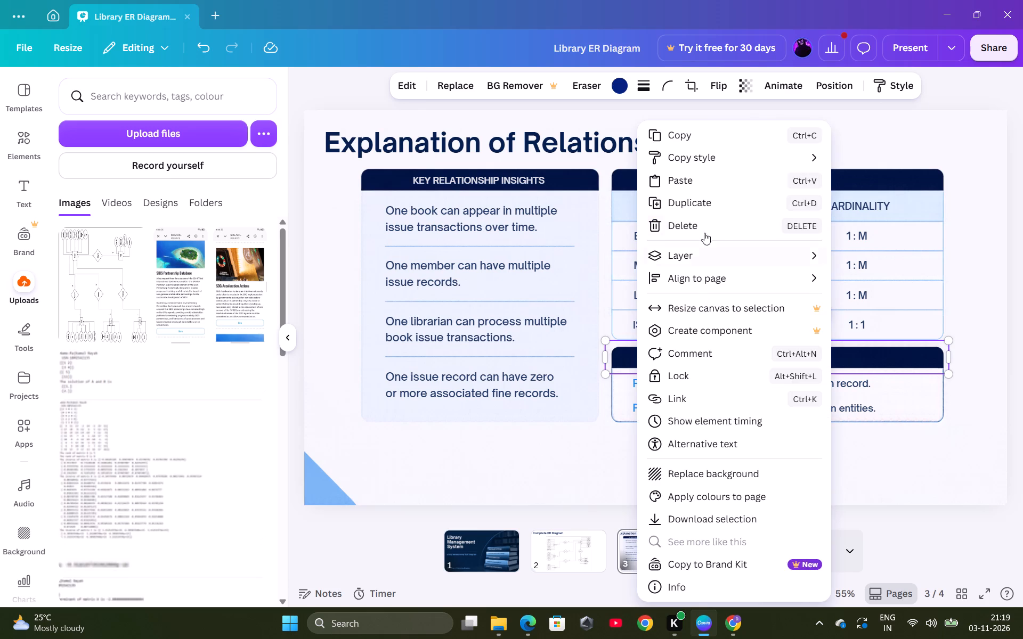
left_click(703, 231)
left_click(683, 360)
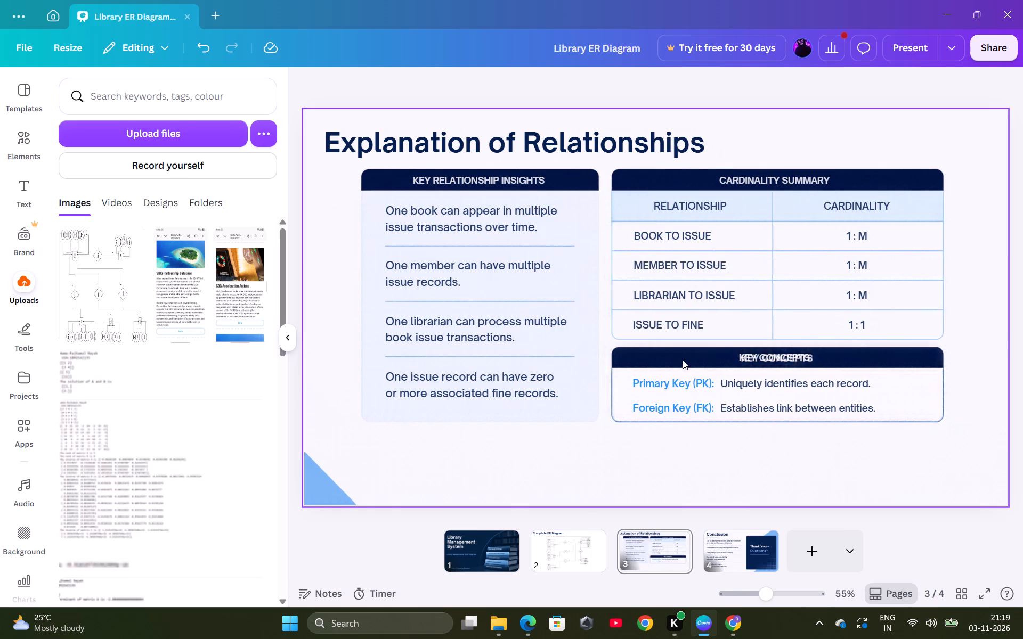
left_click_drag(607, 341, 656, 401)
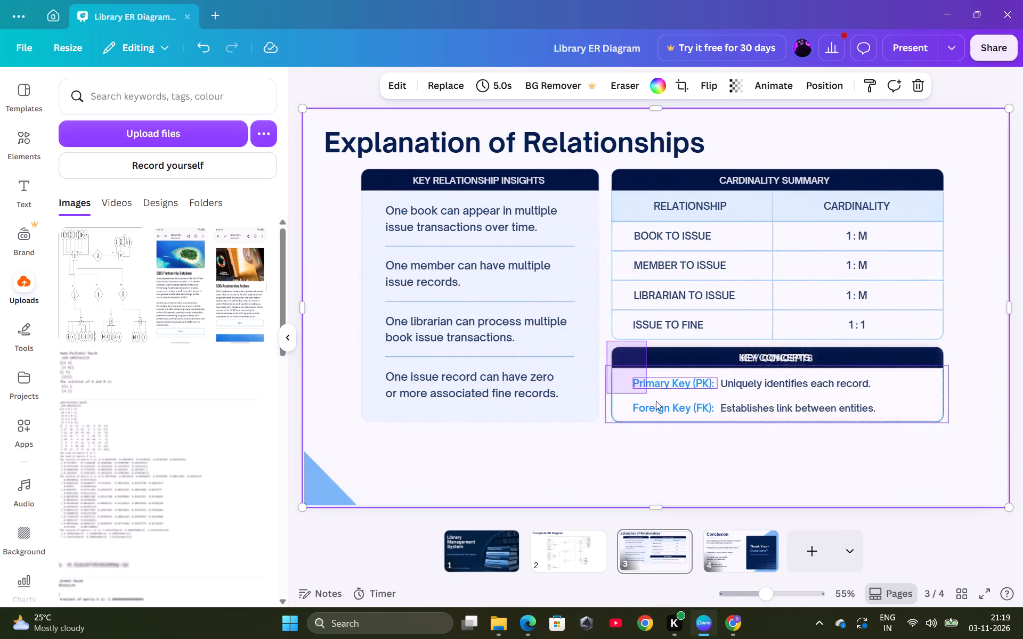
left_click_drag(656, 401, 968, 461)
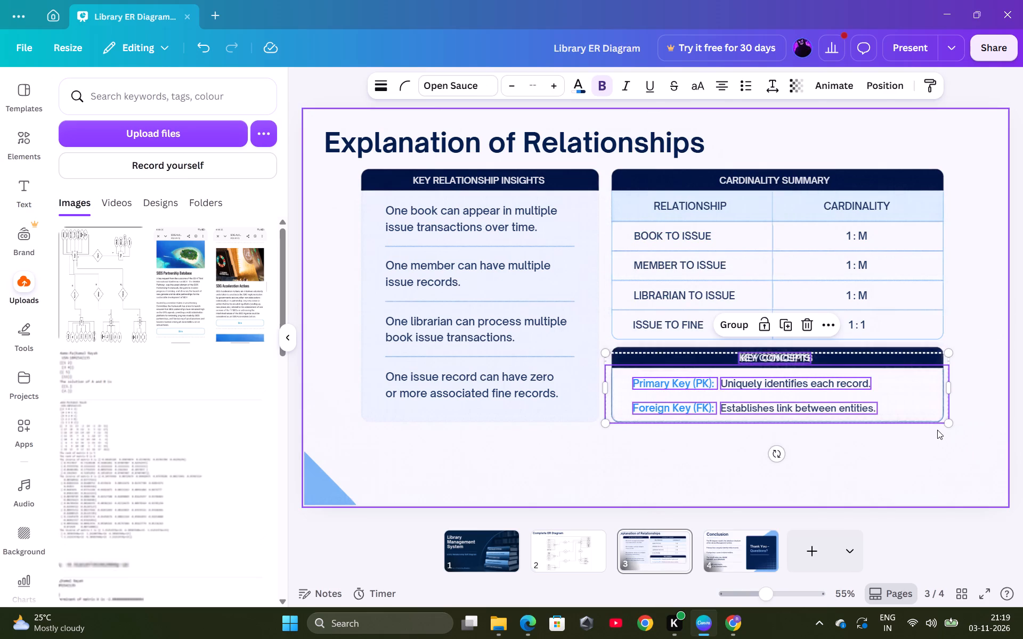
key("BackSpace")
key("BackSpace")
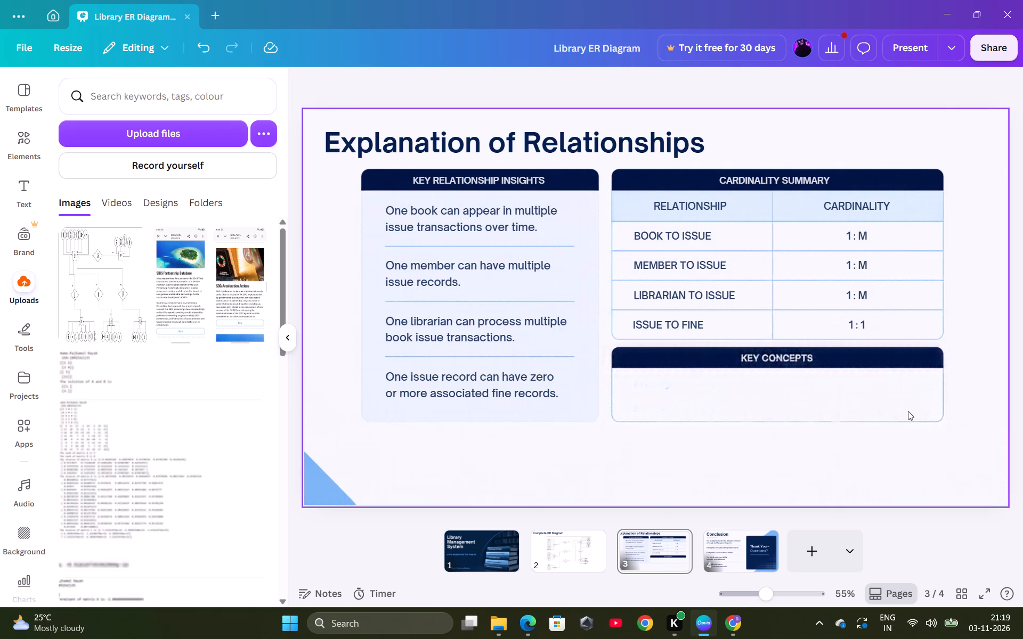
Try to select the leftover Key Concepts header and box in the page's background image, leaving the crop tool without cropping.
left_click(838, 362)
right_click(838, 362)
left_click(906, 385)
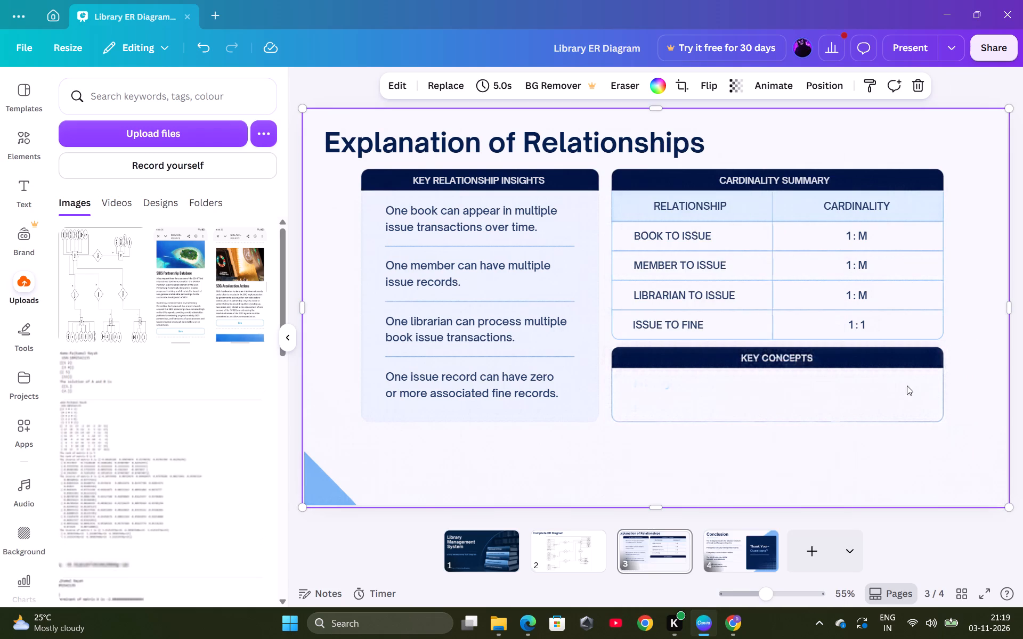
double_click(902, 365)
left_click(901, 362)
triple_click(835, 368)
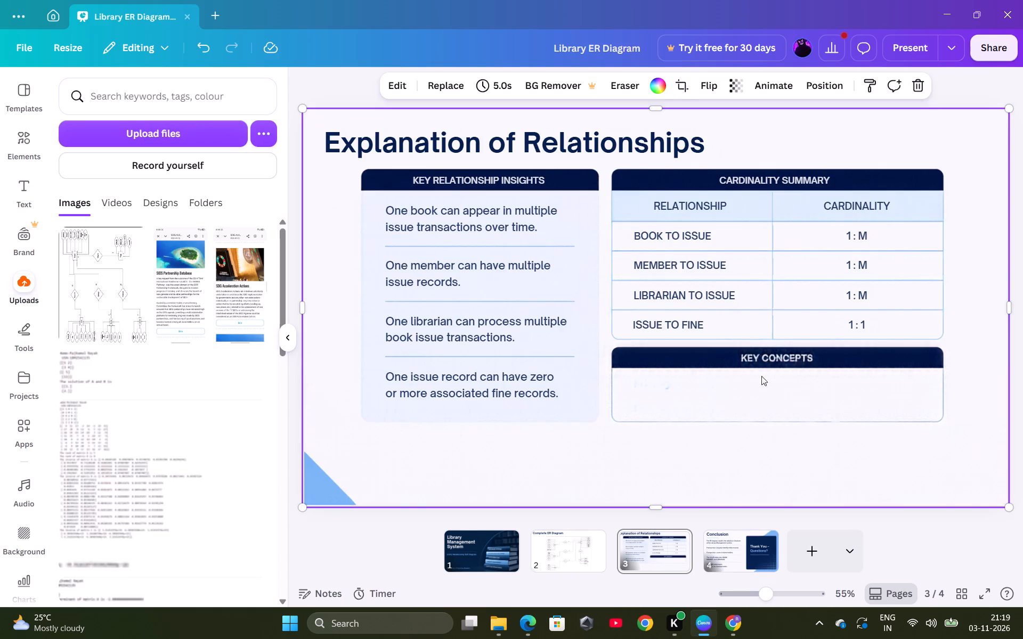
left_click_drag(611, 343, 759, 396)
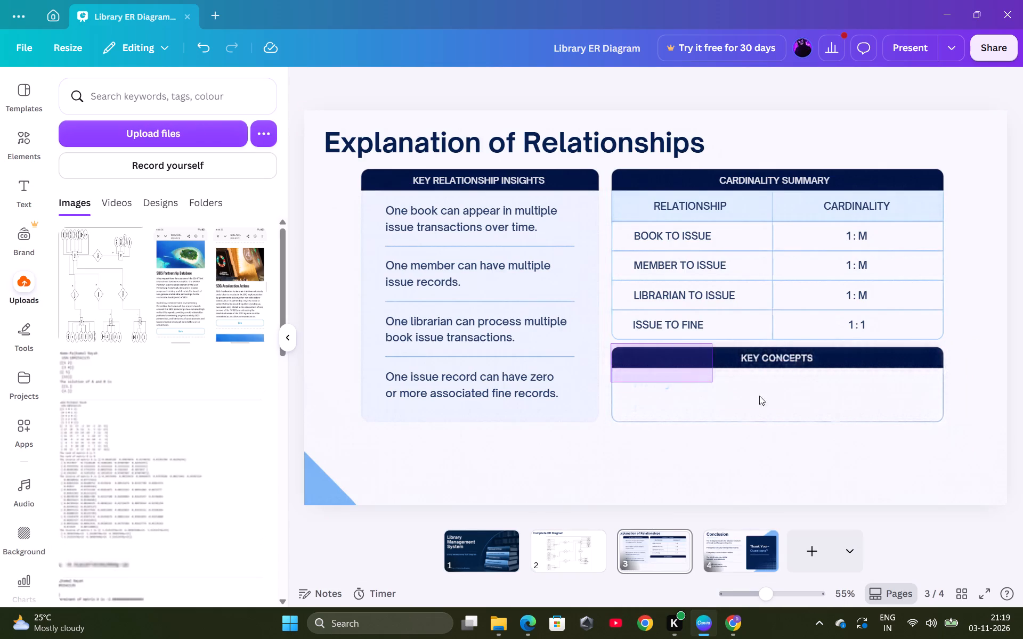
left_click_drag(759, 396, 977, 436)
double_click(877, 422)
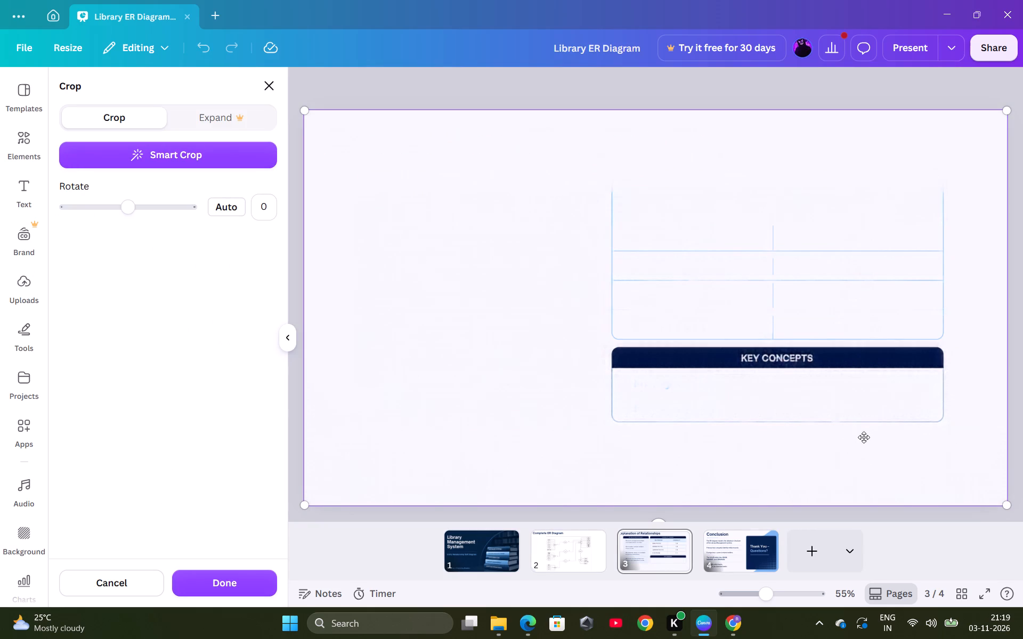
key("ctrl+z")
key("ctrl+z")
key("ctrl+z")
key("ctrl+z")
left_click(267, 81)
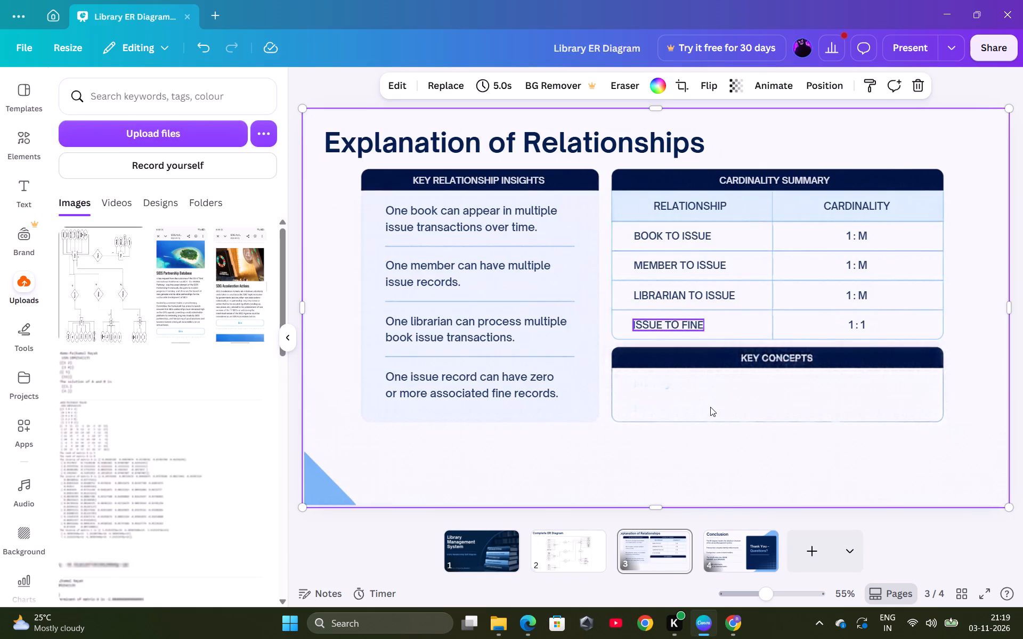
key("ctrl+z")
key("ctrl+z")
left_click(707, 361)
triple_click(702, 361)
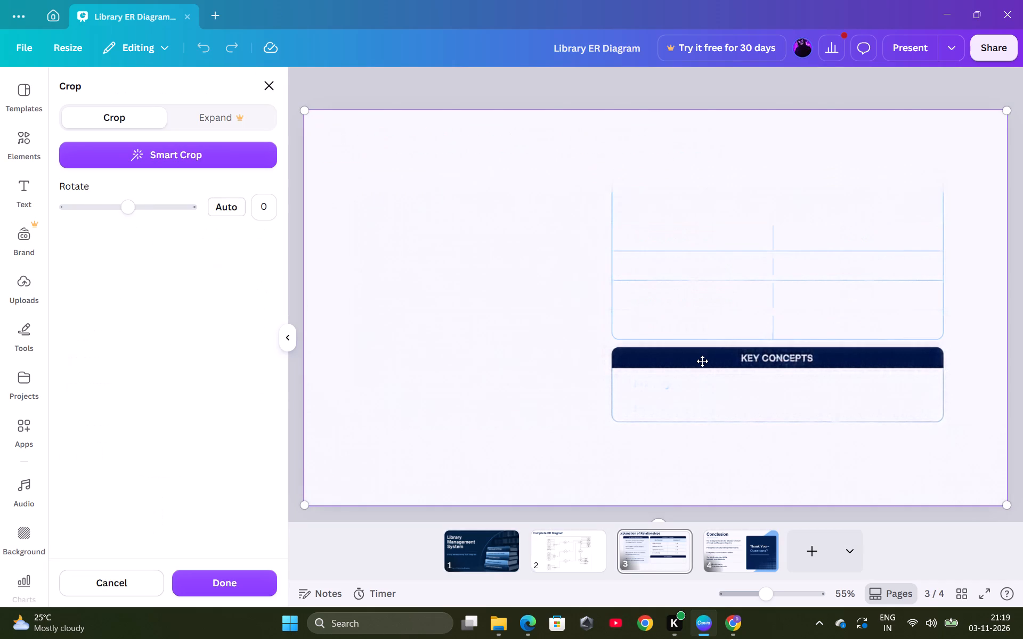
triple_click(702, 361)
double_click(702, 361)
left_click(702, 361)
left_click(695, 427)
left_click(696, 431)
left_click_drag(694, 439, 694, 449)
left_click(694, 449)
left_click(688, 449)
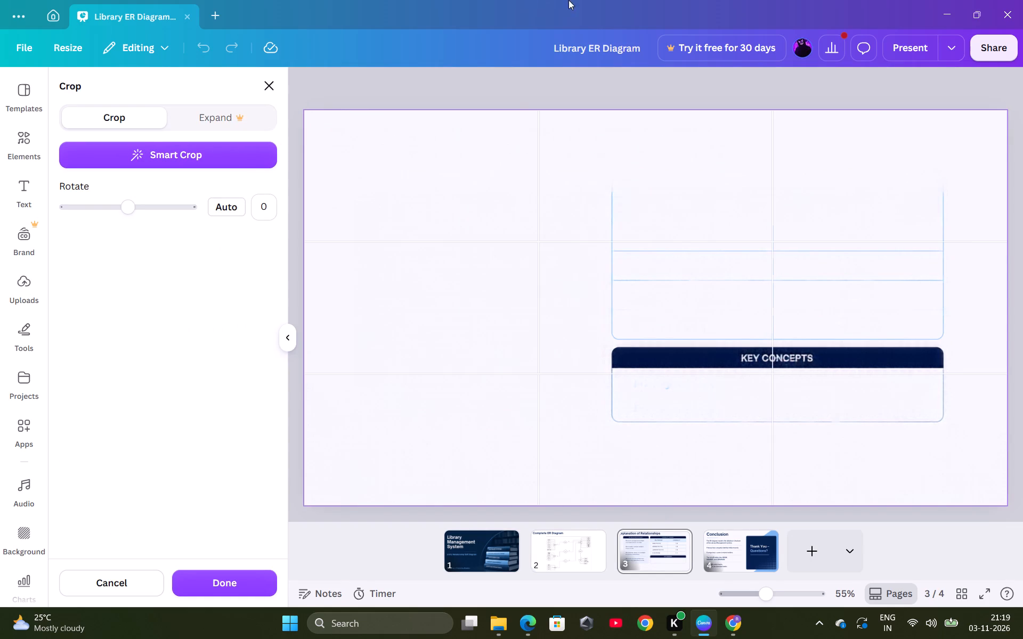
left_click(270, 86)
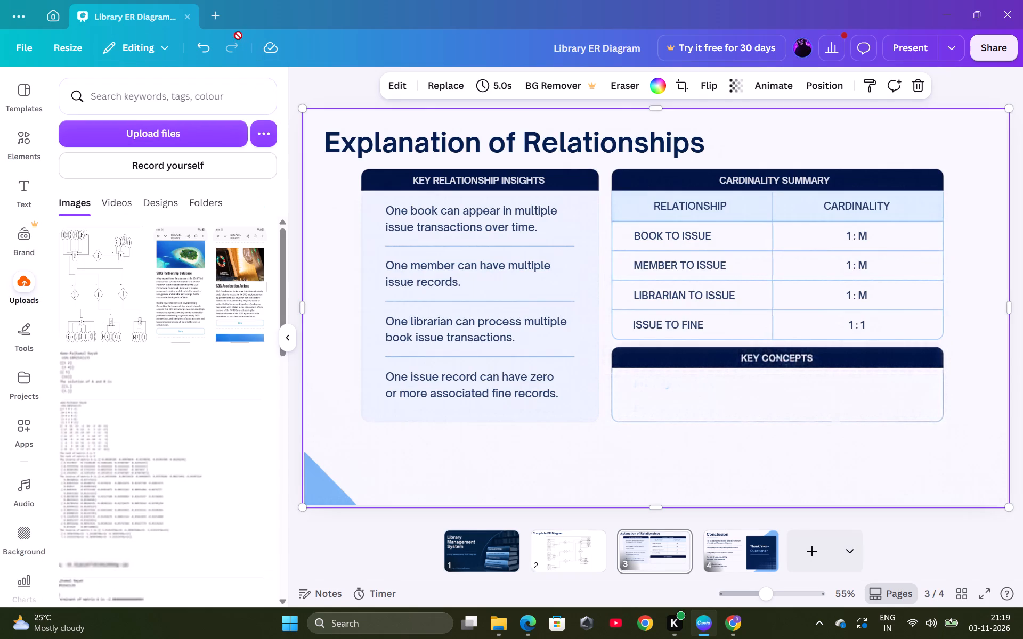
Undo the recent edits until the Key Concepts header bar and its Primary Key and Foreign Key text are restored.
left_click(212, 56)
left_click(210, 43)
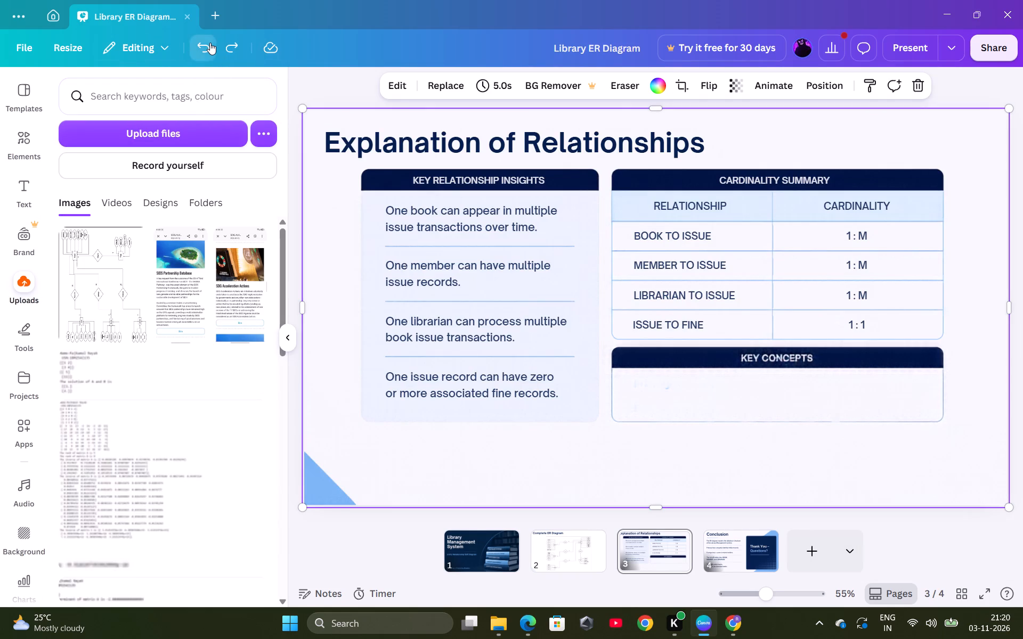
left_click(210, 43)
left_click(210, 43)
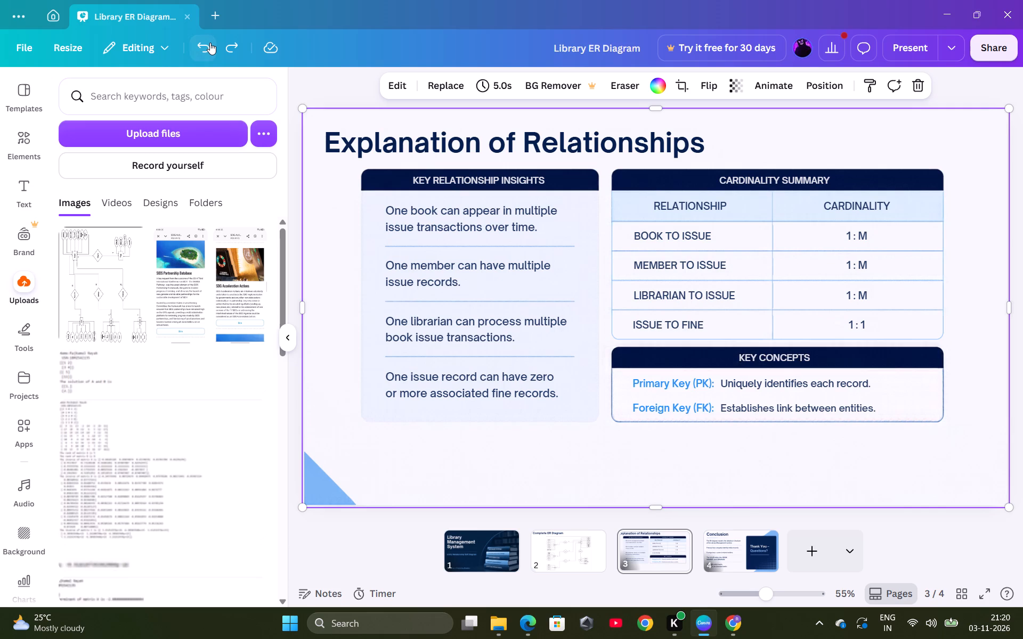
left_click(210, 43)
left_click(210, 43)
Complete the Issue to Fine cardinality as 1 : 1 in the Cardinality Summary table.
left_click(735, 464)
left_click(570, 545)
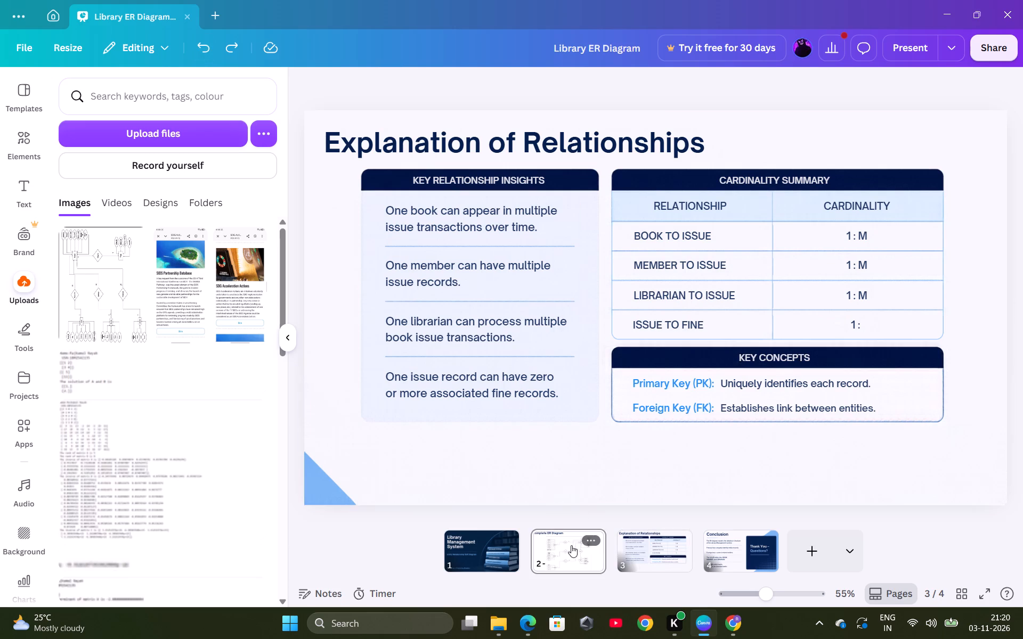
left_click(492, 550)
left_click(555, 552)
left_click(654, 547)
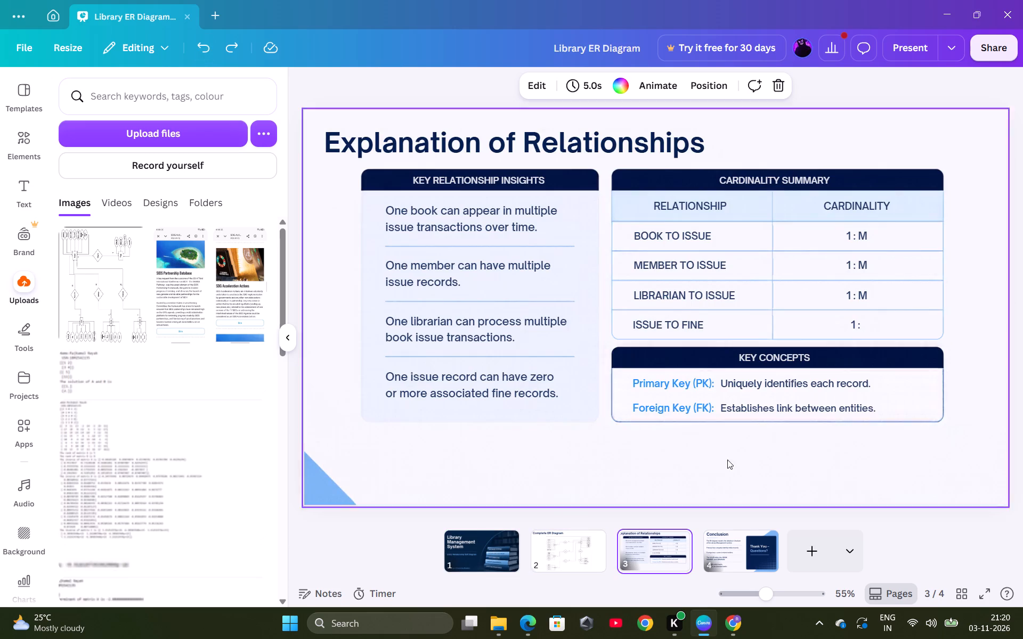
double_click(864, 323)
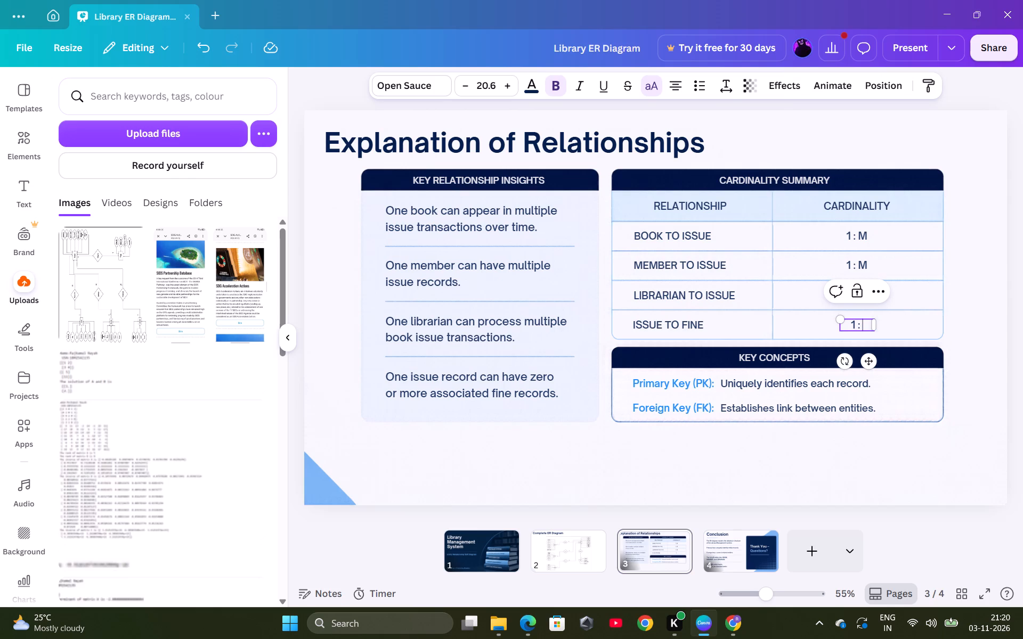
key("1")
left_click(847, 475)
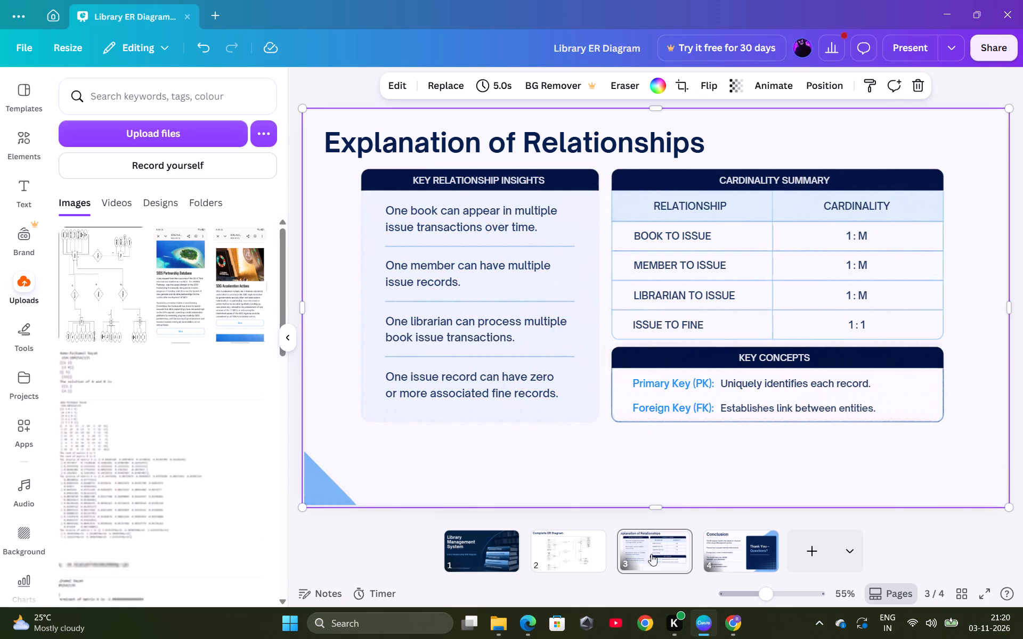
Move the Explanation of Relationships page ahead of the Complete ER Diagram page, and check the pages that follow it.
left_click_drag(654, 553, 546, 546)
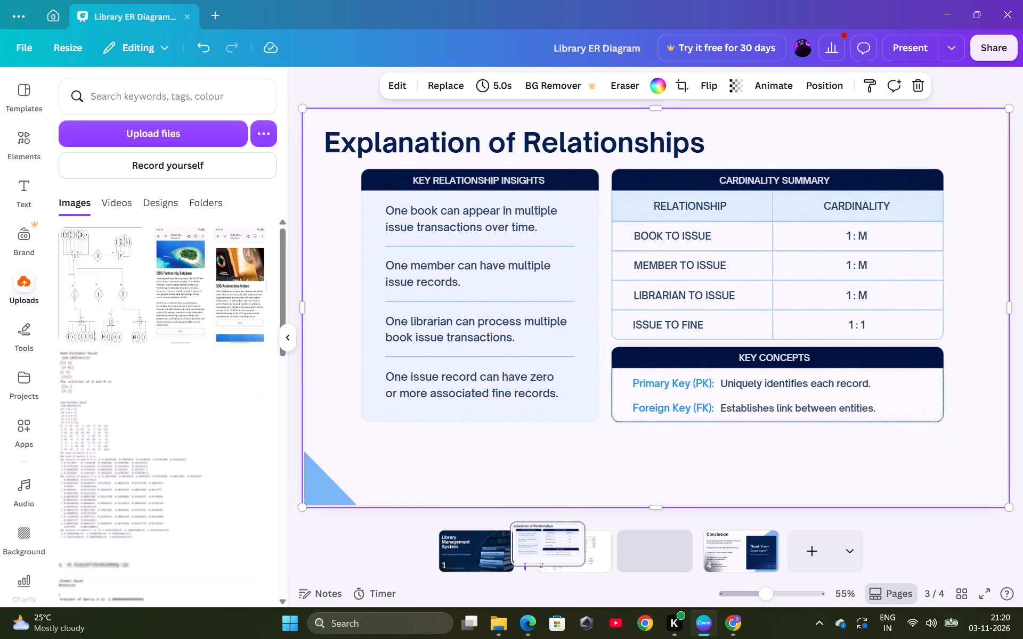
left_click_drag(546, 546, 542, 547)
left_click(663, 555)
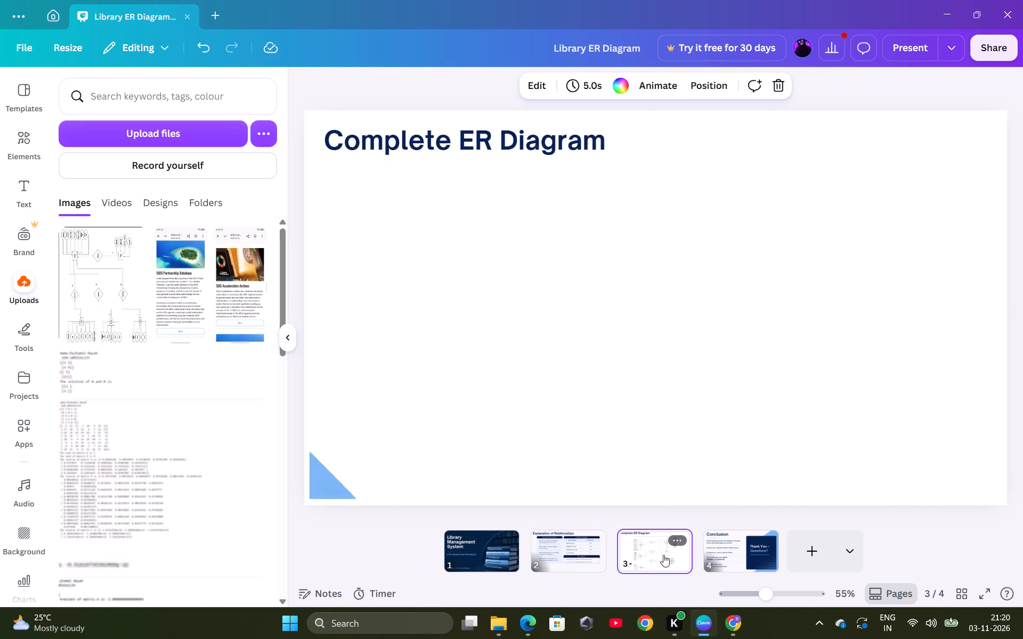
left_click(737, 553)
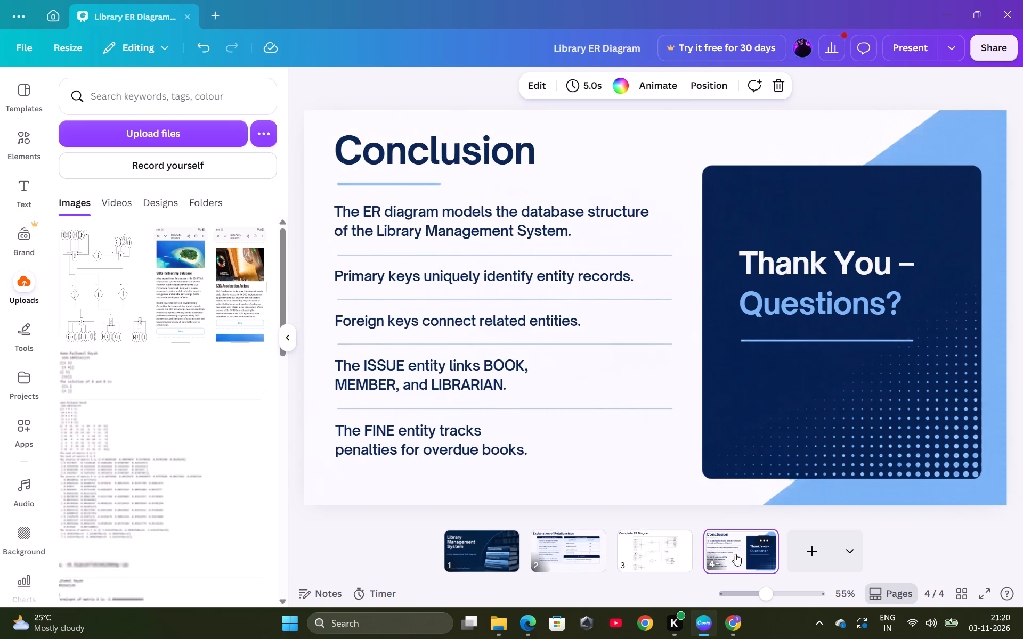
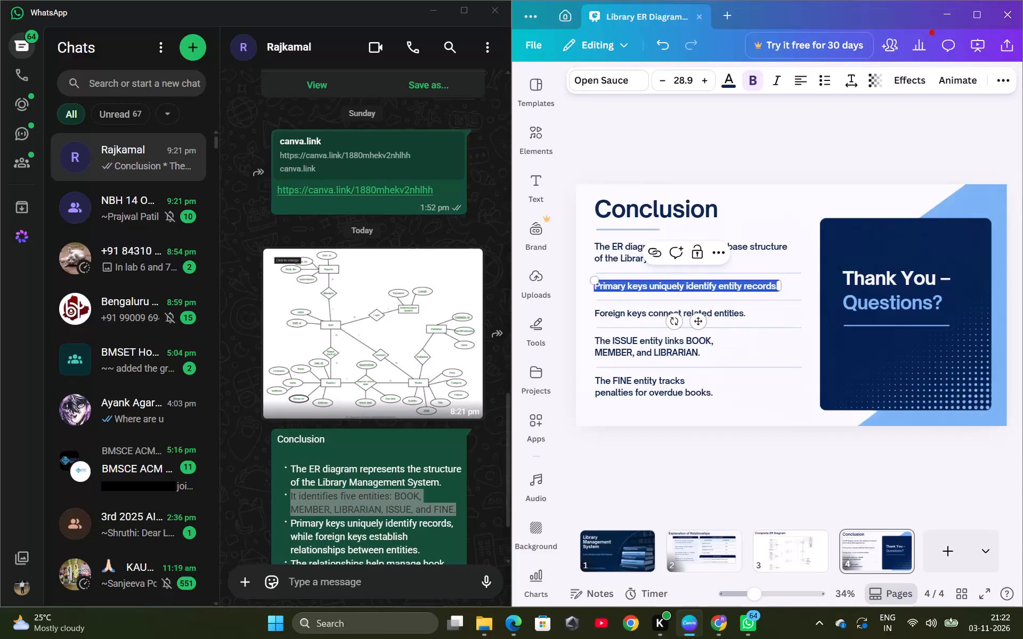
Replace the primary keys line on the Conclusion page with "It identifies five entities: BOOK, MEMBER, LIBRARIAN, ISSUE, and FINE.", without the pasted bullet.
key("Down")
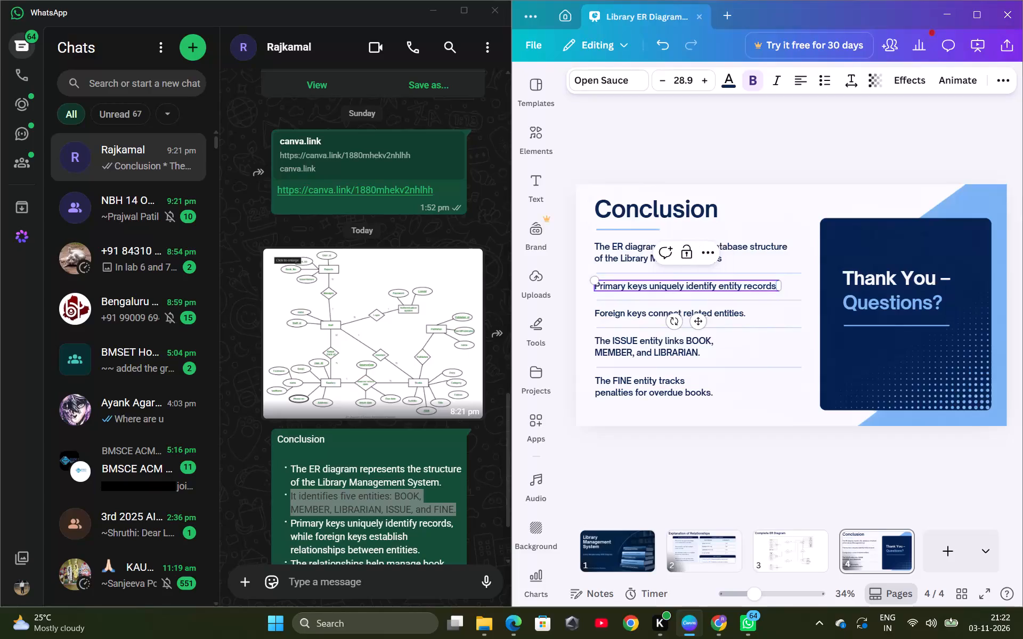
key("BackSpace")
key("BackSpace")
key("BackSpace")
key("BackSpace")
key("BackSpace")
key("BackSpace")
key("BackSpace")
key("BackSpace")
key("BackSpace")
key("BackSpace")
key("BackSpace")
key("BackSpace")
key("BackSpace")
key("BackSpace")
key("BackSpace")
key("BackSpace")
key("BackSpace")
key("BackSpace")
key("BackSpace")
key("BackSpace")
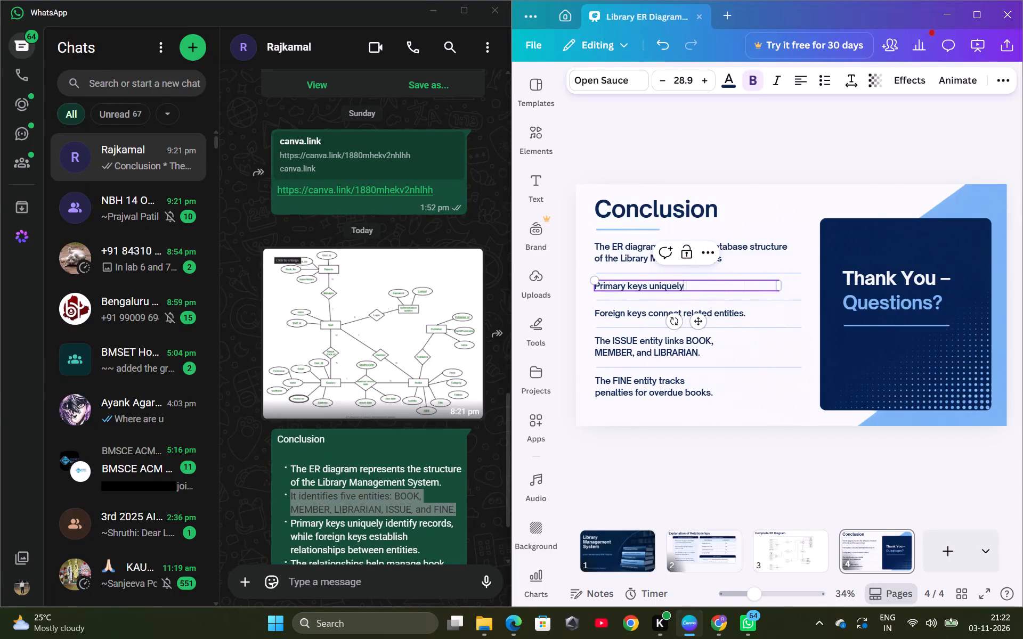
key("BackSpace")
key("BackSpace")
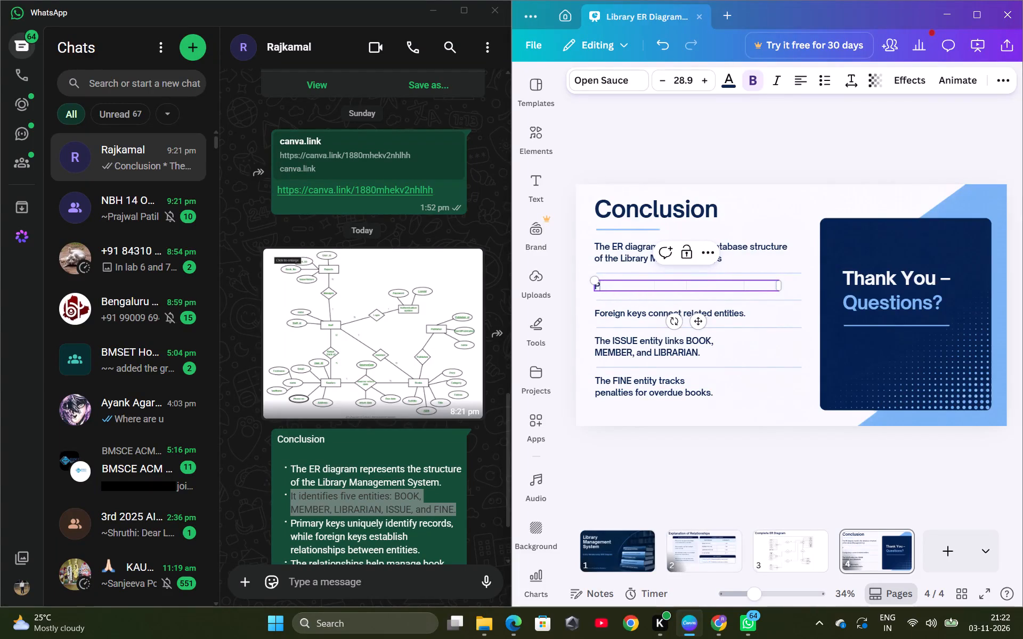
key("ctrl+v")
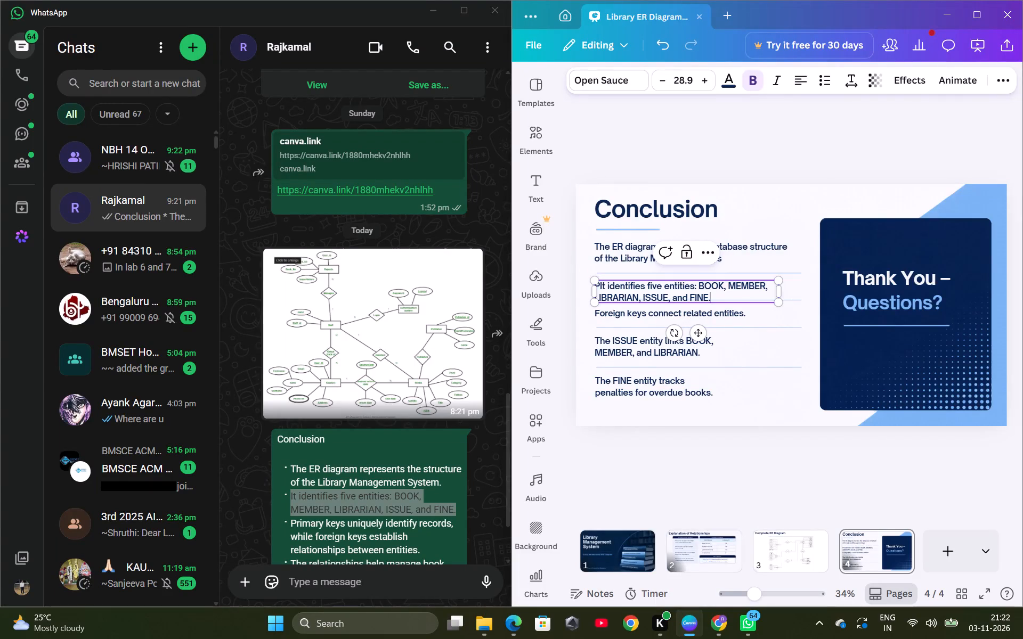
left_click(599, 286)
key("BackSpace")
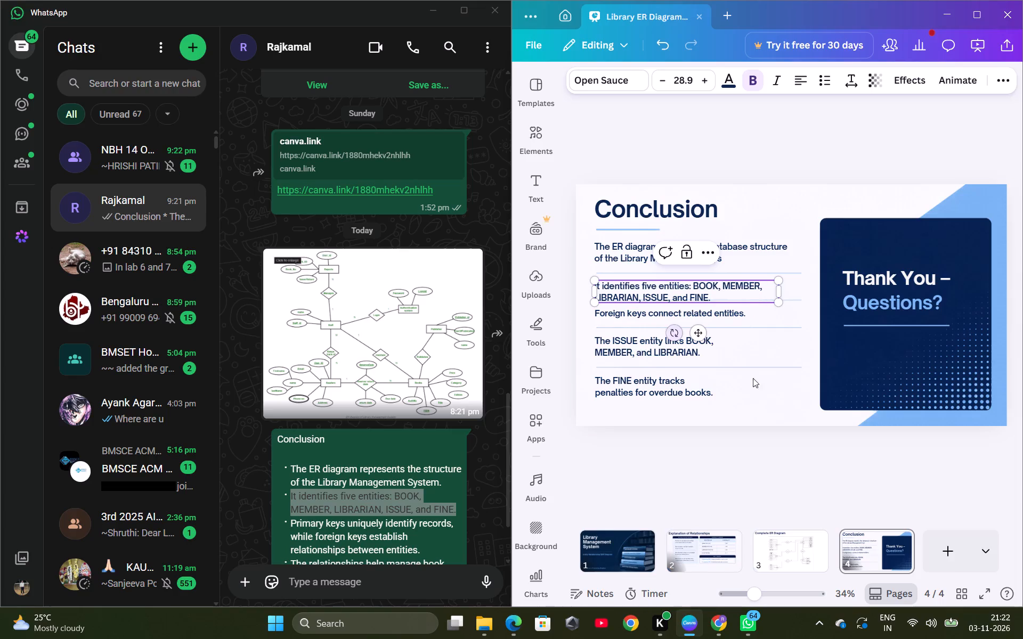
left_click(728, 512)
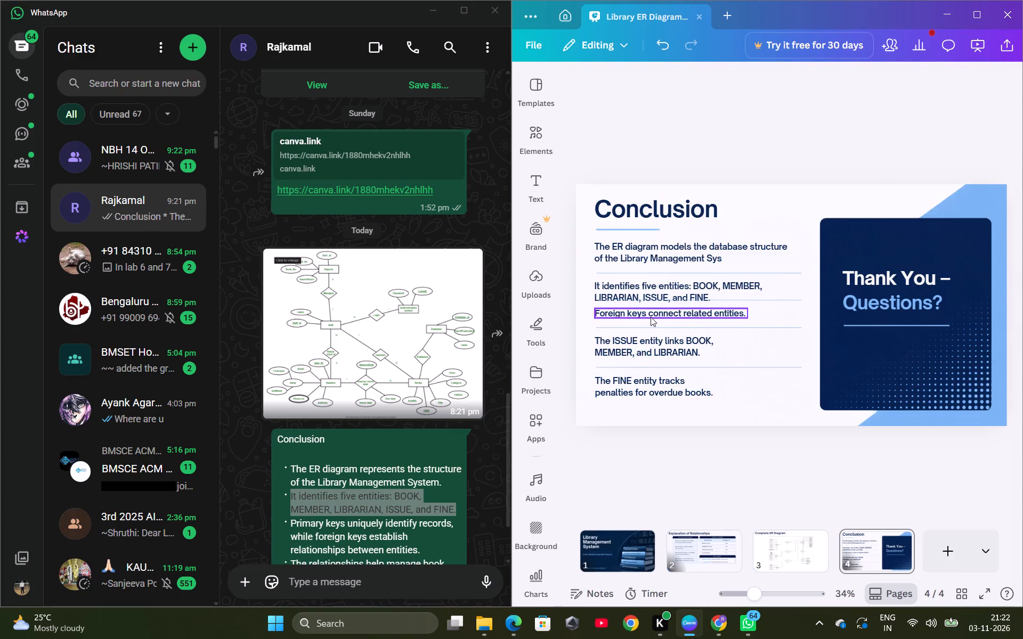
Move the five entities text slightly up so it sits between its two divider lines on the Conclusion page.
left_click(651, 317)
left_click(764, 484)
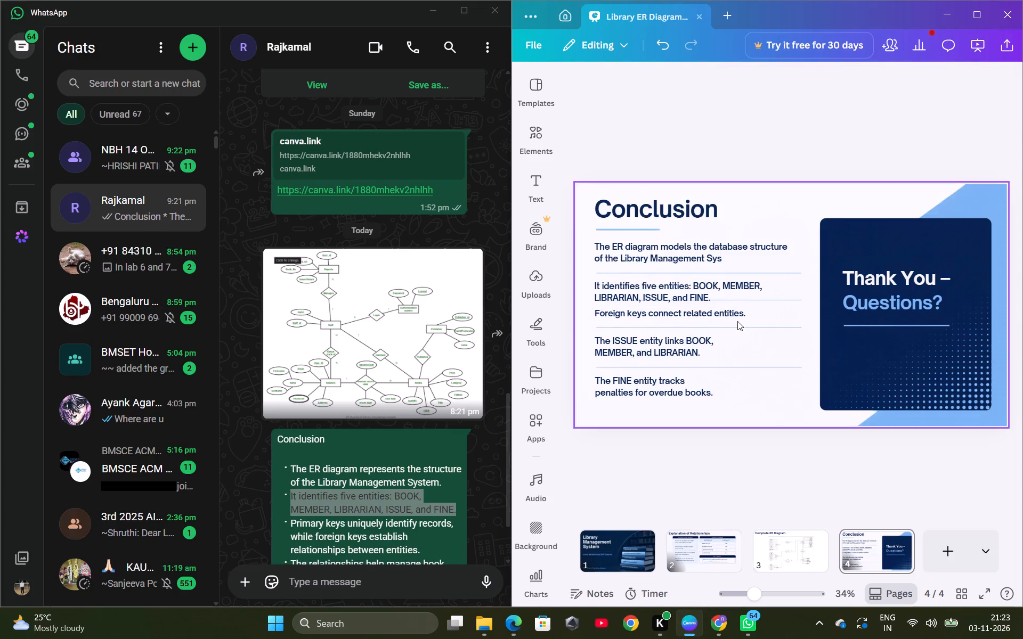
left_click(725, 290)
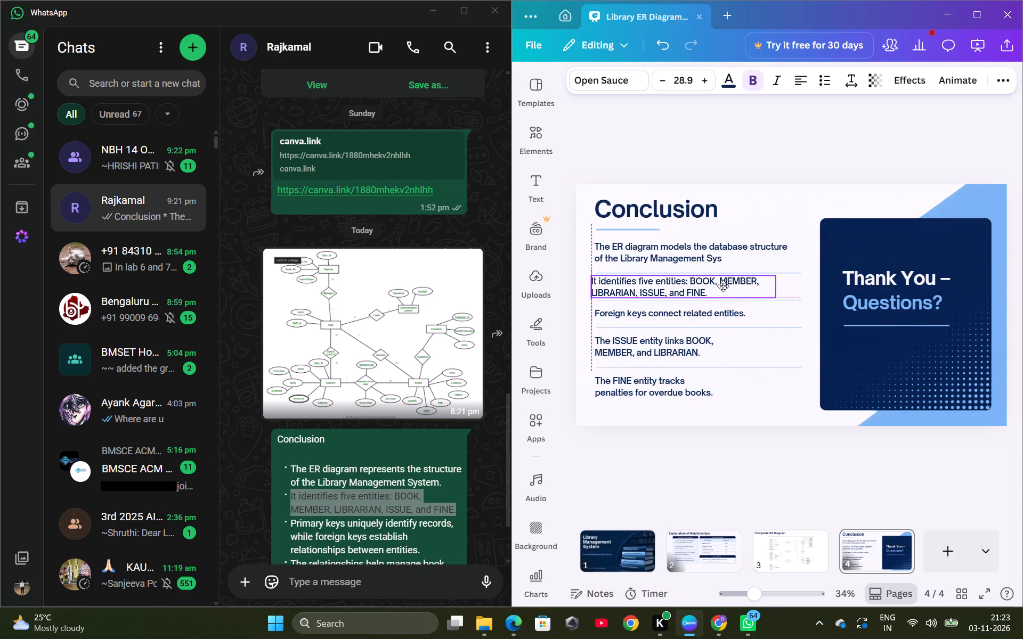
left_click(771, 530)
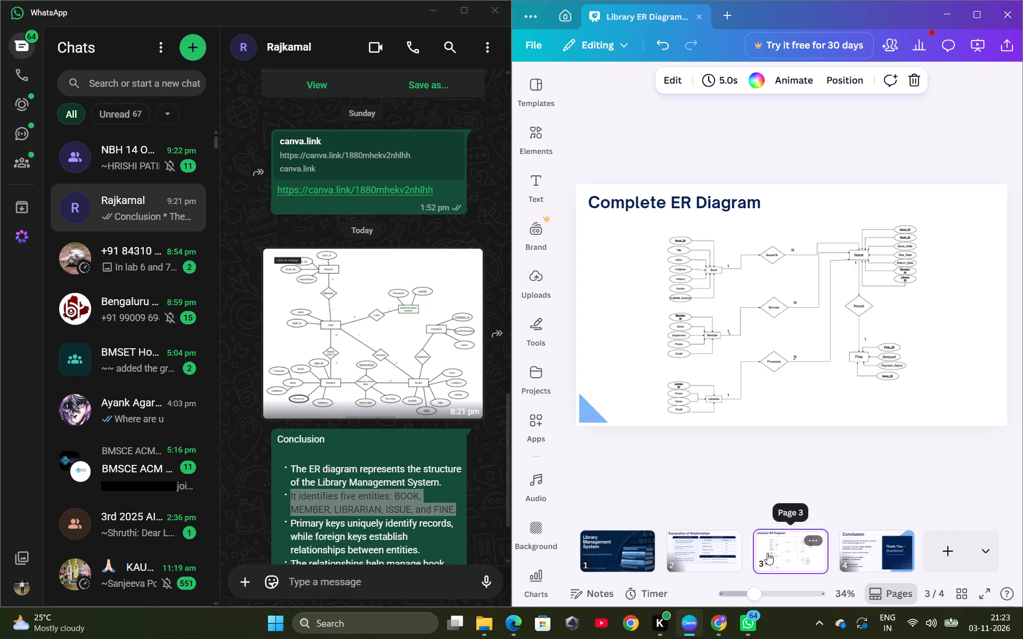
left_click(866, 552)
left_click(609, 433)
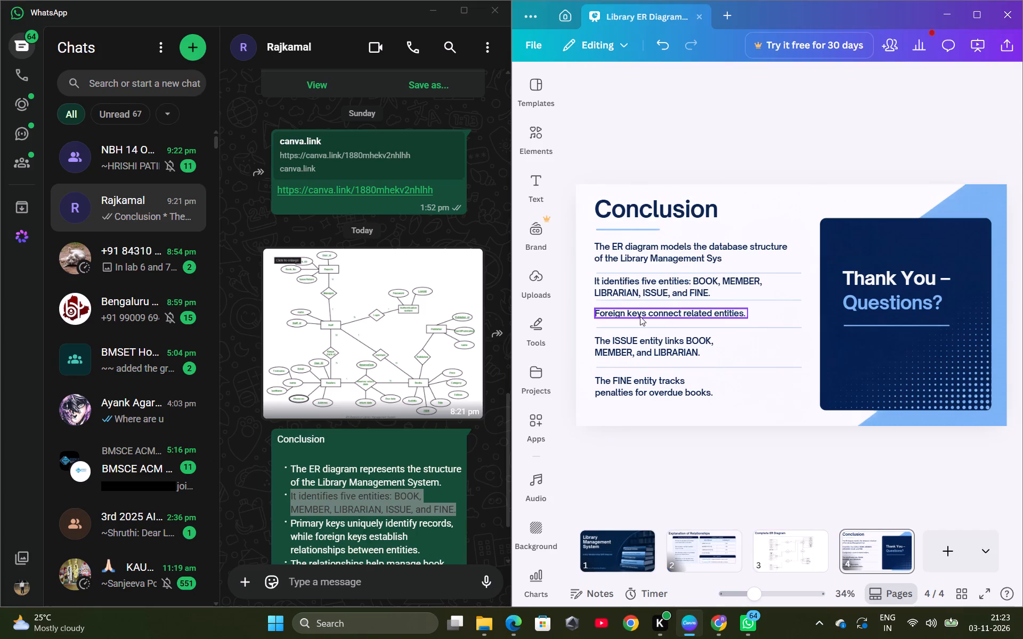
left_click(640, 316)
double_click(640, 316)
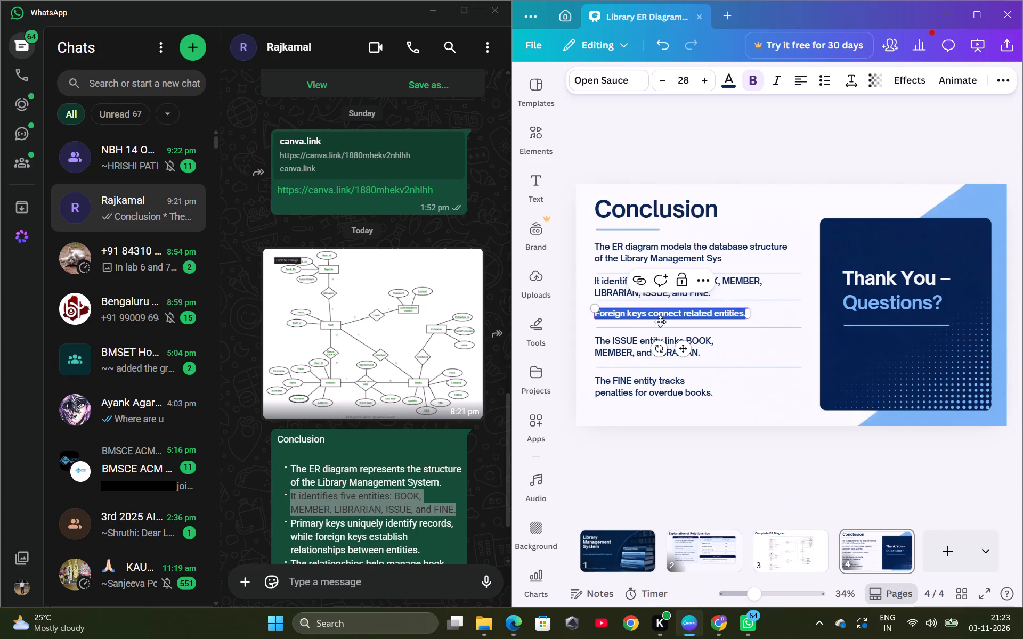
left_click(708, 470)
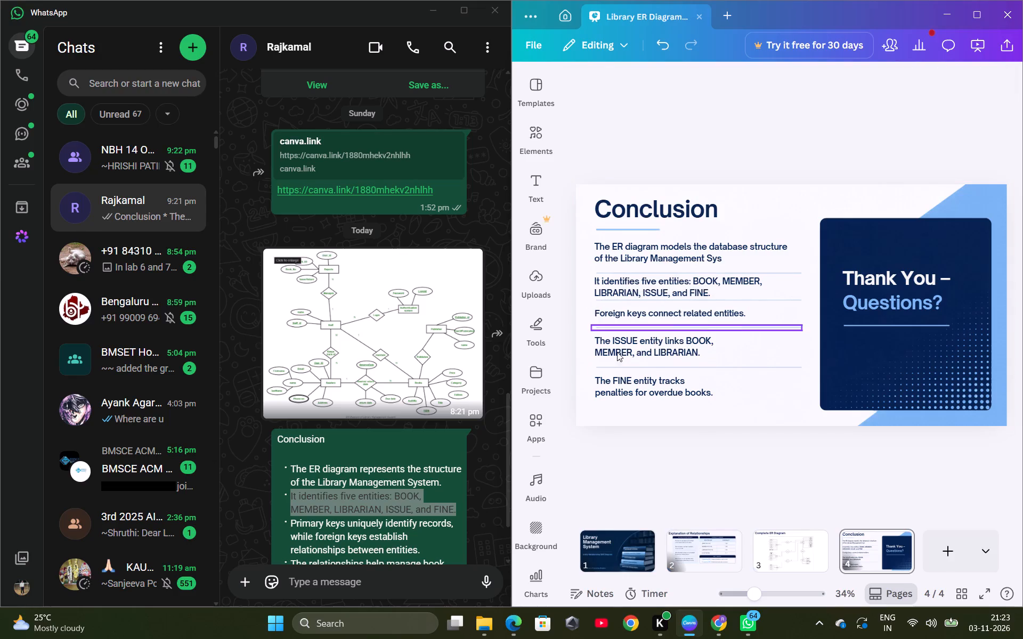
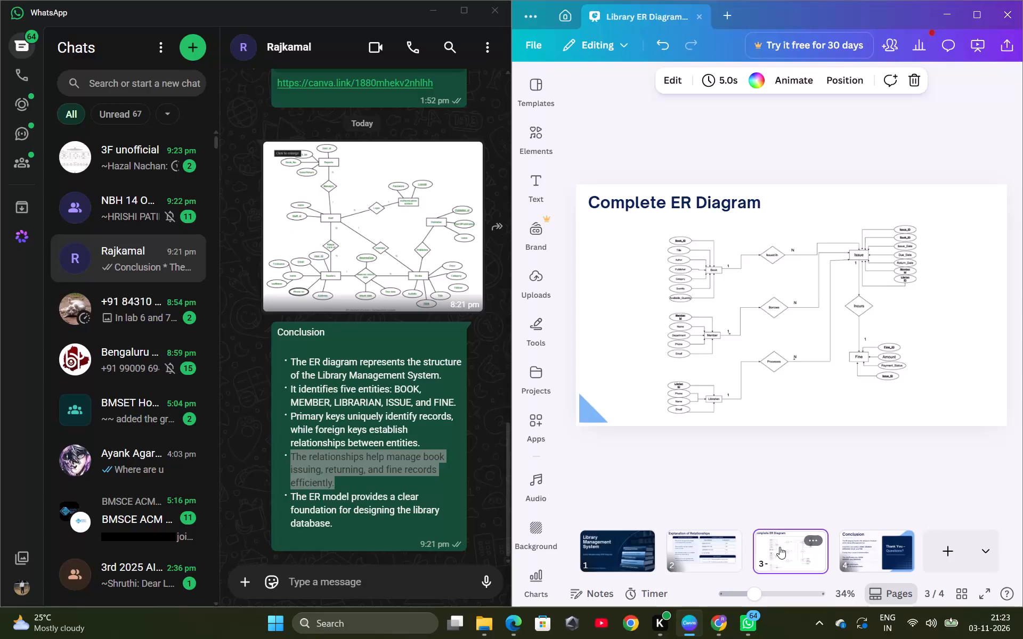
Replace the third point on the Conclusion page with the copied sentence "The relationships help manage book issuing, returning, and fine records efficiently.".
left_click(880, 552)
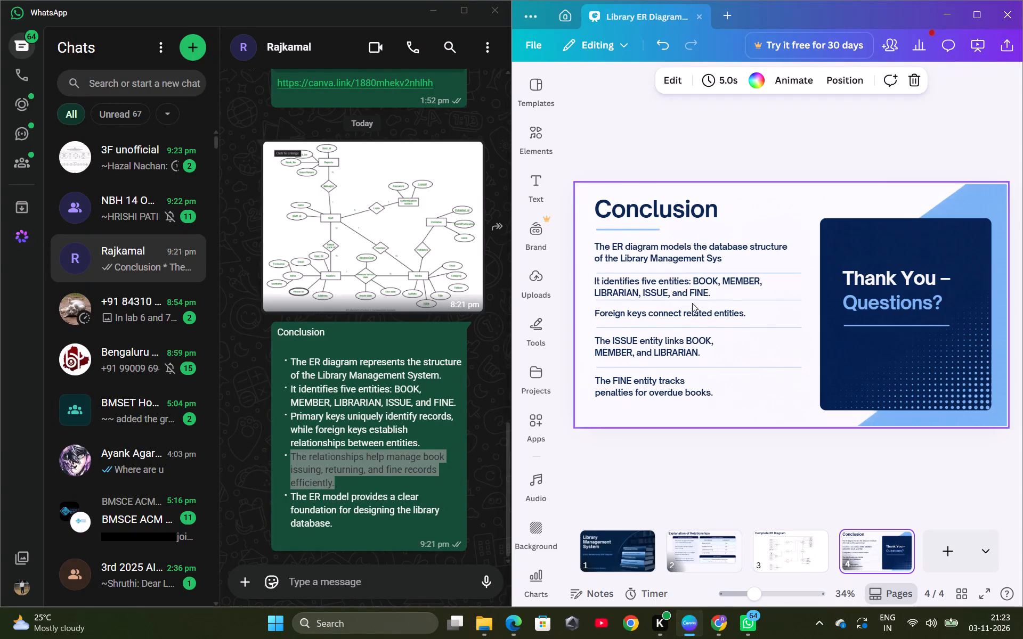
double_click(711, 316)
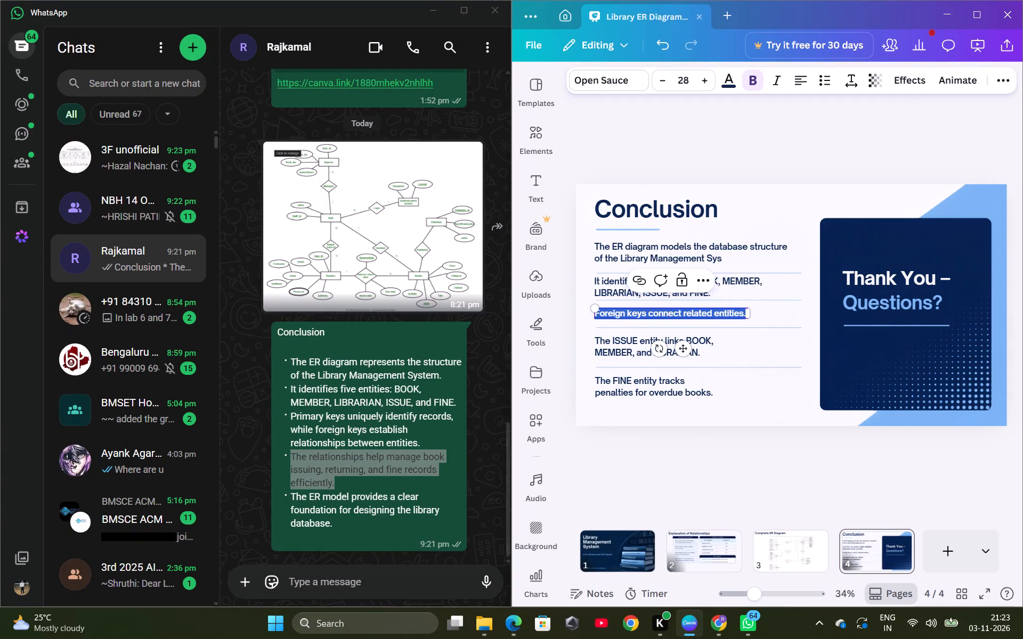
key("BackSpace")
key("ctrl+v")
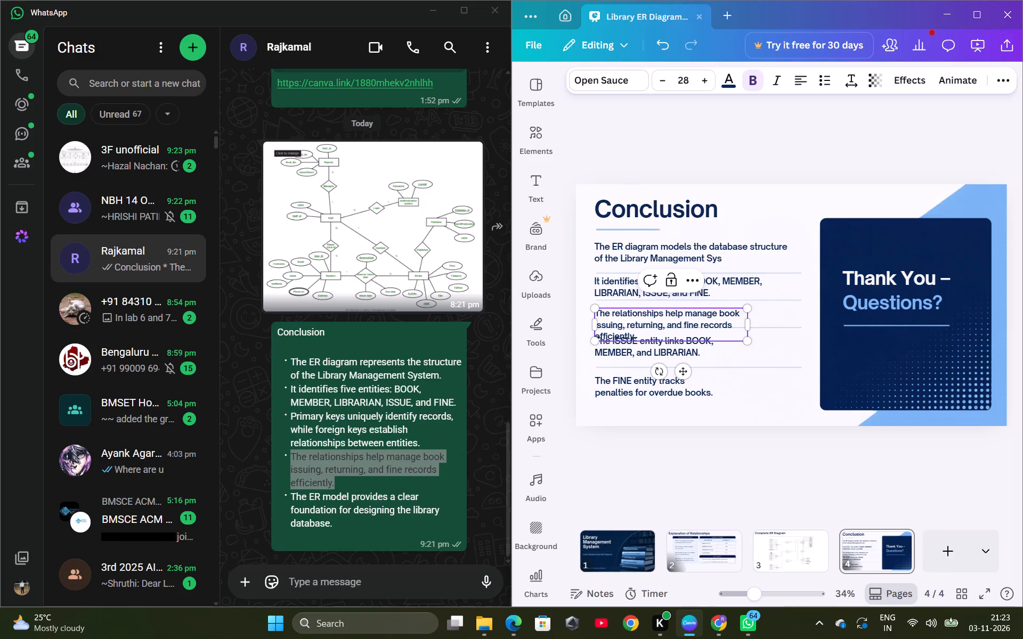
Widen the third point's text box to the divider's length so it fits on two lines, and move it up between its dividers.
left_click_drag(748, 325, 787, 306)
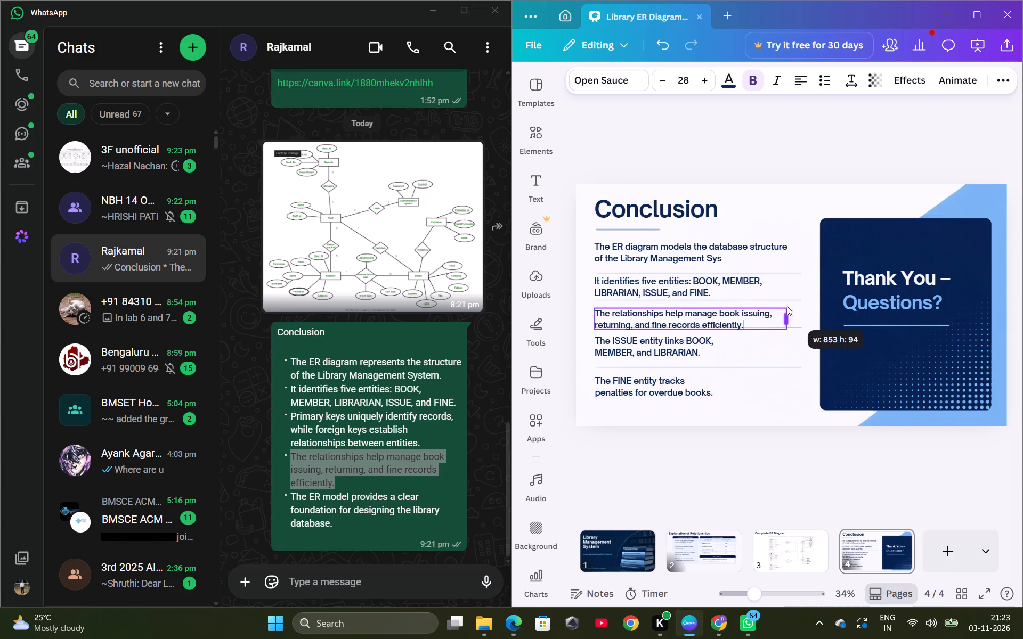
left_click_drag(787, 306, 800, 309)
left_click(802, 561)
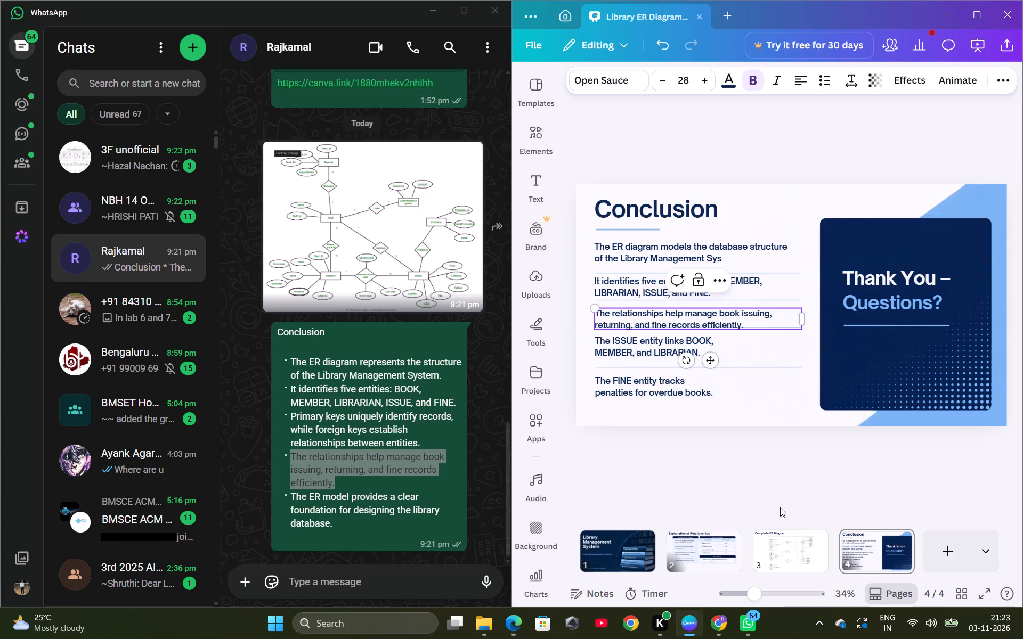
left_click(746, 461)
left_click_drag(727, 312, 727, 307)
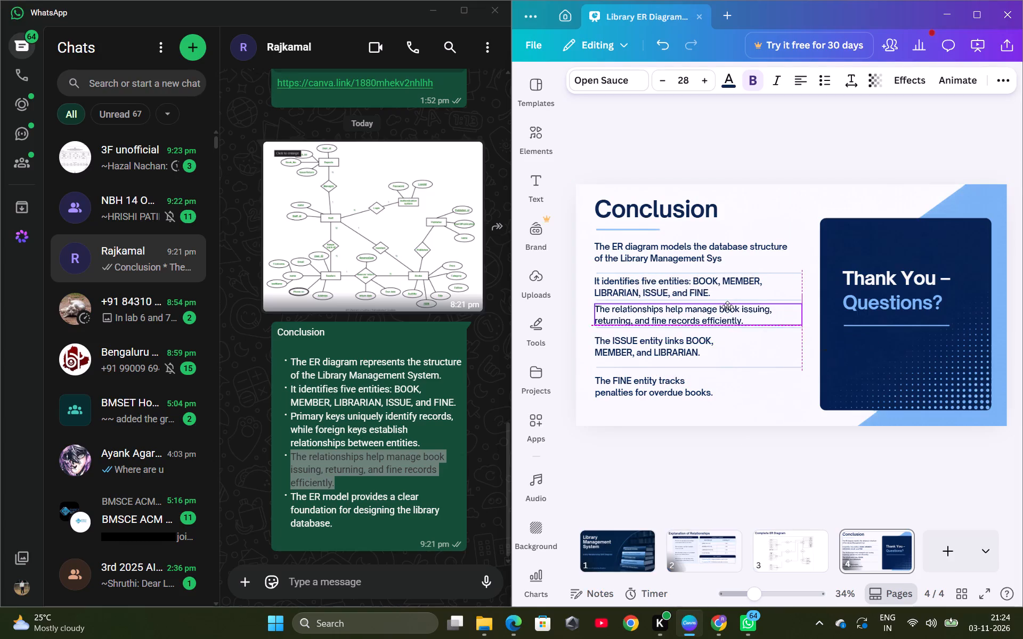
left_click_drag(727, 307, 722, 306)
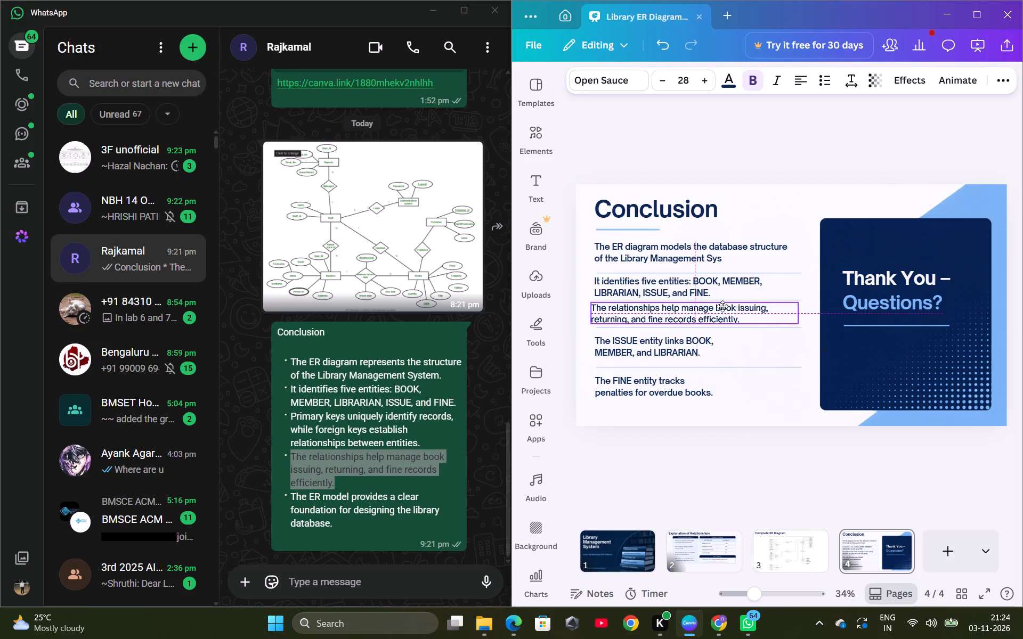
left_click_drag(722, 306, 723, 306)
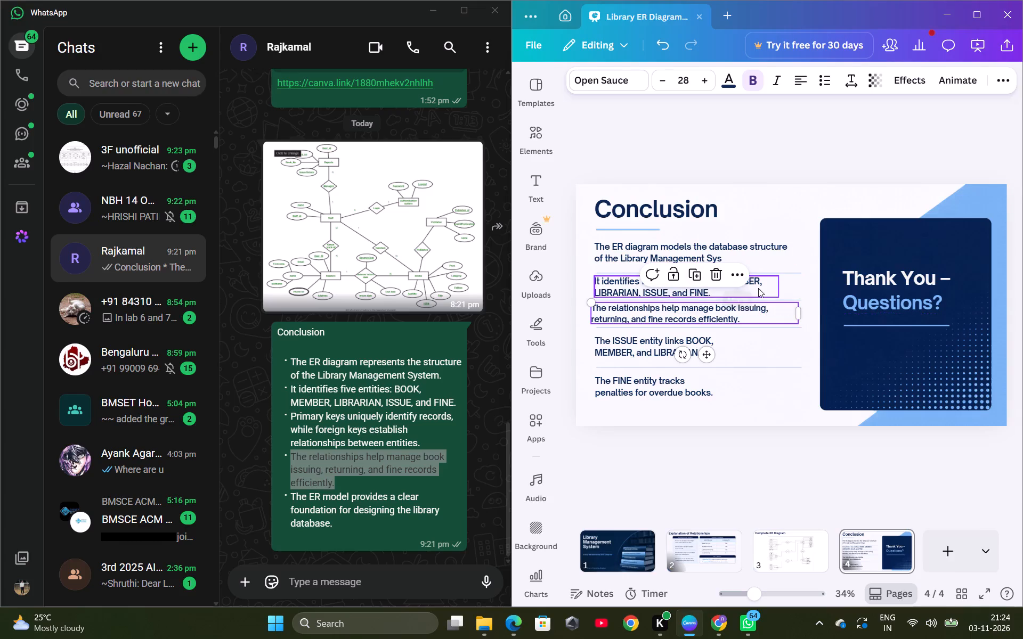
Open the font size choices for the third Conclusion point's text.
left_click(758, 288)
left_click(752, 310)
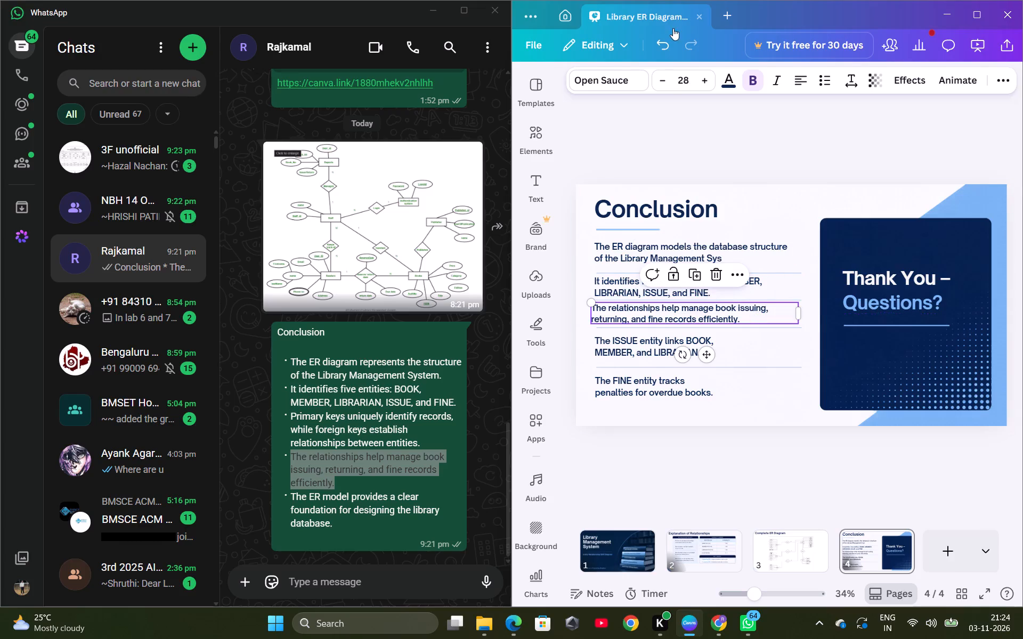
left_click(691, 86)
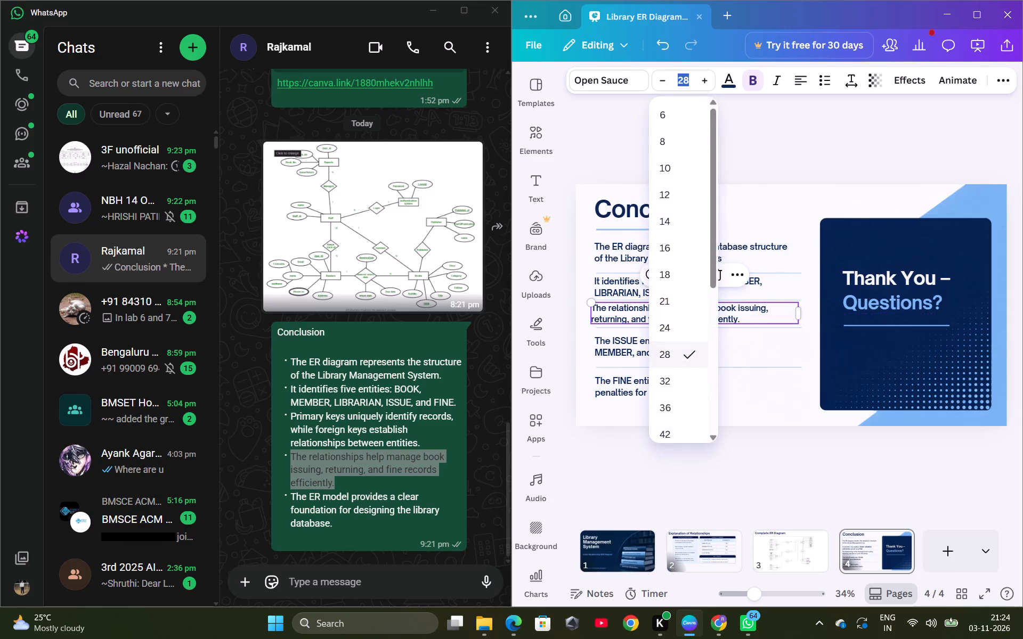
Set the font size of the Conclusion page's sentence "The relationships help manage book issuing..." to 28.9, matching the neighbouring points.
left_click(769, 207)
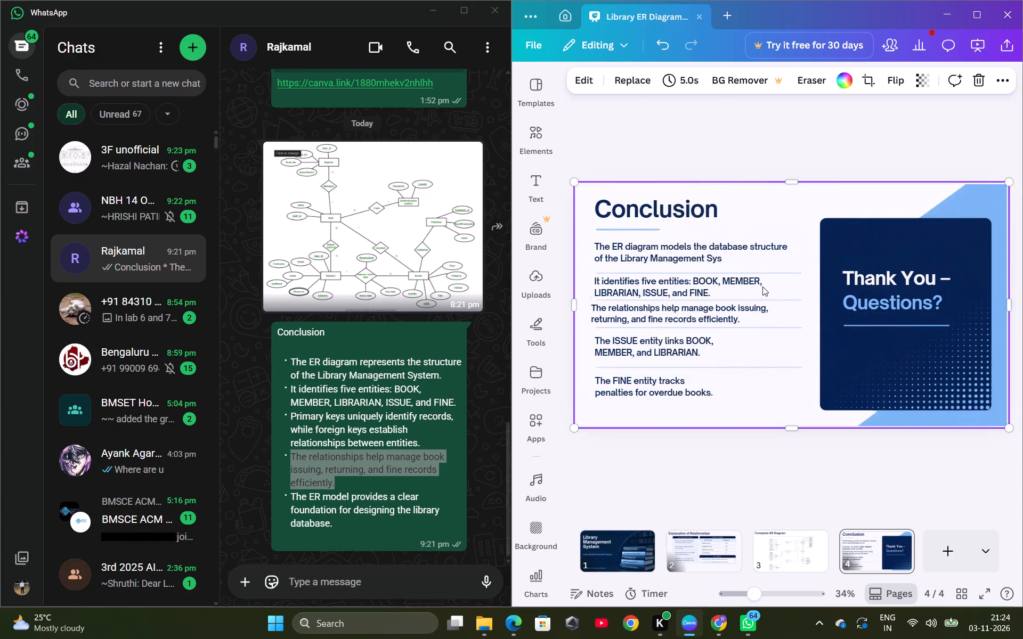
left_click(761, 284)
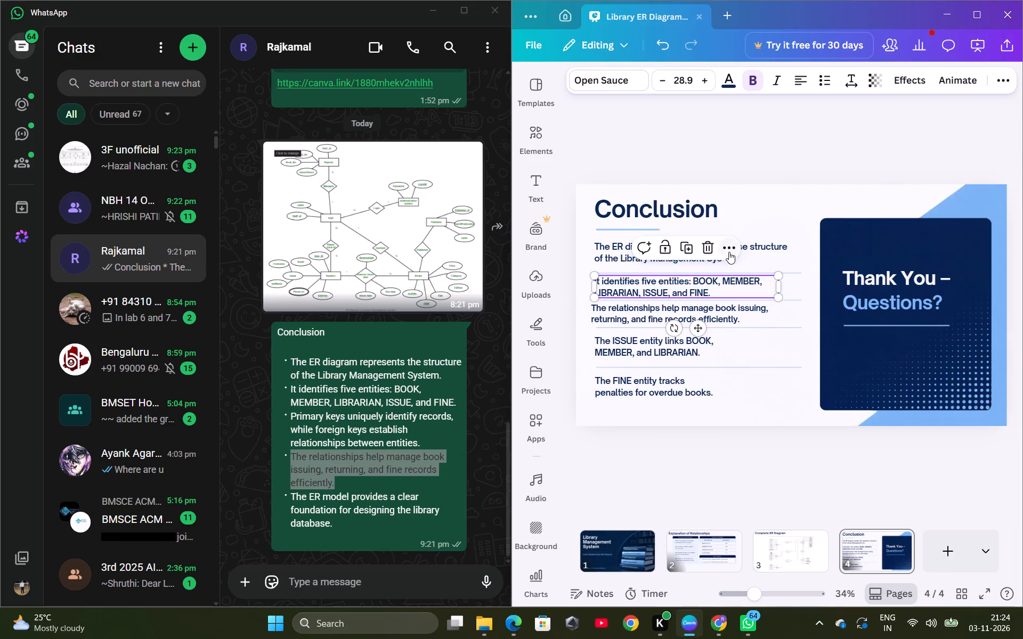
left_click(765, 258)
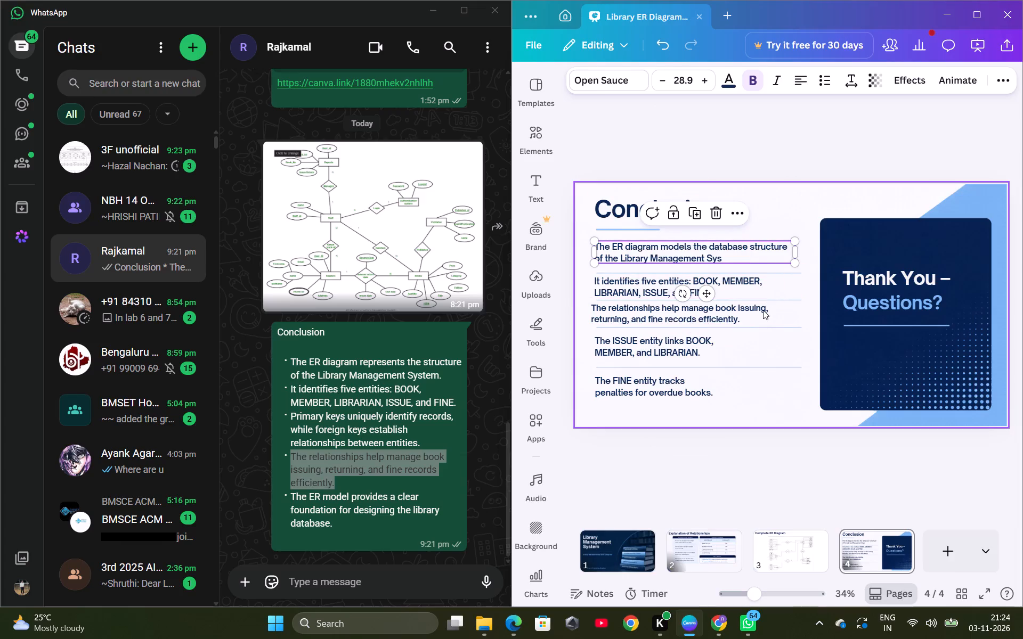
left_click(763, 310)
double_click(687, 79)
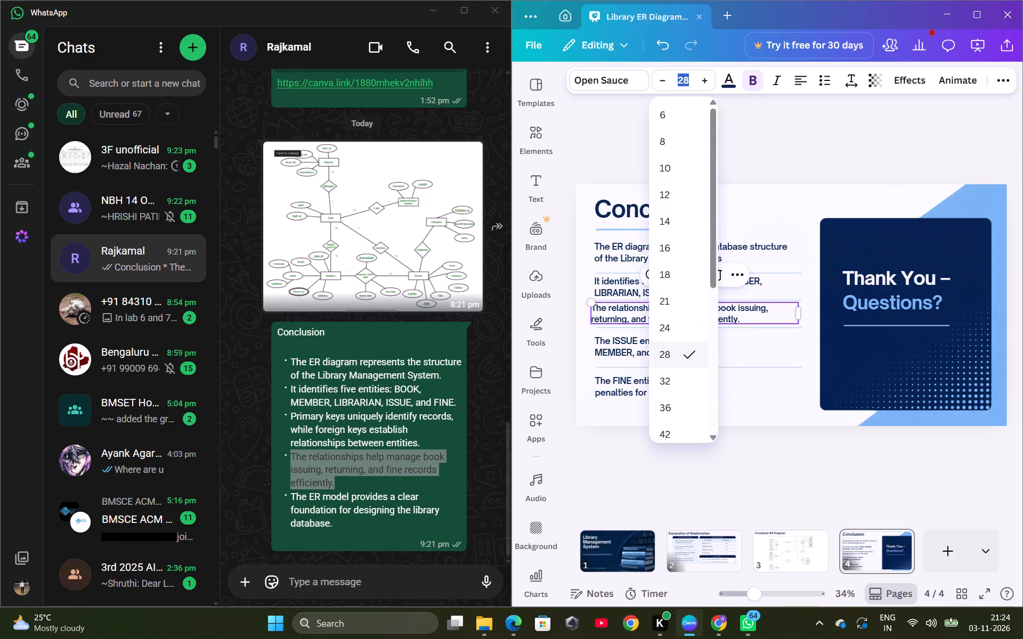
key("Right")
type(".9")
key("Return")
left_click(746, 482)
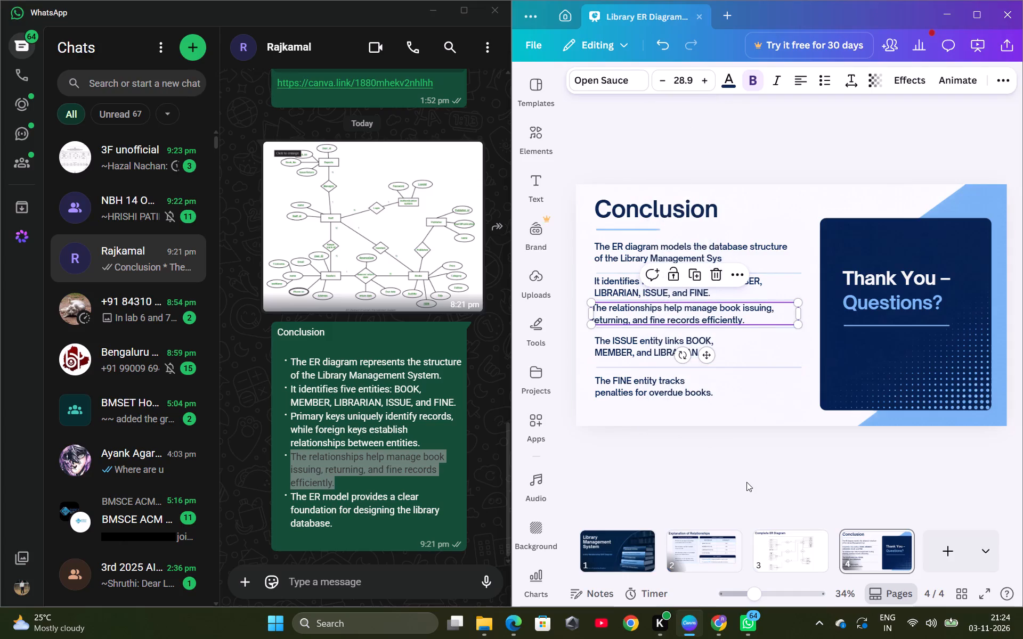
left_click(717, 335)
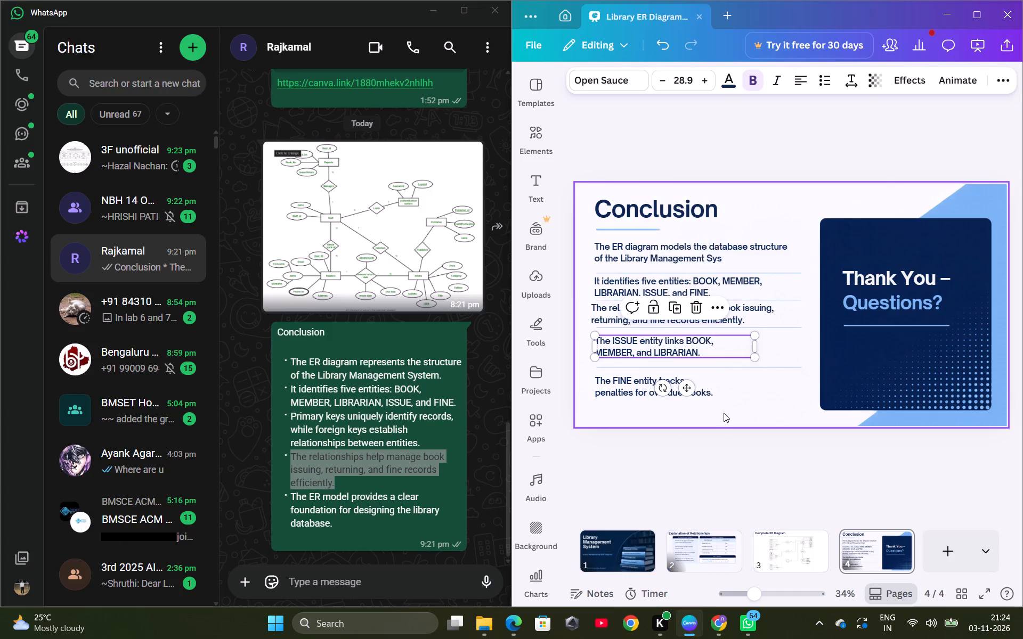
left_click(713, 452)
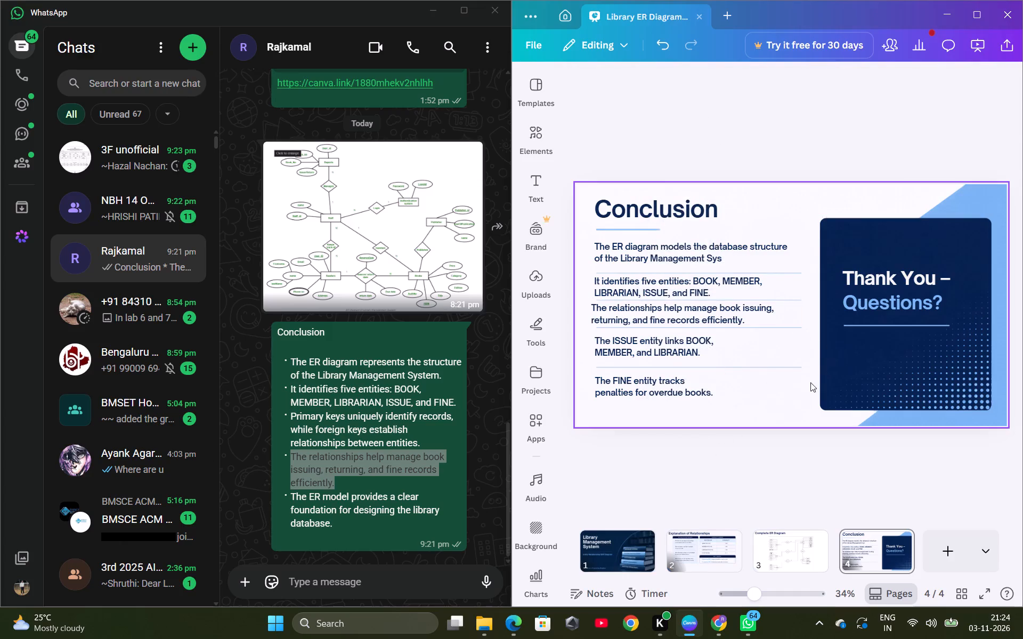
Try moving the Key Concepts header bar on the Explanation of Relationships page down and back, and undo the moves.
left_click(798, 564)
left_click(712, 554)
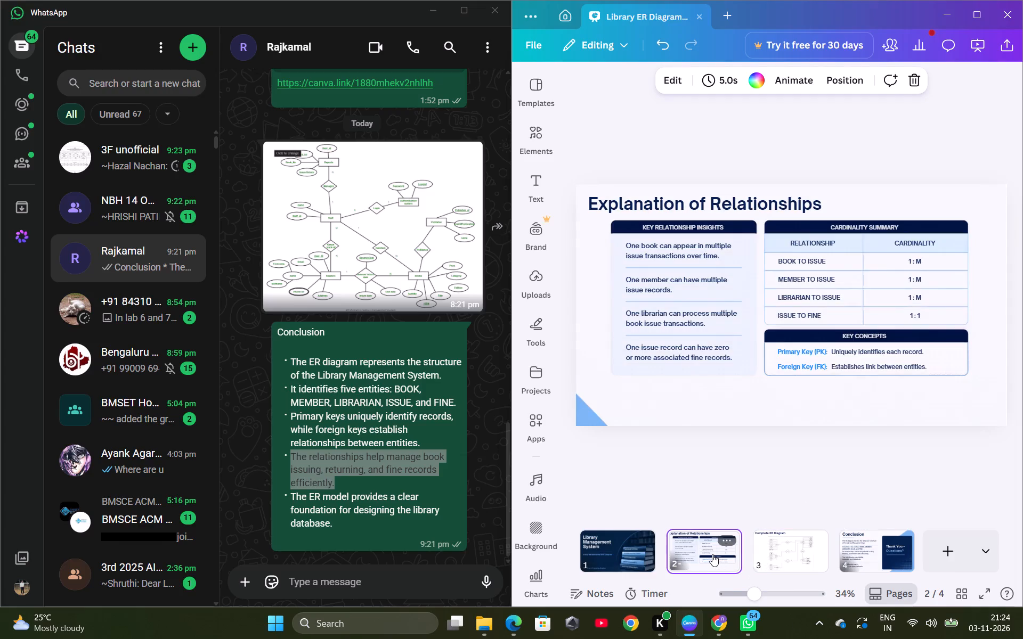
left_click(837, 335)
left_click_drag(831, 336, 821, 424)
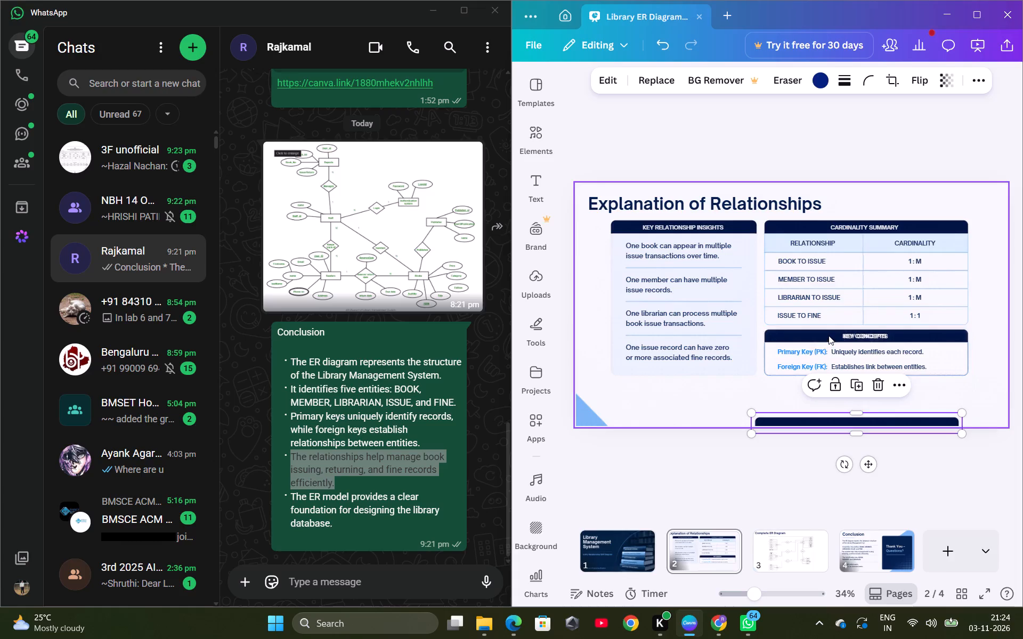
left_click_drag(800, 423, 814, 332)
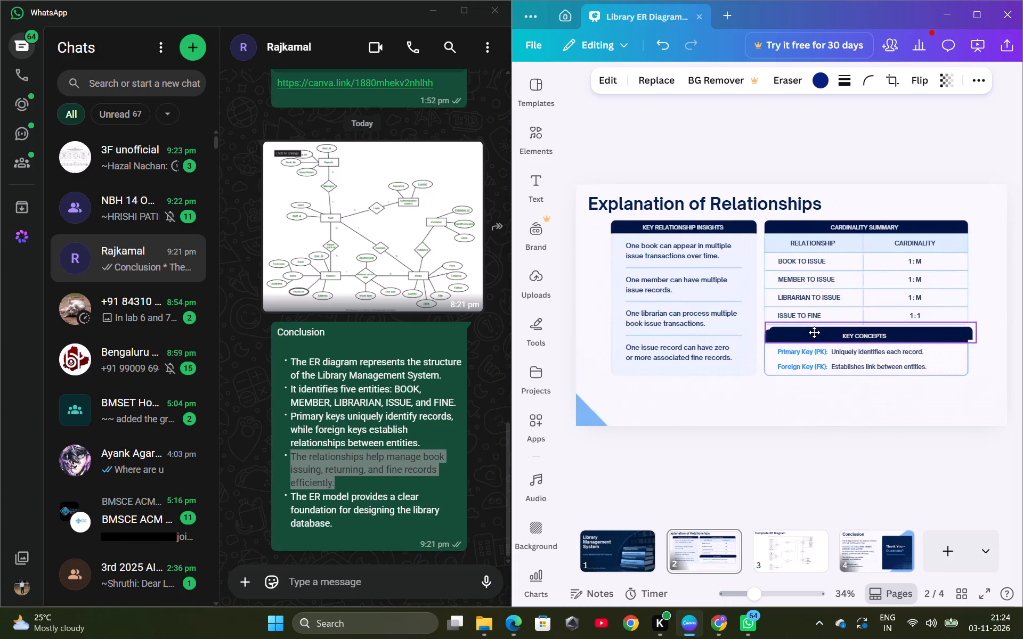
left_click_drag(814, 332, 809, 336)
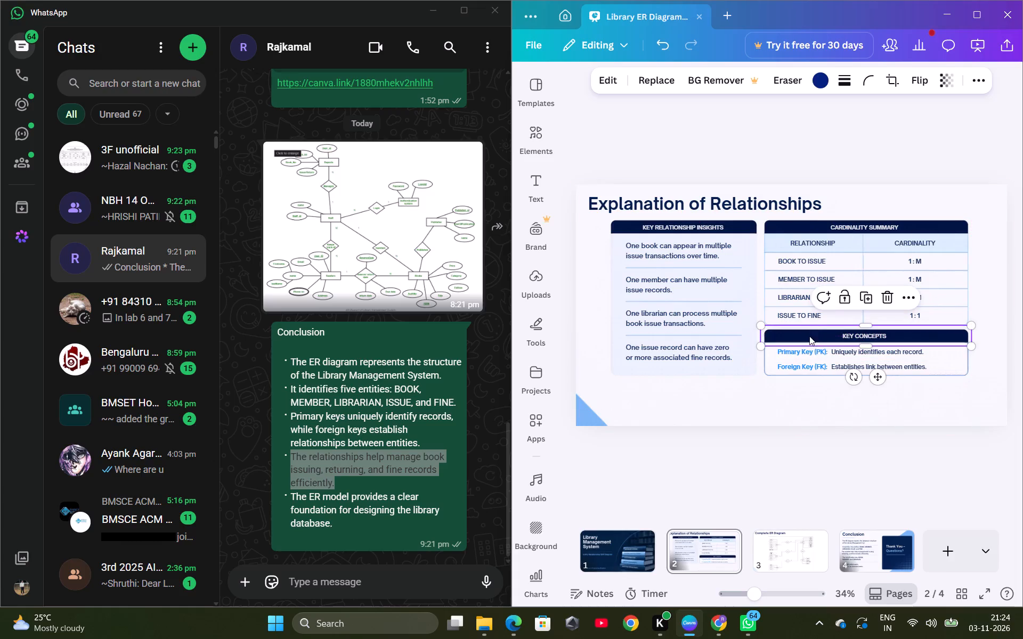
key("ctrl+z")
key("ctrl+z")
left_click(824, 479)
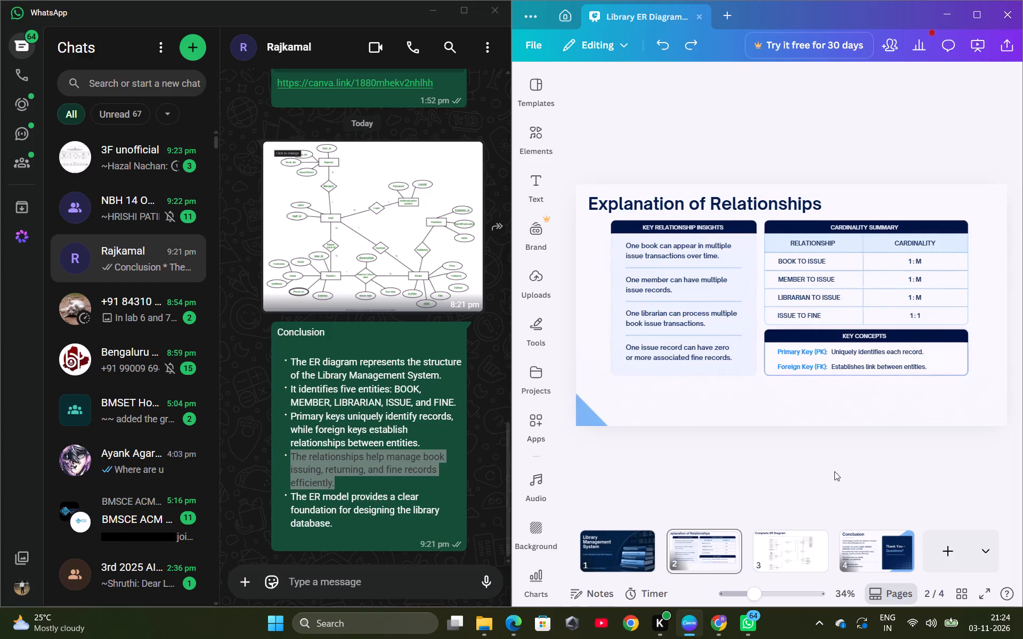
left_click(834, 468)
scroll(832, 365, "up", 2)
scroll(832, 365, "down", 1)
Maximise the window and review the Explanation of Relationships page in full-screen presentation.
left_click(981, 8)
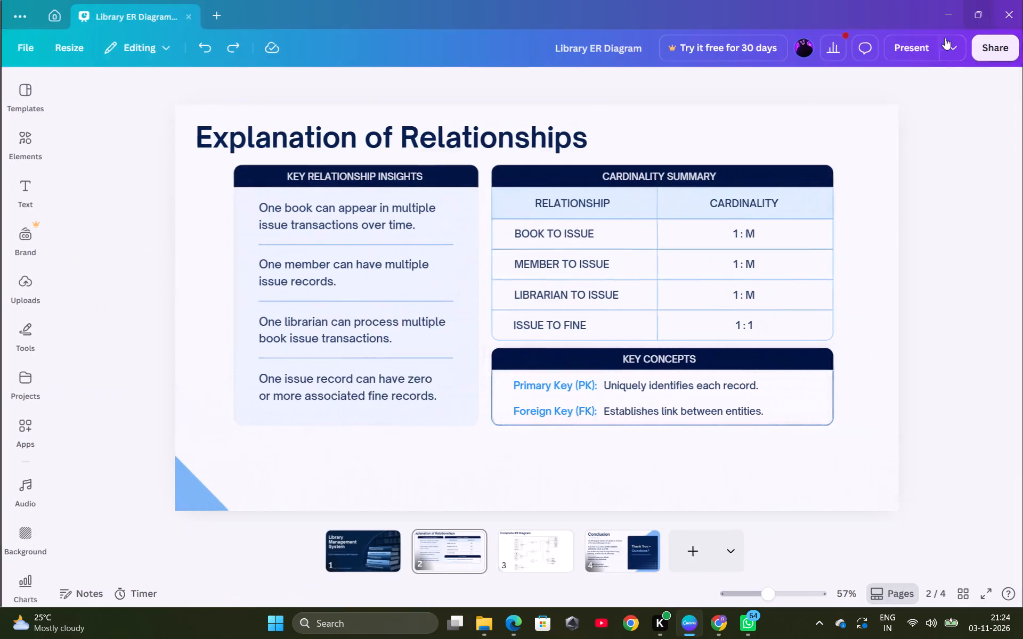
left_click(916, 46)
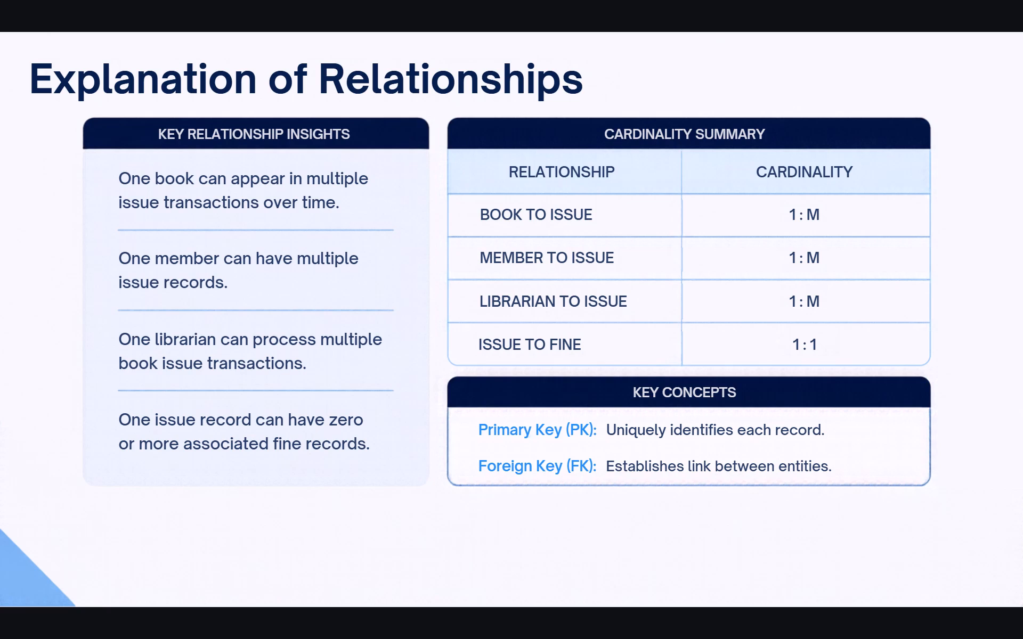
key("Escape")
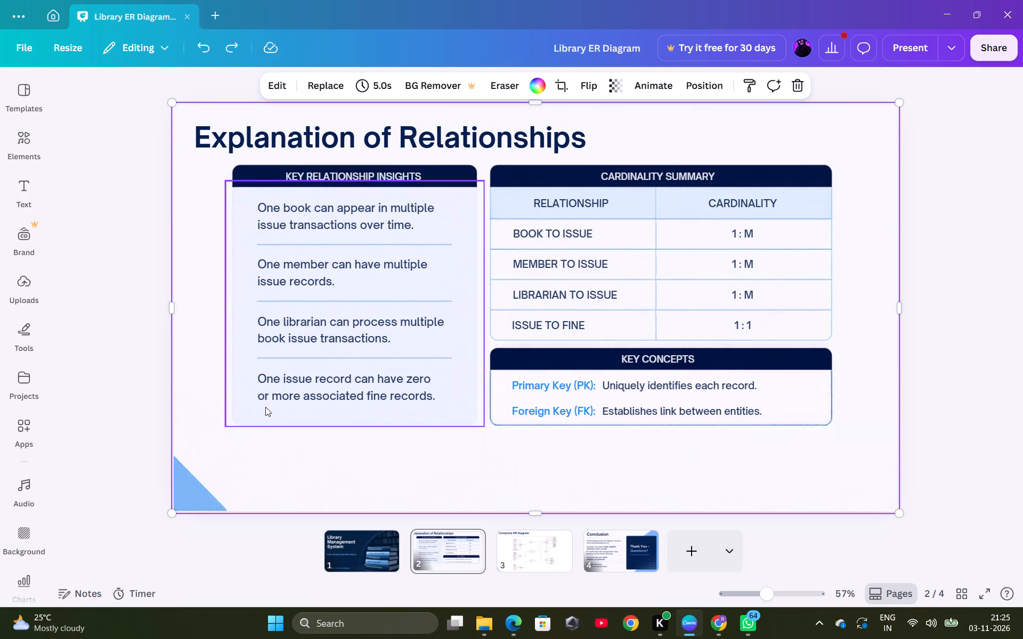
Reword the last Key Relationship Insights point to read "One issue record can have one associated fine records.".
left_click(300, 397)
left_click(298, 397)
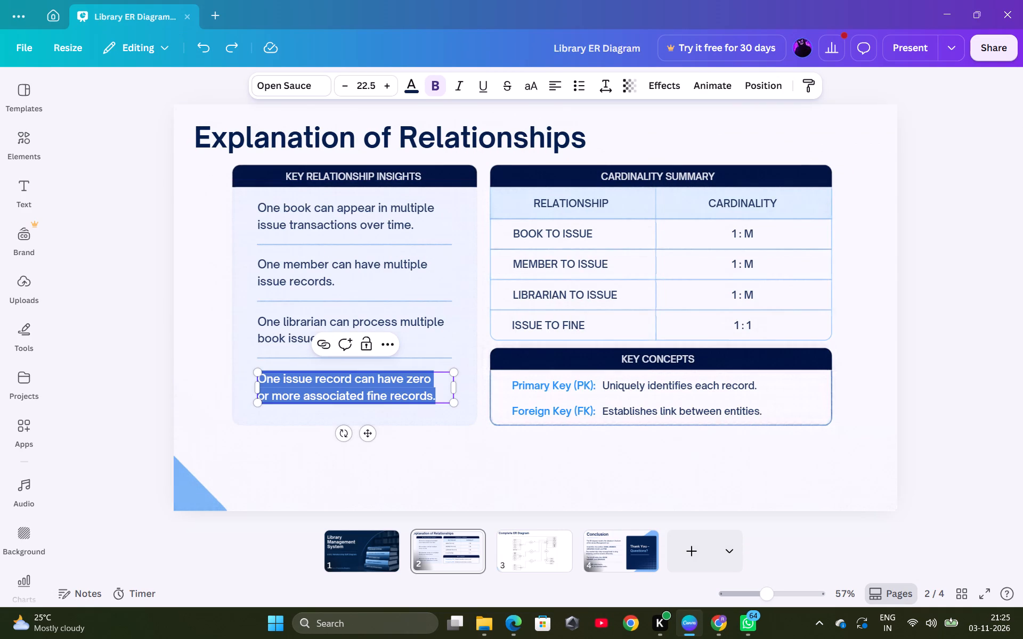
double_click(302, 394)
double_click(302, 393)
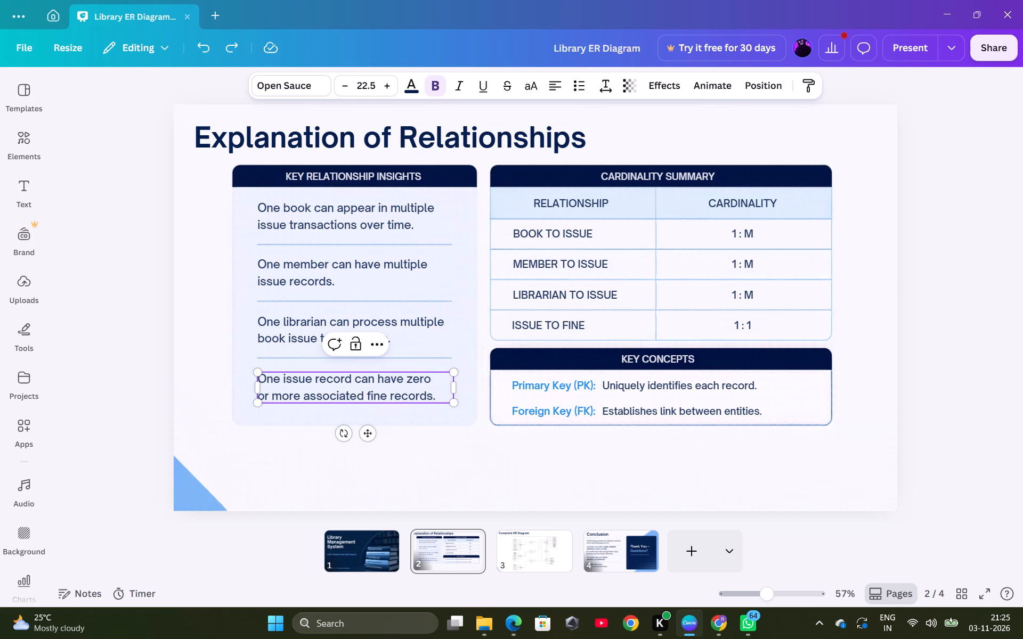
key("BackSpace")
key("BackSpace")
key("BackSpace")
key("BackSpace")
key("BackSpace")
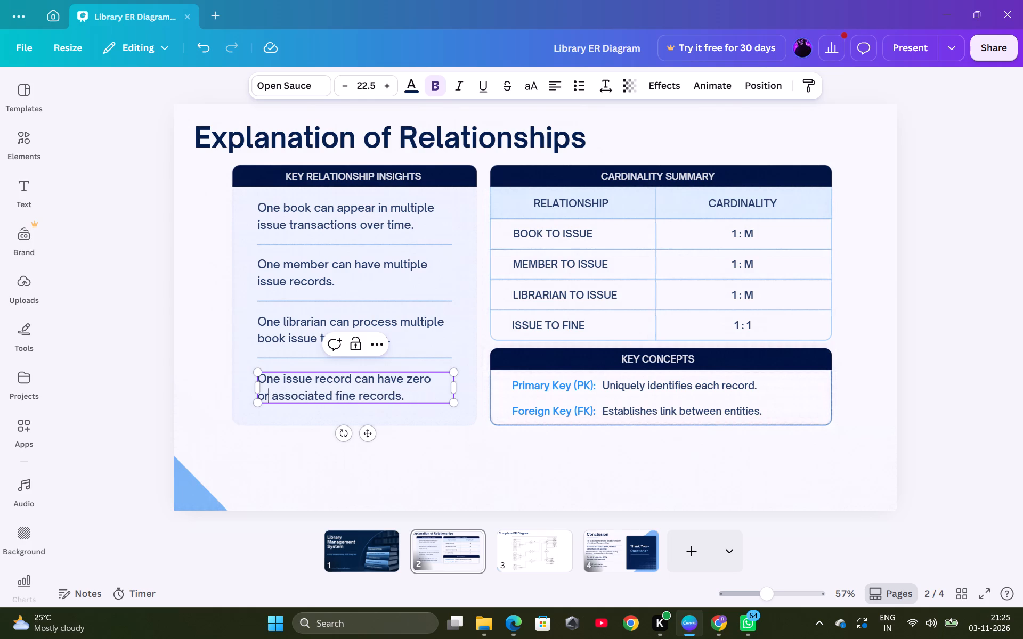
key("space")
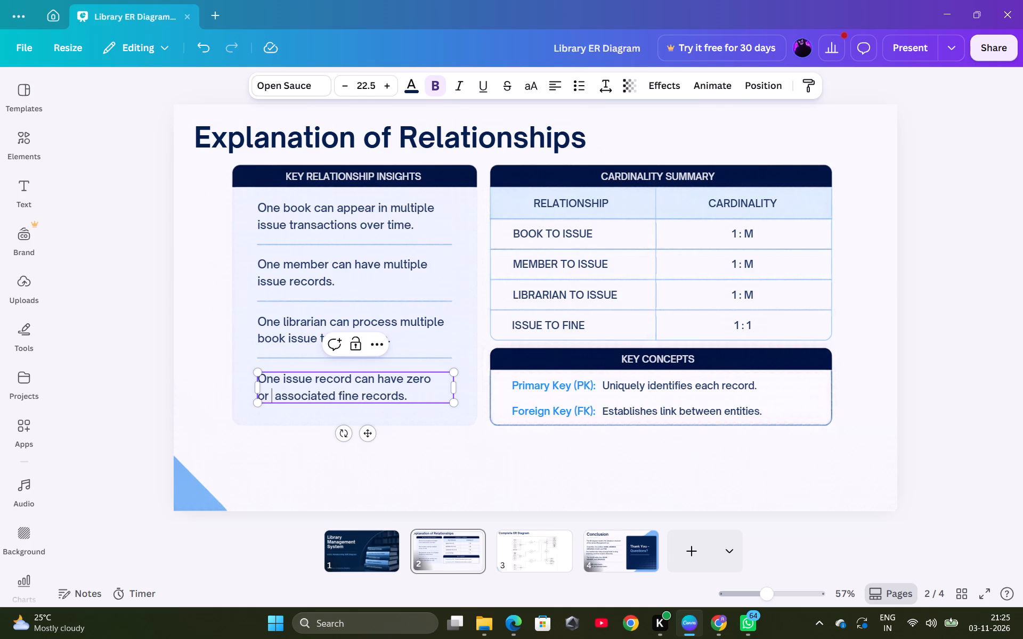
key("BackSpace")
key("BackSpace")
key("BackSpace")
key("BackSpace")
key("BackSpace")
key("BackSpace")
key("BackSpace")
key("BackSpace")
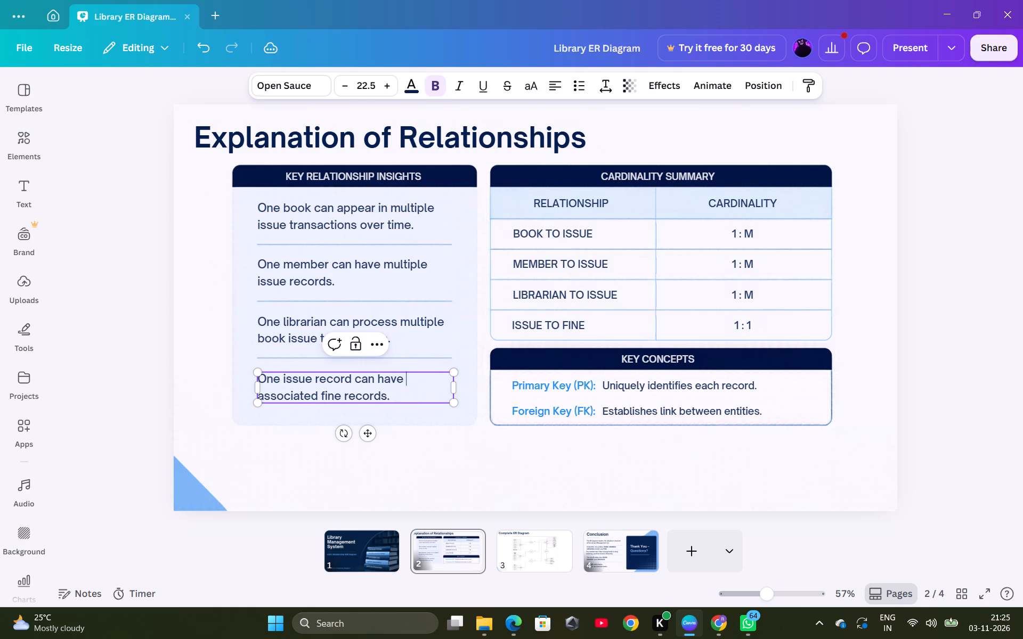
type("one")
key("space")
left_click(291, 468)
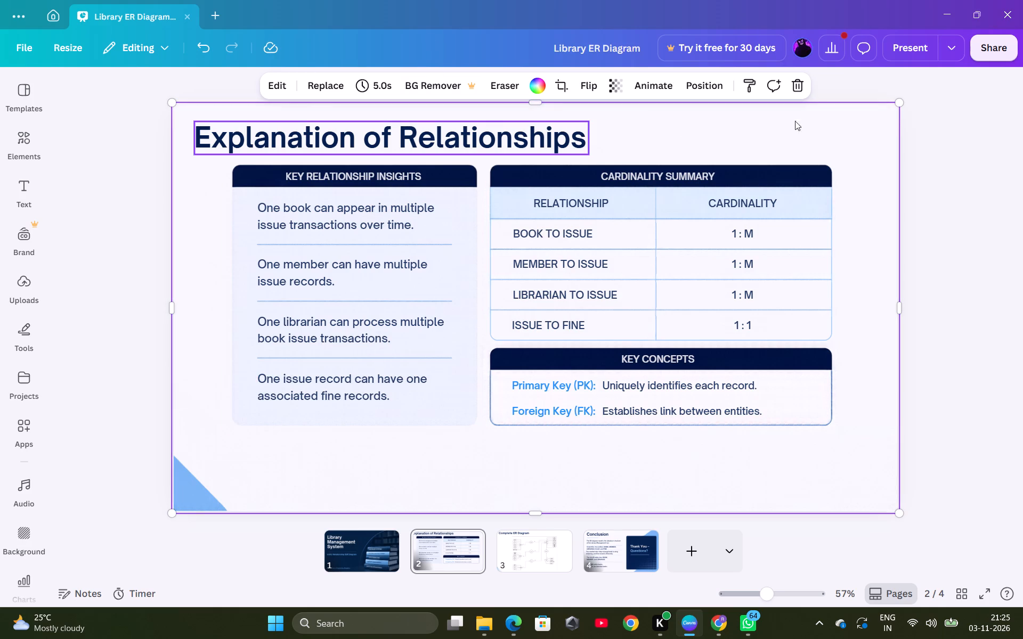
Look through the pages and present the deck full screen from the title page to the Conclusion page, reviewing each slide.
left_click(372, 552)
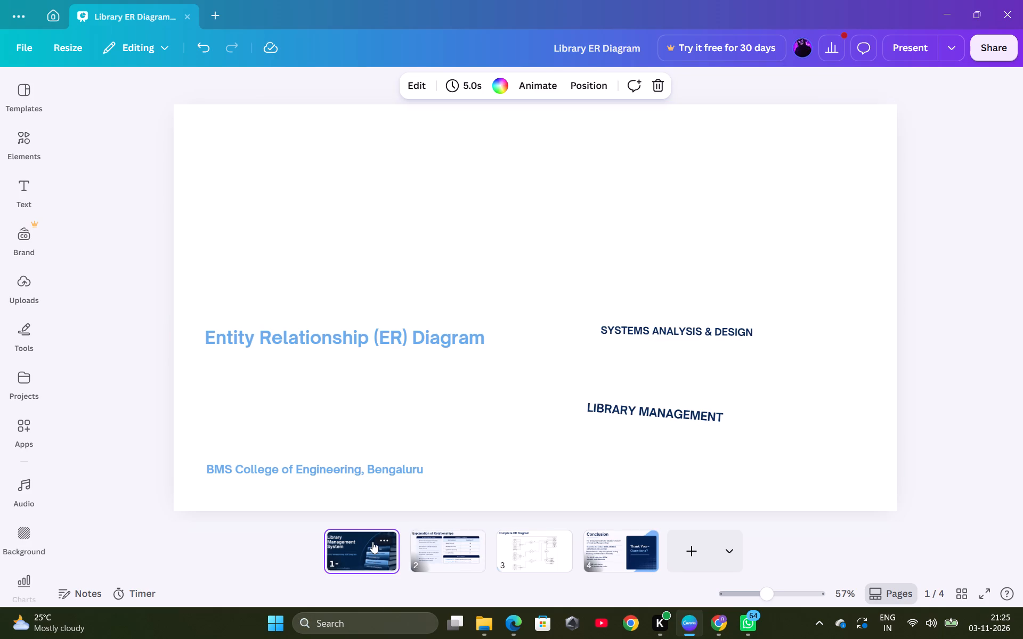
left_click(441, 545)
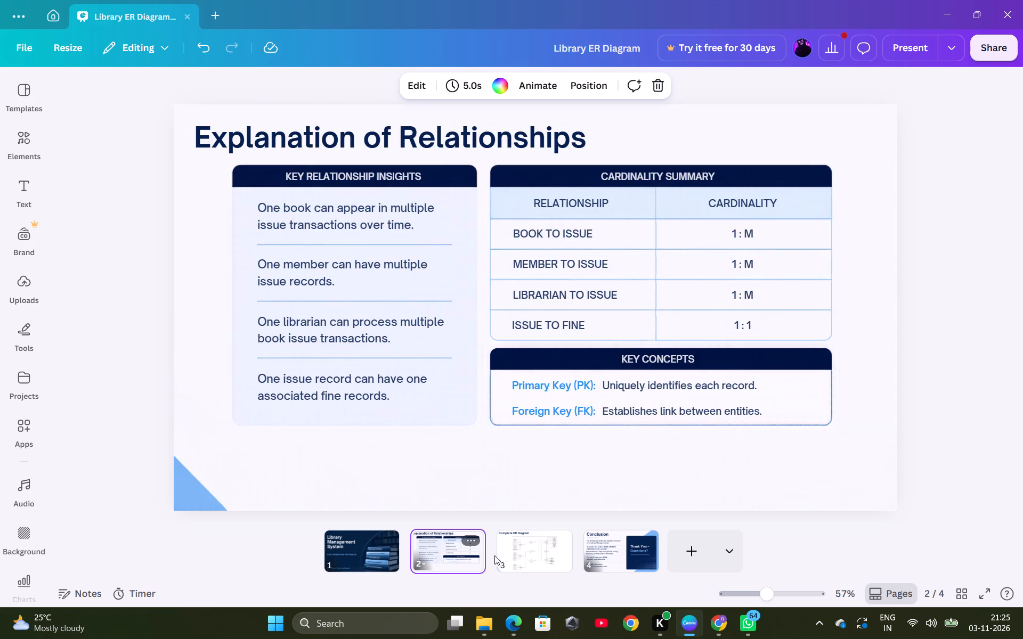
left_click(538, 550)
left_click(648, 550)
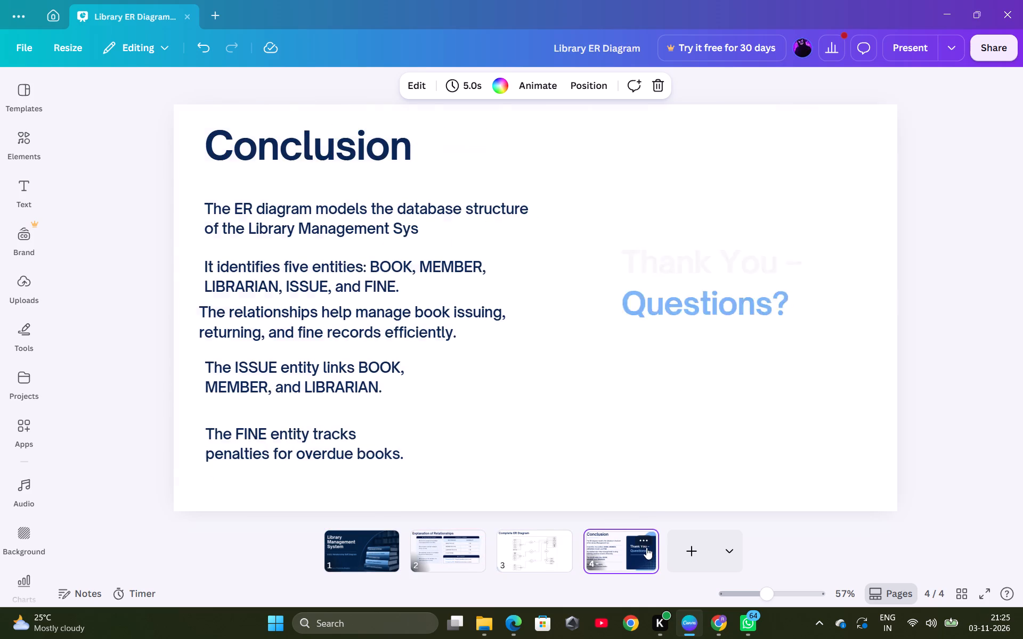
left_click(367, 541)
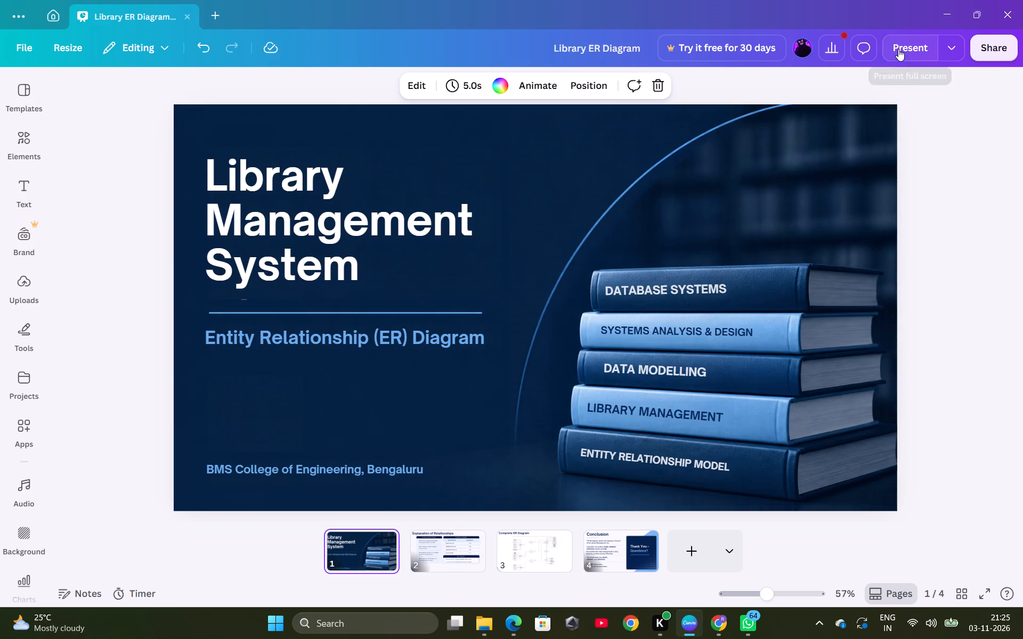
left_click(898, 49)
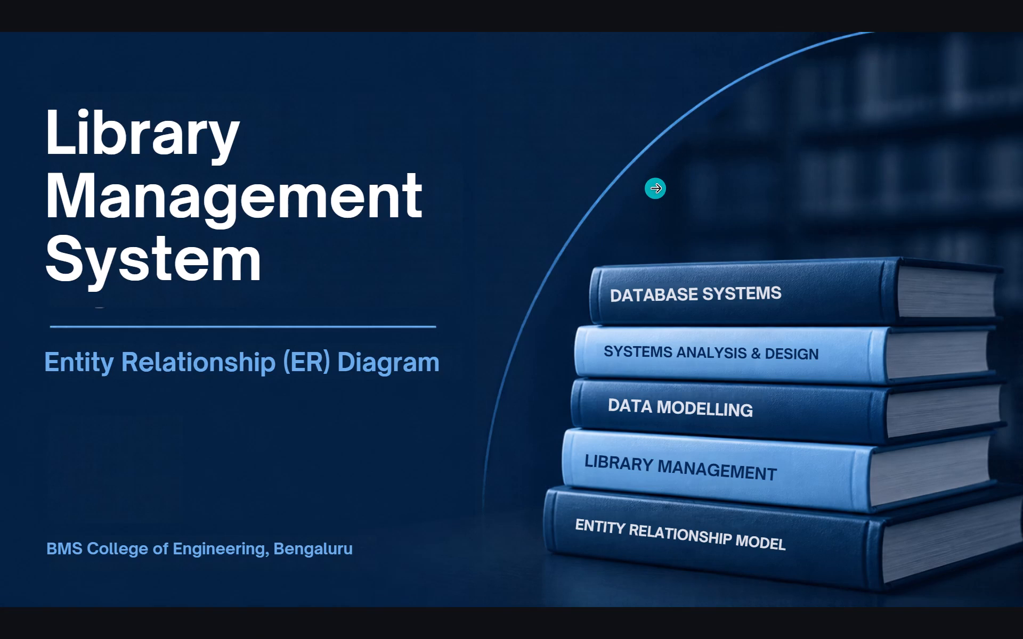
key("0")
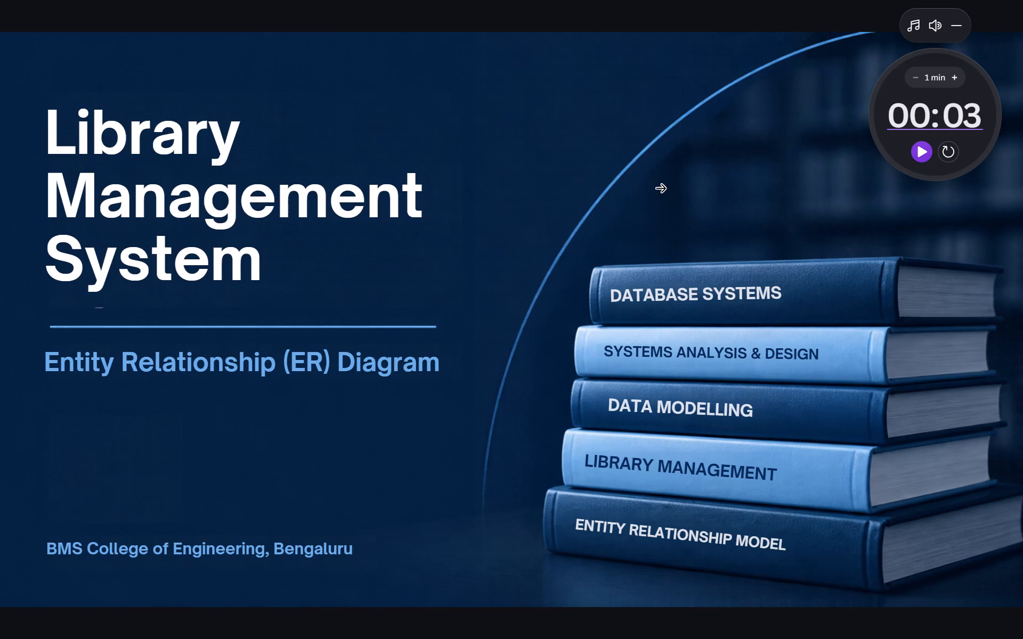
key("0")
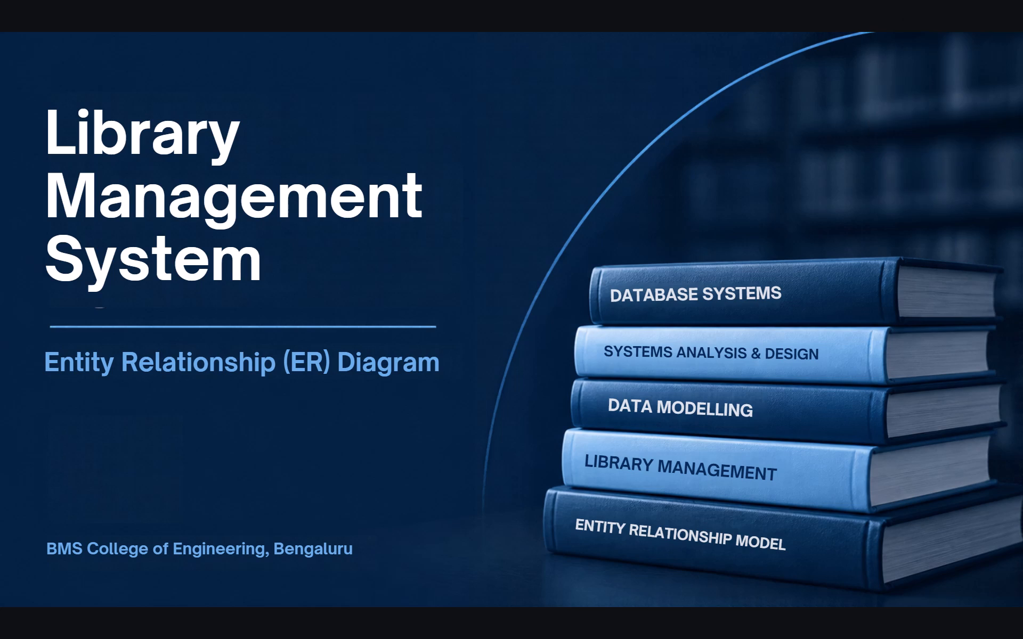
key("0")
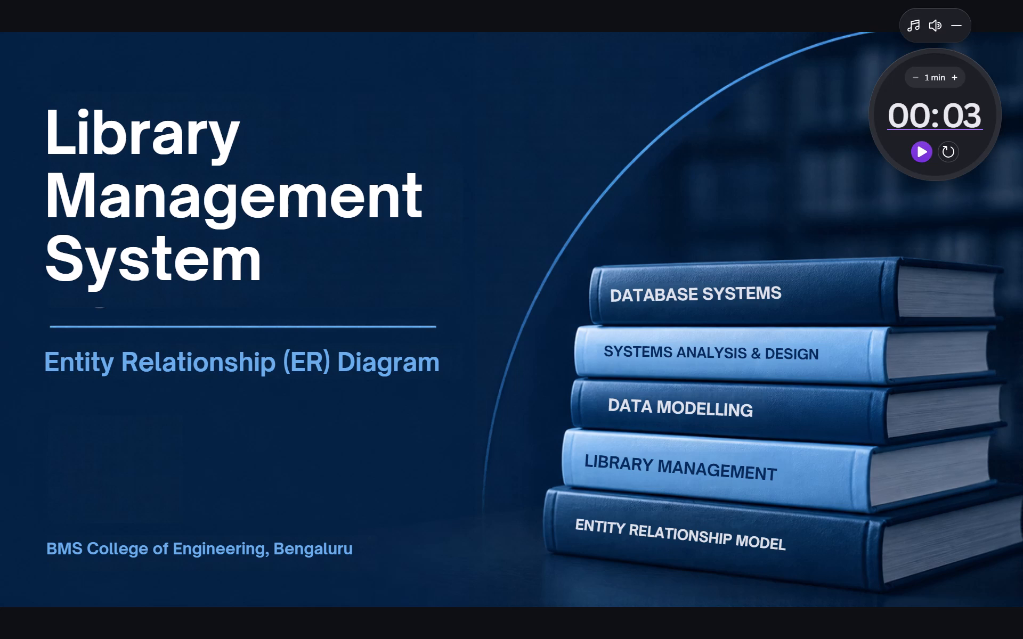
key("0")
key("Right")
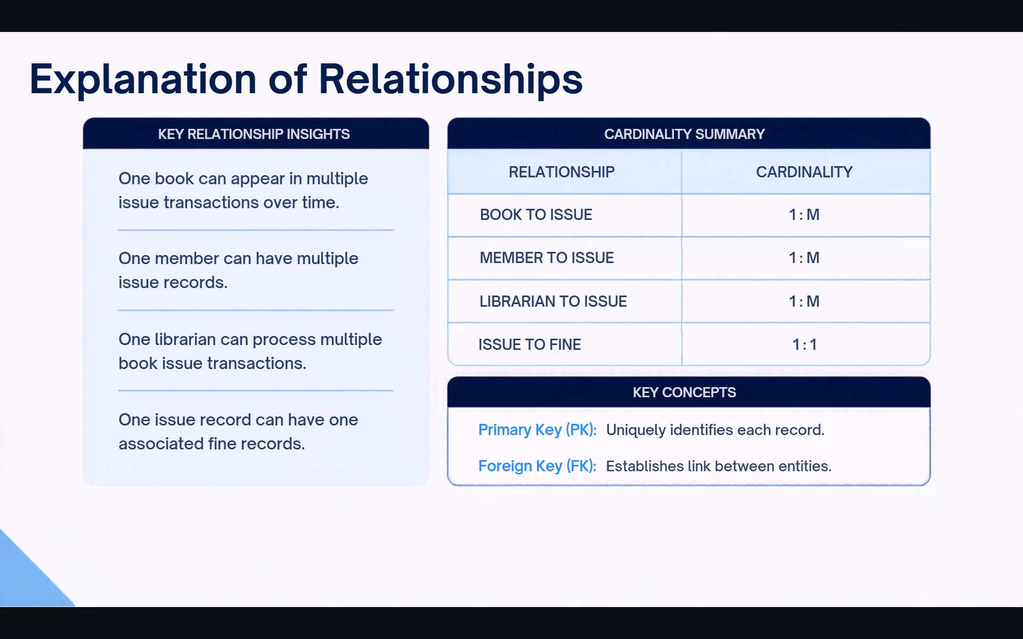
key("Right")
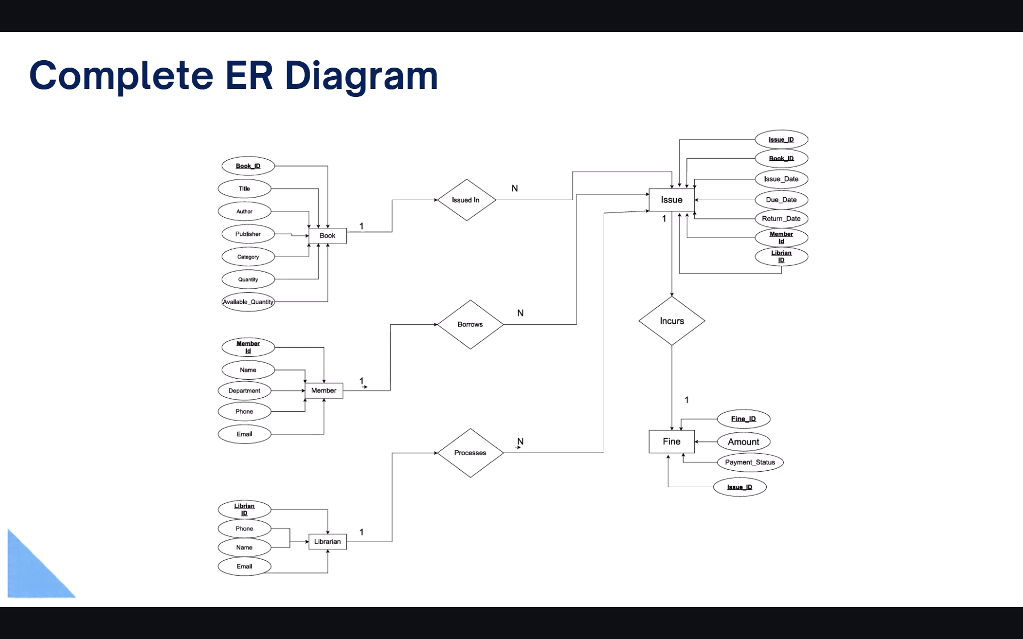
key("Right")
key("Right")
key("Right")
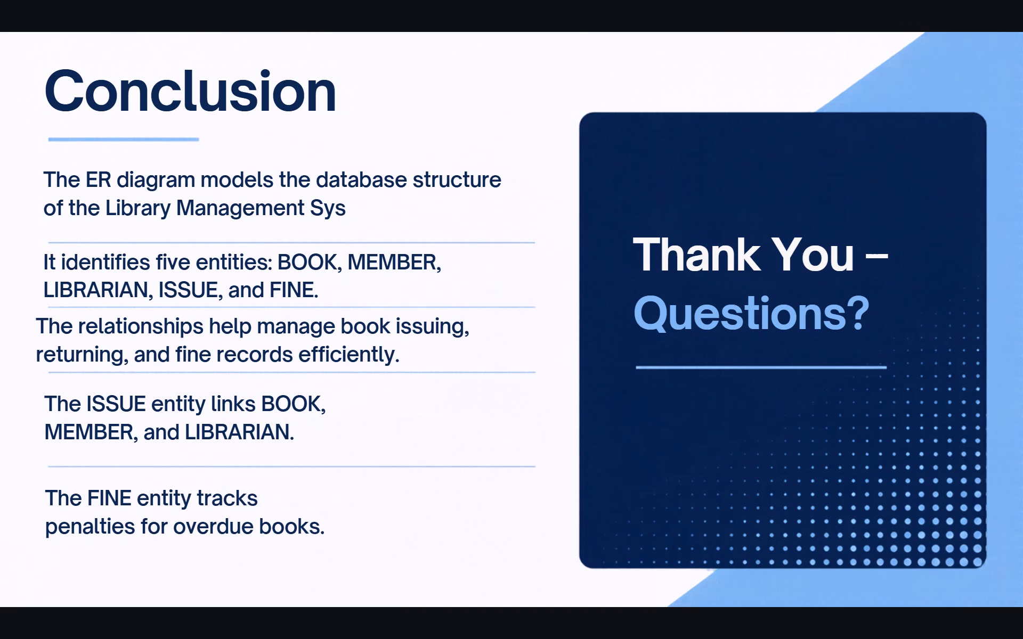
key("Escape")
key("Escape")
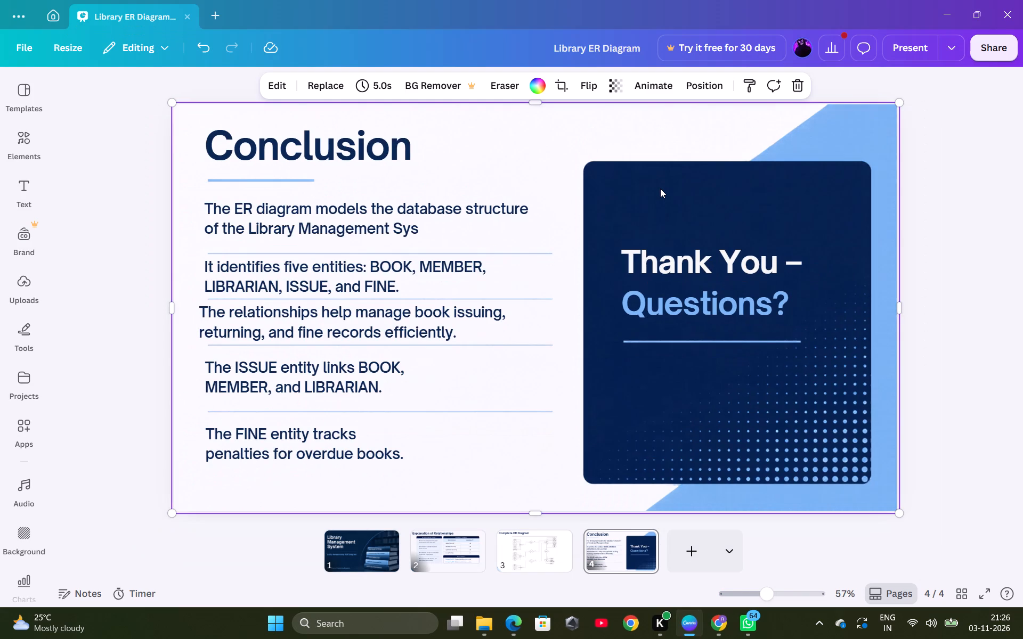
Look through the title, Explanation of Relationships and Complete ER Diagram pages to check their content and order.
left_click(360, 551)
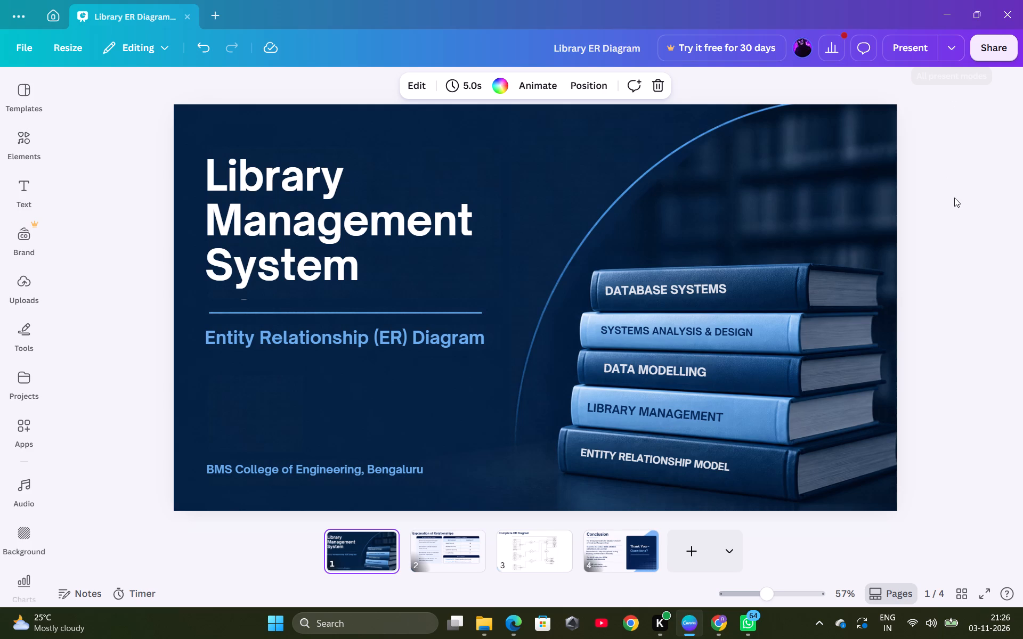
scroll(954, 198, "up", 4)
middle_click(954, 198)
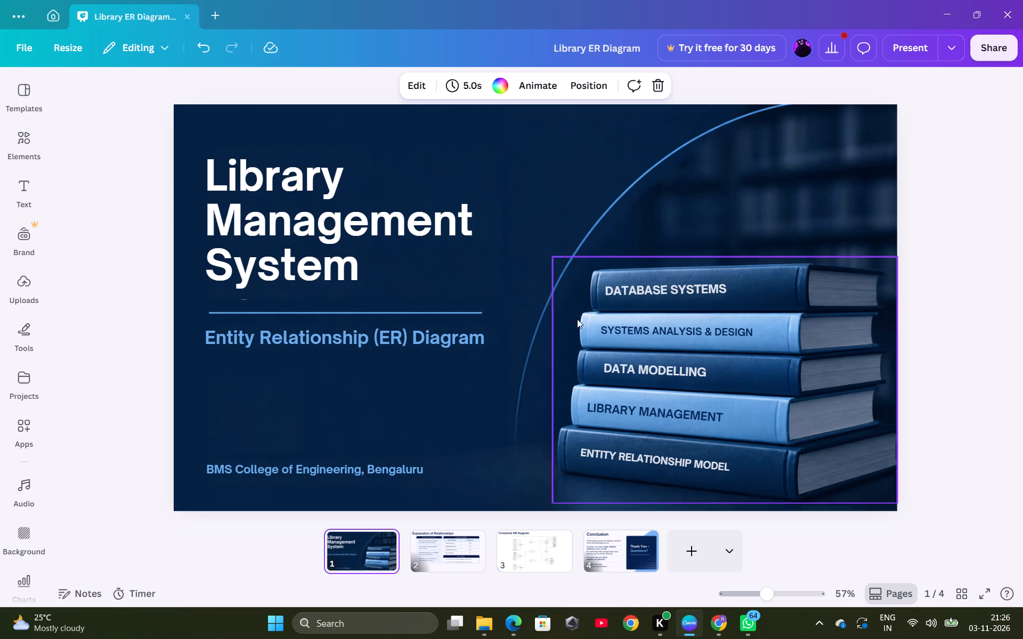
left_click(464, 535)
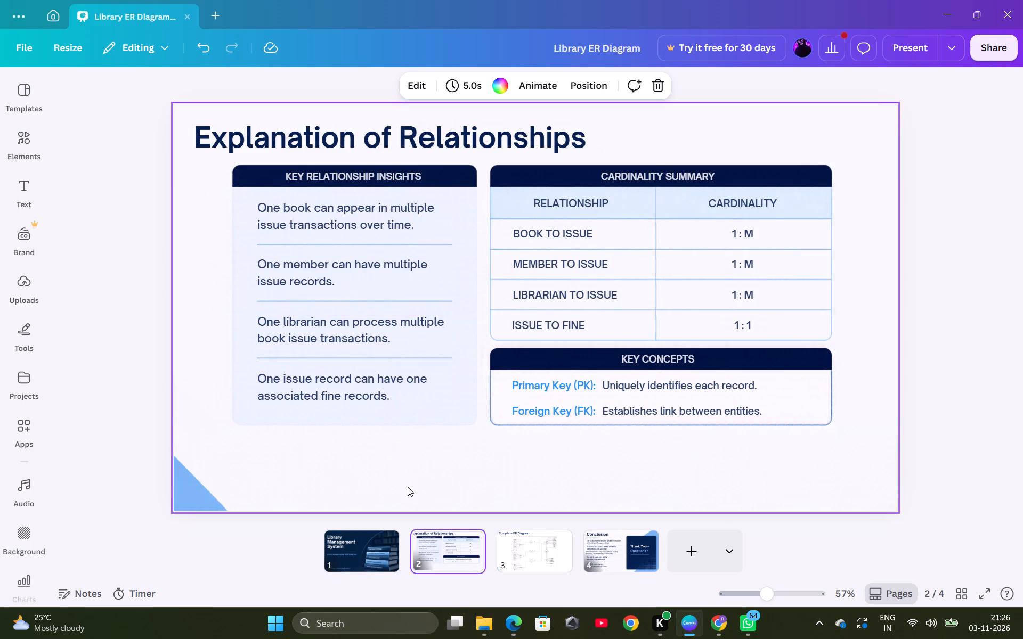
left_click(535, 543)
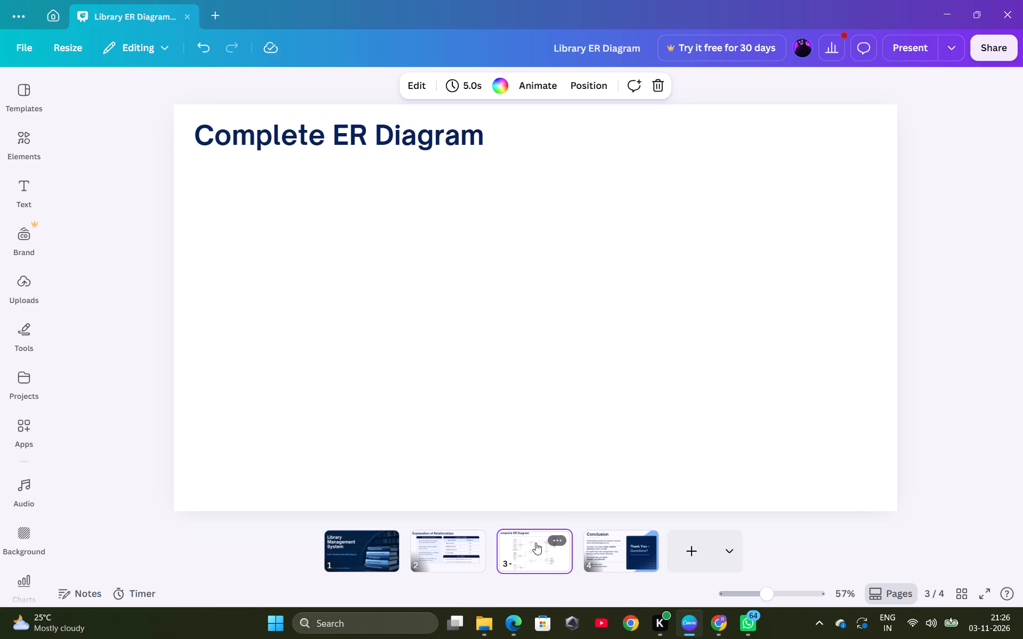
left_click(476, 560)
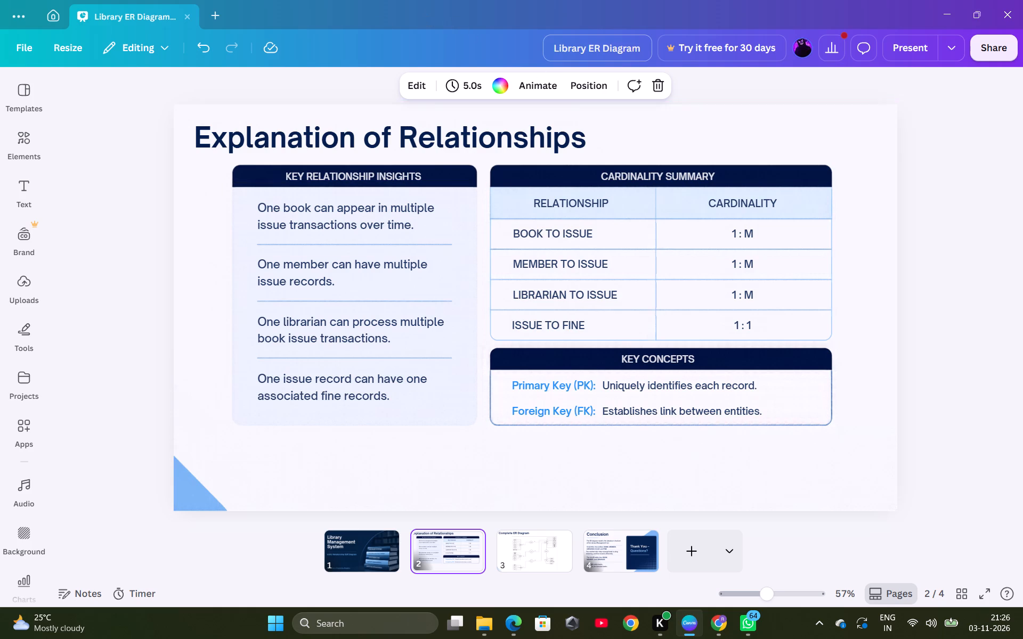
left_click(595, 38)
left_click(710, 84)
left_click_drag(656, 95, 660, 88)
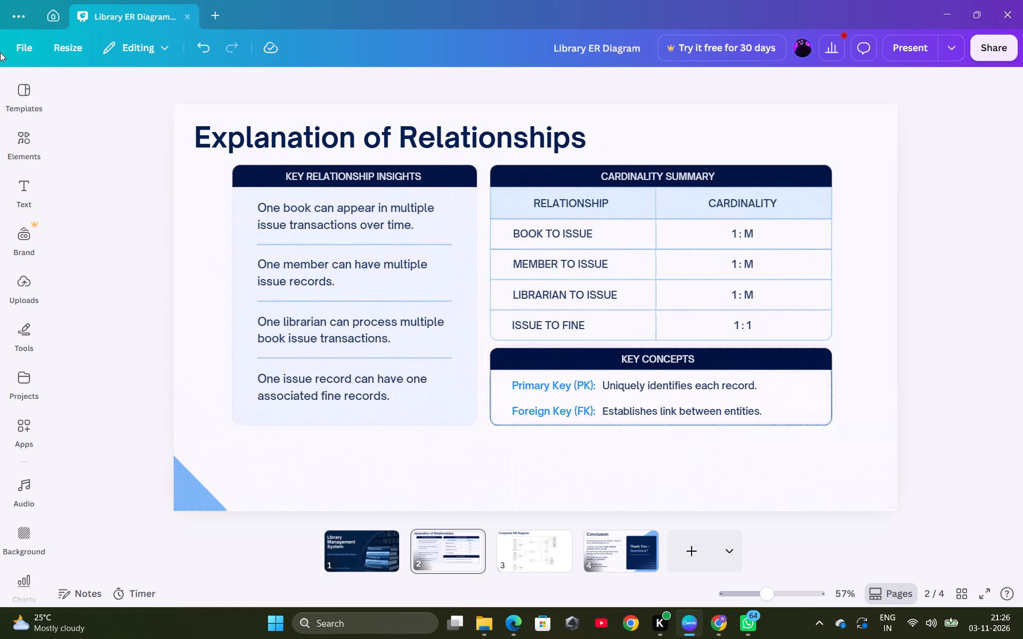
Browse the suggested presentation templates, with the Explanation of Relationships page open and again with the Conclusion page open.
scroll(9, 479, "down", 4)
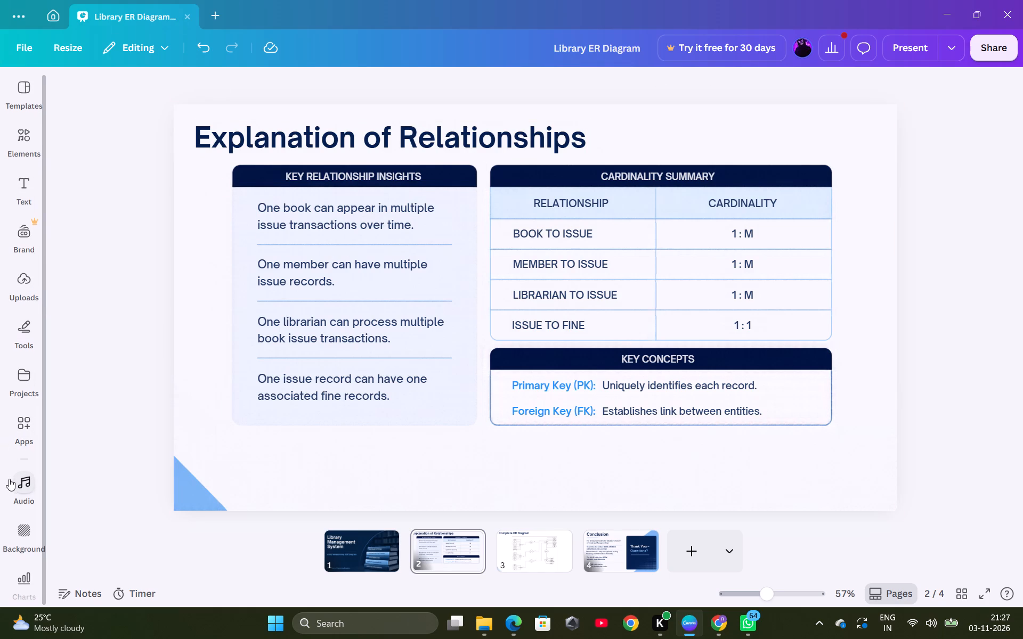
scroll(18, 524, "up", 5)
left_click(36, 94)
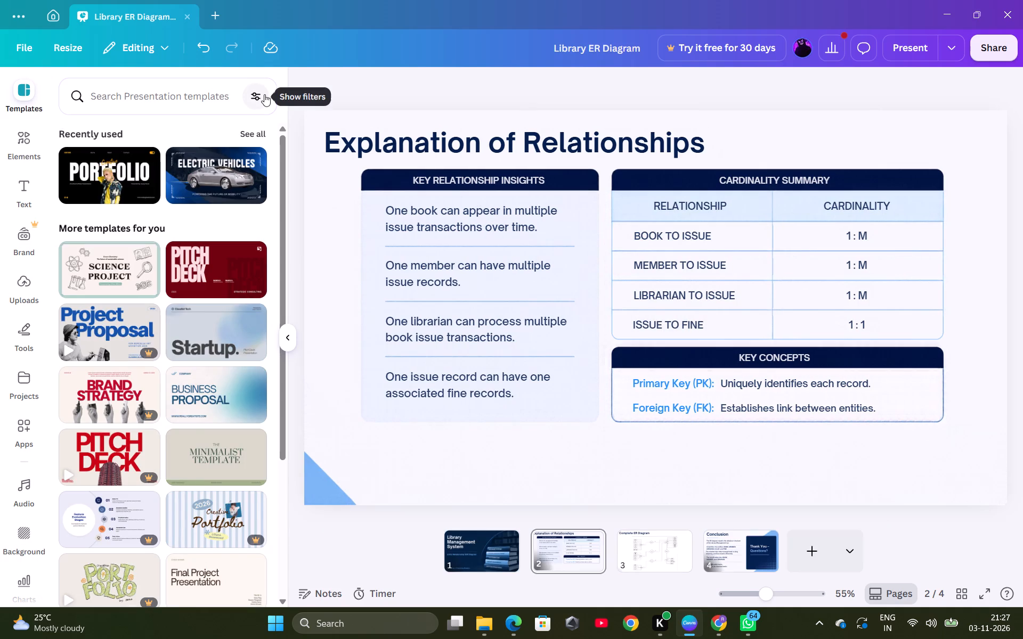
scroll(167, 584, "down", 4)
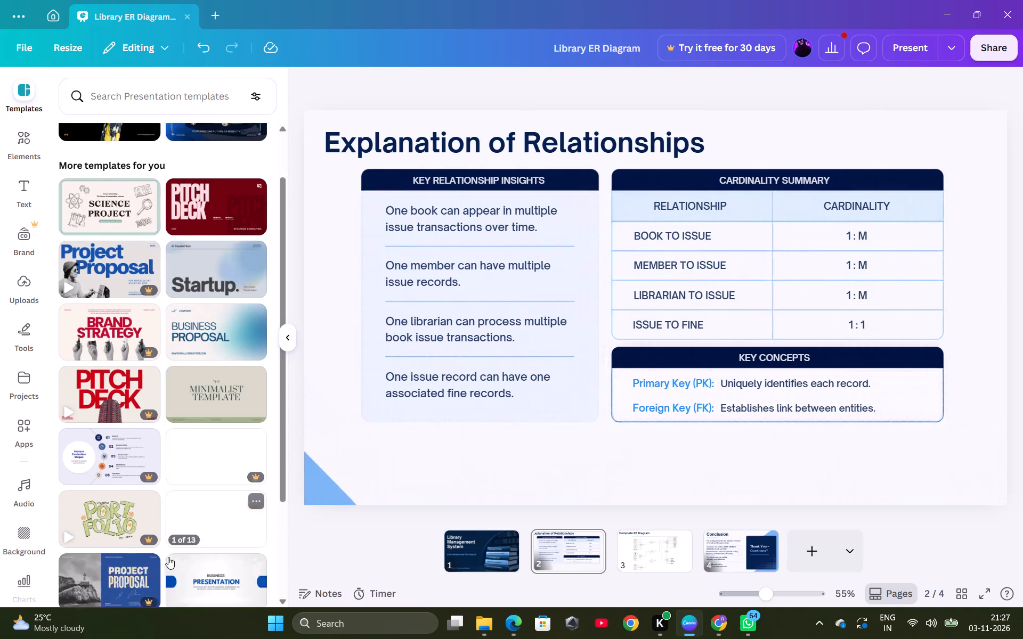
scroll(178, 516, "down", 9)
scroll(178, 519, "up", 7)
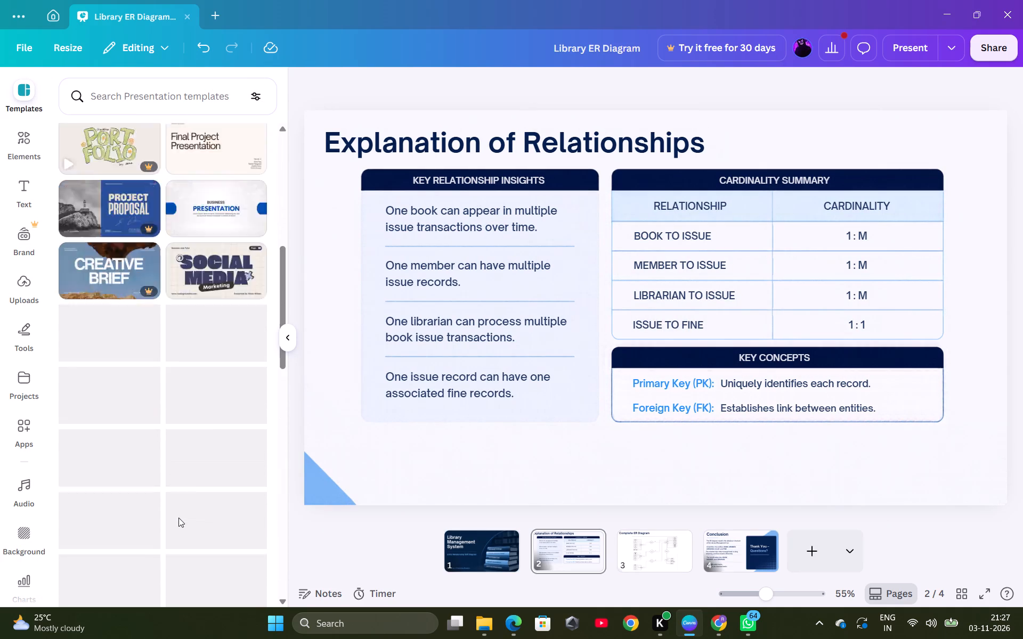
scroll(178, 518, "up", 11)
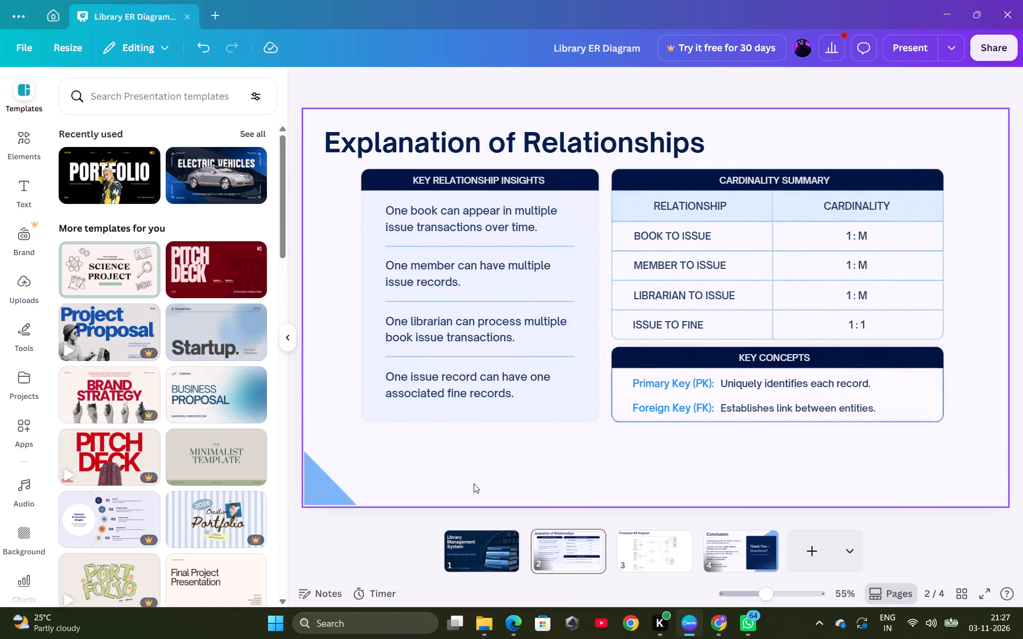
left_click(743, 554)
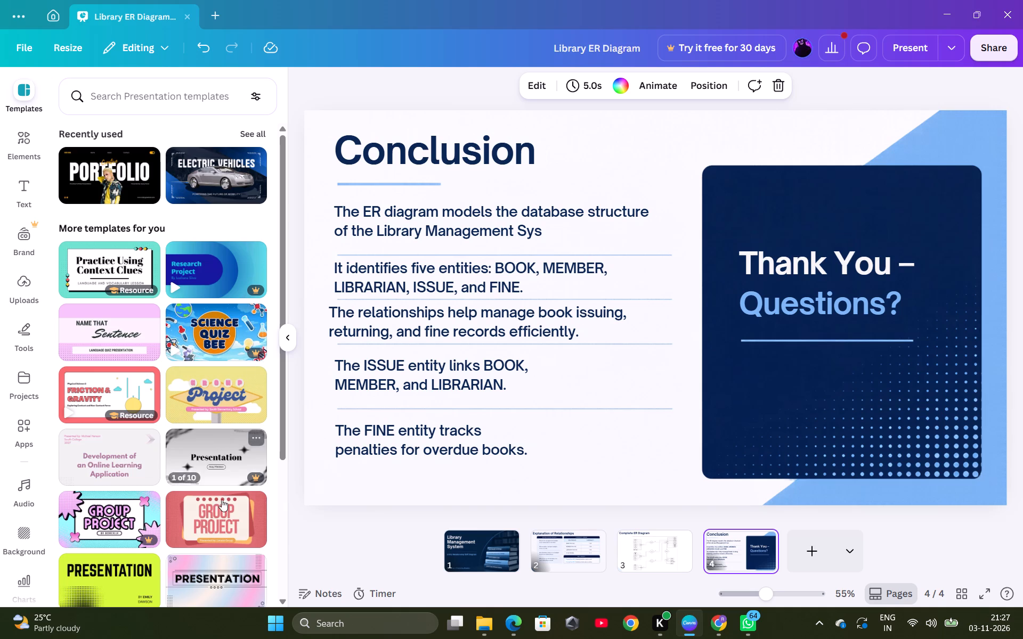
scroll(145, 490, "down", 1)
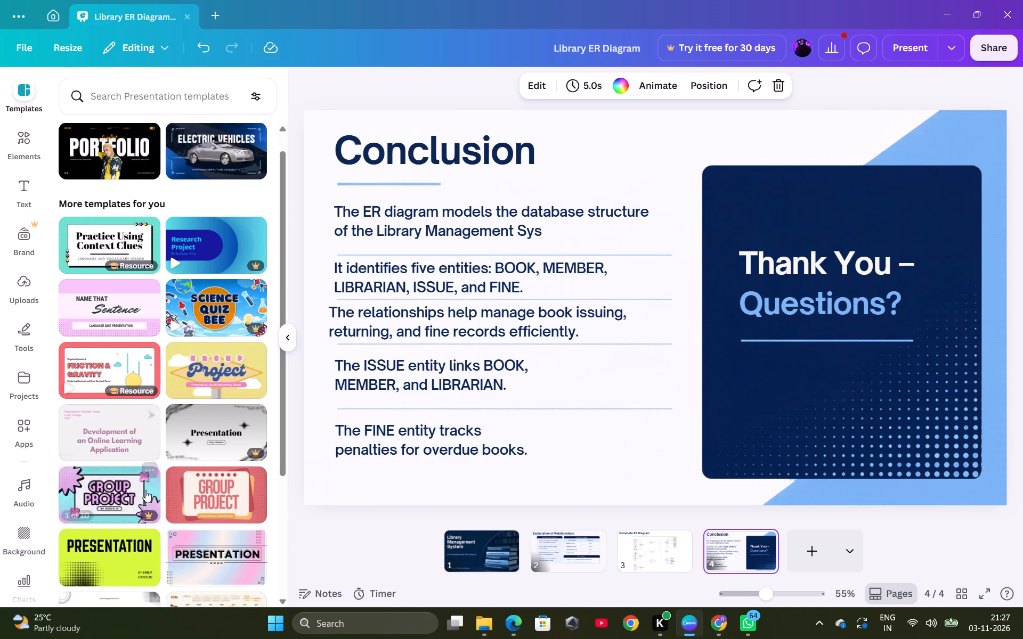
scroll(145, 490, "down", 1)
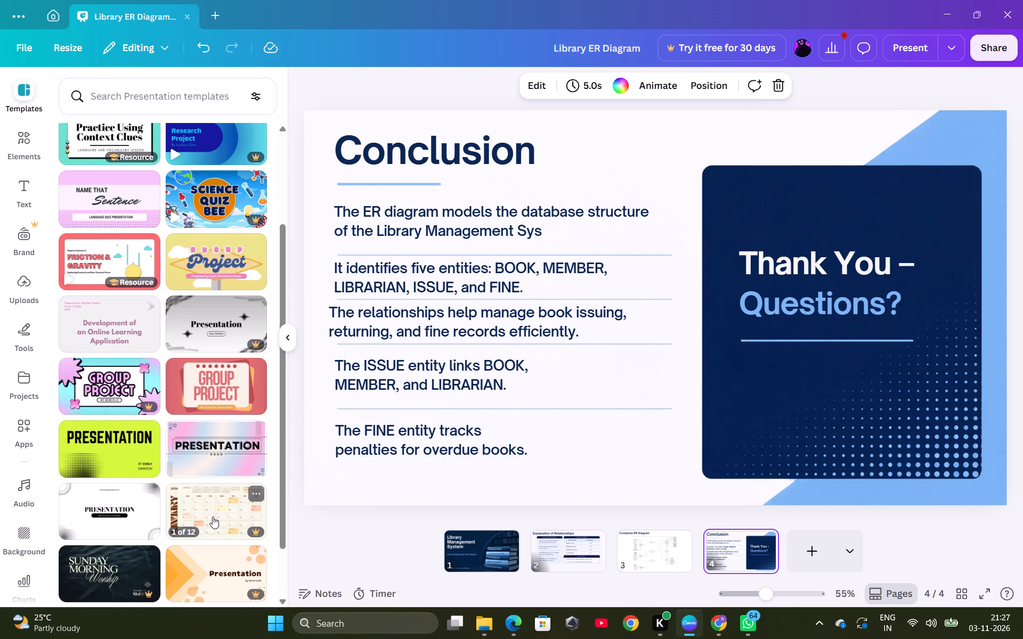
scroll(213, 517, "down", 2)
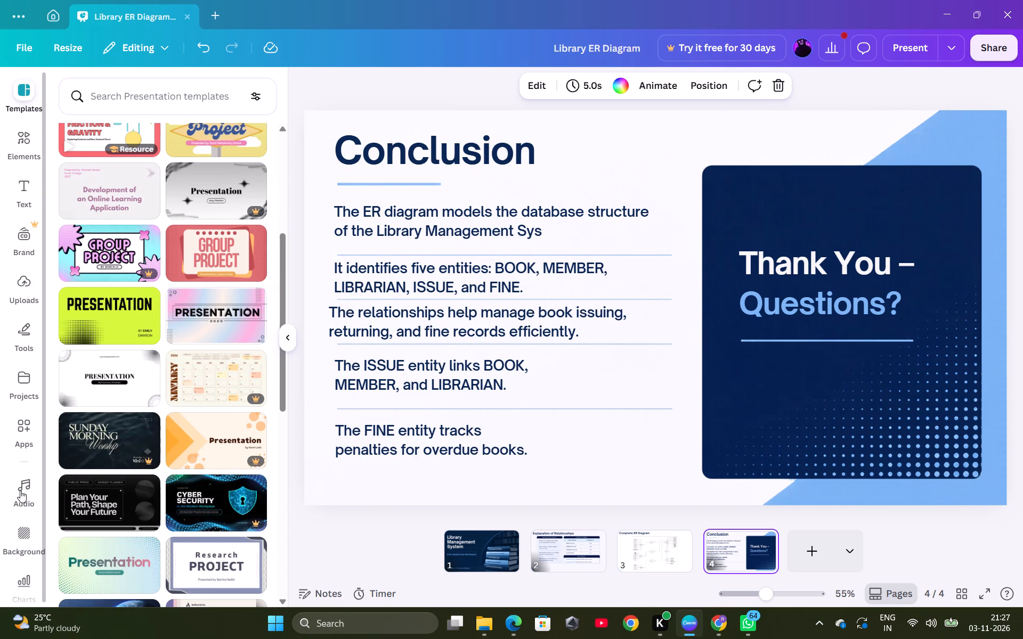
Move the Explanation of Relationships page to position 3, after the Complete ER Diagram page, and open the diagram page.
left_click(573, 550)
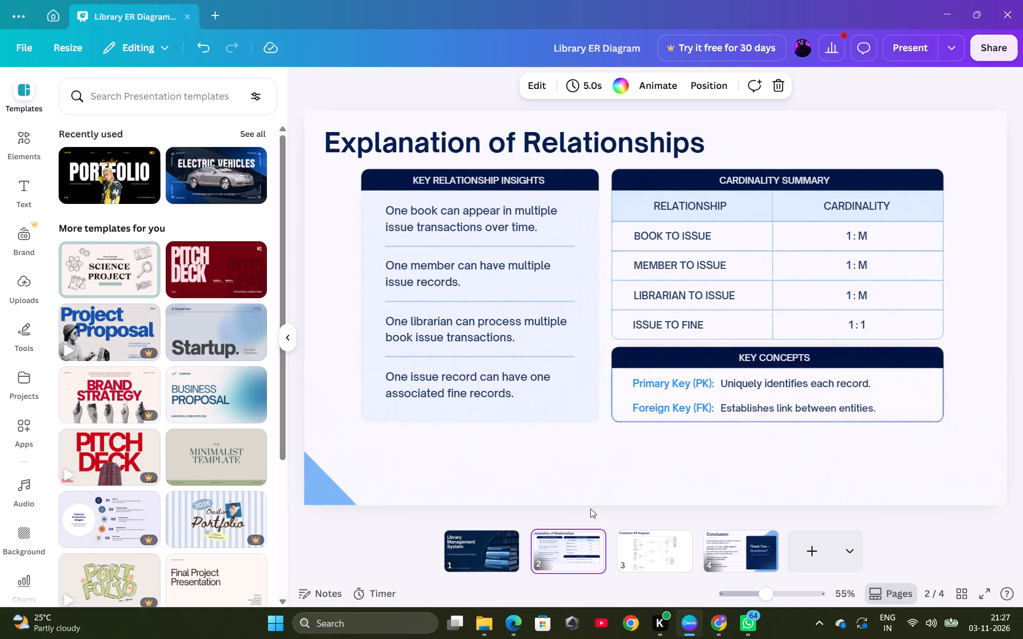
left_click_drag(584, 543, 724, 545)
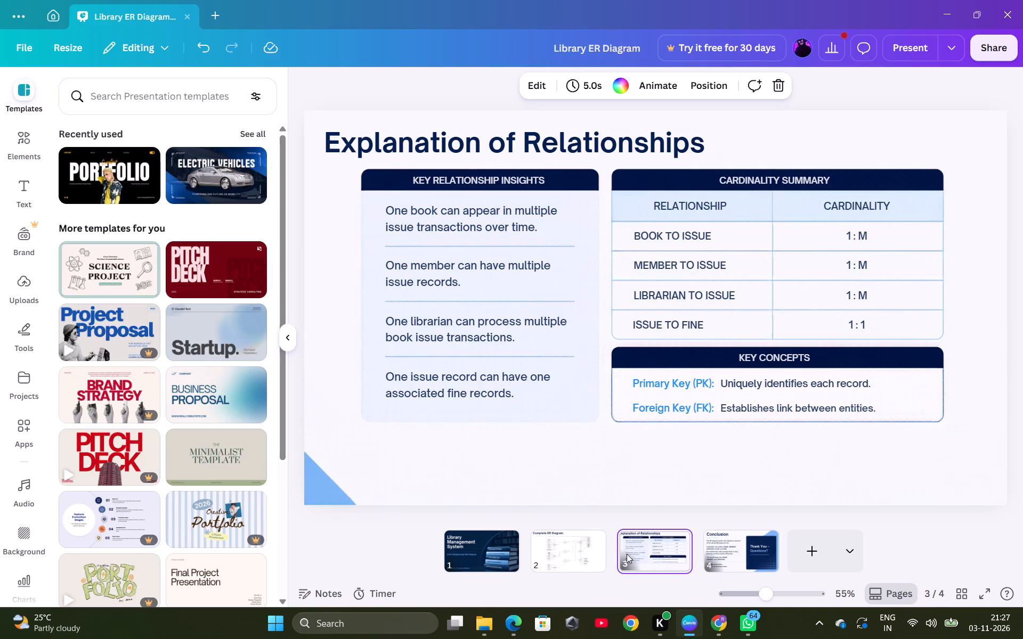
left_click(565, 554)
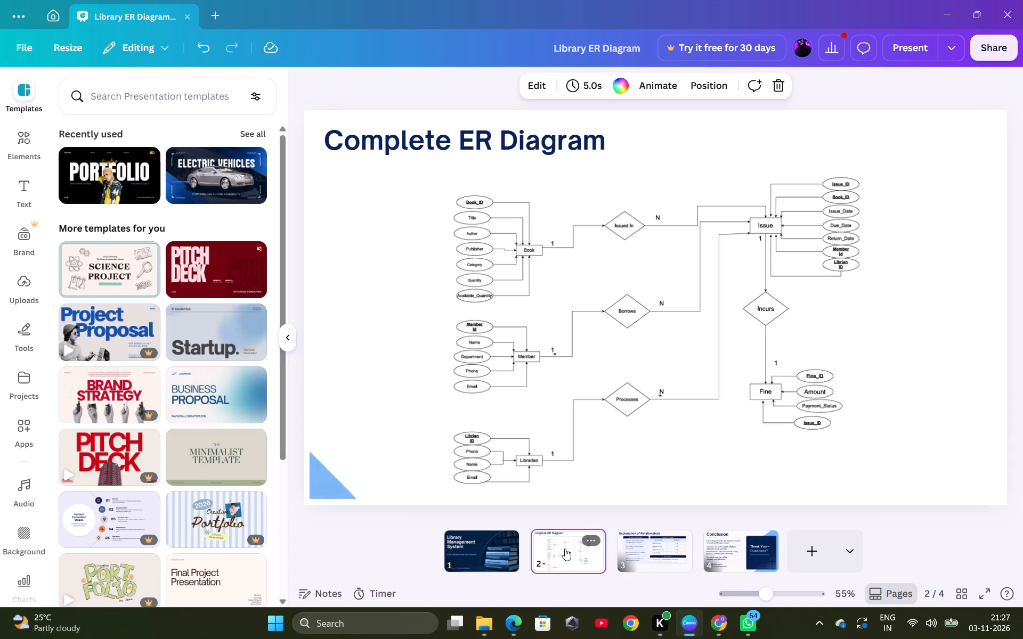